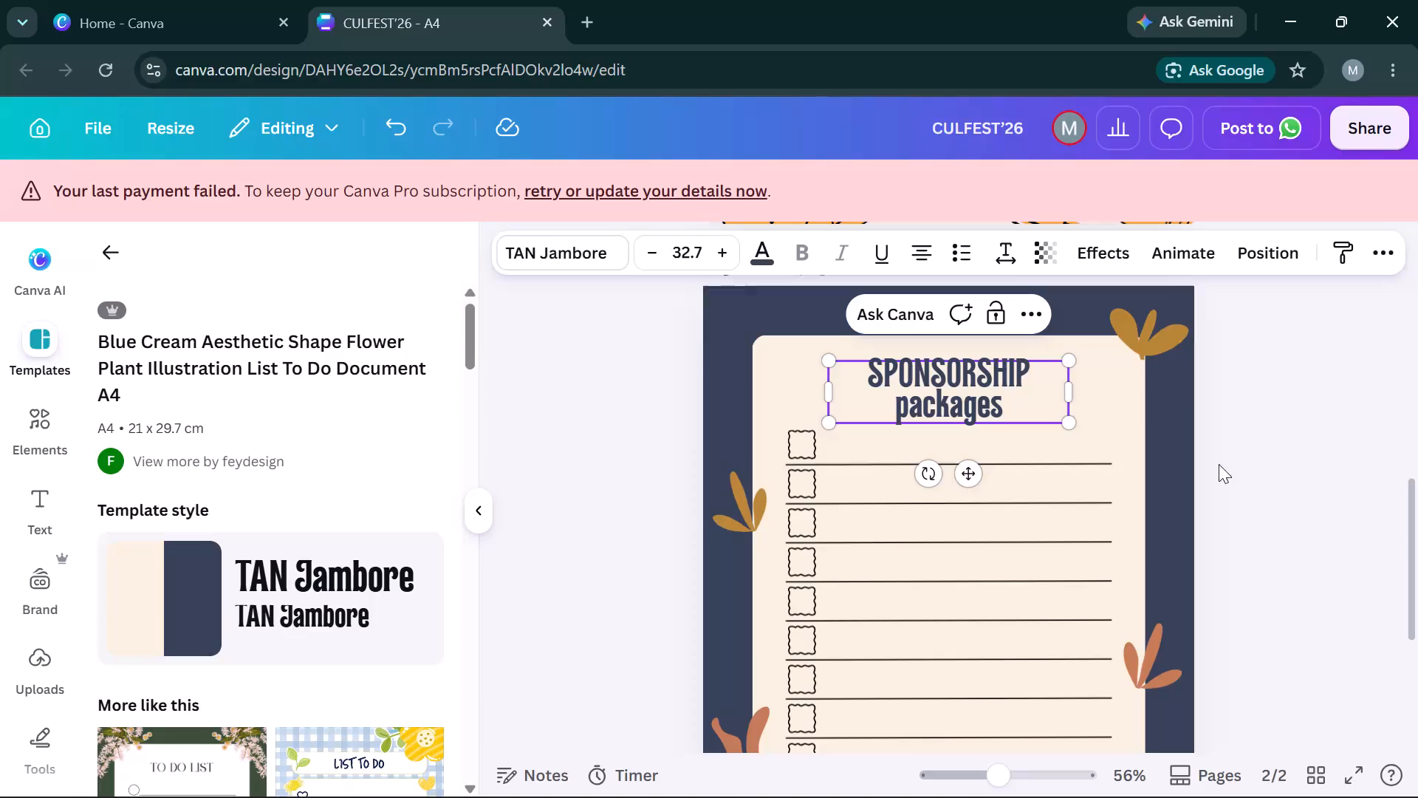
Widen the page 2 "SPONSORSHIP packages" heading box so it fits on one line and centre it just above the checklist.
{"action": "left_click_drag", "start_coordinate": [1070, 389], "coordinate": [1093, 388]}
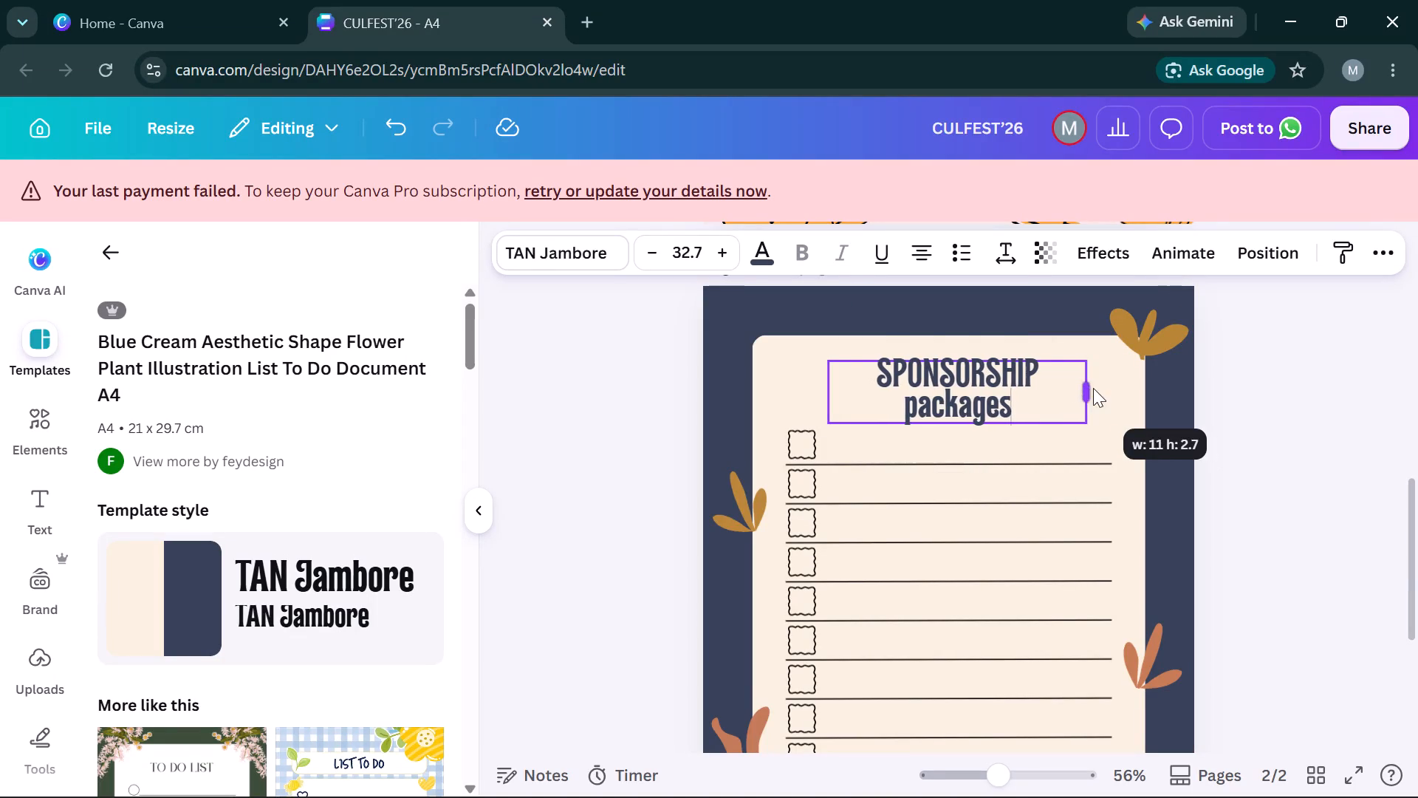
{"action": "left_click_drag", "start_coordinate": [1093, 388], "coordinate": [1116, 389]}
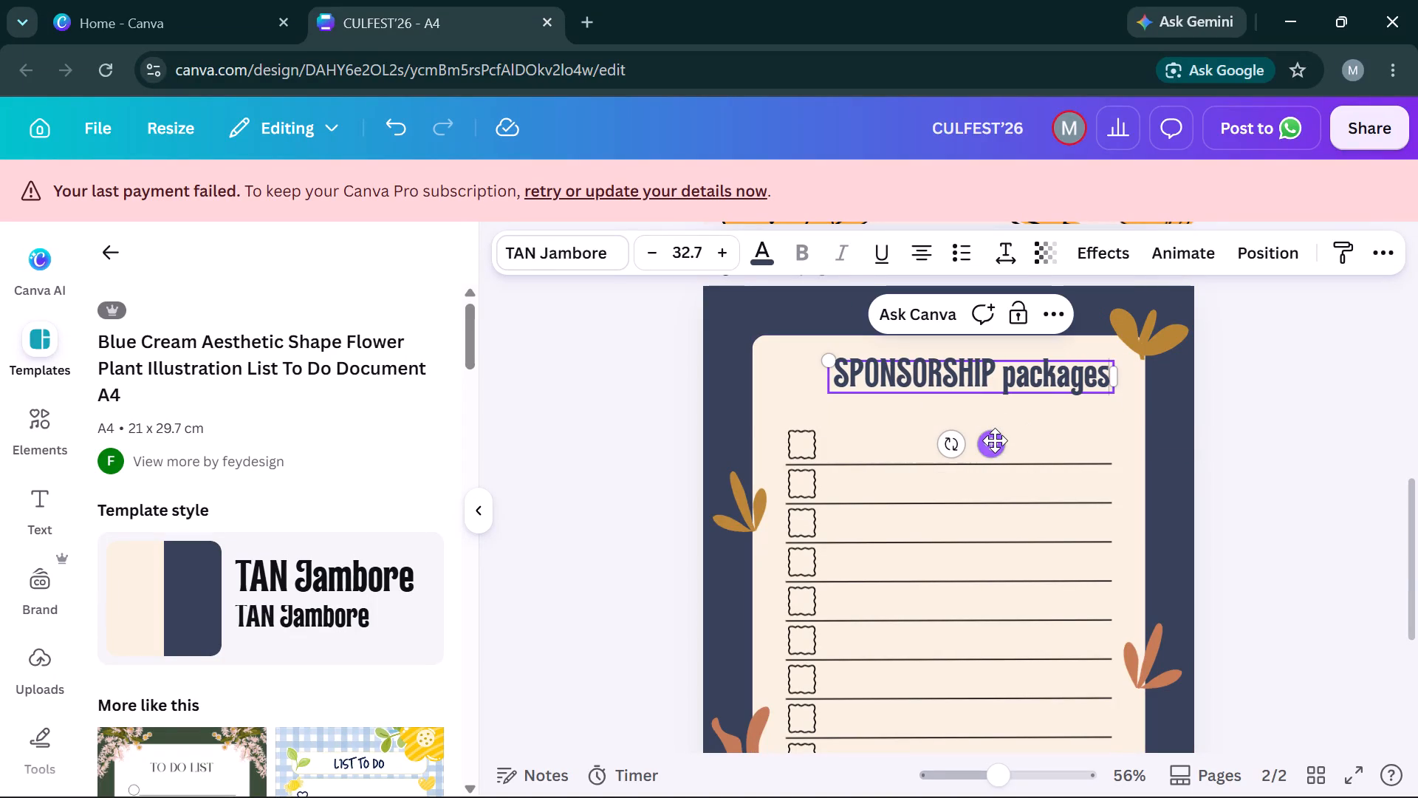
{"action": "left_click_drag", "start_coordinate": [994, 440], "coordinate": [973, 454]}
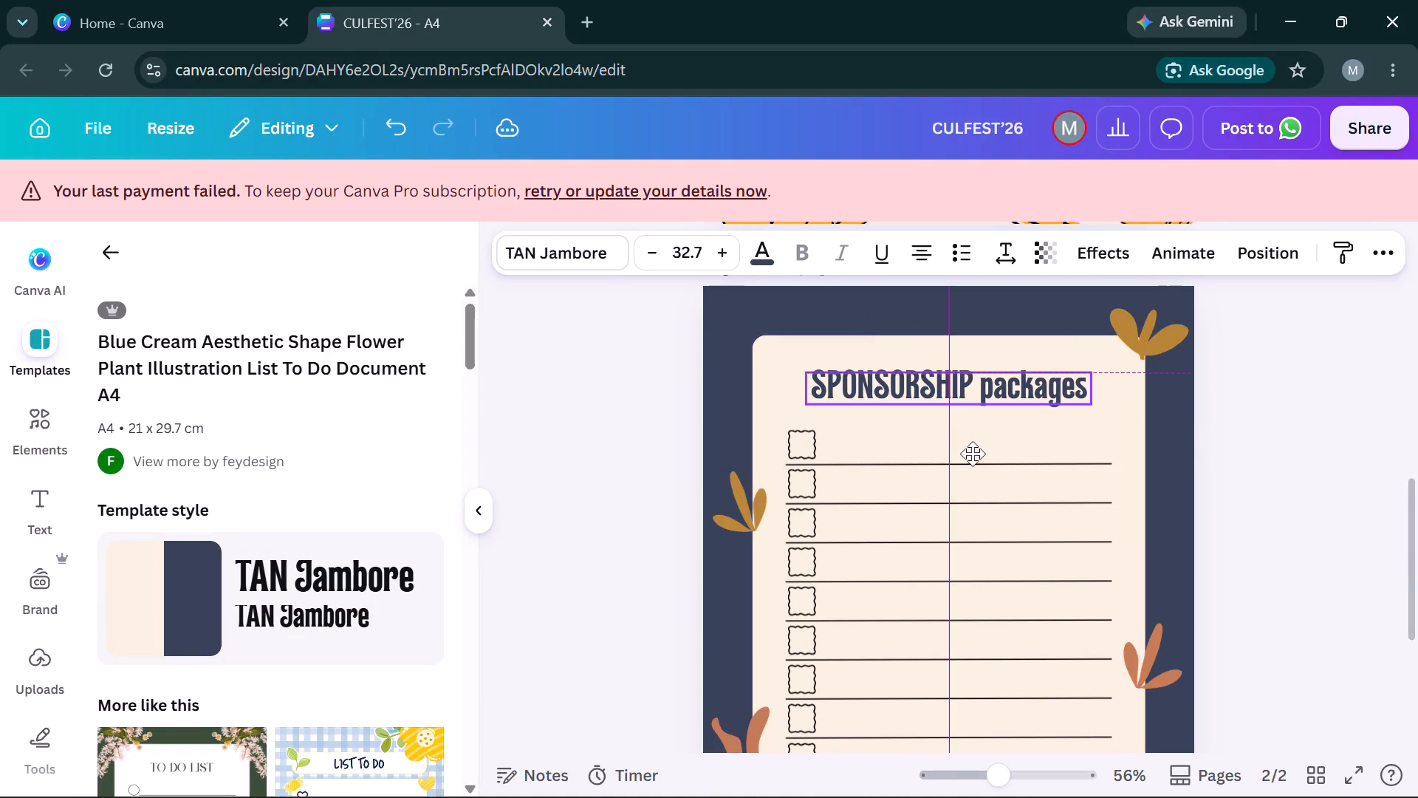
{"action": "left_click_drag", "start_coordinate": [973, 454], "coordinate": [973, 463]}
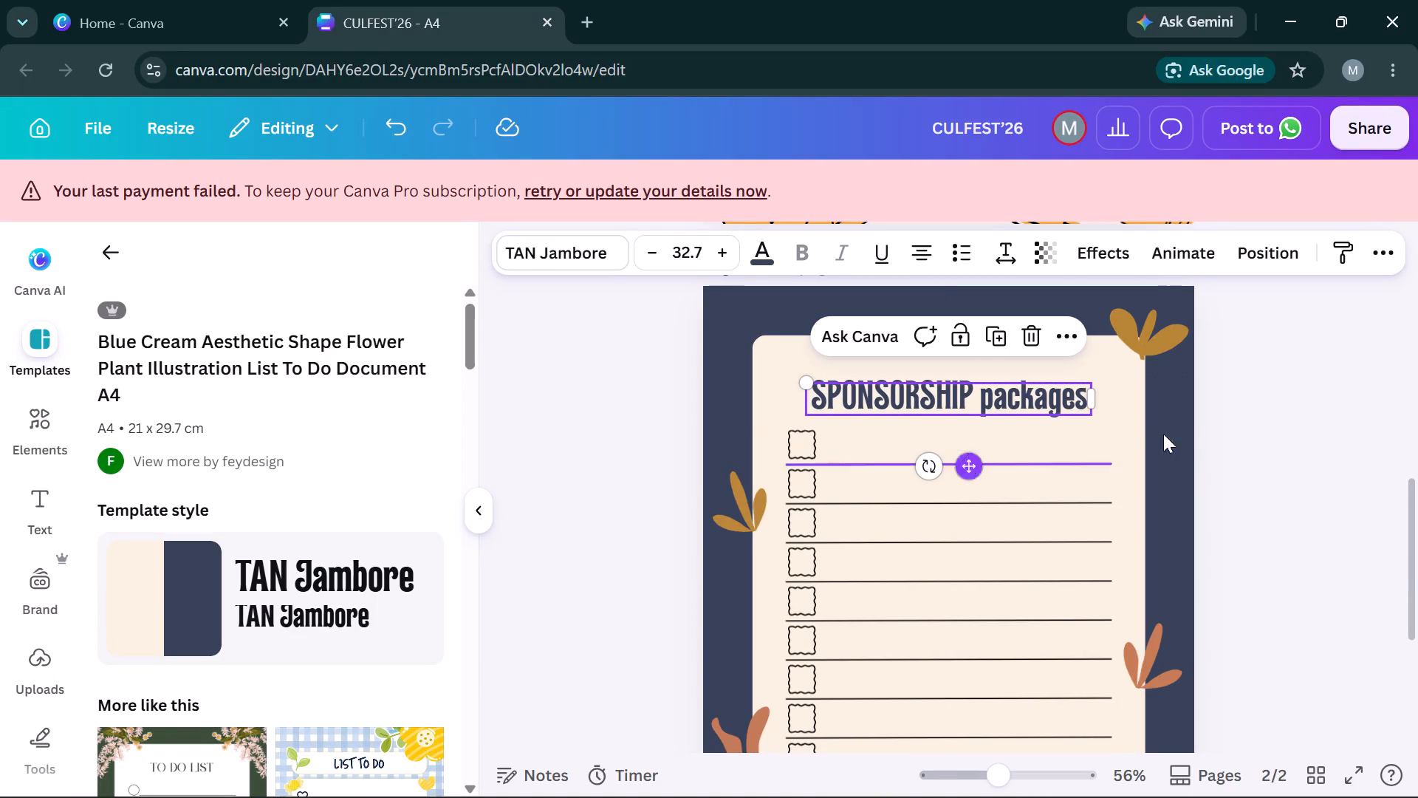
Replace the word "packages" in the page 2 heading with "PACKAGES".
{"action": "left_click", "coordinate": [1050, 407]}
{"action": "left_click", "coordinate": [1050, 407]}
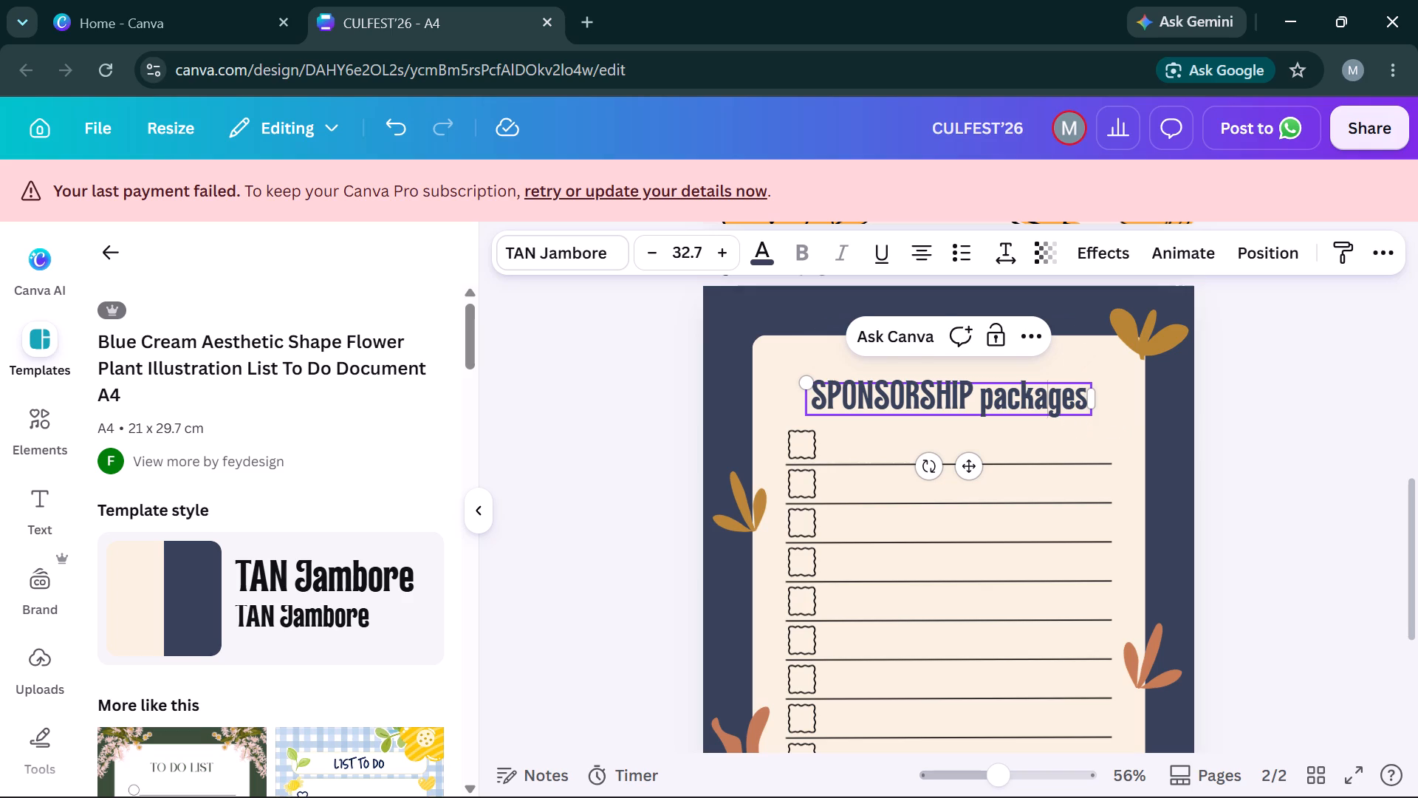
{"action": "key", "text": "Left"}
{"action": "key", "text": "Left"}
{"action": "key", "text": "Left"}
{"action": "key", "text": "Left"}
{"action": "key", "text": "Left"}
{"action": "key", "text": "ctrl+shift+Right"}
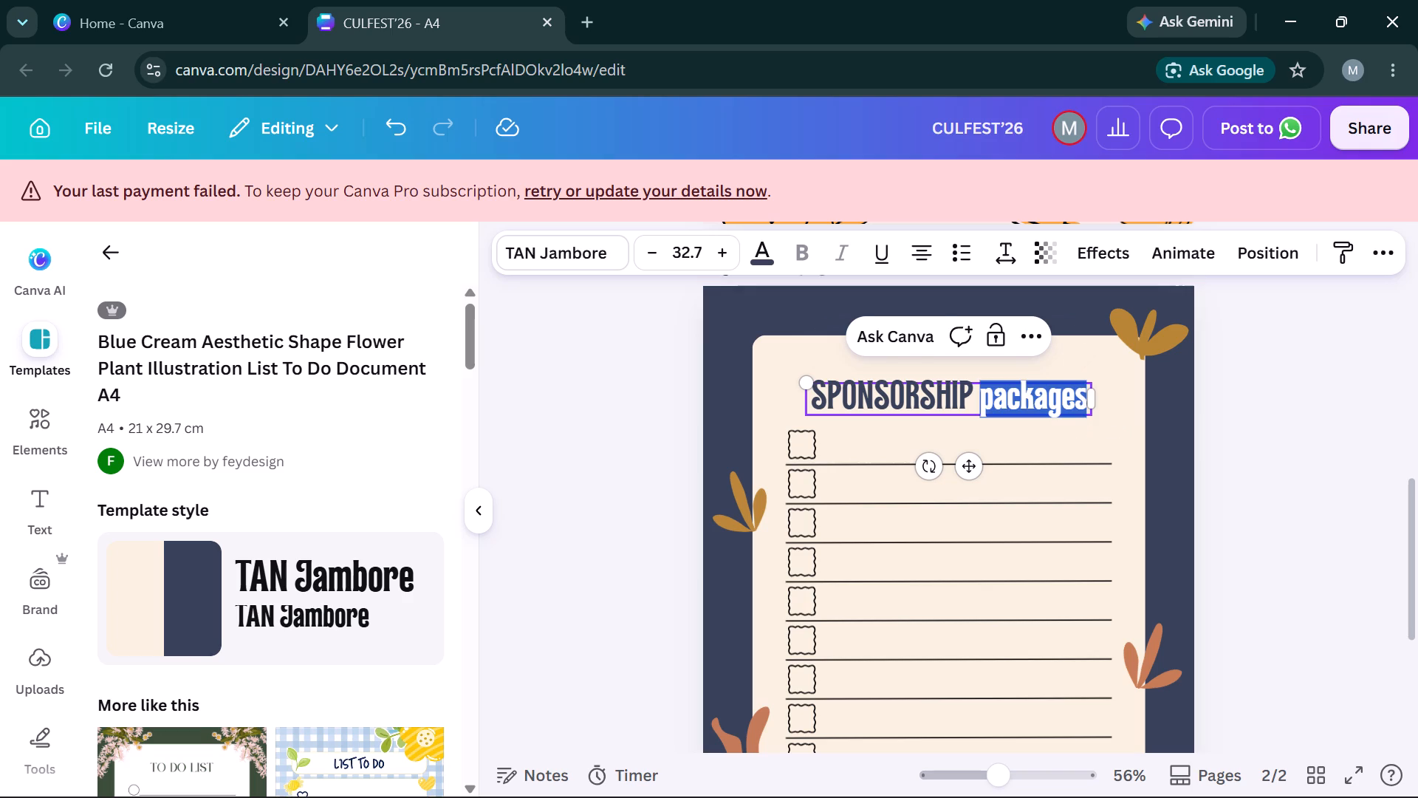
{"action": "type", "text": "PACKAGES"}
{"action": "key", "text": "BackSpace"}
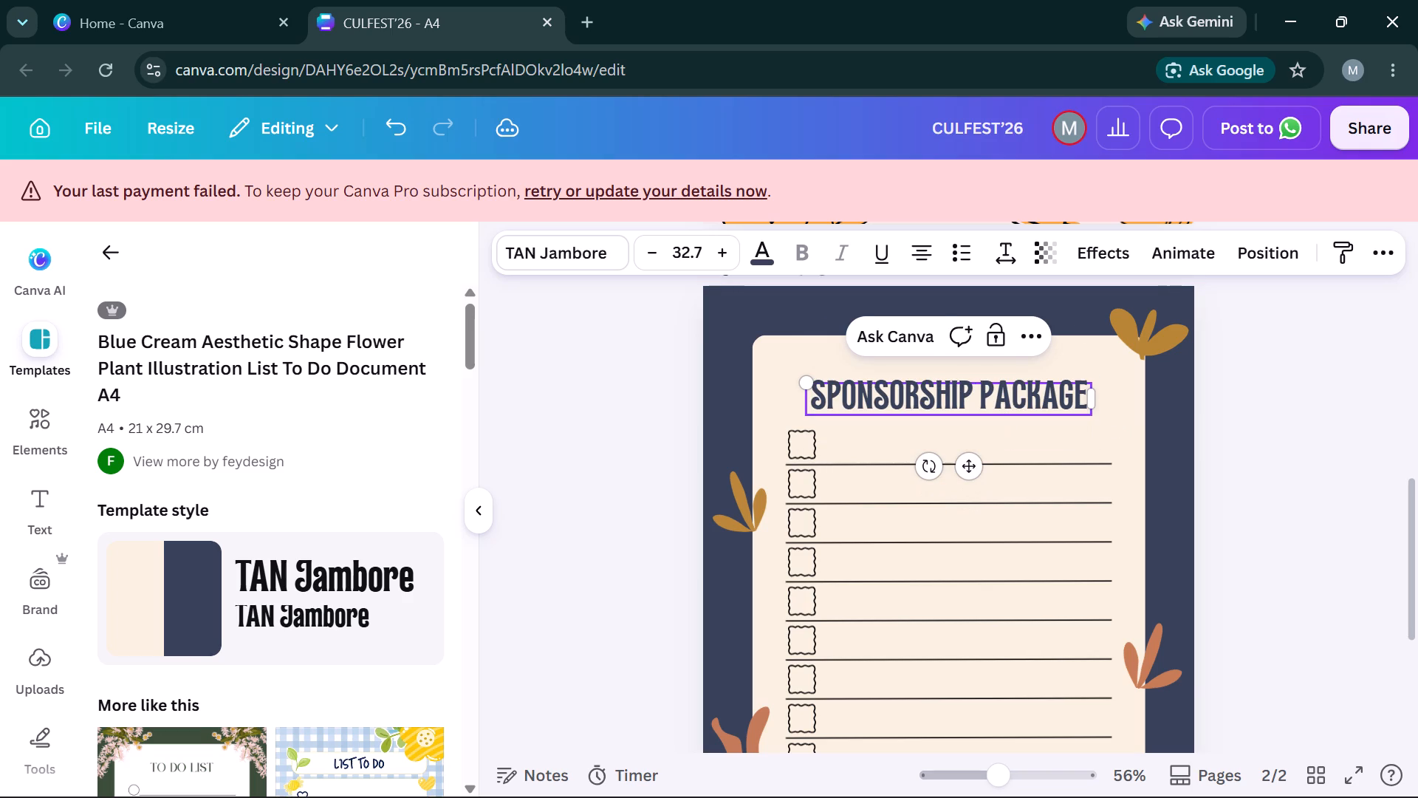
{"action": "key", "text": "alt+Tab"}
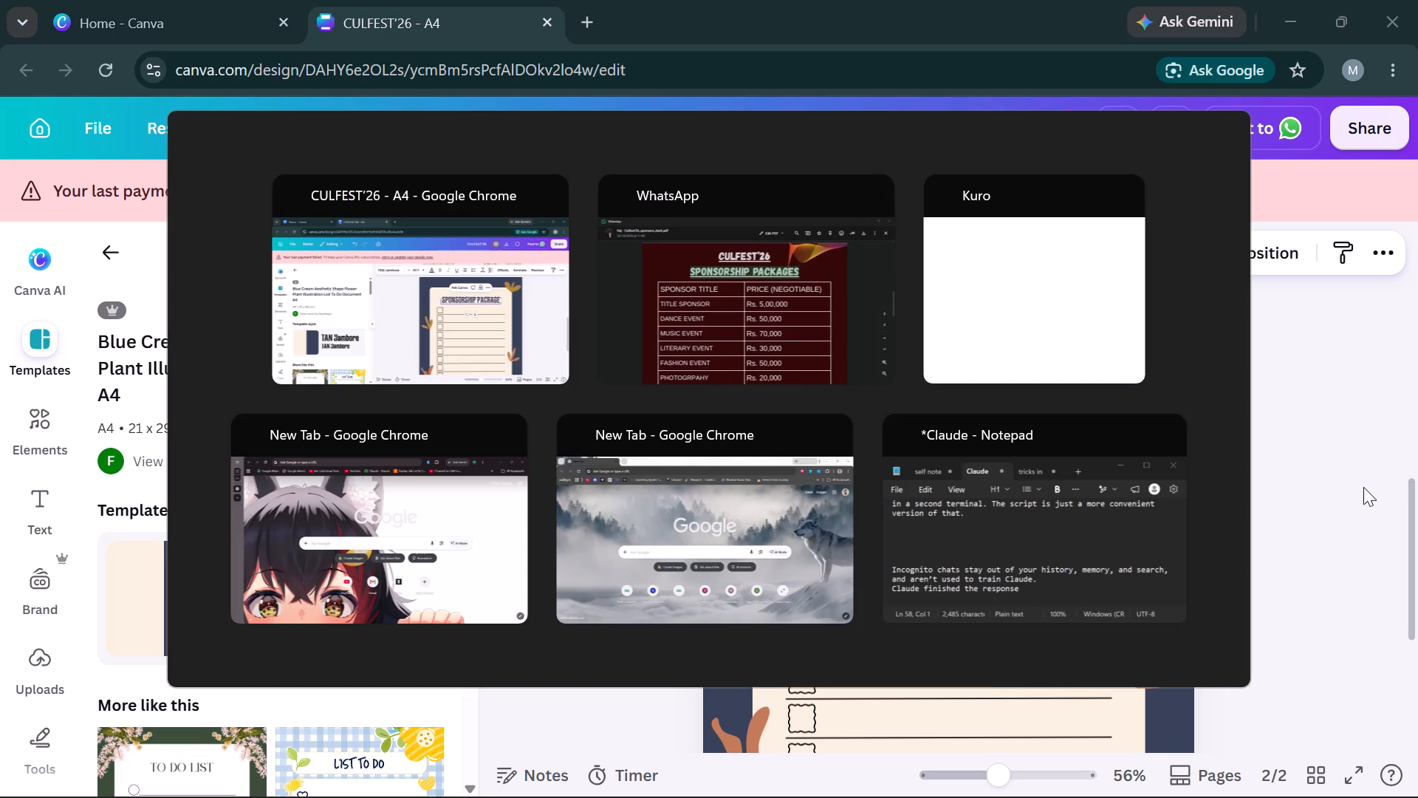
{"action": "key", "text": "alt+Tab"}
{"action": "key", "text": "alt+Tab"}
{"action": "key", "text": "alt+Tab"}
{"action": "key", "text": "alt+Tab"}
{"action": "key", "text": "alt+Tab"}
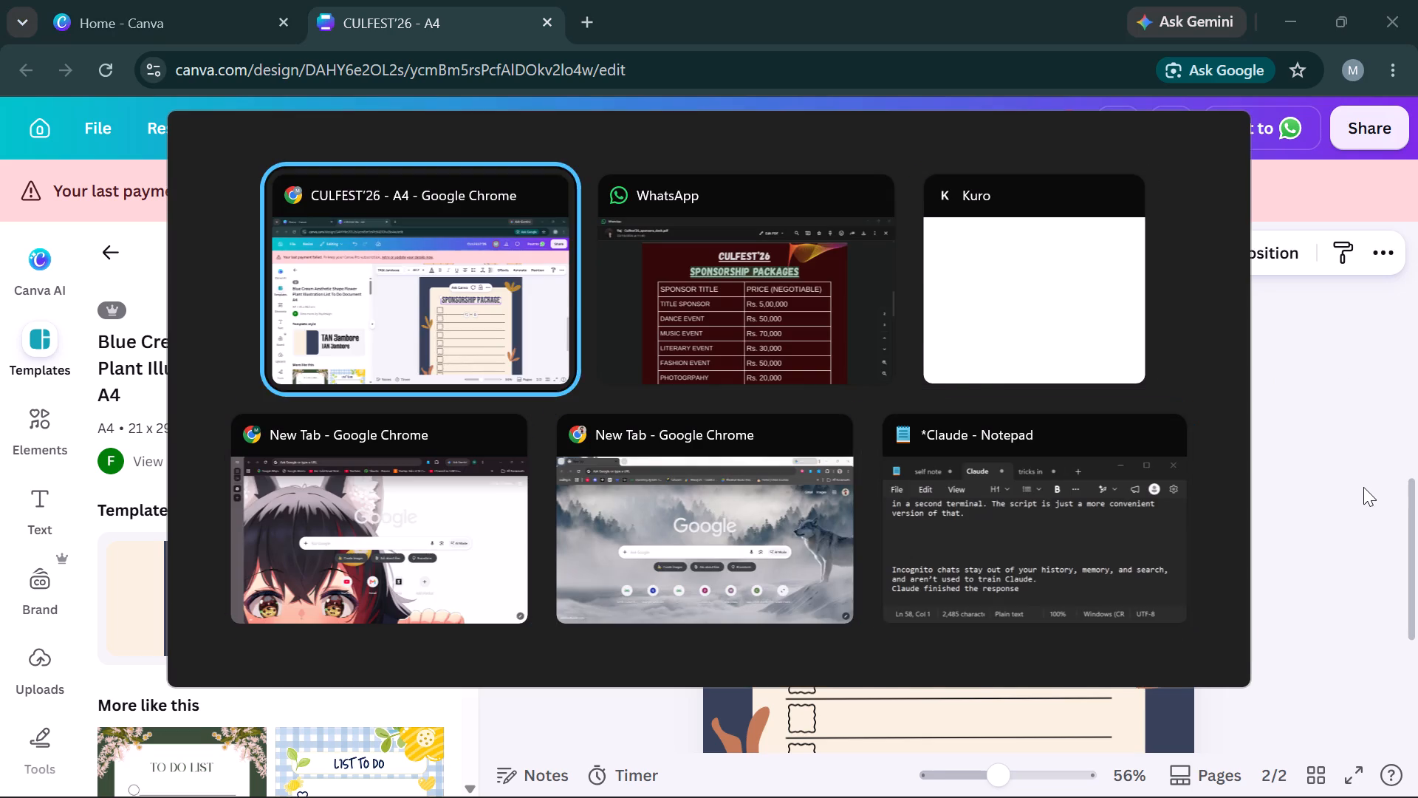
{"action": "key", "text": "s"}
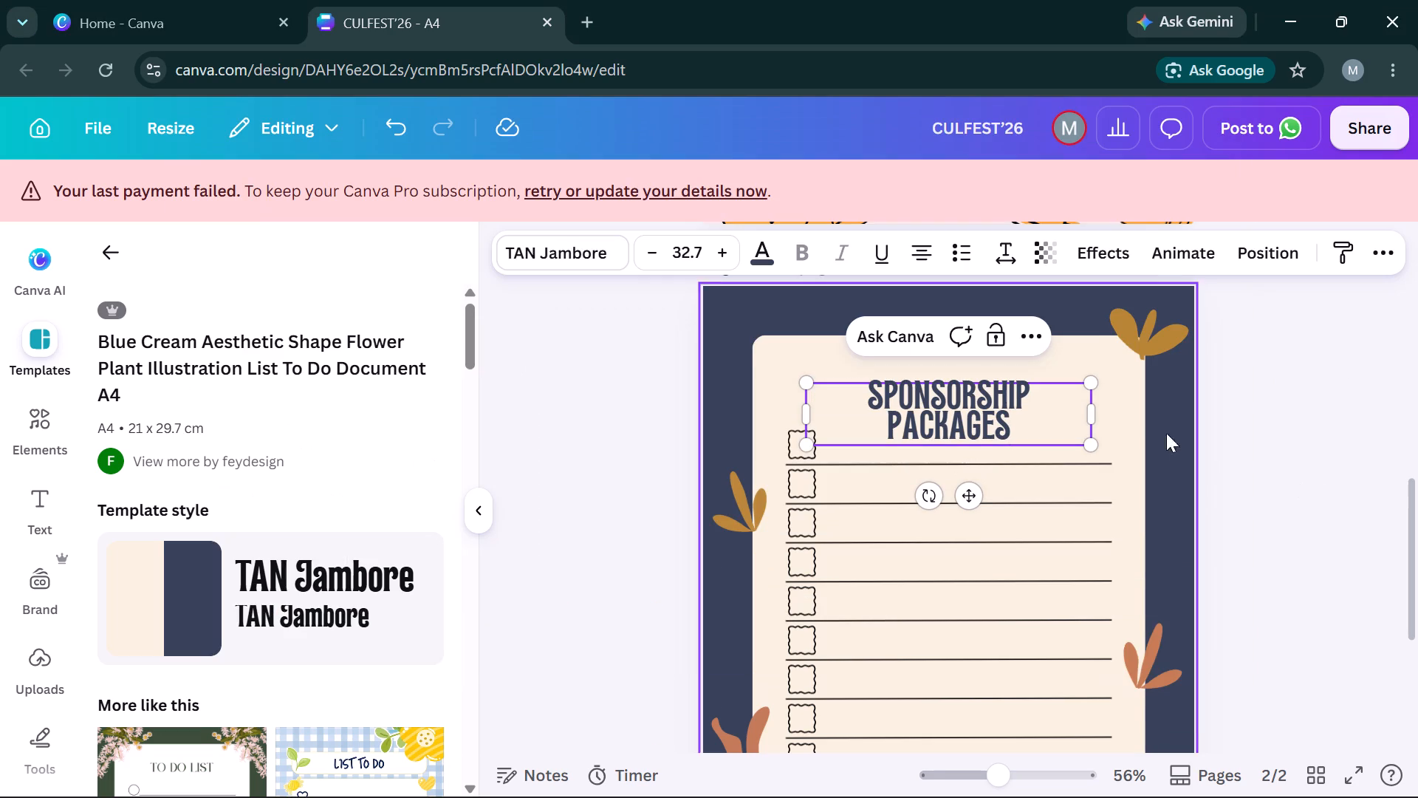
Widen the SPONSORSHIP PACKAGES heading box to about 12.7 cm for a single line and centre it slightly closer to the checklist.
{"action": "left_click_drag", "start_coordinate": [1095, 412], "coordinate": [1107, 411]}
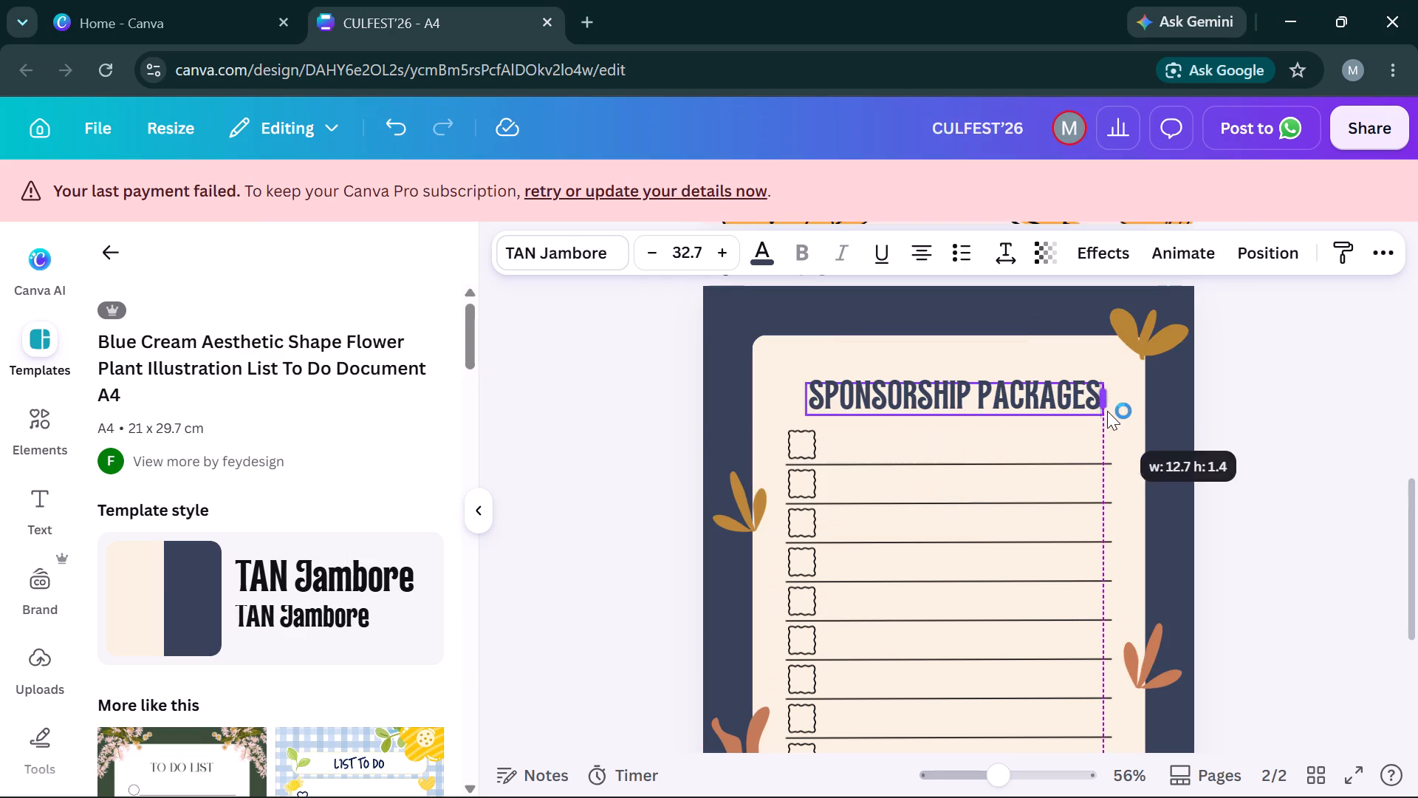
{"action": "left_click_drag", "start_coordinate": [1107, 411], "coordinate": [1109, 411]}
{"action": "left_click_drag", "start_coordinate": [971, 463], "coordinate": [971, 464]}
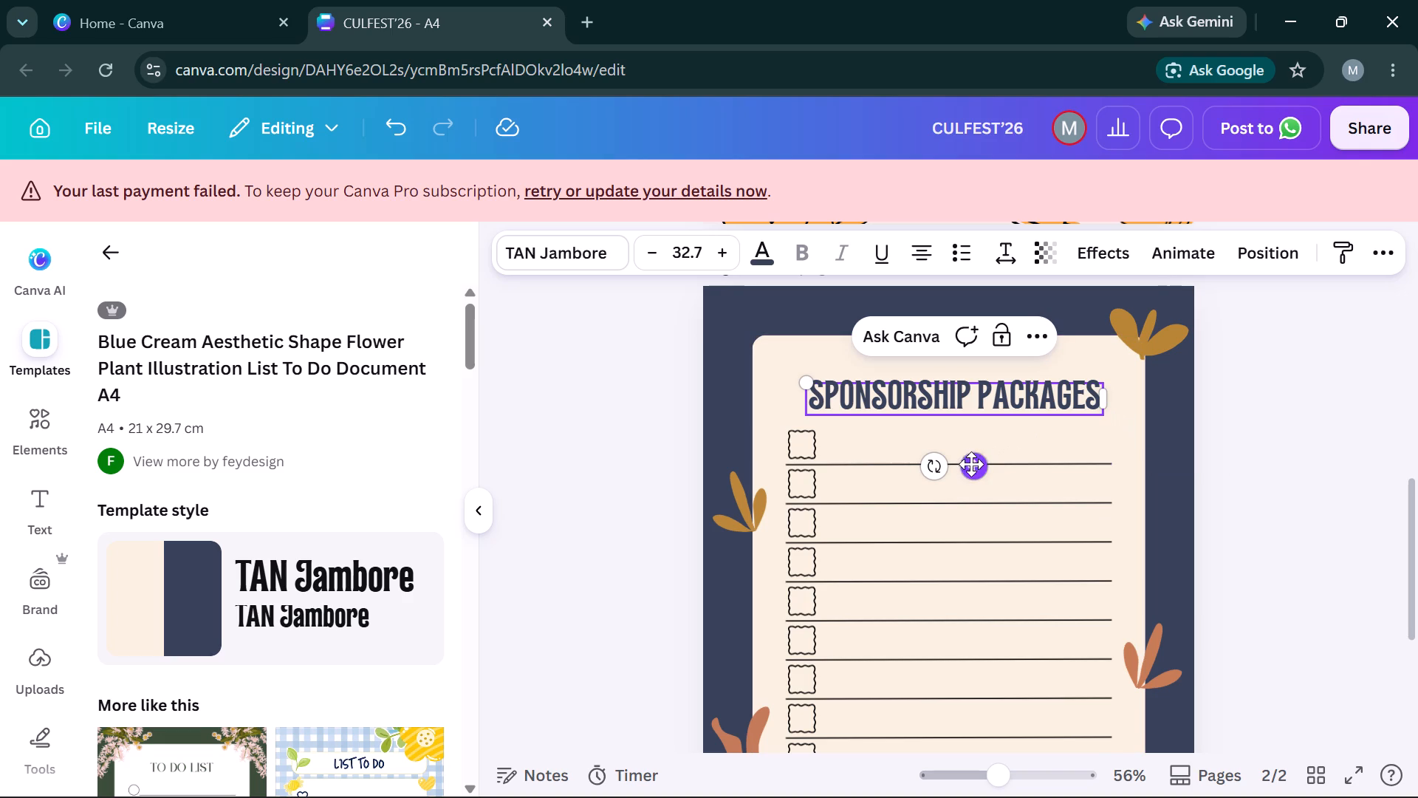
{"action": "left_click_drag", "start_coordinate": [971, 464], "coordinate": [967, 472]}
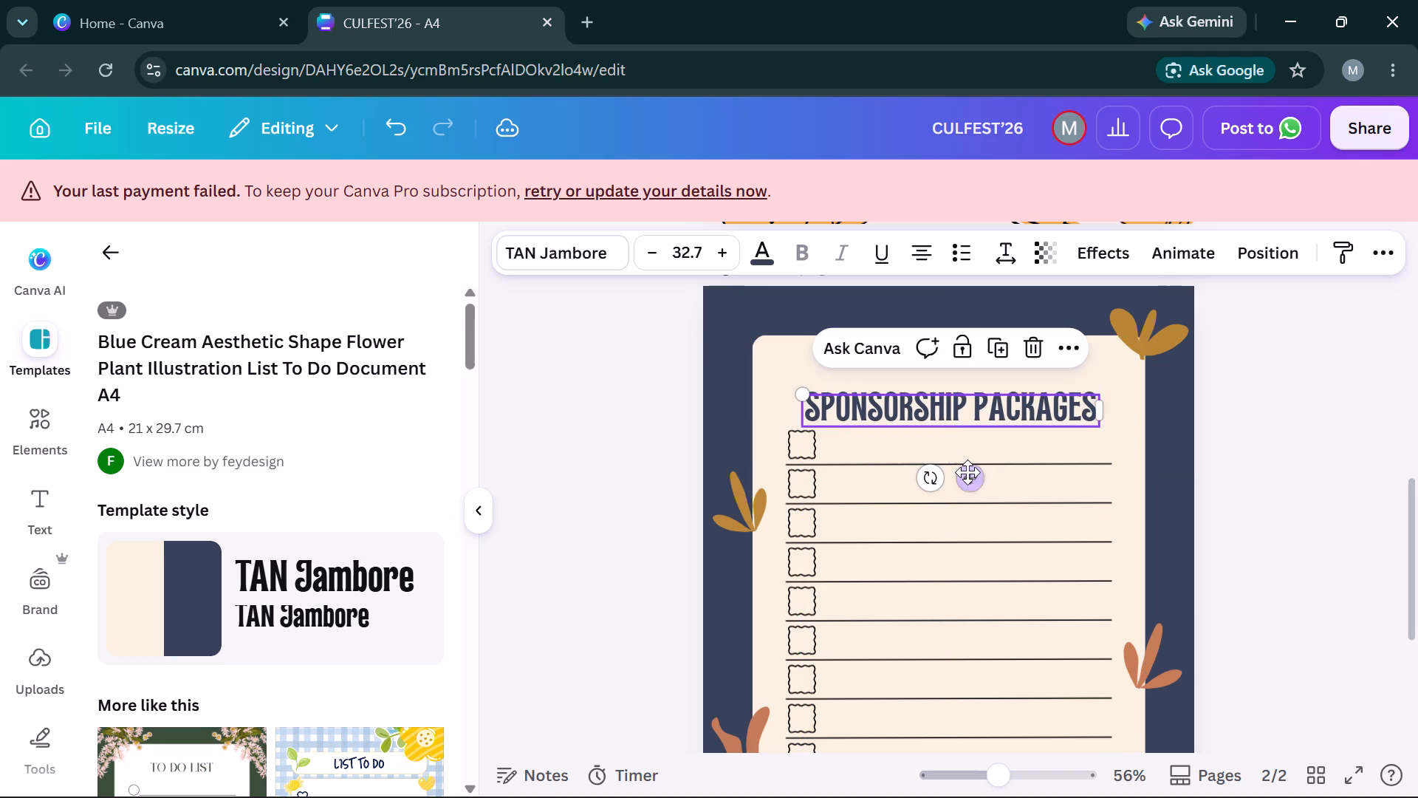
{"action": "key", "text": "Left"}
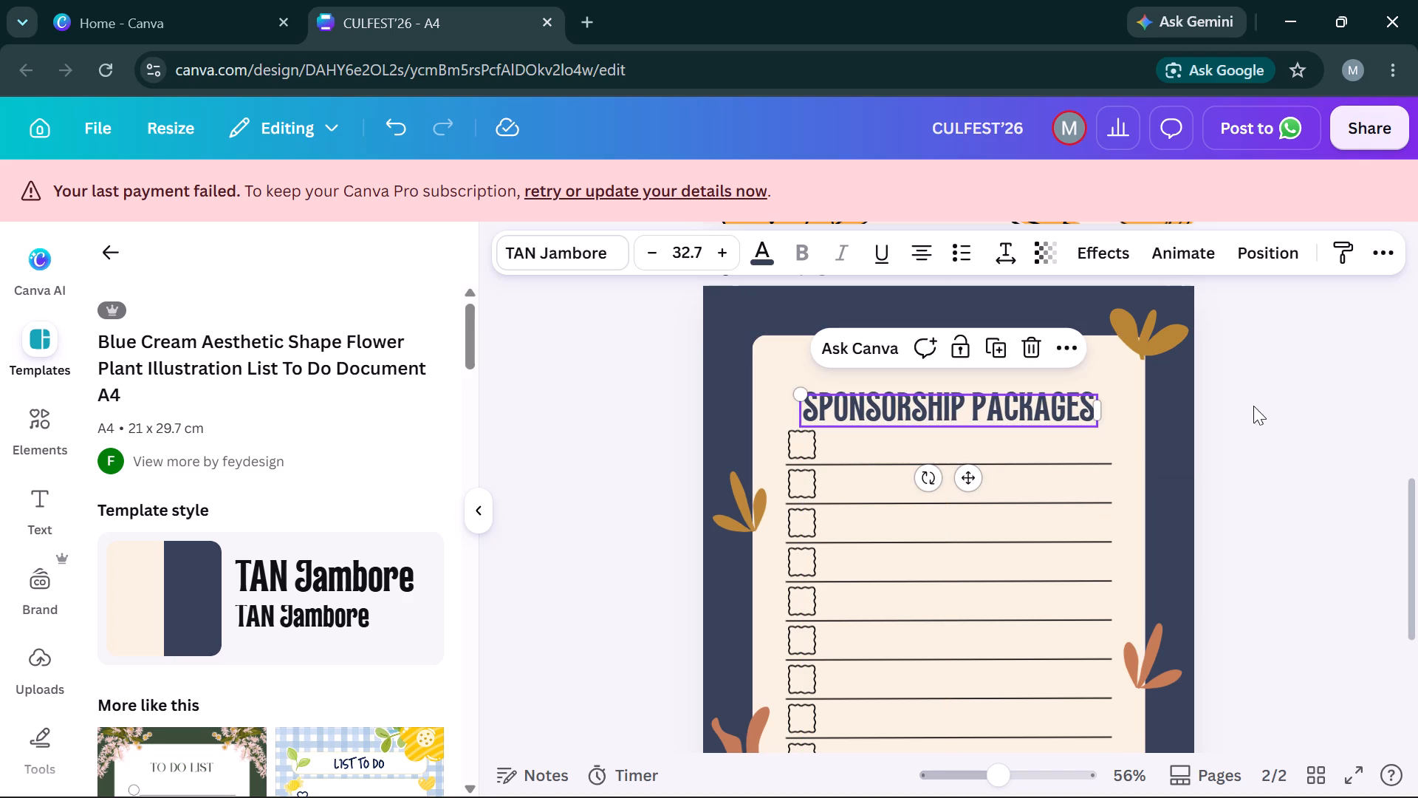
{"action": "left_click", "coordinate": [1286, 416]}
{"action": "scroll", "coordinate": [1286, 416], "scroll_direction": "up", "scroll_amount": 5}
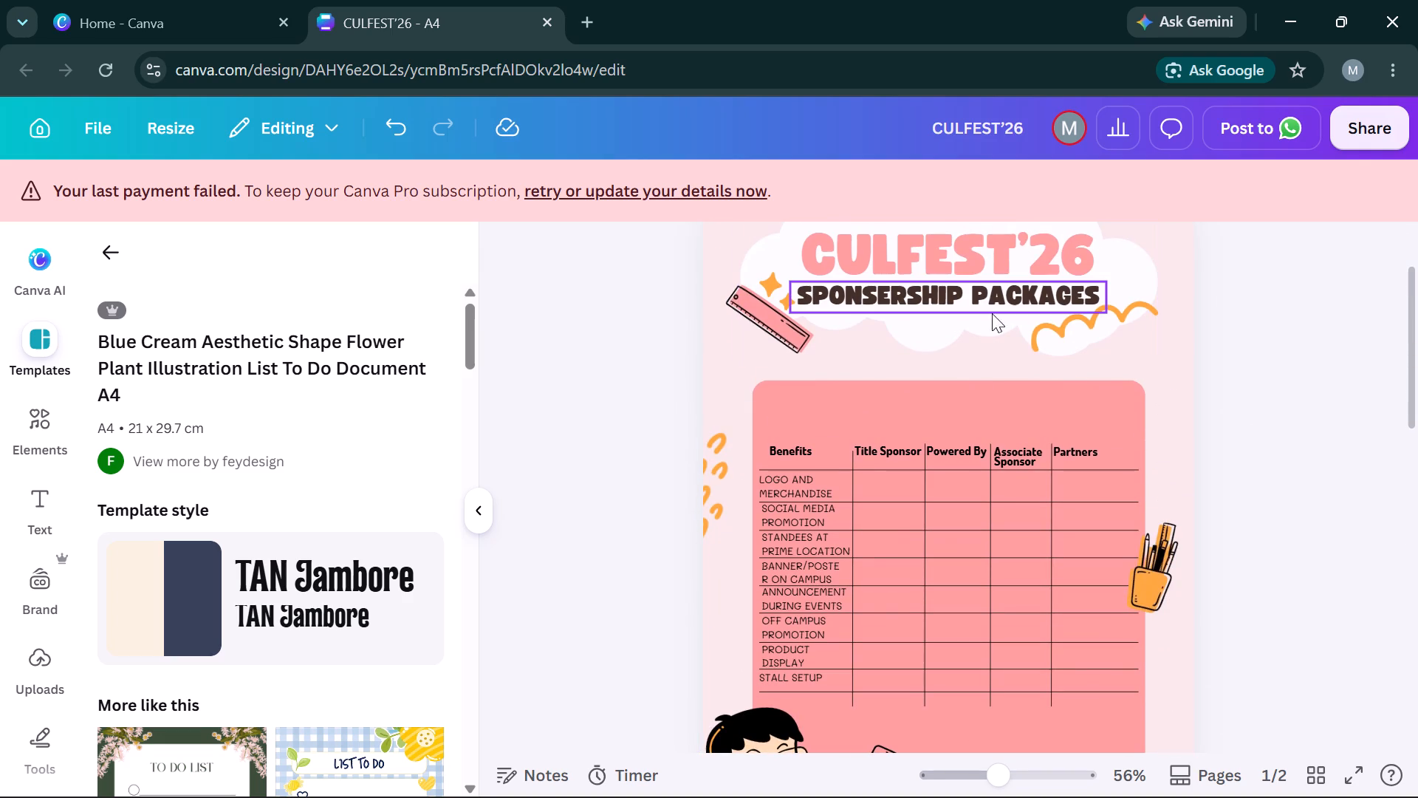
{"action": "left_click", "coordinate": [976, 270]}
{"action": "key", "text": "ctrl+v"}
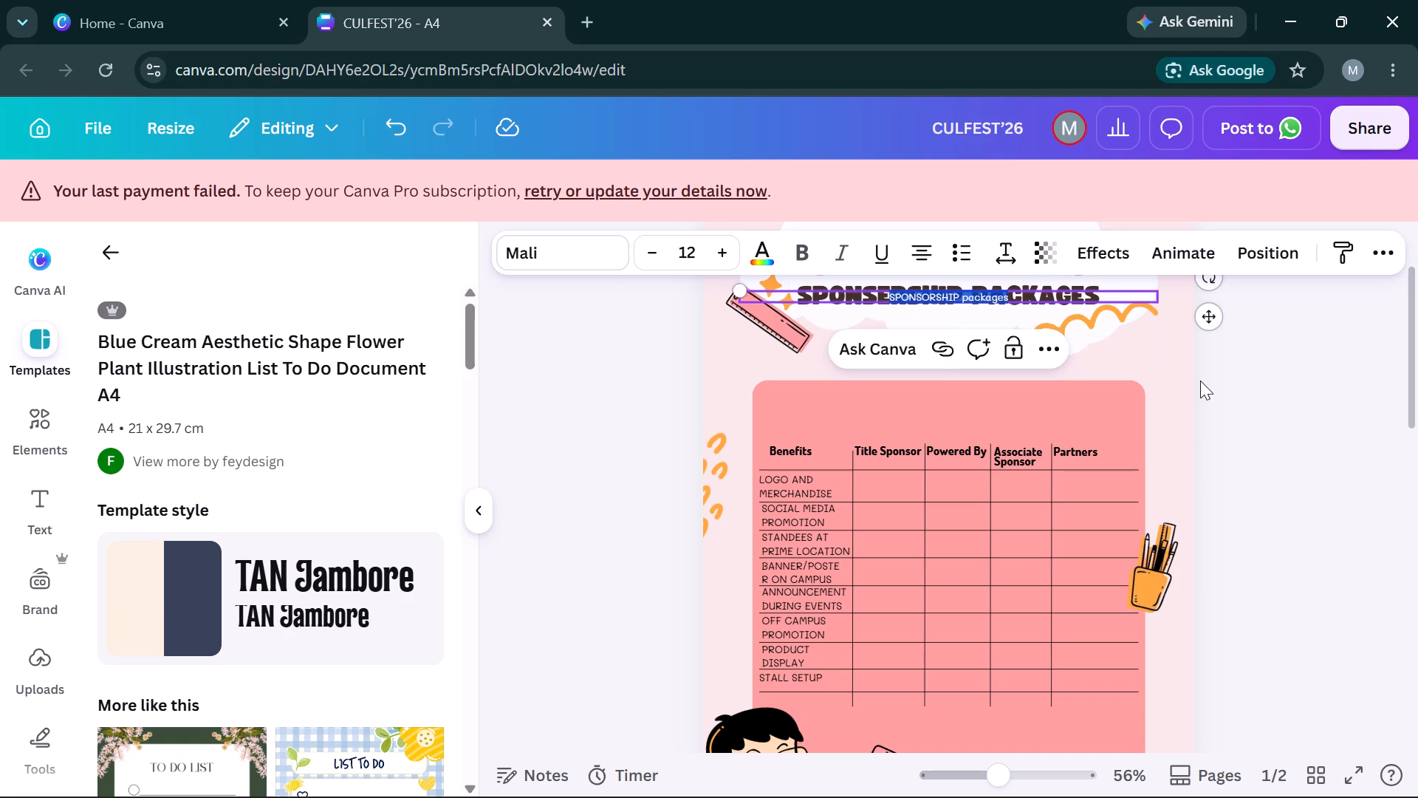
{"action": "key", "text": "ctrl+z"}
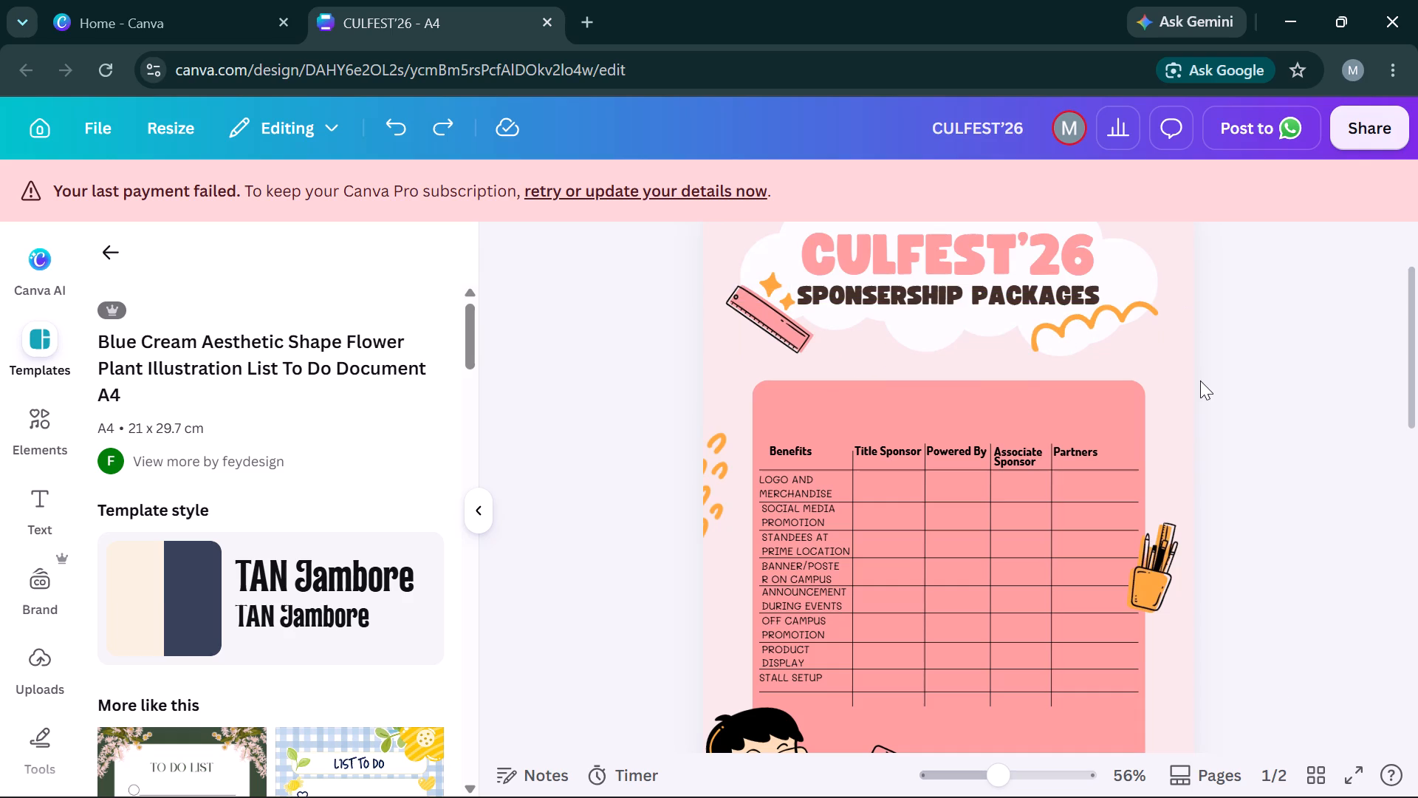
Copy the CULFEST'26 title from page 1 onto page 2 and place it directly above the SPONSORSHIP PACKAGES heading.
{"action": "left_click", "coordinate": [994, 259]}
{"action": "key", "text": "ctrl+c"}
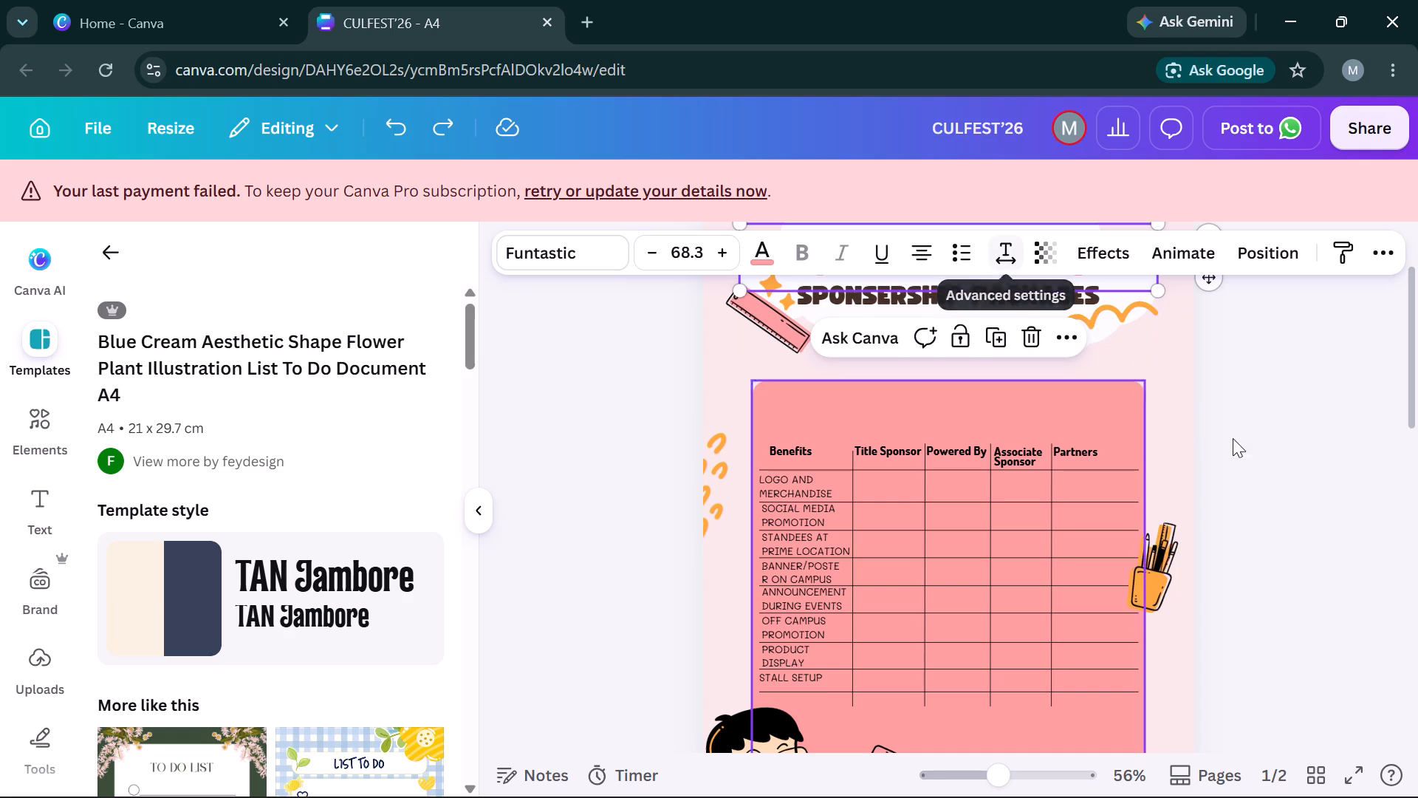
{"action": "scroll", "coordinate": [1255, 462], "scroll_direction": "down", "scroll_amount": 4}
{"action": "key", "text": "ctrl+v"}
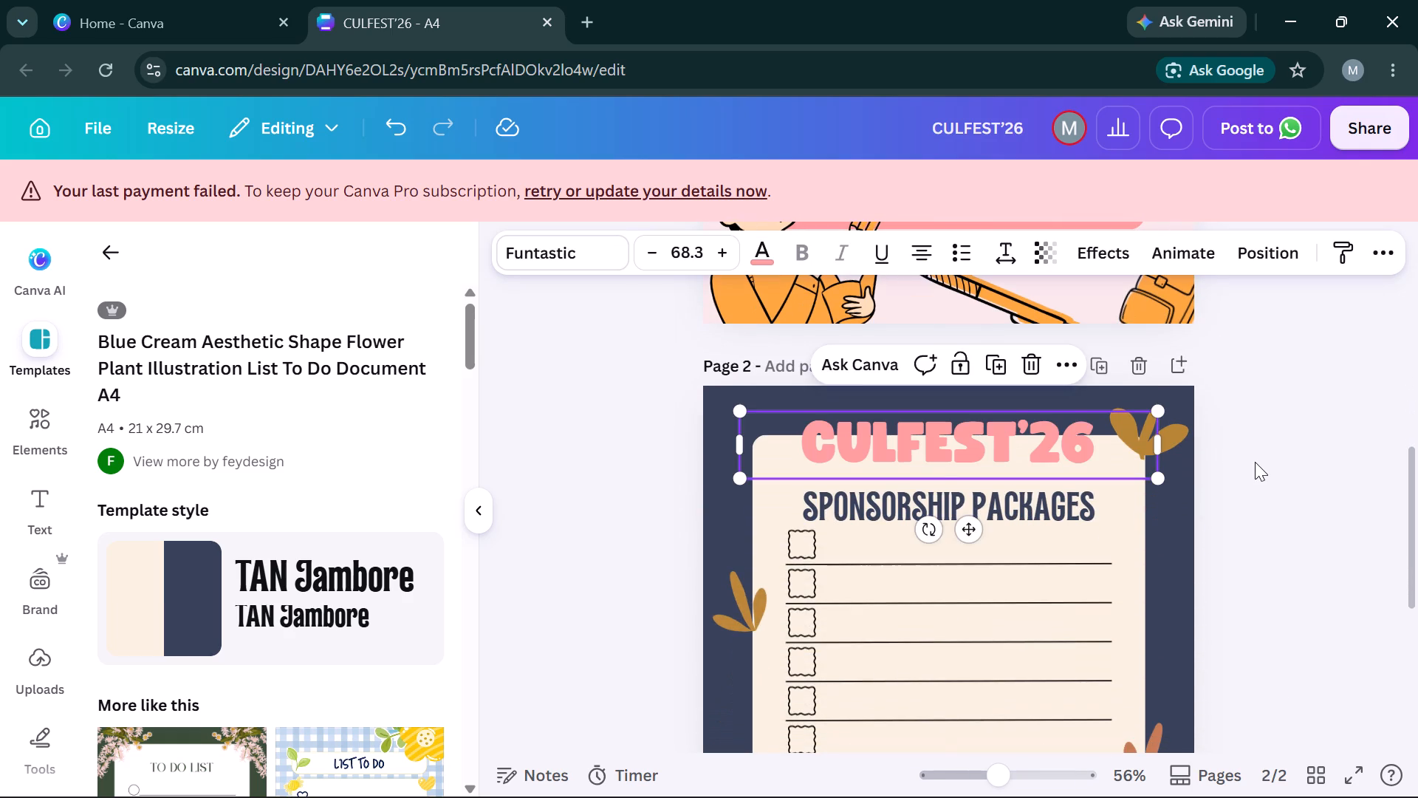
{"action": "key", "text": "Down"}
{"action": "key", "text": "Down"}
{"action": "key", "text": "Down"}
{"action": "key", "text": "Down"}
{"action": "key", "text": "Down"}
{"action": "key", "text": "Down"}
{"action": "key", "text": "Down"}
{"action": "key", "text": "Down"}
{"action": "key", "text": "Down"}
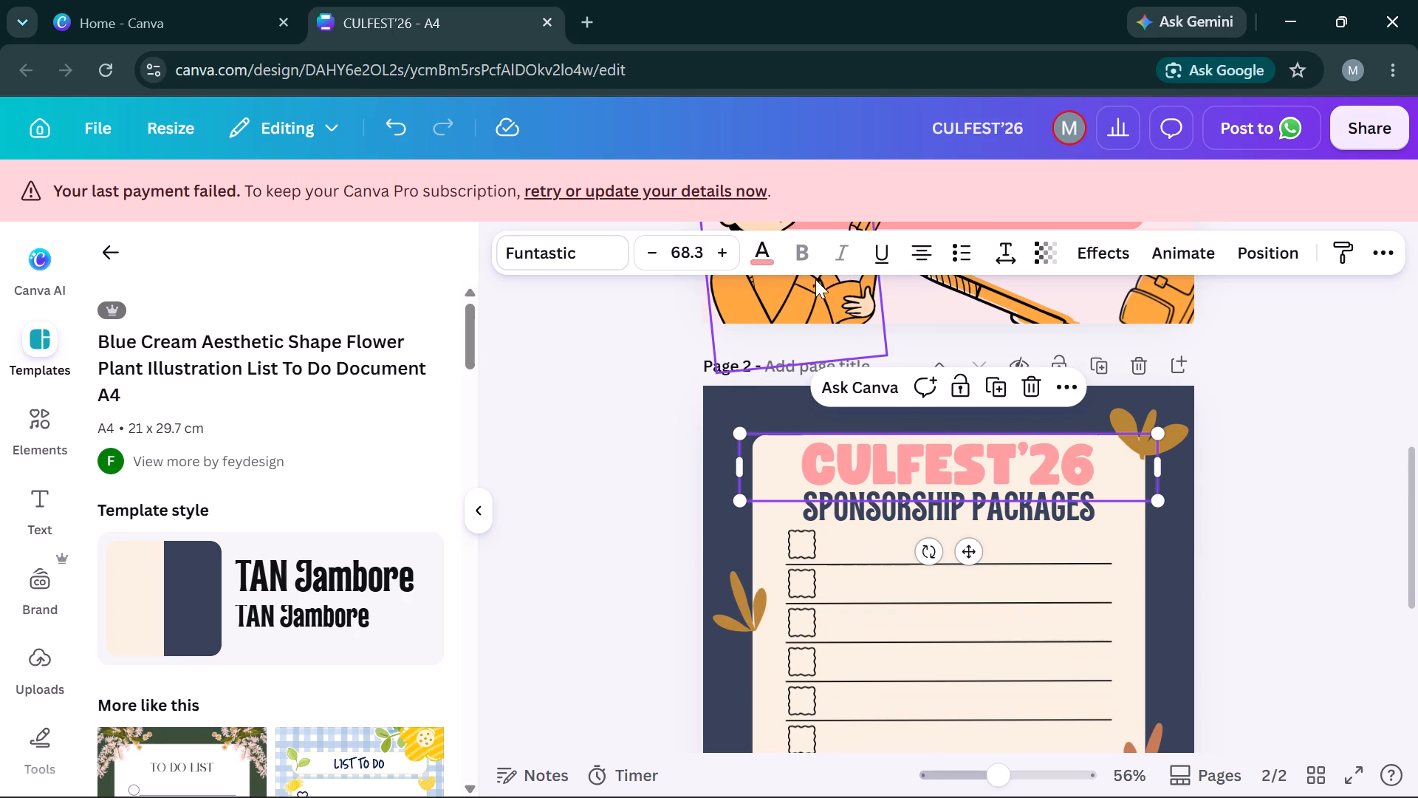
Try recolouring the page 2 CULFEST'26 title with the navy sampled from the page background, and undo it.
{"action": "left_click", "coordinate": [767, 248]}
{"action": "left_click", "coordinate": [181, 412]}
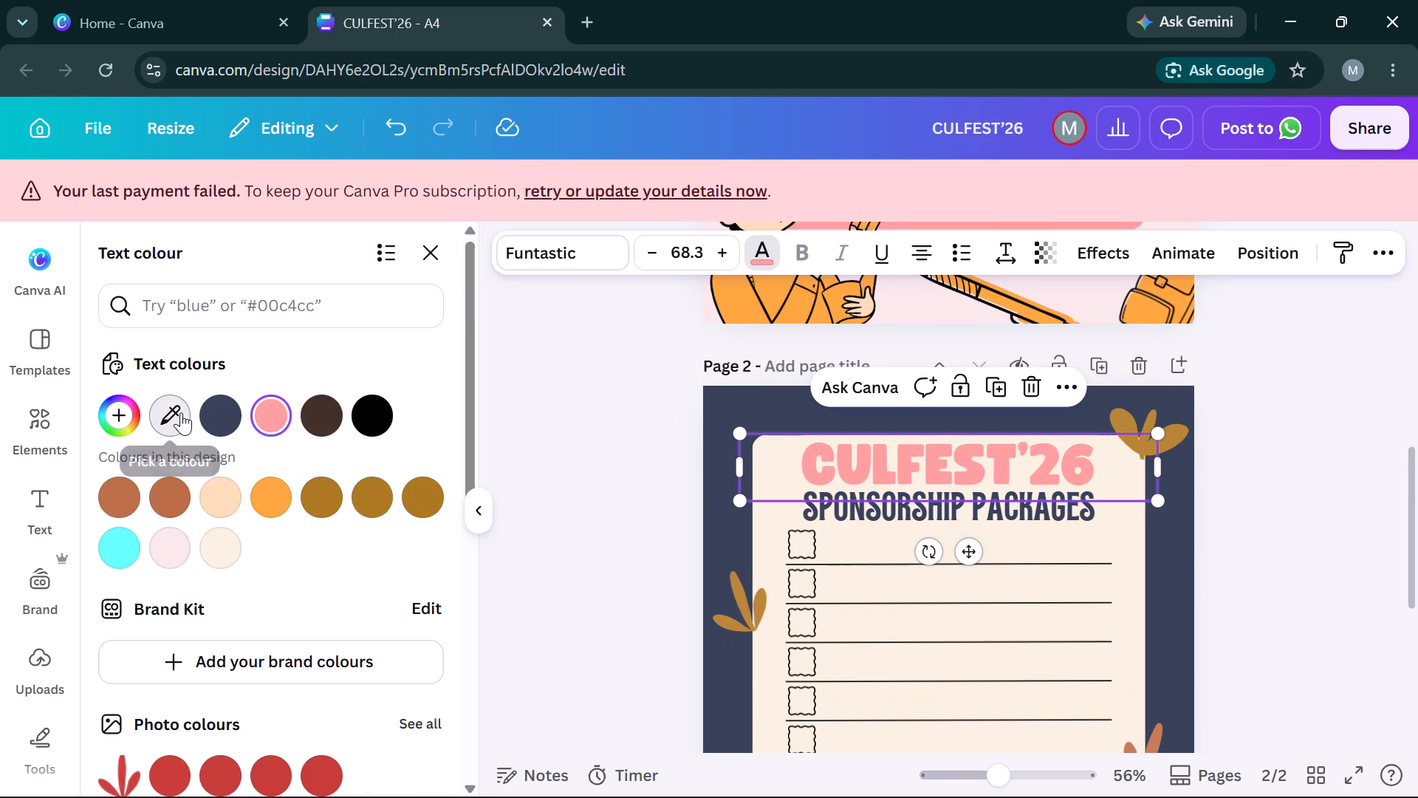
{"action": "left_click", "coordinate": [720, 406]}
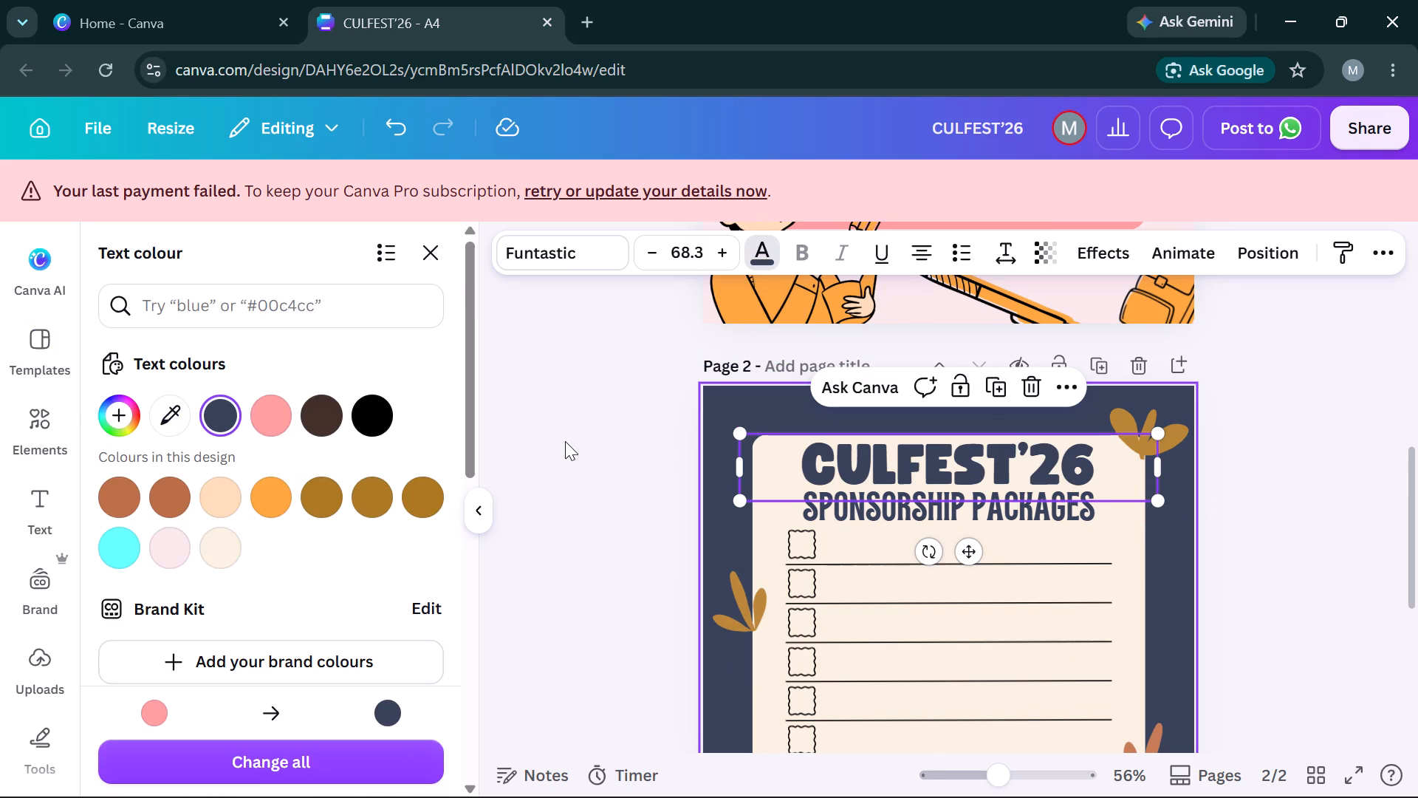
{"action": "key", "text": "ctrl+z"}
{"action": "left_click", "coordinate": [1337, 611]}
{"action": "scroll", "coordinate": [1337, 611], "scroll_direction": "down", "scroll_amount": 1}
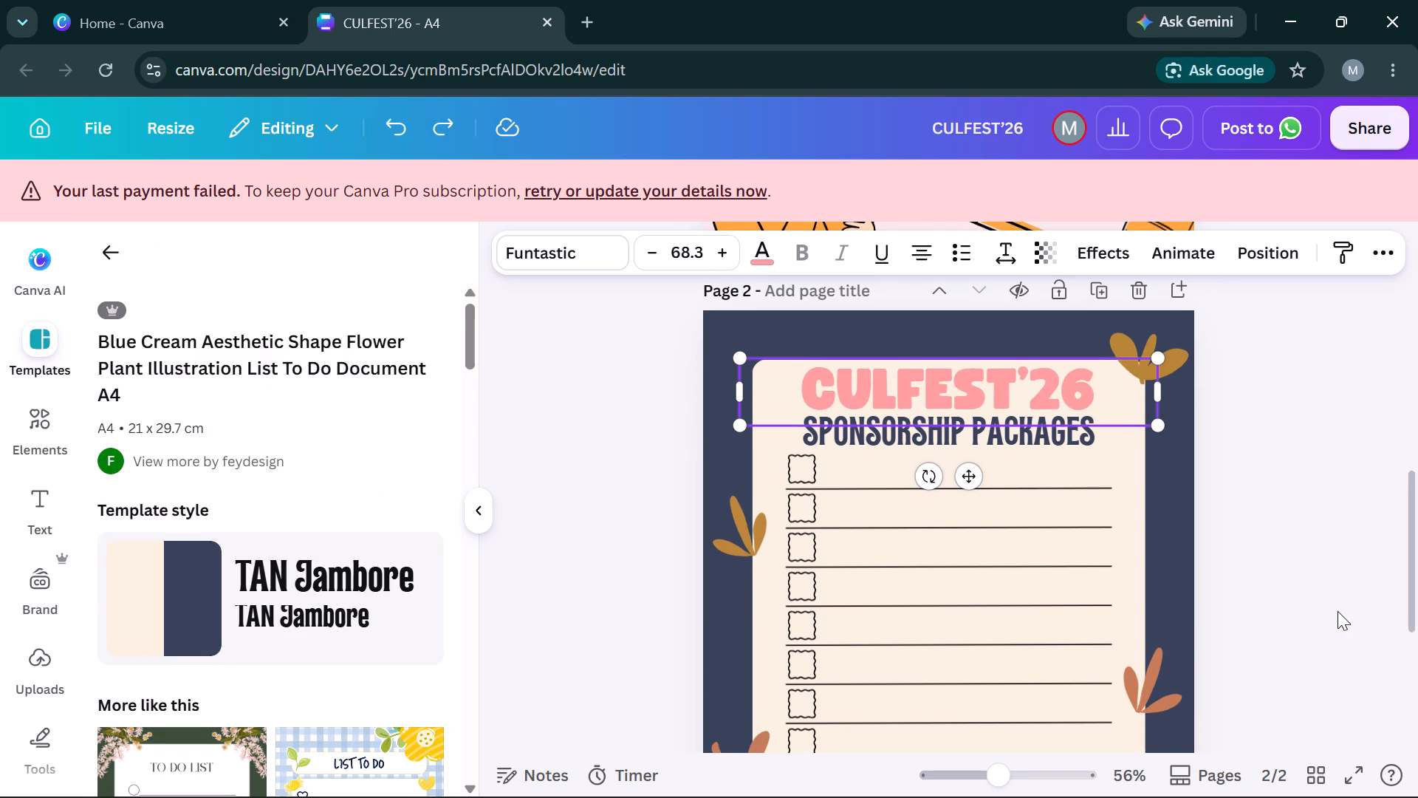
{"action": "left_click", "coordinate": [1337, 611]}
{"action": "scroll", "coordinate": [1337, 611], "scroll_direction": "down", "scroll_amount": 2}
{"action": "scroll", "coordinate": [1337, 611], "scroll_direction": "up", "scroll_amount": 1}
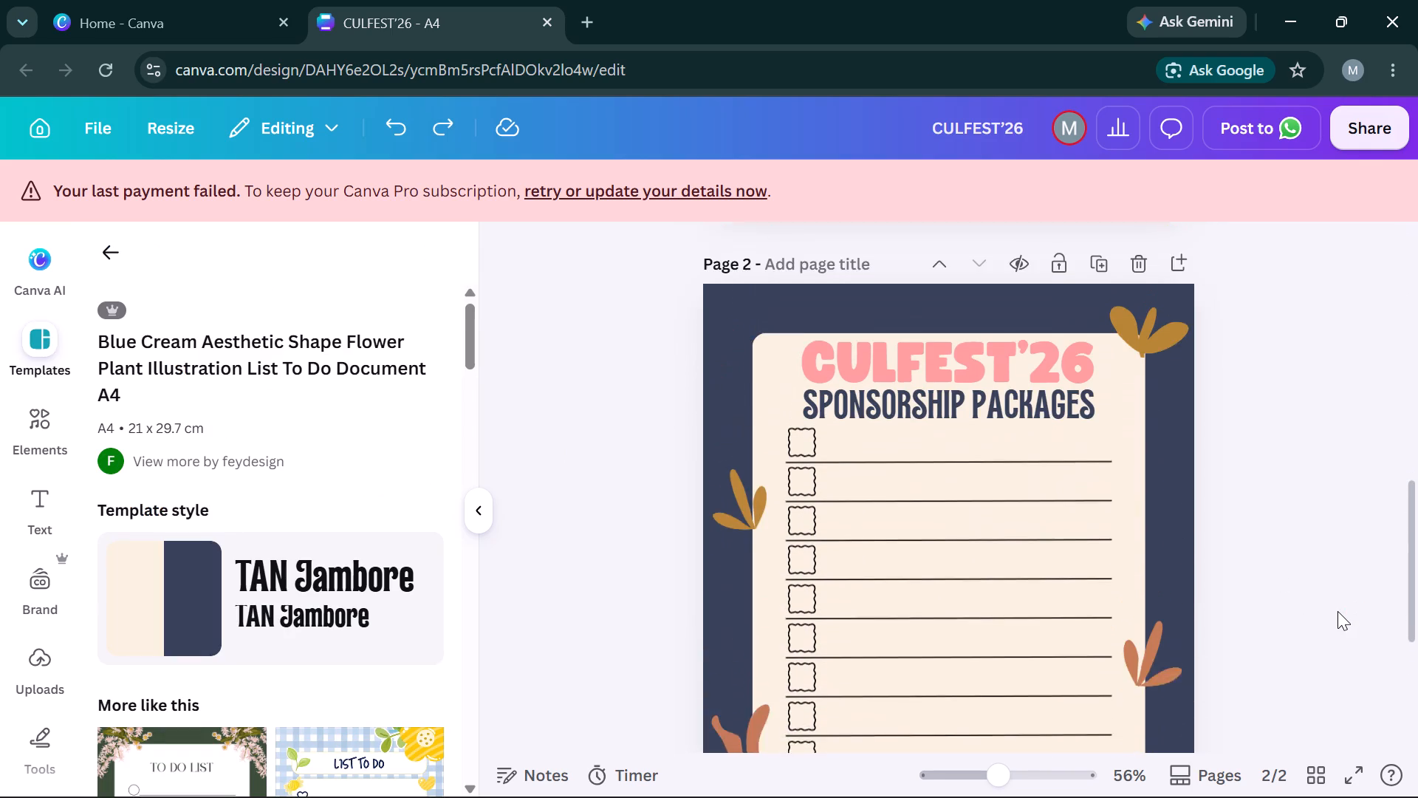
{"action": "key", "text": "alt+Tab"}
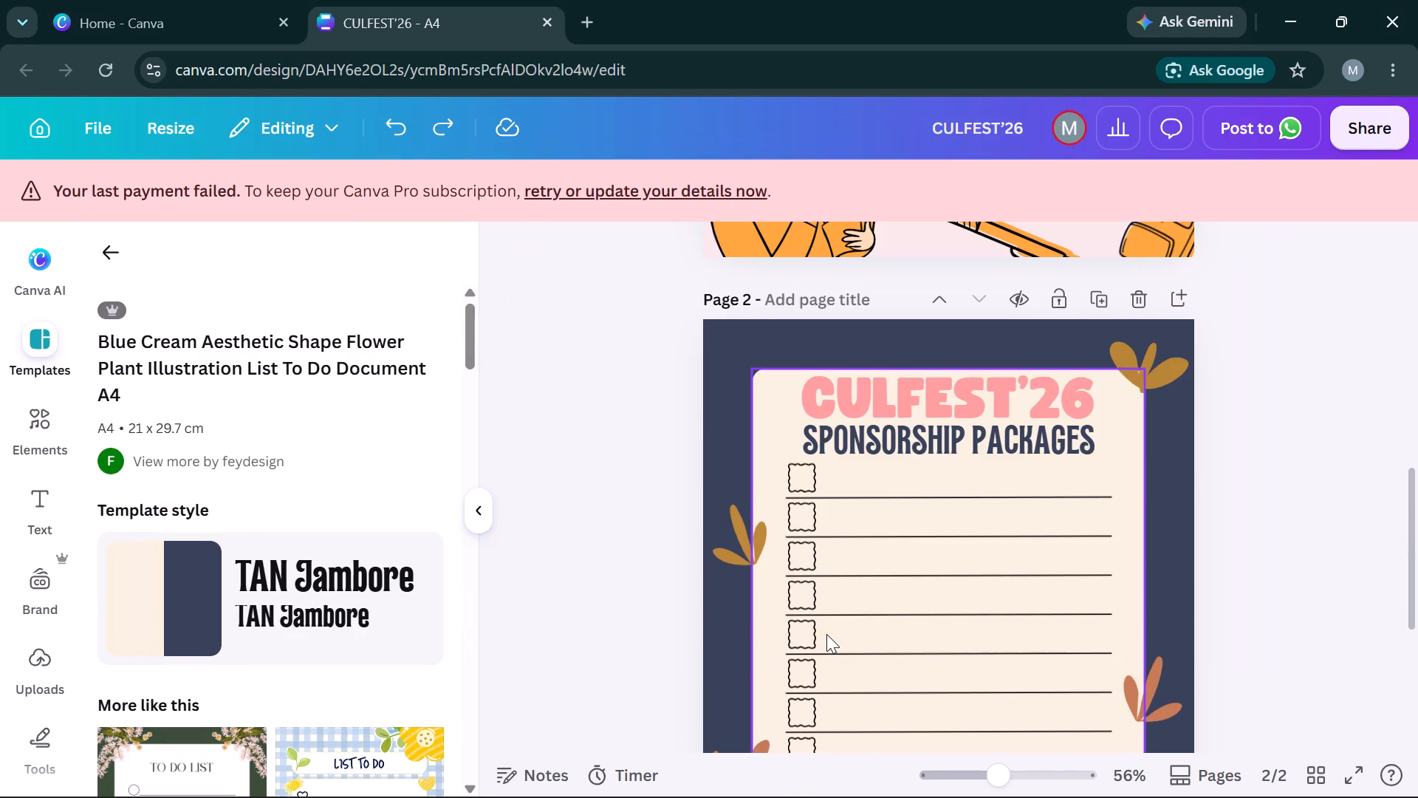
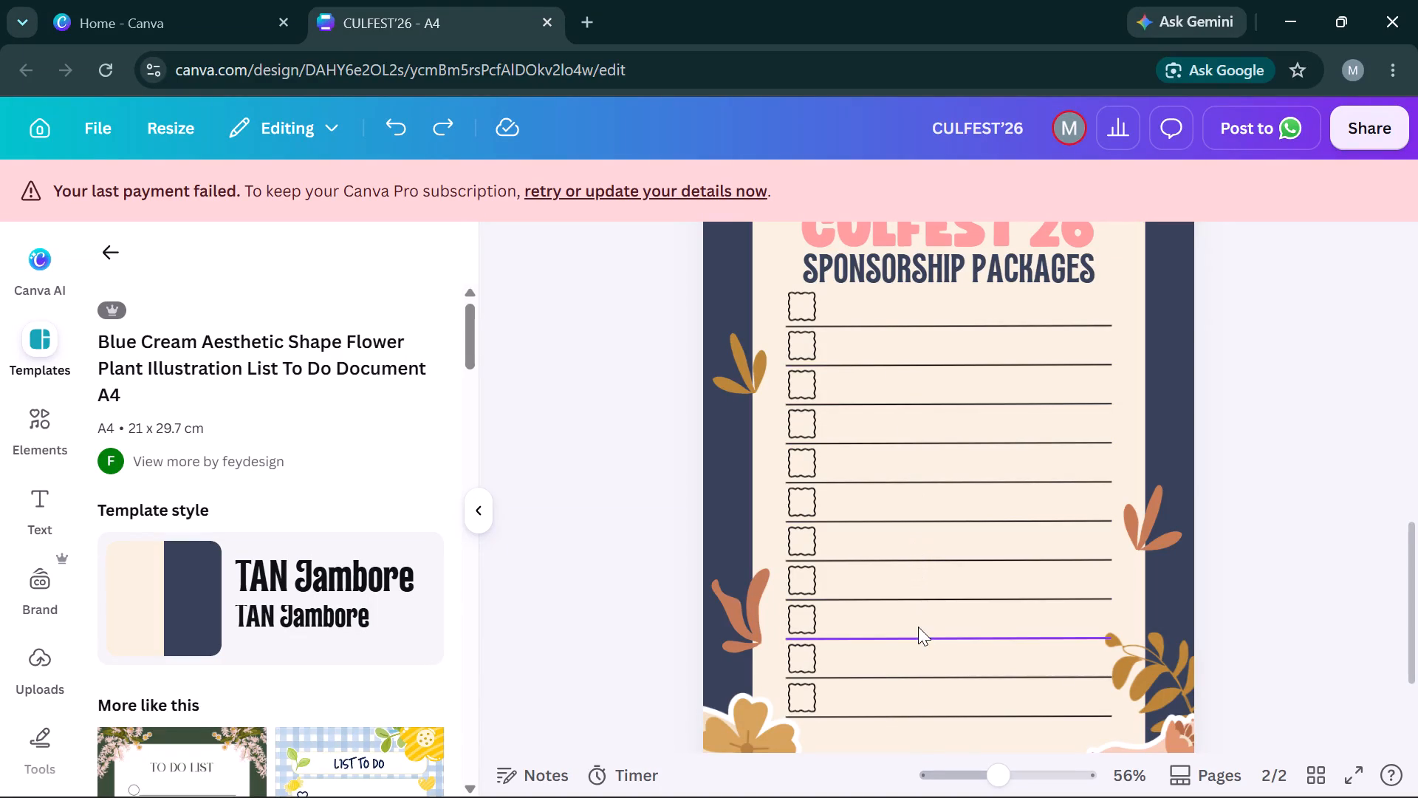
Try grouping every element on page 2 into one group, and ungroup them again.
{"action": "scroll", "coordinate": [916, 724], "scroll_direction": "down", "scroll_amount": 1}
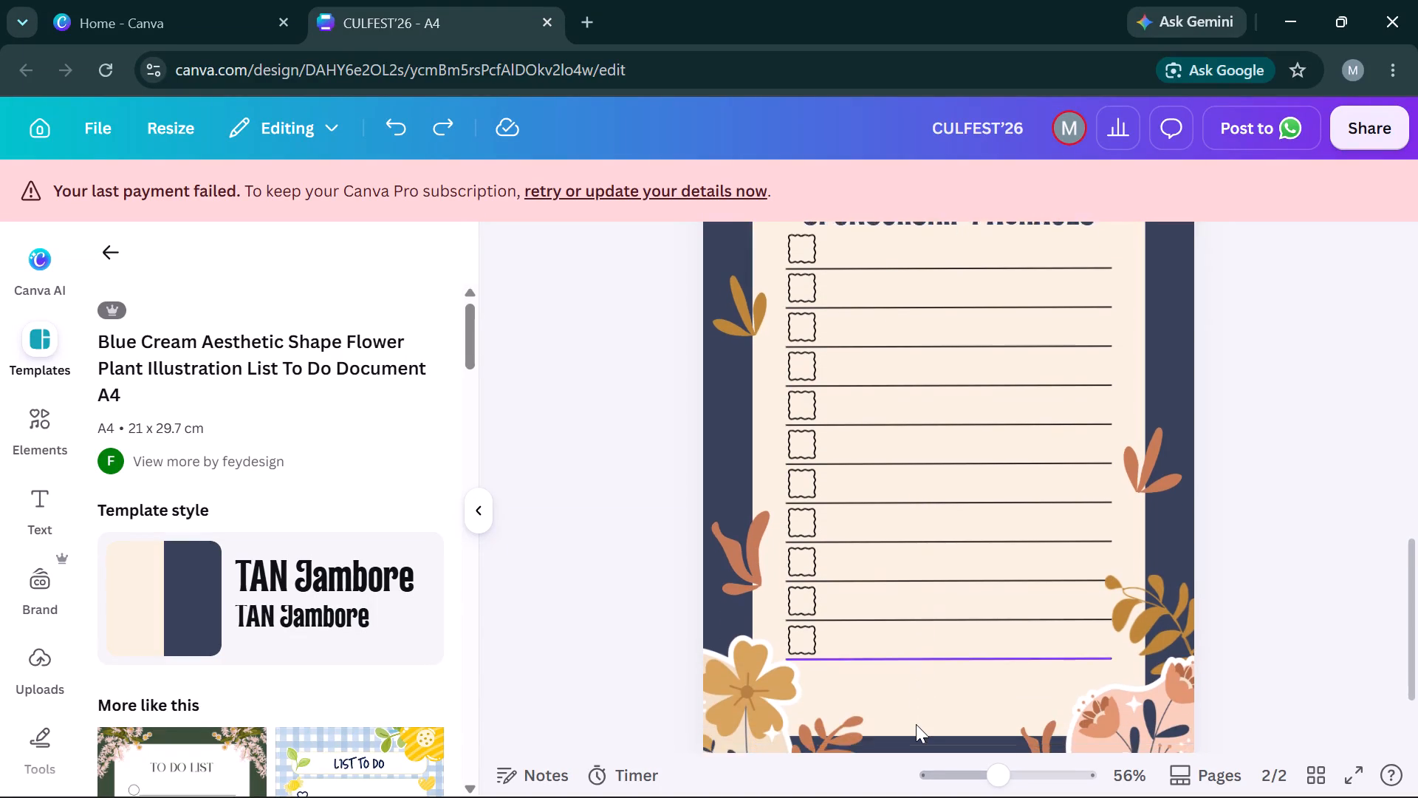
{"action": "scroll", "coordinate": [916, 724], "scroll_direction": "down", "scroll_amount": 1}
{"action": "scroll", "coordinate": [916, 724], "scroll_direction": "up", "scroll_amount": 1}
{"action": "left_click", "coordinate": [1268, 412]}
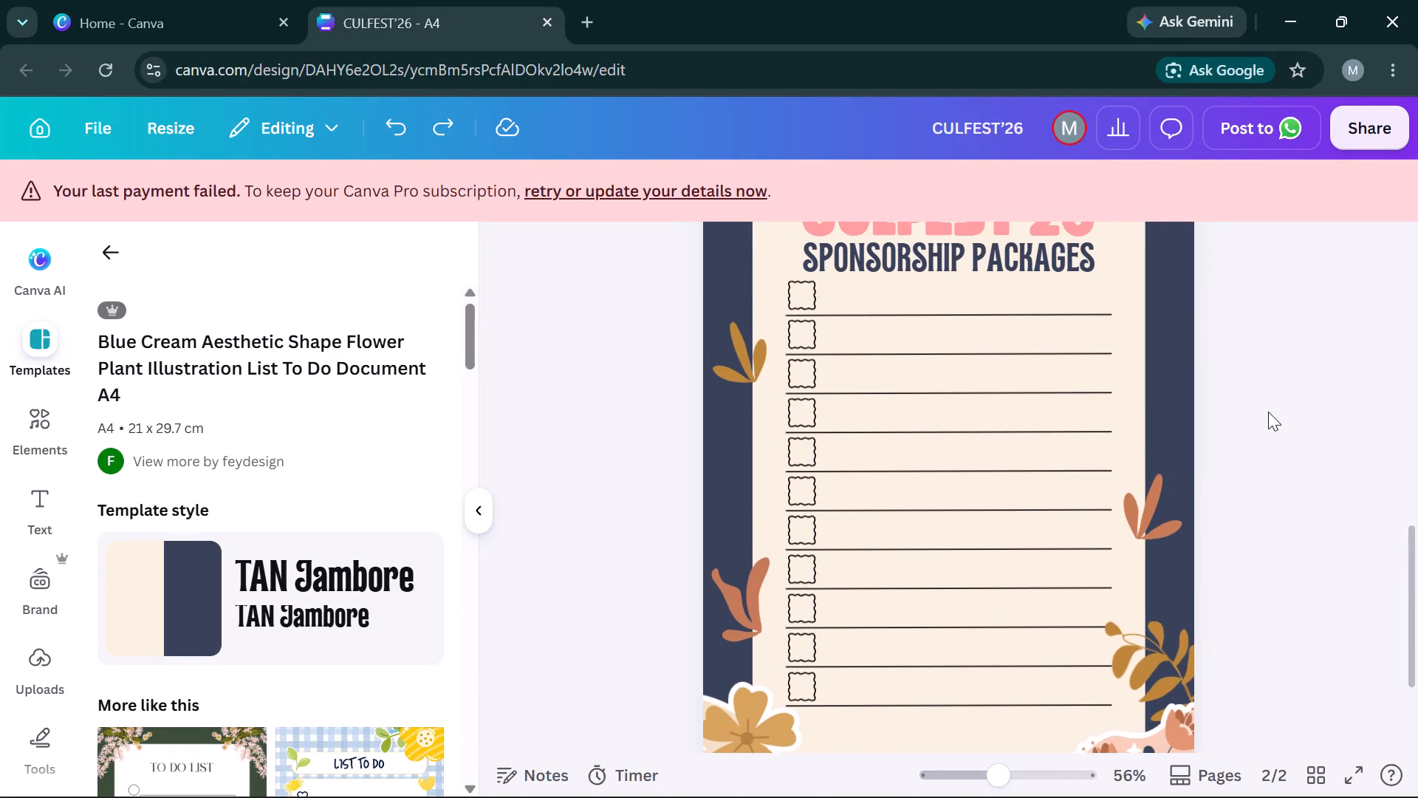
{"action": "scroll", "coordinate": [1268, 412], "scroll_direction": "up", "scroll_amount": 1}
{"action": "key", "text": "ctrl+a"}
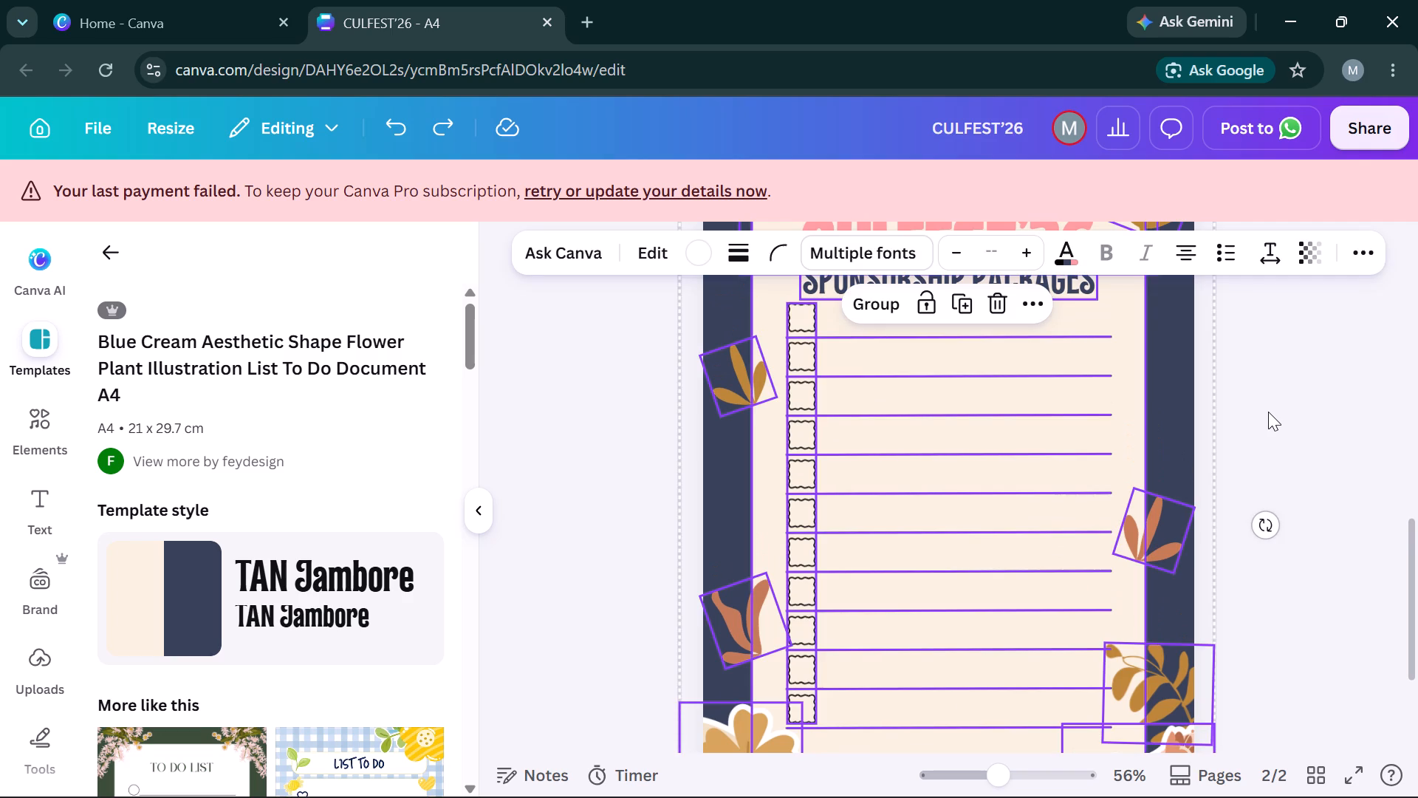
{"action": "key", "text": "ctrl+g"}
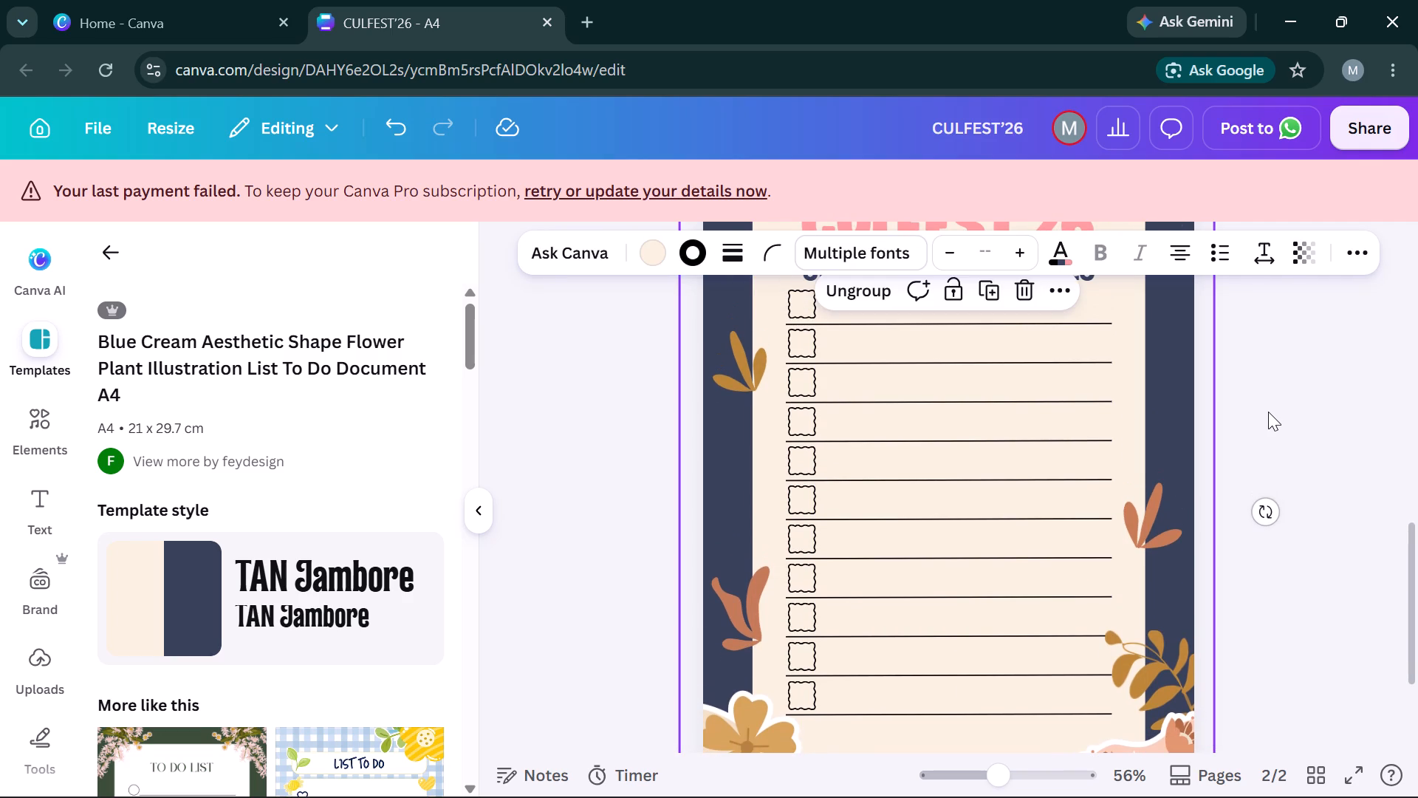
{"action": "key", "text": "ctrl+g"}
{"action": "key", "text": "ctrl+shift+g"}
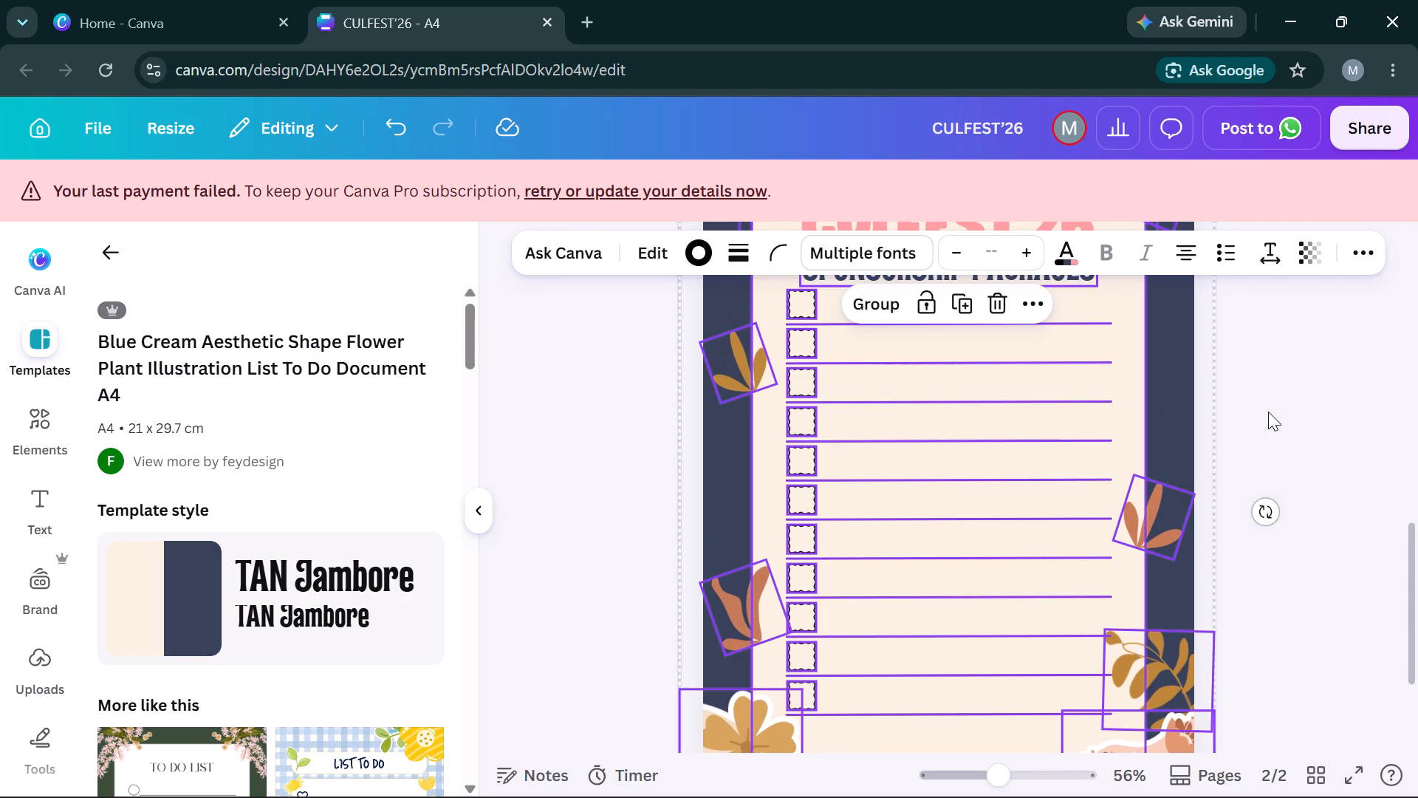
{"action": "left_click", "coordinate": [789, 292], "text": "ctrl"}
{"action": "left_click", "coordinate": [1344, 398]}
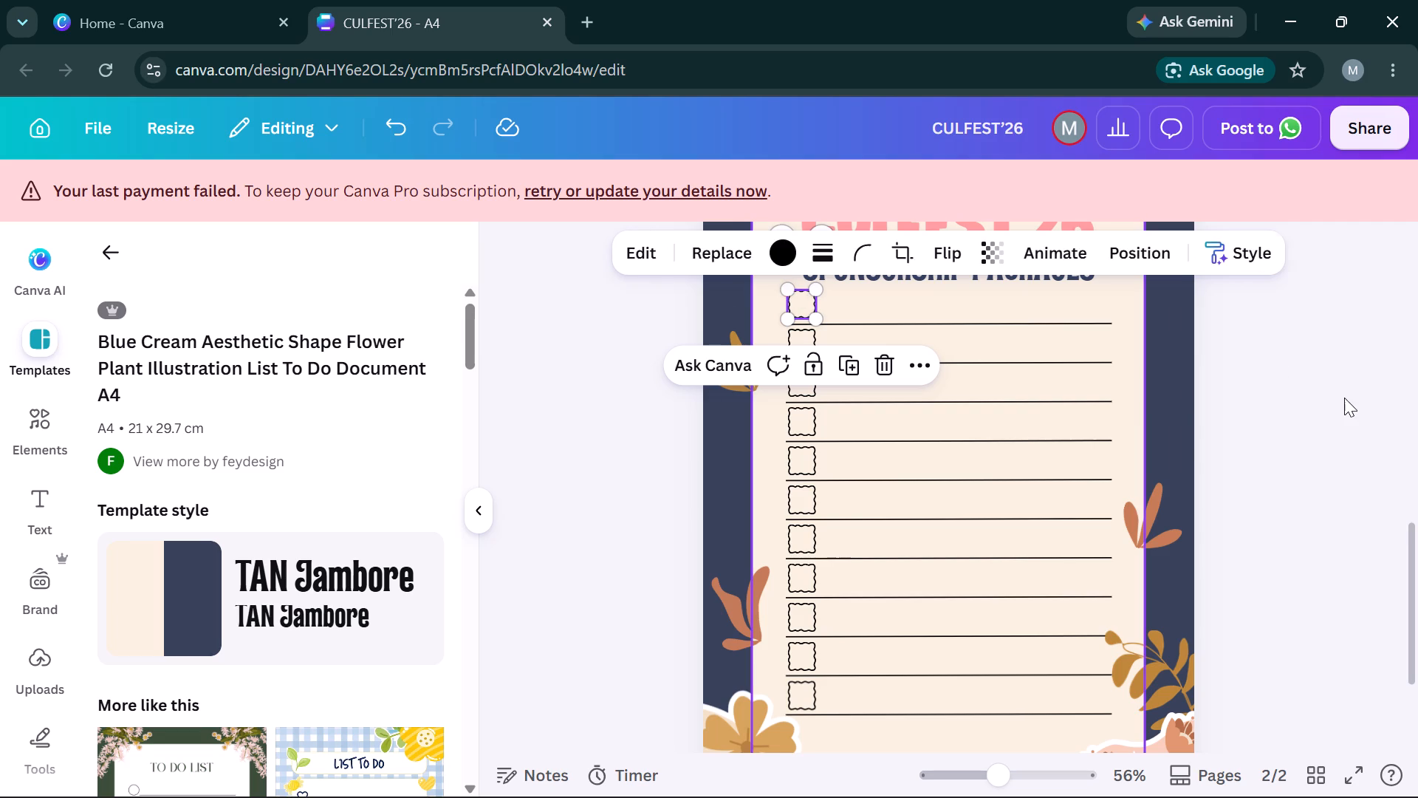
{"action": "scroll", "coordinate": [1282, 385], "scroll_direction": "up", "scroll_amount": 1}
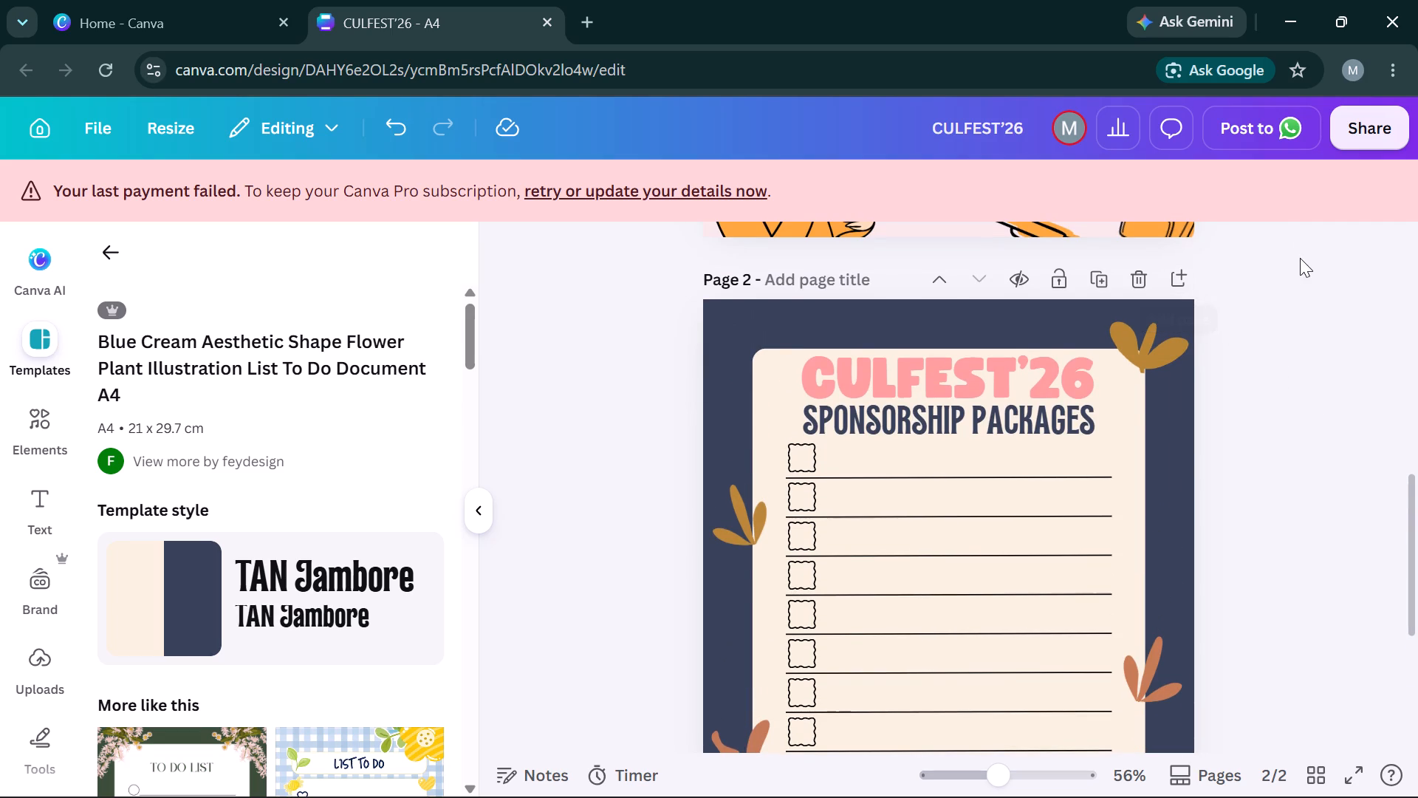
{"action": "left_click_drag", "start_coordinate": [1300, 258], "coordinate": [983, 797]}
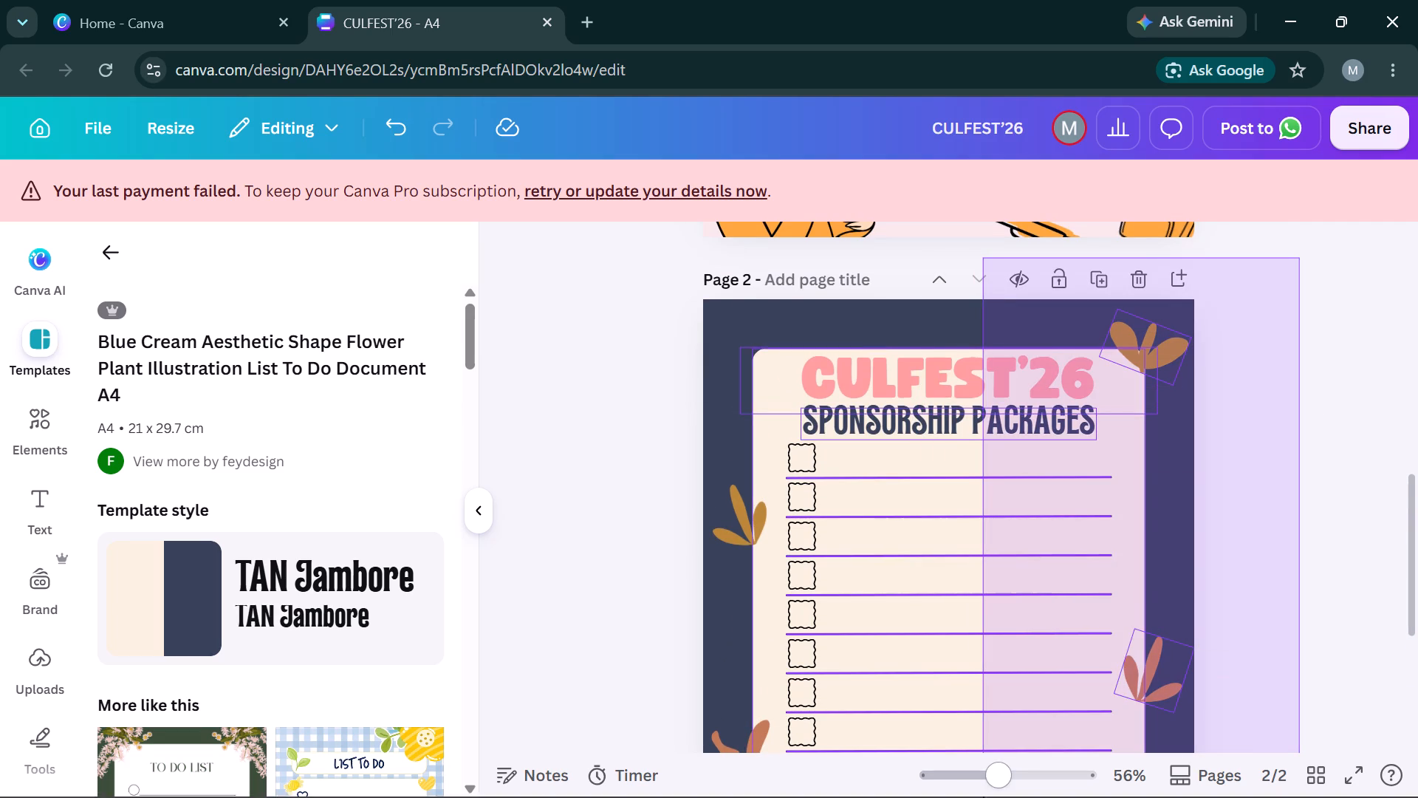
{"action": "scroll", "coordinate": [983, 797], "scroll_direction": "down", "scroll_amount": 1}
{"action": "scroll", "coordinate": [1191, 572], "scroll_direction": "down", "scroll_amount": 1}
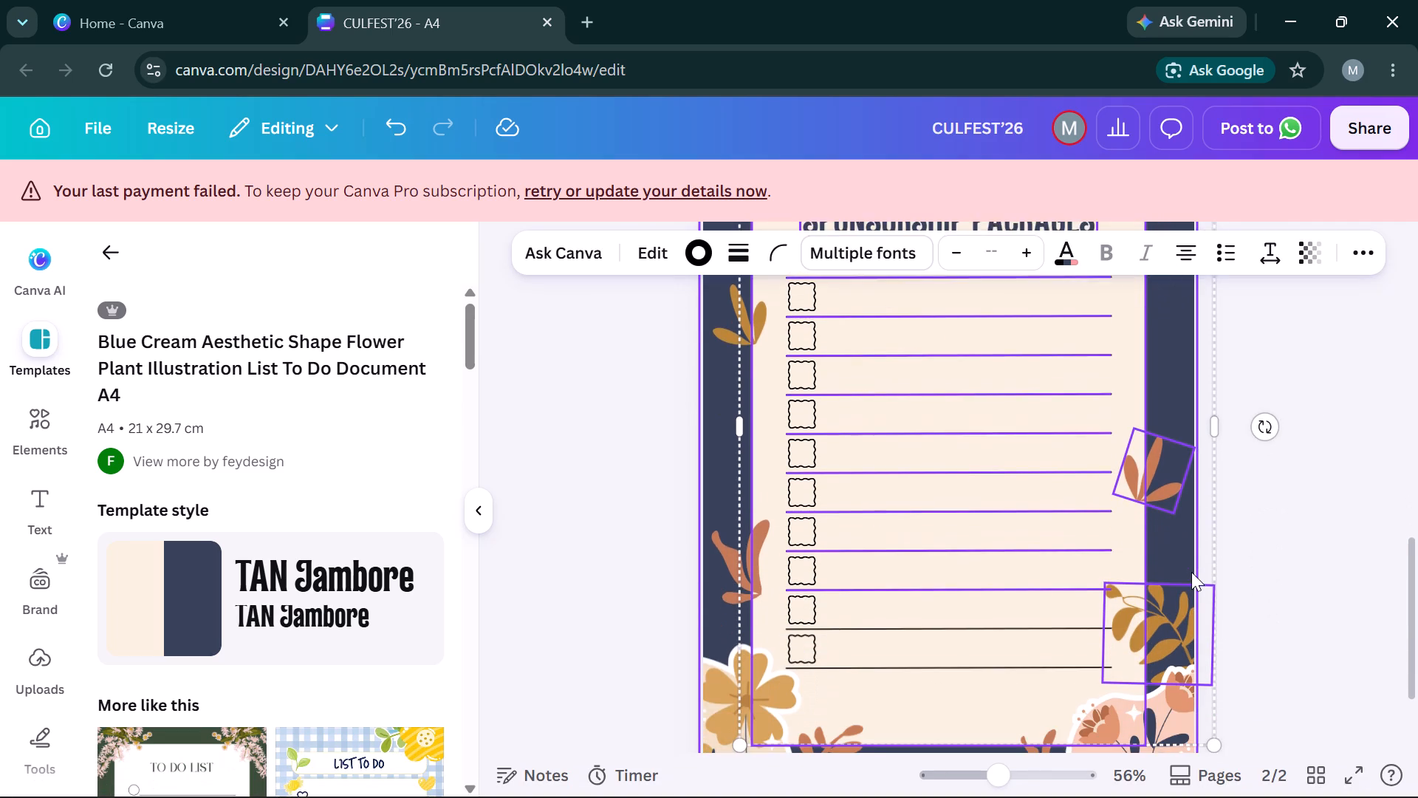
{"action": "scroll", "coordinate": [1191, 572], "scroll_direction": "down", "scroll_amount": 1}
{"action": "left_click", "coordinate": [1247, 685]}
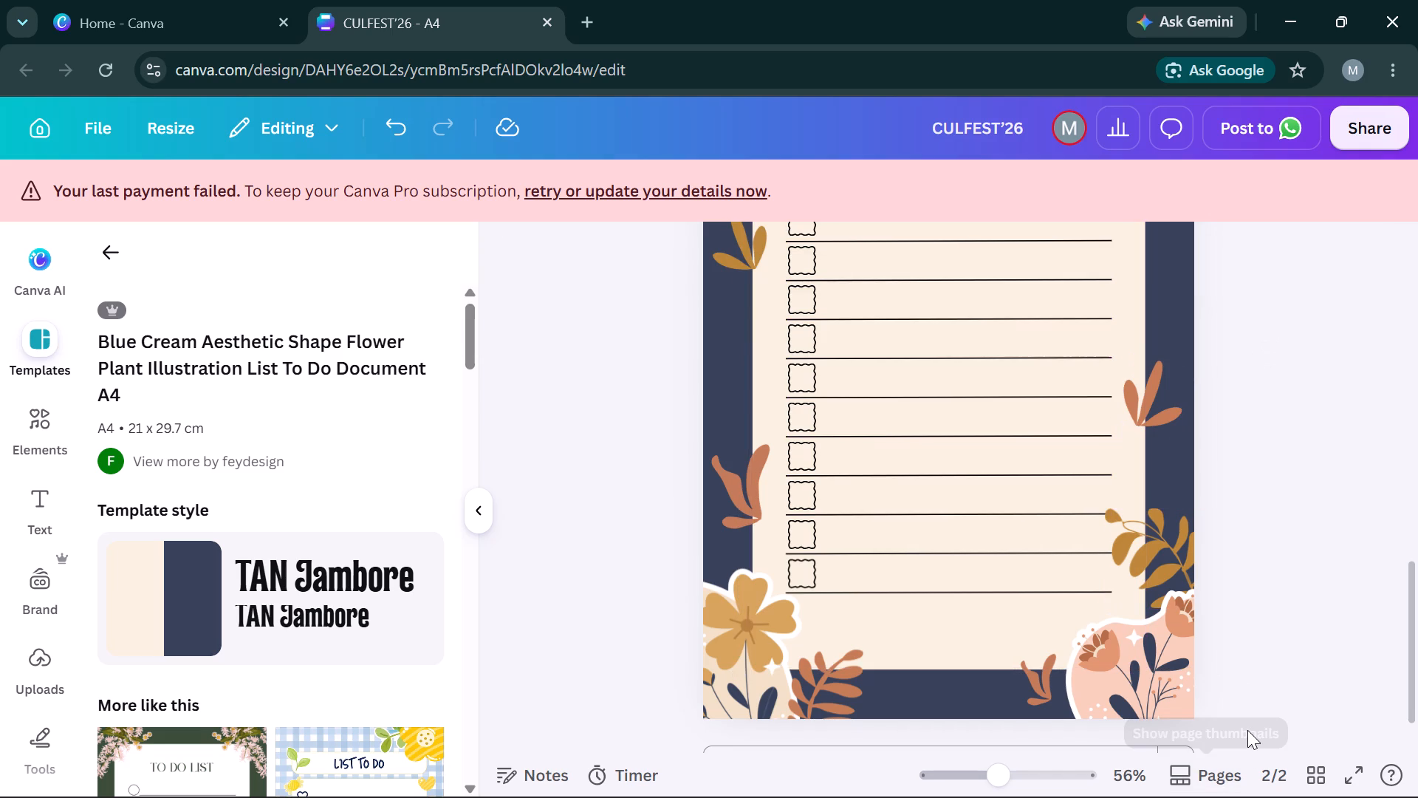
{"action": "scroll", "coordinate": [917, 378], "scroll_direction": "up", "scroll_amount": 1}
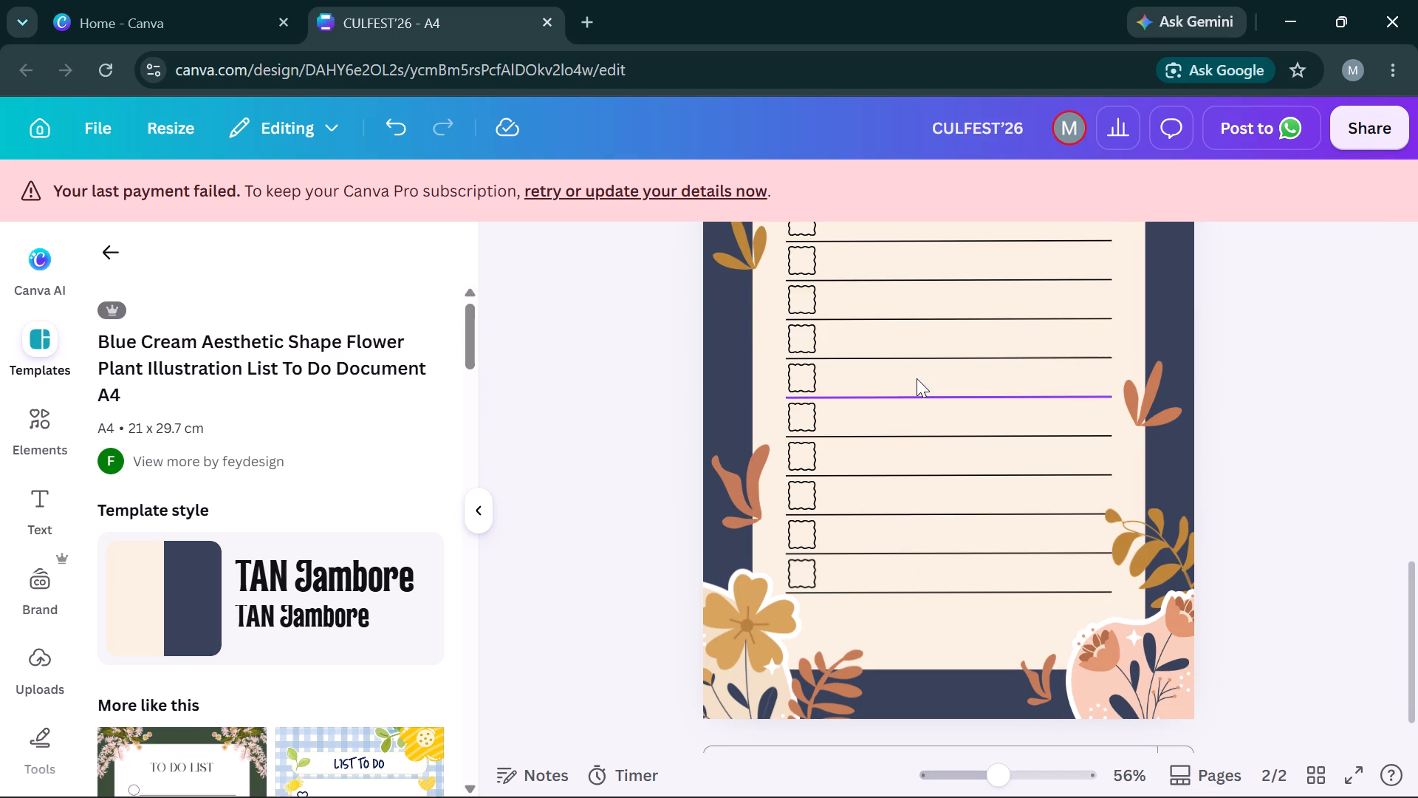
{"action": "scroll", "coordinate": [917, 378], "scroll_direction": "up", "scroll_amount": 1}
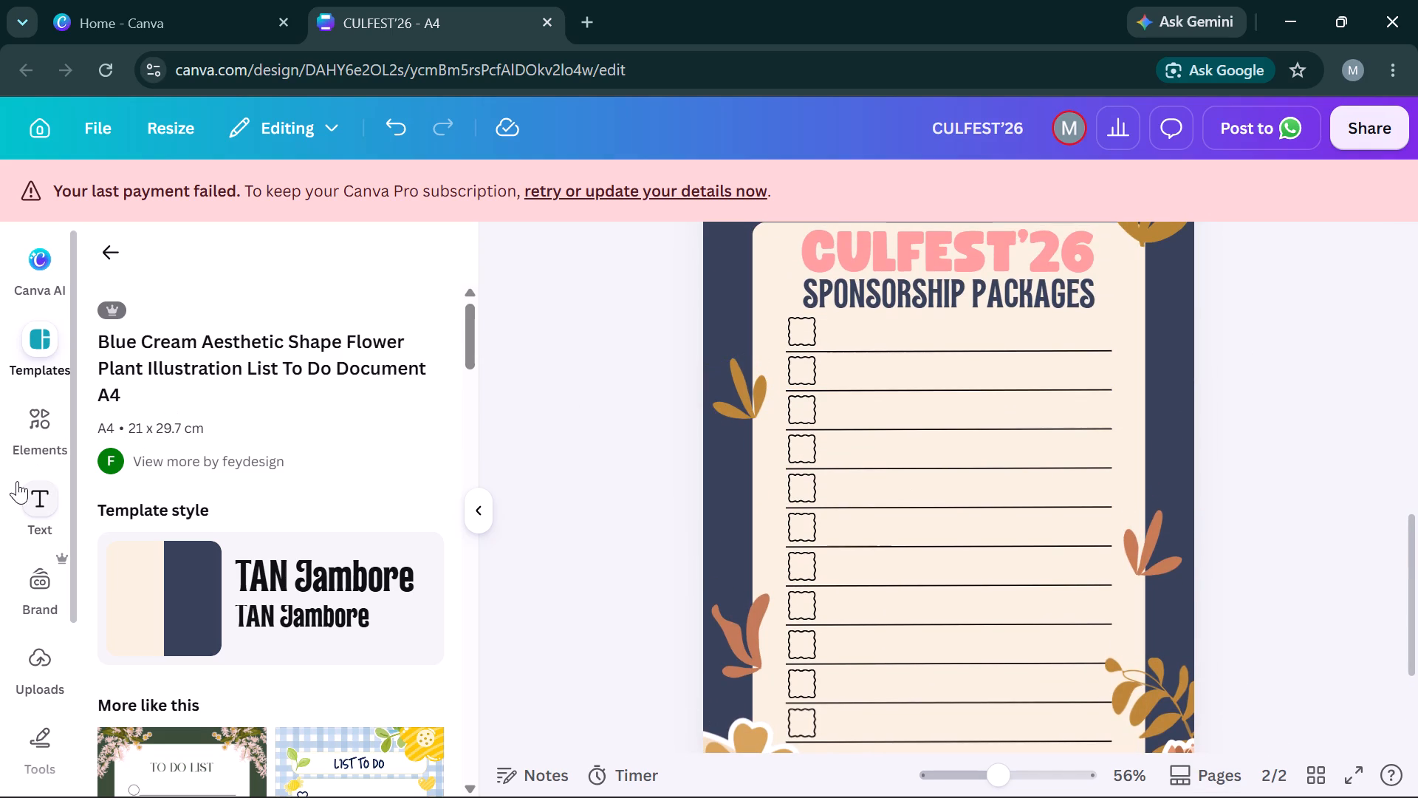
Search the elements library for "table" and look through the table, sheet and graphic results.
{"action": "left_click", "coordinate": [51, 403]}
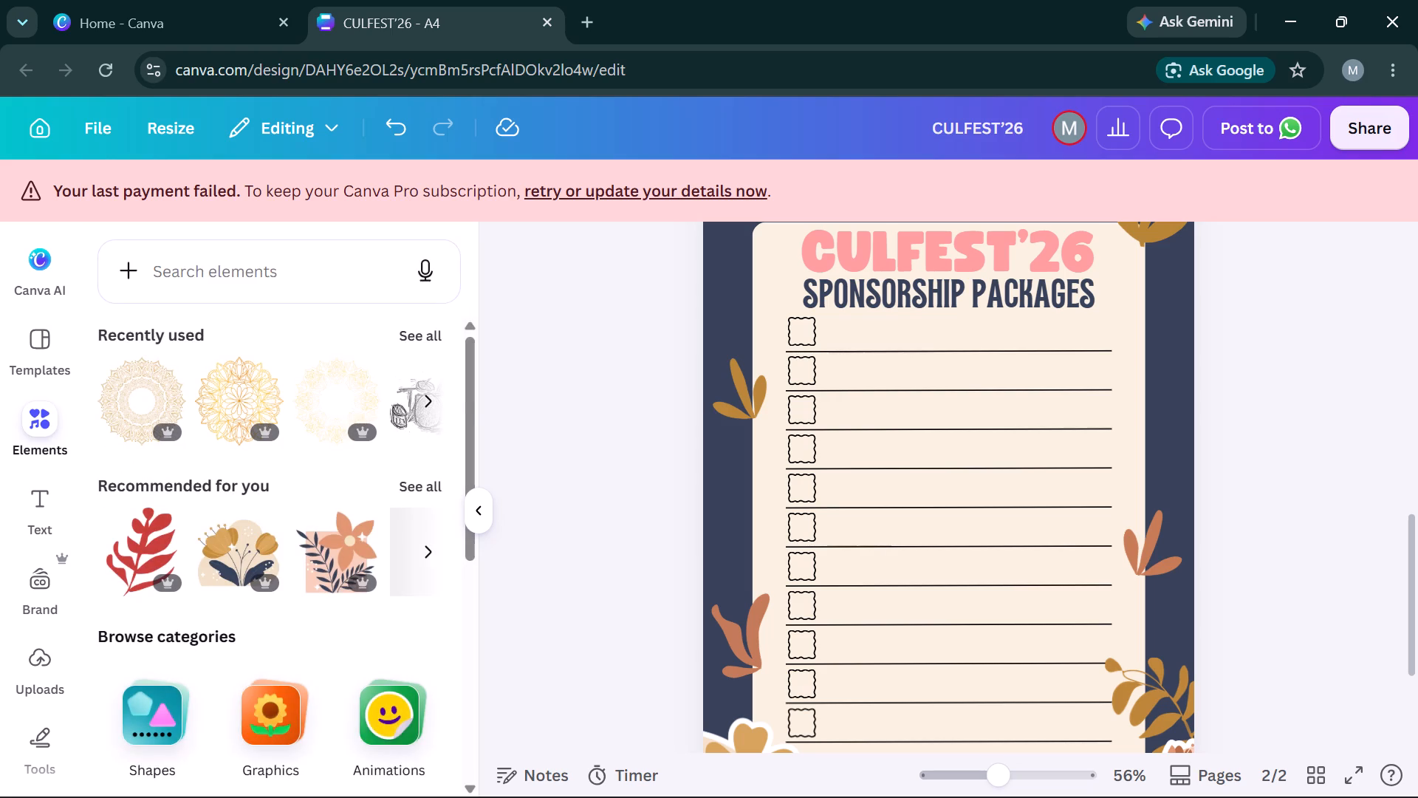
{"action": "left_click", "coordinate": [217, 283]}
{"action": "key", "text": "t"}
{"action": "type", "text": "able"}
{"action": "key", "text": "Return"}
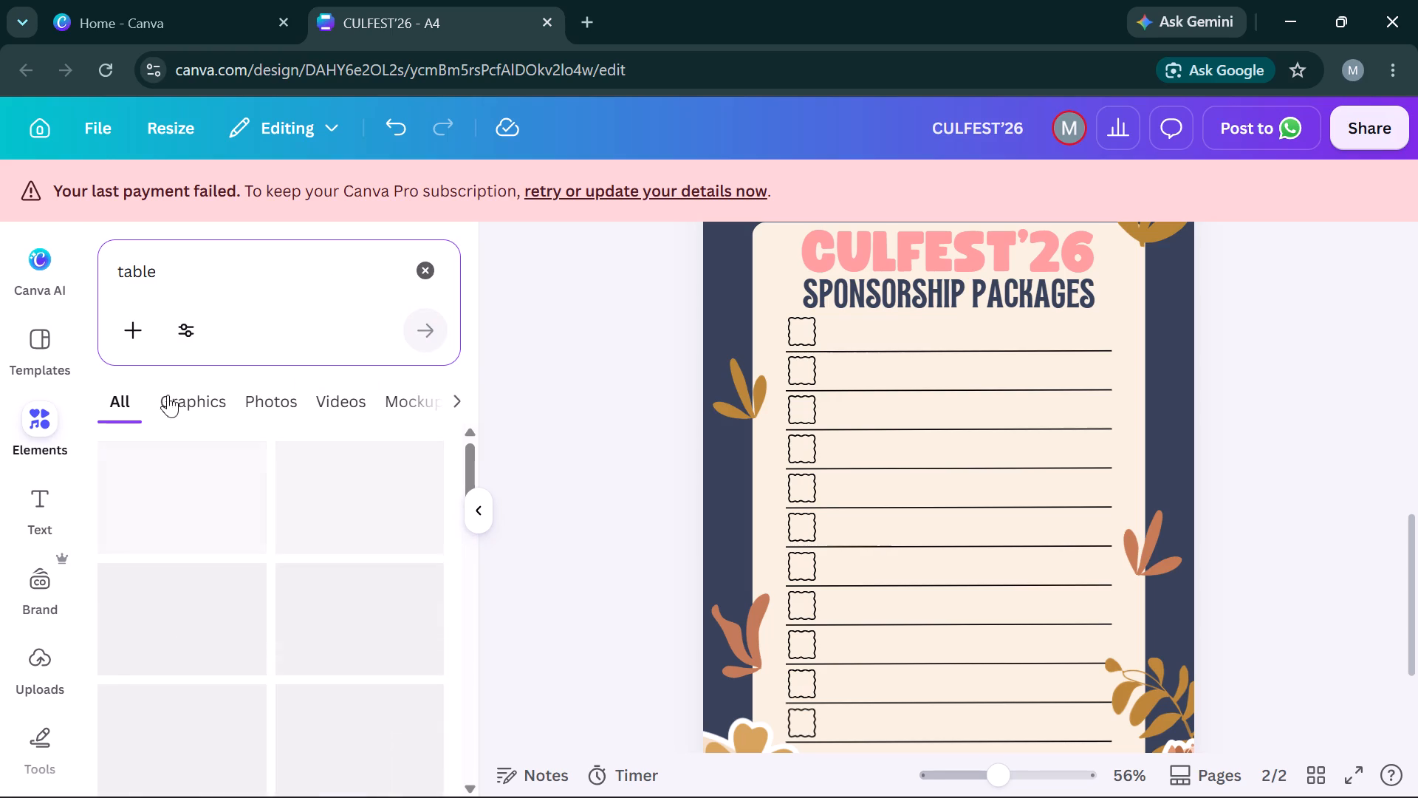
{"action": "scroll", "coordinate": [275, 519], "scroll_direction": "down", "scroll_amount": 1}
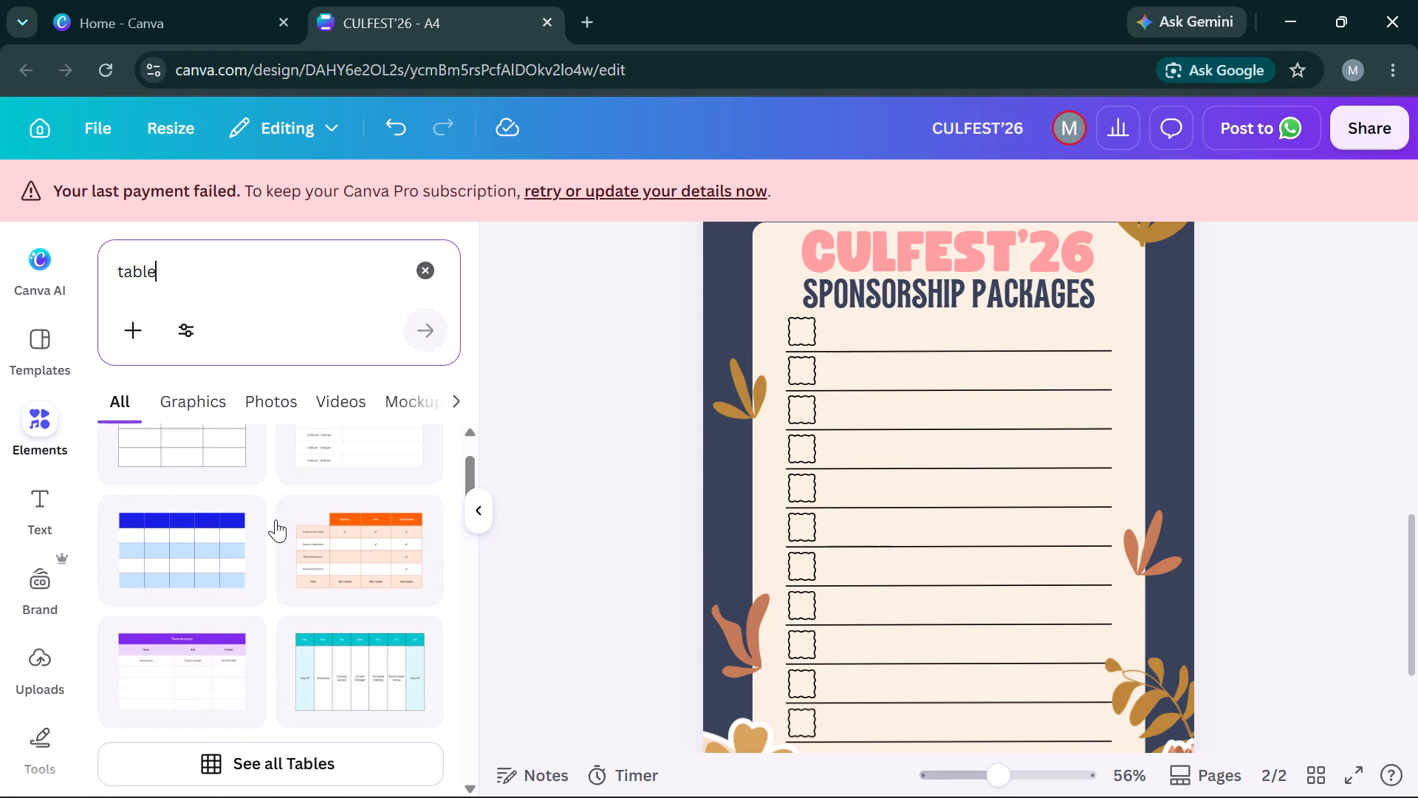
{"action": "scroll", "coordinate": [275, 519], "scroll_direction": "down", "scroll_amount": 2}
{"action": "scroll", "coordinate": [275, 519], "scroll_direction": "up", "scroll_amount": 1}
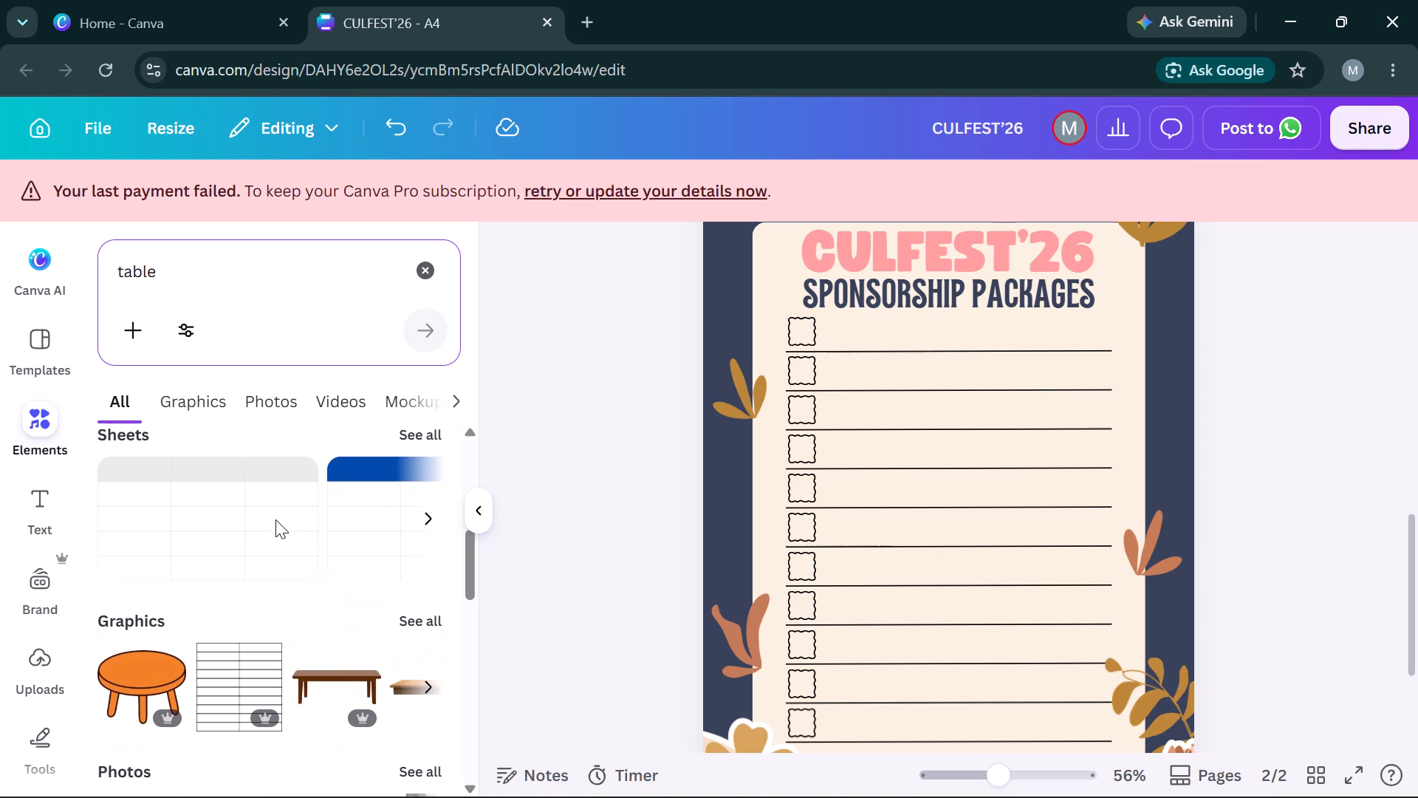
{"action": "scroll", "coordinate": [275, 519], "scroll_direction": "up", "scroll_amount": 1}
{"action": "scroll", "coordinate": [275, 519], "scroll_direction": "left", "scroll_amount": 2}
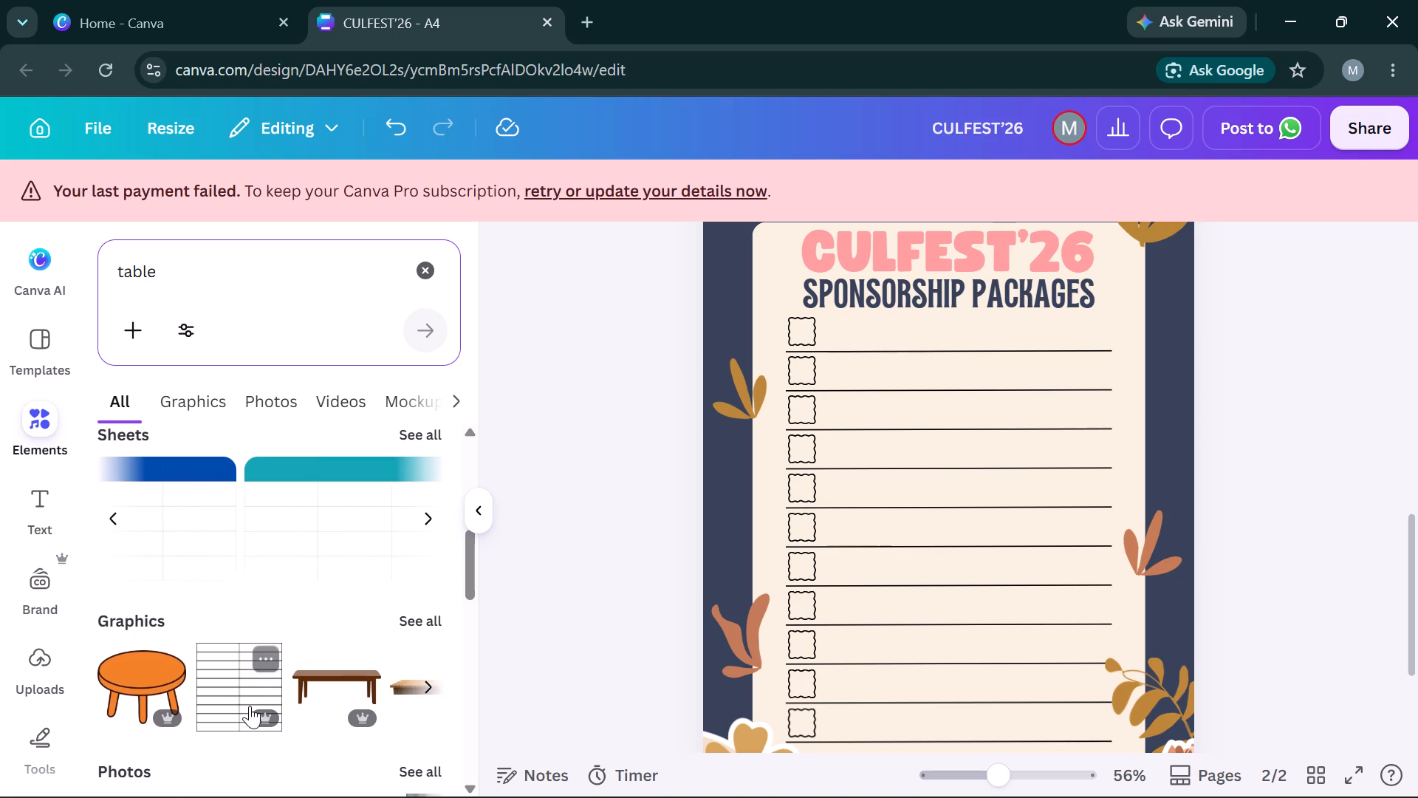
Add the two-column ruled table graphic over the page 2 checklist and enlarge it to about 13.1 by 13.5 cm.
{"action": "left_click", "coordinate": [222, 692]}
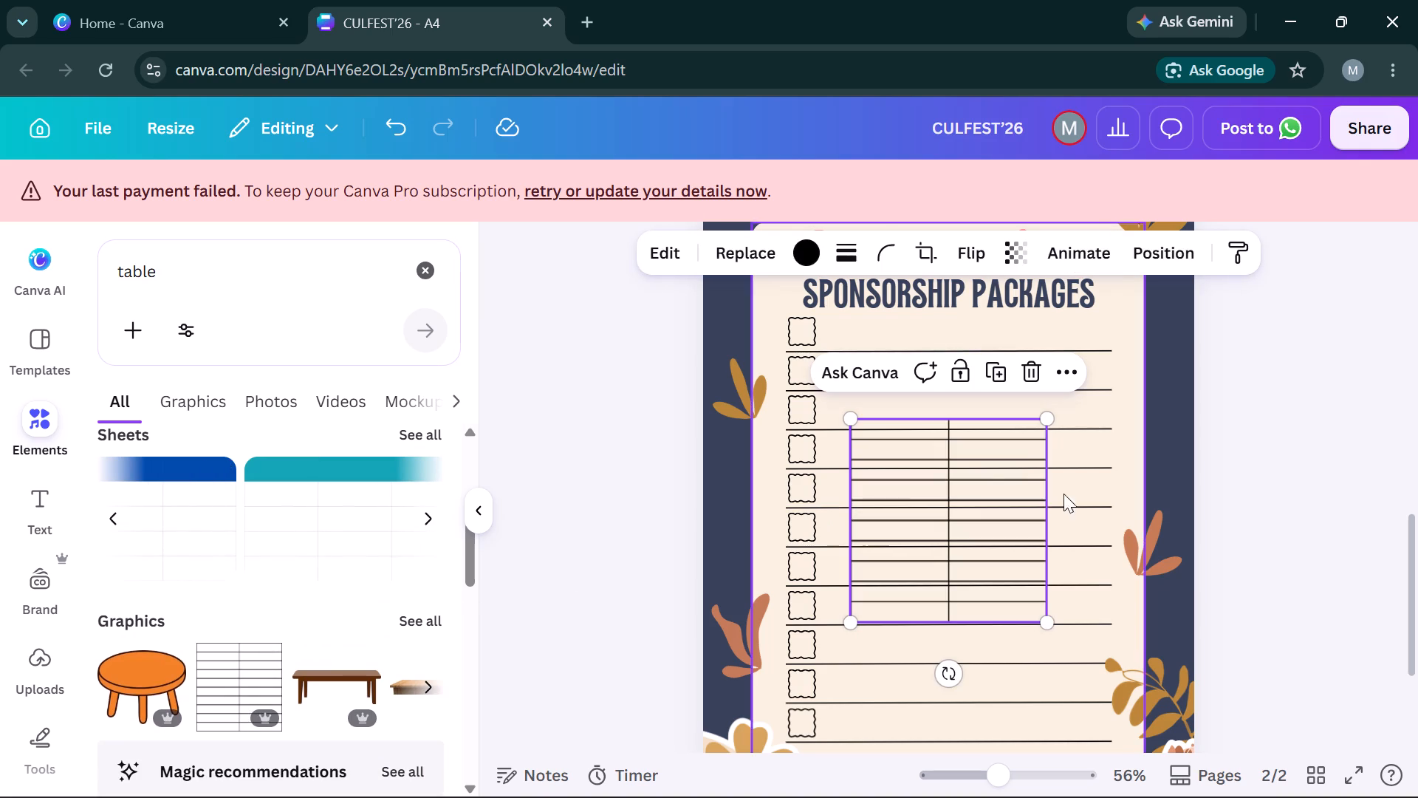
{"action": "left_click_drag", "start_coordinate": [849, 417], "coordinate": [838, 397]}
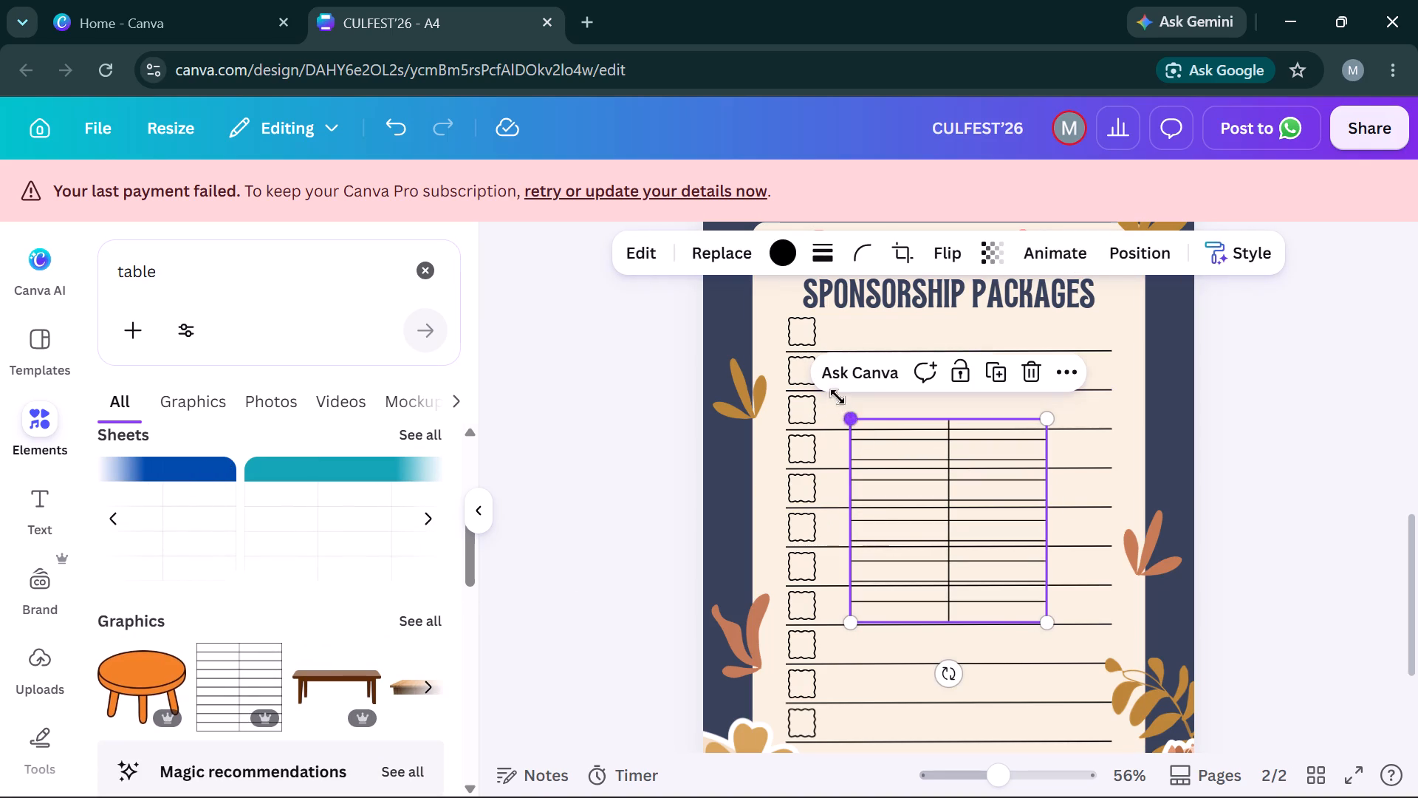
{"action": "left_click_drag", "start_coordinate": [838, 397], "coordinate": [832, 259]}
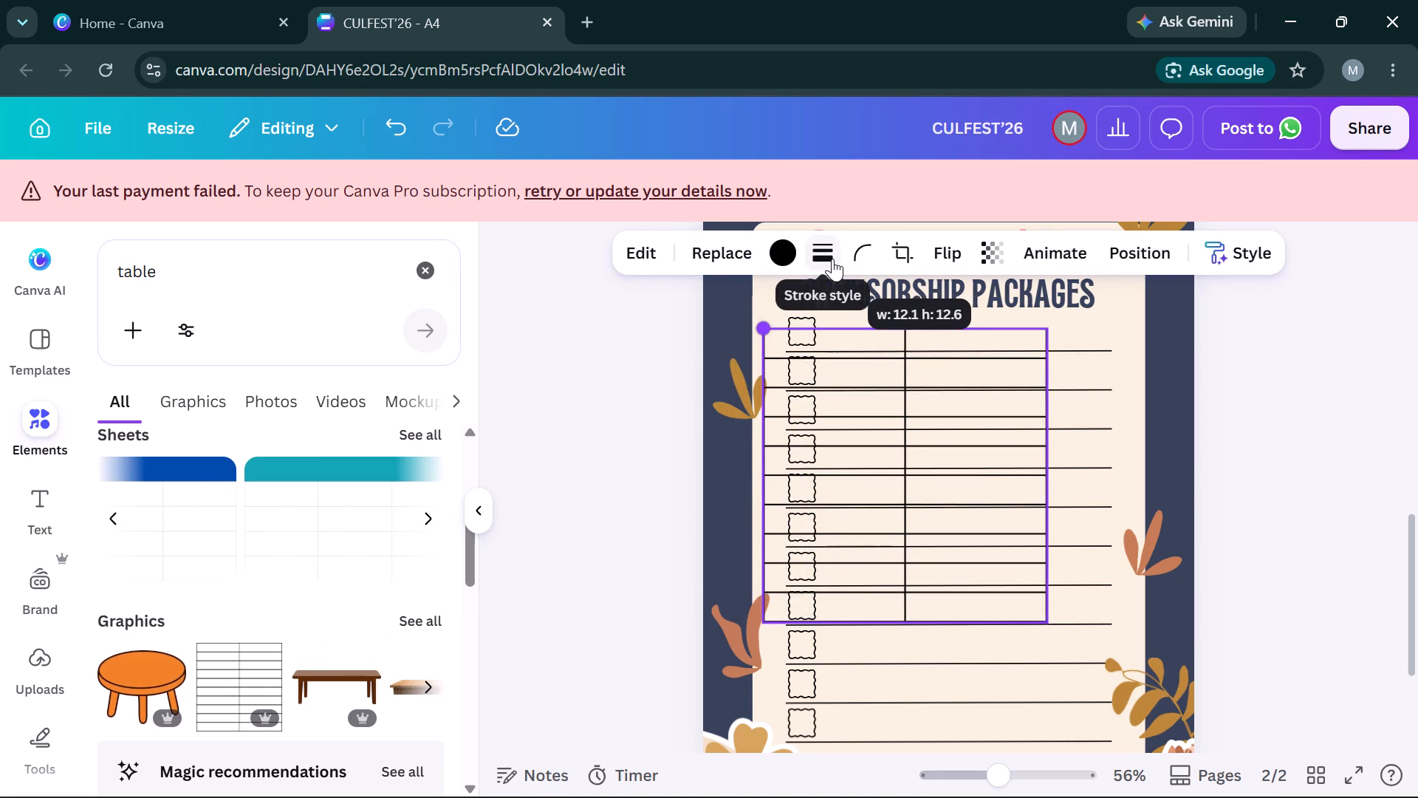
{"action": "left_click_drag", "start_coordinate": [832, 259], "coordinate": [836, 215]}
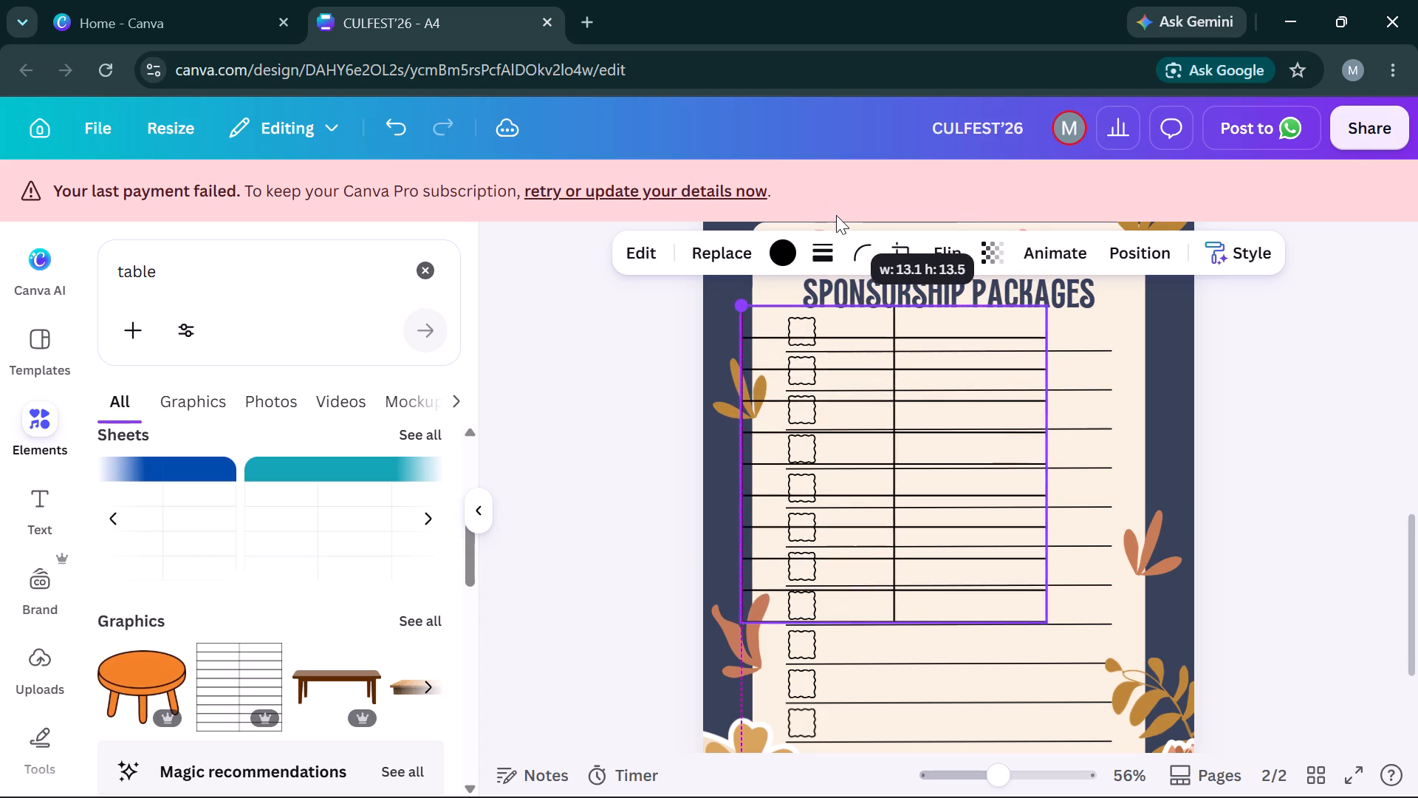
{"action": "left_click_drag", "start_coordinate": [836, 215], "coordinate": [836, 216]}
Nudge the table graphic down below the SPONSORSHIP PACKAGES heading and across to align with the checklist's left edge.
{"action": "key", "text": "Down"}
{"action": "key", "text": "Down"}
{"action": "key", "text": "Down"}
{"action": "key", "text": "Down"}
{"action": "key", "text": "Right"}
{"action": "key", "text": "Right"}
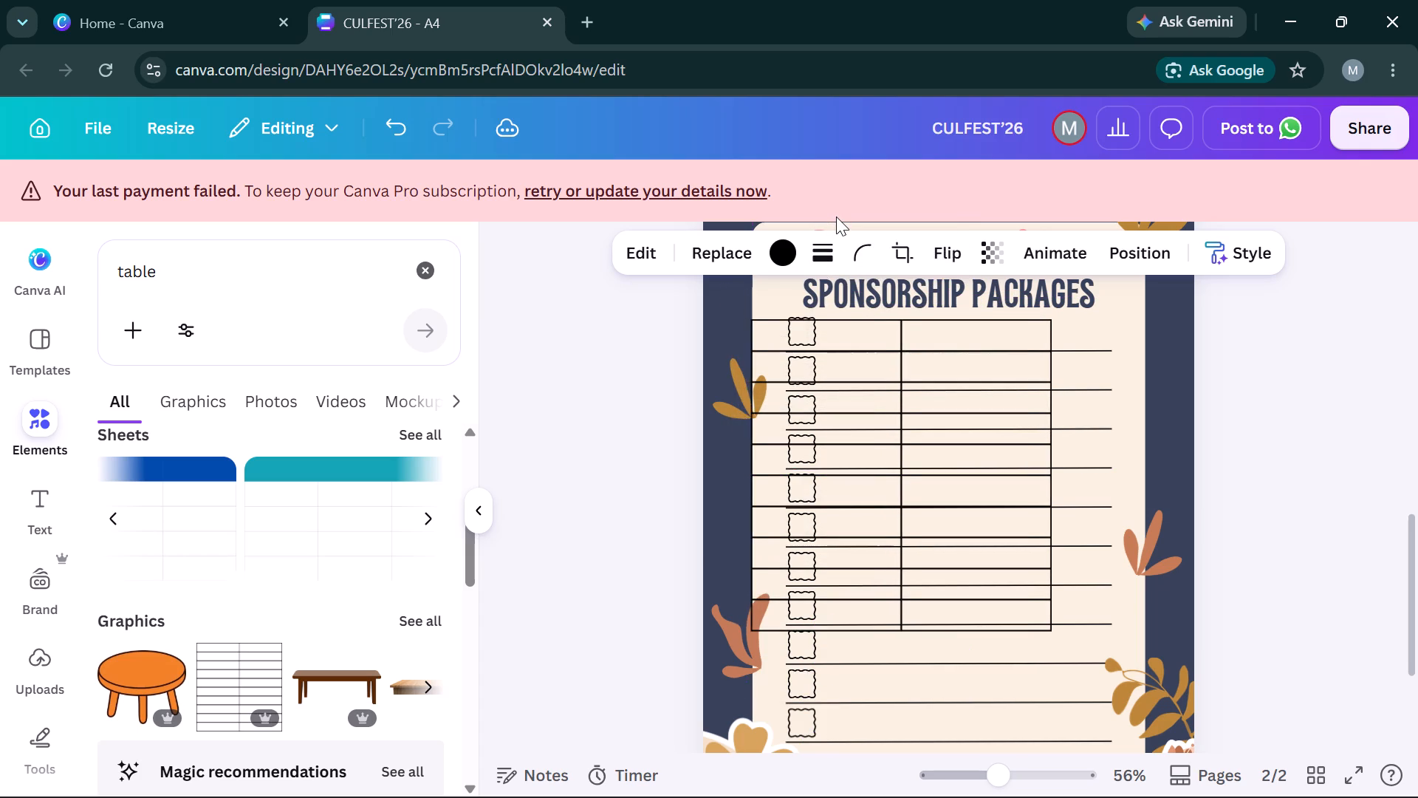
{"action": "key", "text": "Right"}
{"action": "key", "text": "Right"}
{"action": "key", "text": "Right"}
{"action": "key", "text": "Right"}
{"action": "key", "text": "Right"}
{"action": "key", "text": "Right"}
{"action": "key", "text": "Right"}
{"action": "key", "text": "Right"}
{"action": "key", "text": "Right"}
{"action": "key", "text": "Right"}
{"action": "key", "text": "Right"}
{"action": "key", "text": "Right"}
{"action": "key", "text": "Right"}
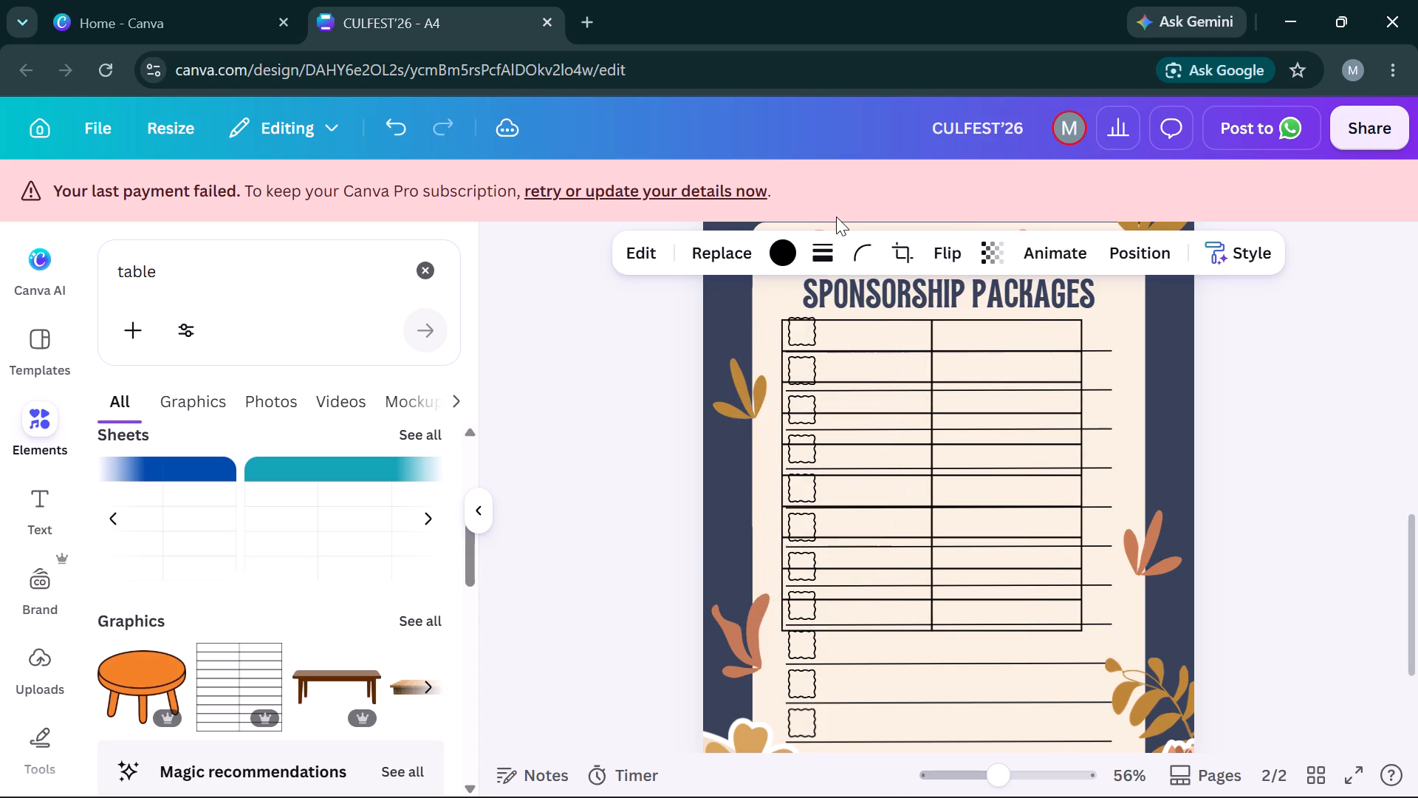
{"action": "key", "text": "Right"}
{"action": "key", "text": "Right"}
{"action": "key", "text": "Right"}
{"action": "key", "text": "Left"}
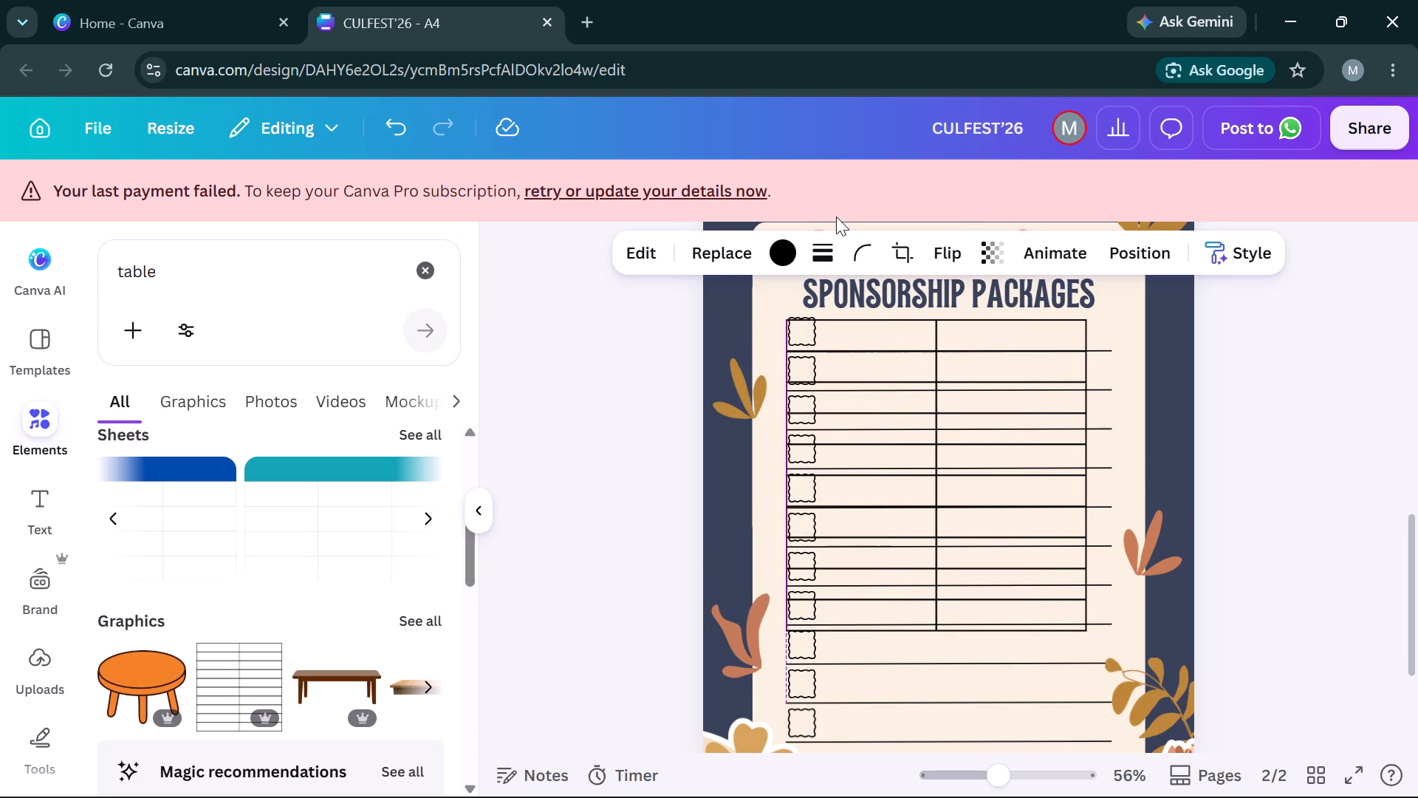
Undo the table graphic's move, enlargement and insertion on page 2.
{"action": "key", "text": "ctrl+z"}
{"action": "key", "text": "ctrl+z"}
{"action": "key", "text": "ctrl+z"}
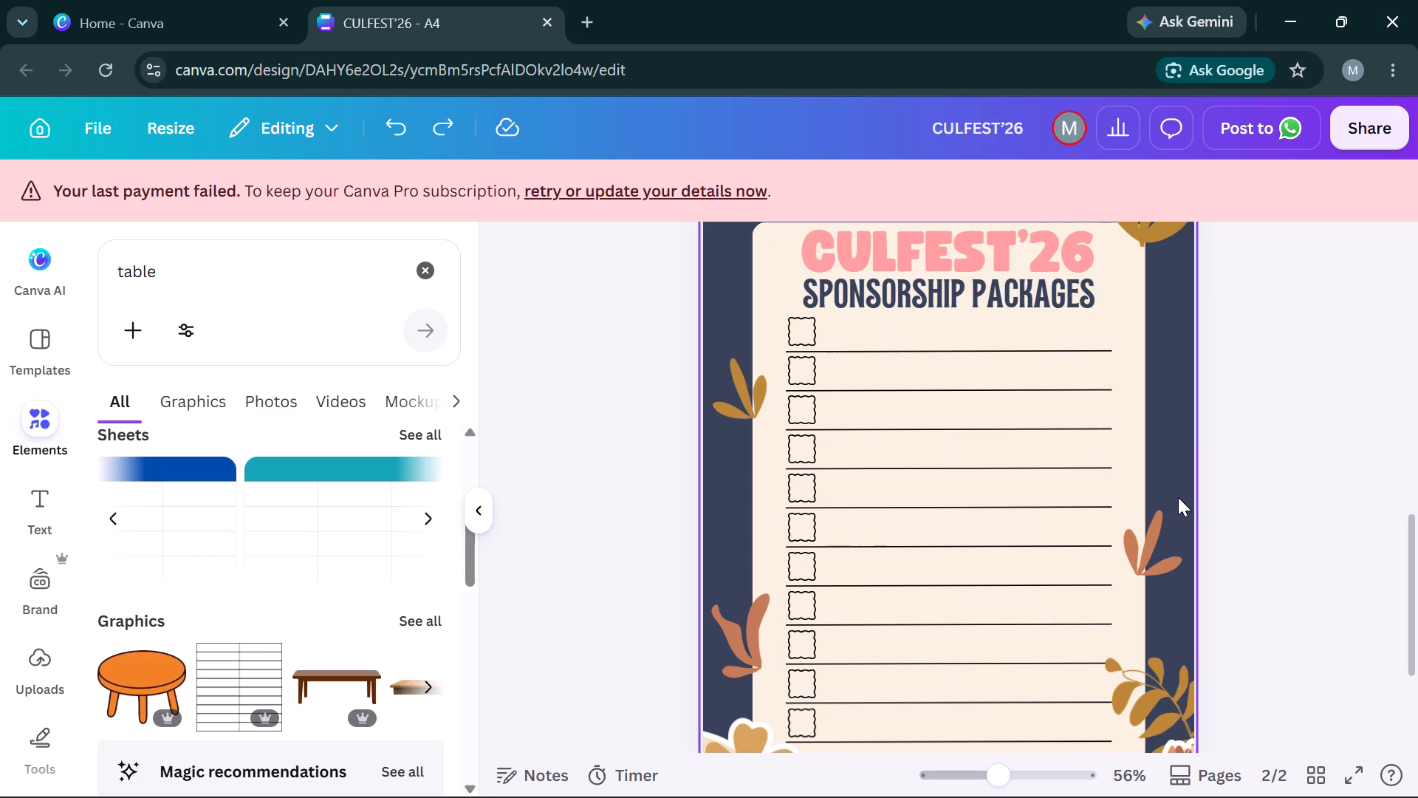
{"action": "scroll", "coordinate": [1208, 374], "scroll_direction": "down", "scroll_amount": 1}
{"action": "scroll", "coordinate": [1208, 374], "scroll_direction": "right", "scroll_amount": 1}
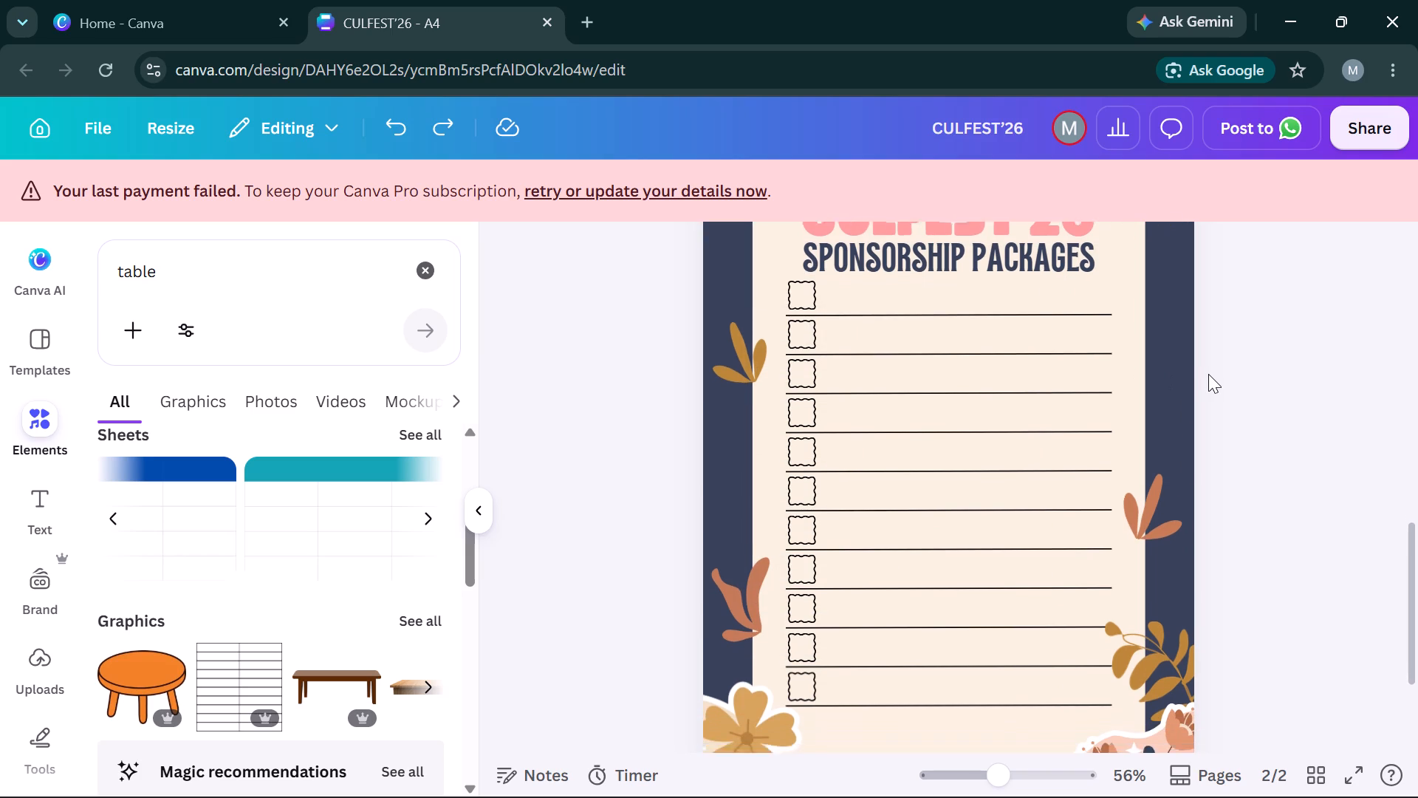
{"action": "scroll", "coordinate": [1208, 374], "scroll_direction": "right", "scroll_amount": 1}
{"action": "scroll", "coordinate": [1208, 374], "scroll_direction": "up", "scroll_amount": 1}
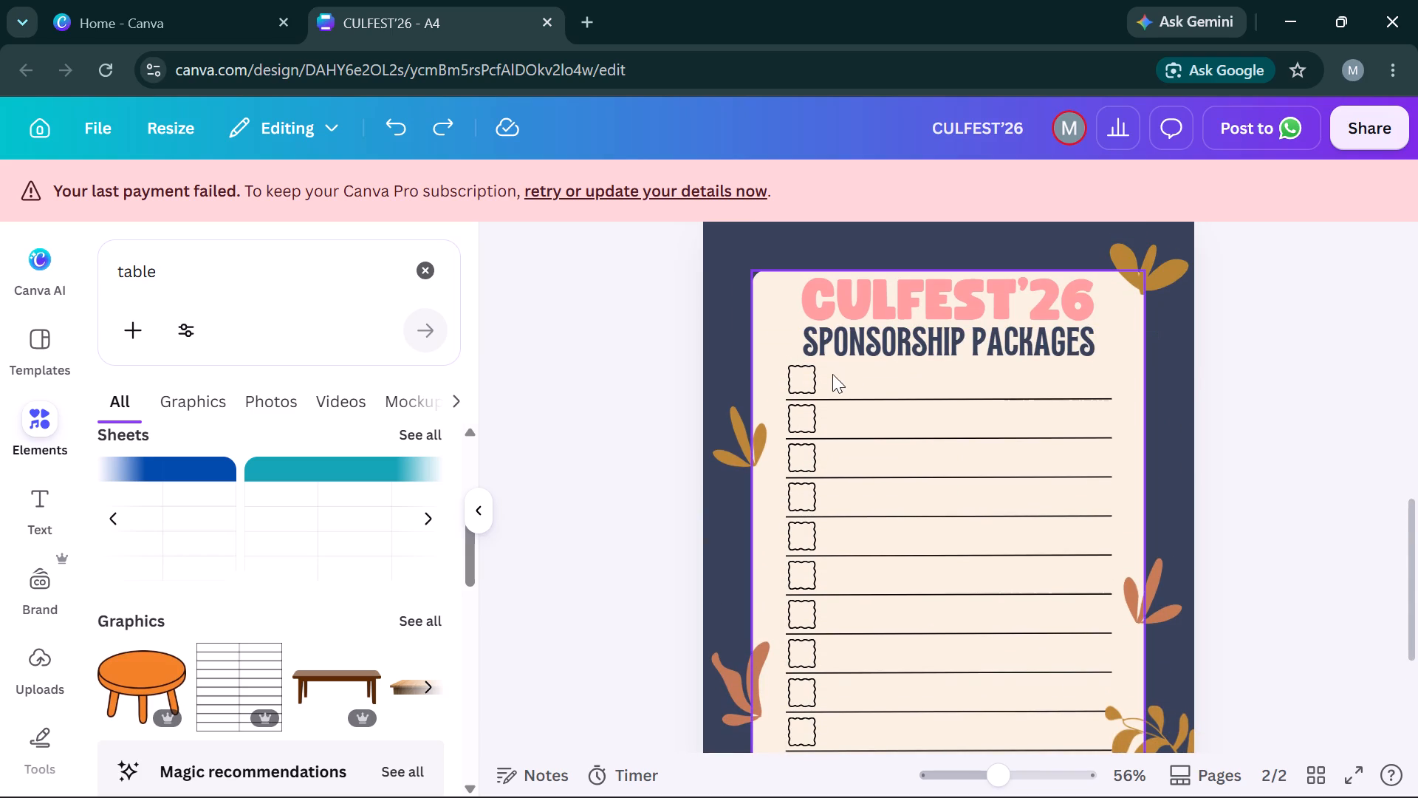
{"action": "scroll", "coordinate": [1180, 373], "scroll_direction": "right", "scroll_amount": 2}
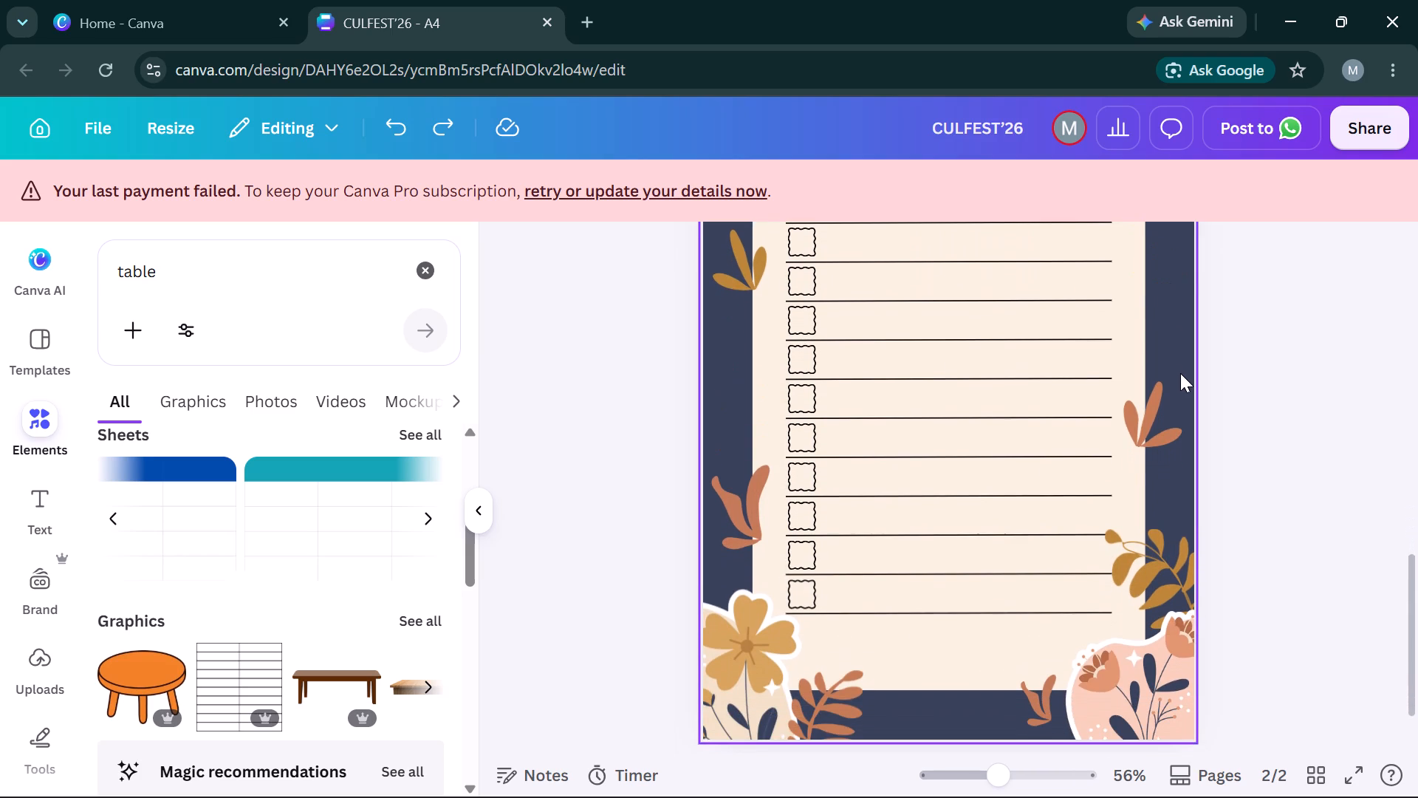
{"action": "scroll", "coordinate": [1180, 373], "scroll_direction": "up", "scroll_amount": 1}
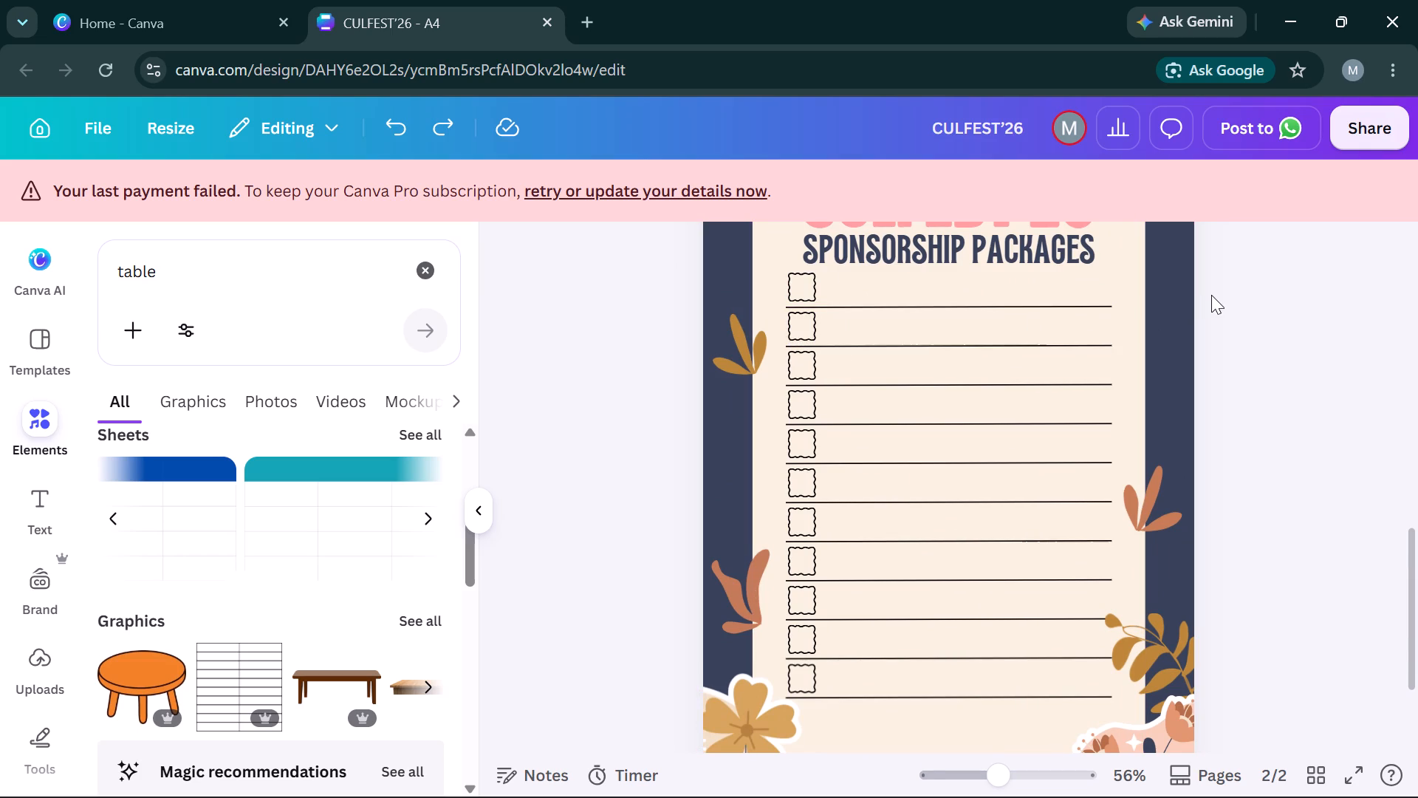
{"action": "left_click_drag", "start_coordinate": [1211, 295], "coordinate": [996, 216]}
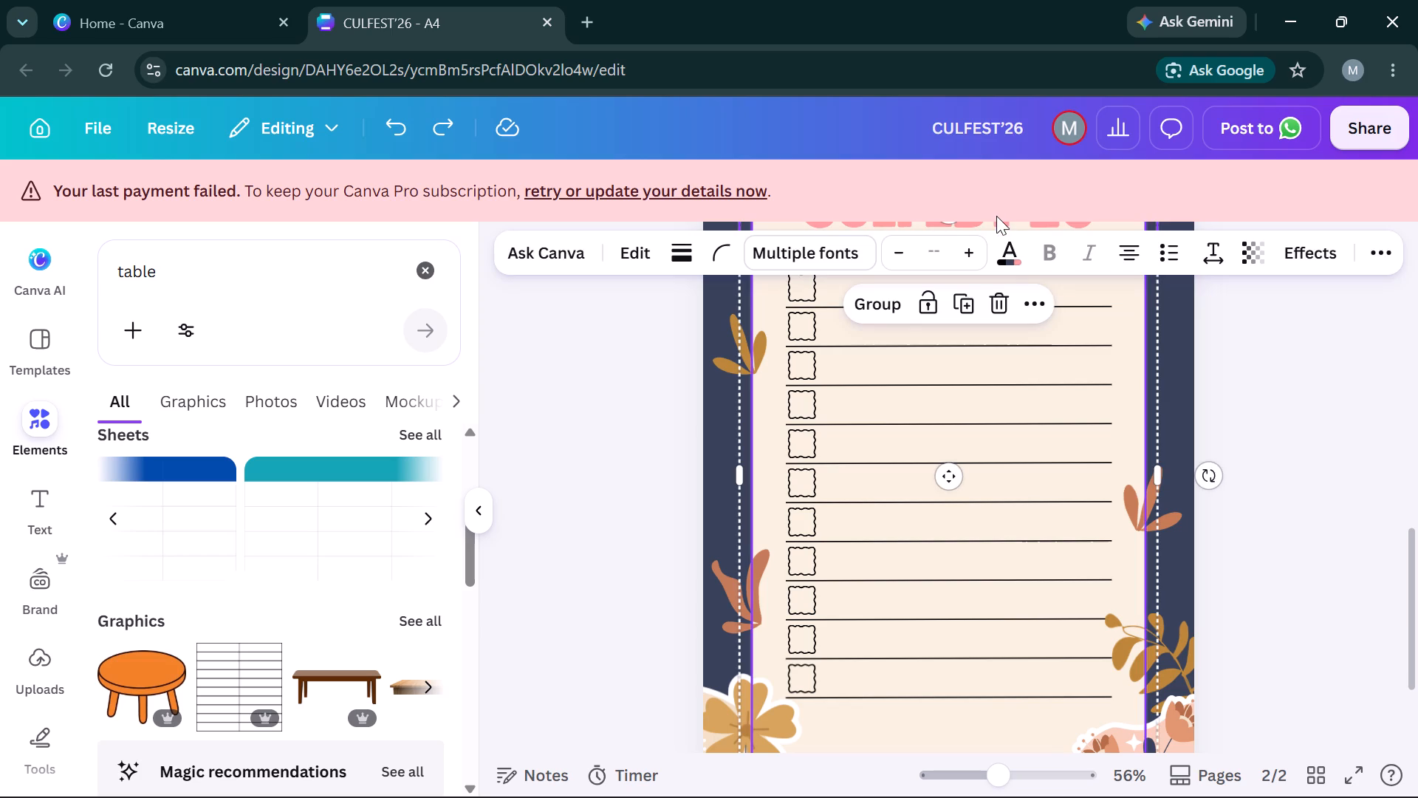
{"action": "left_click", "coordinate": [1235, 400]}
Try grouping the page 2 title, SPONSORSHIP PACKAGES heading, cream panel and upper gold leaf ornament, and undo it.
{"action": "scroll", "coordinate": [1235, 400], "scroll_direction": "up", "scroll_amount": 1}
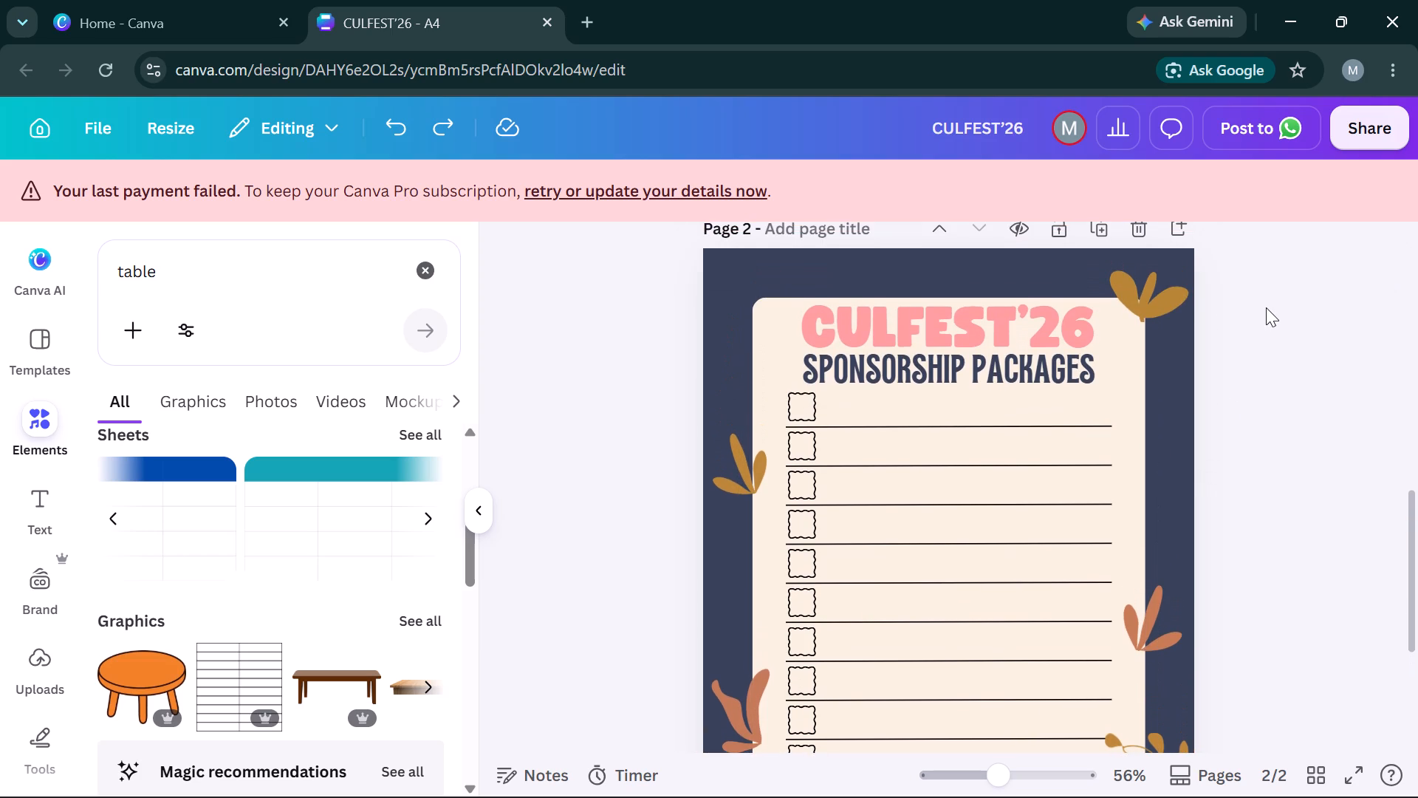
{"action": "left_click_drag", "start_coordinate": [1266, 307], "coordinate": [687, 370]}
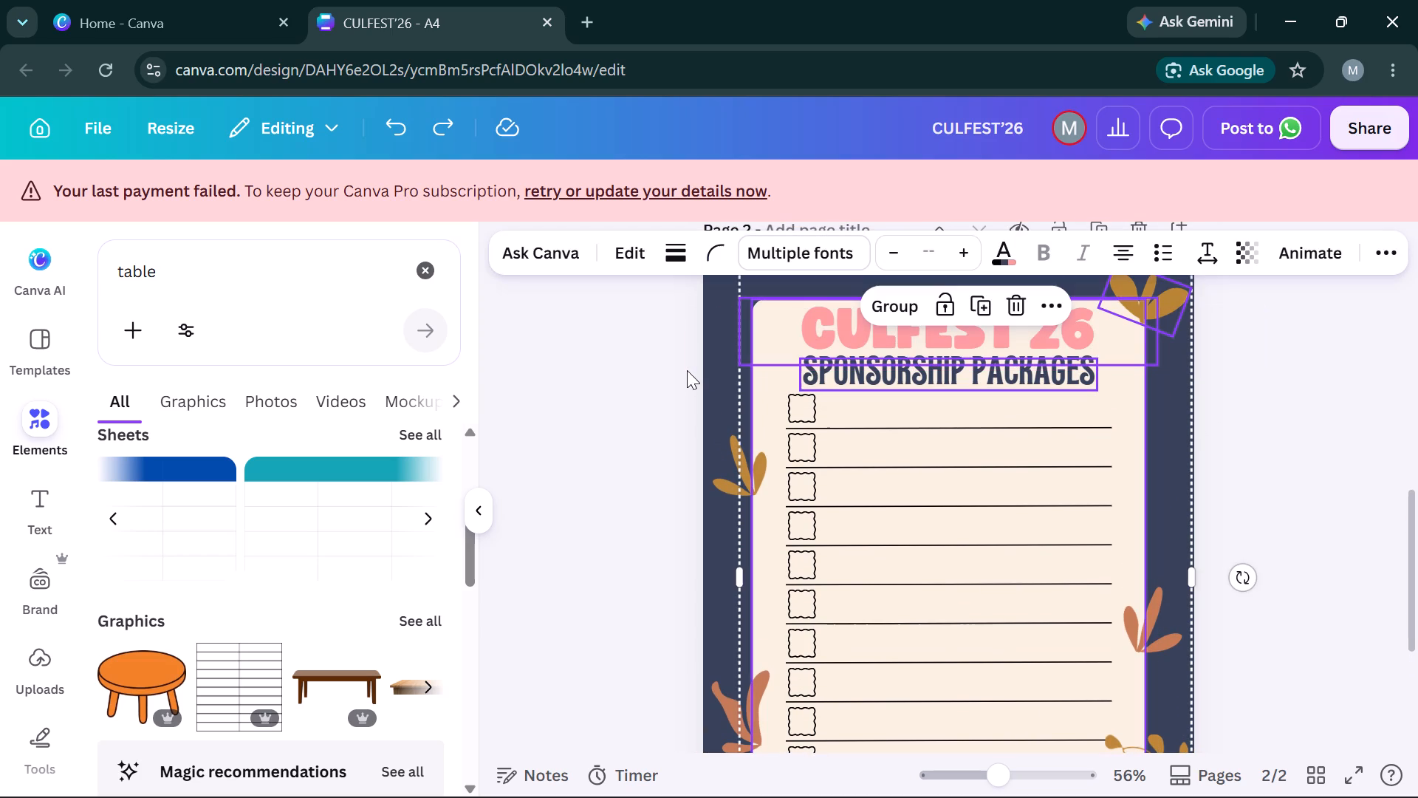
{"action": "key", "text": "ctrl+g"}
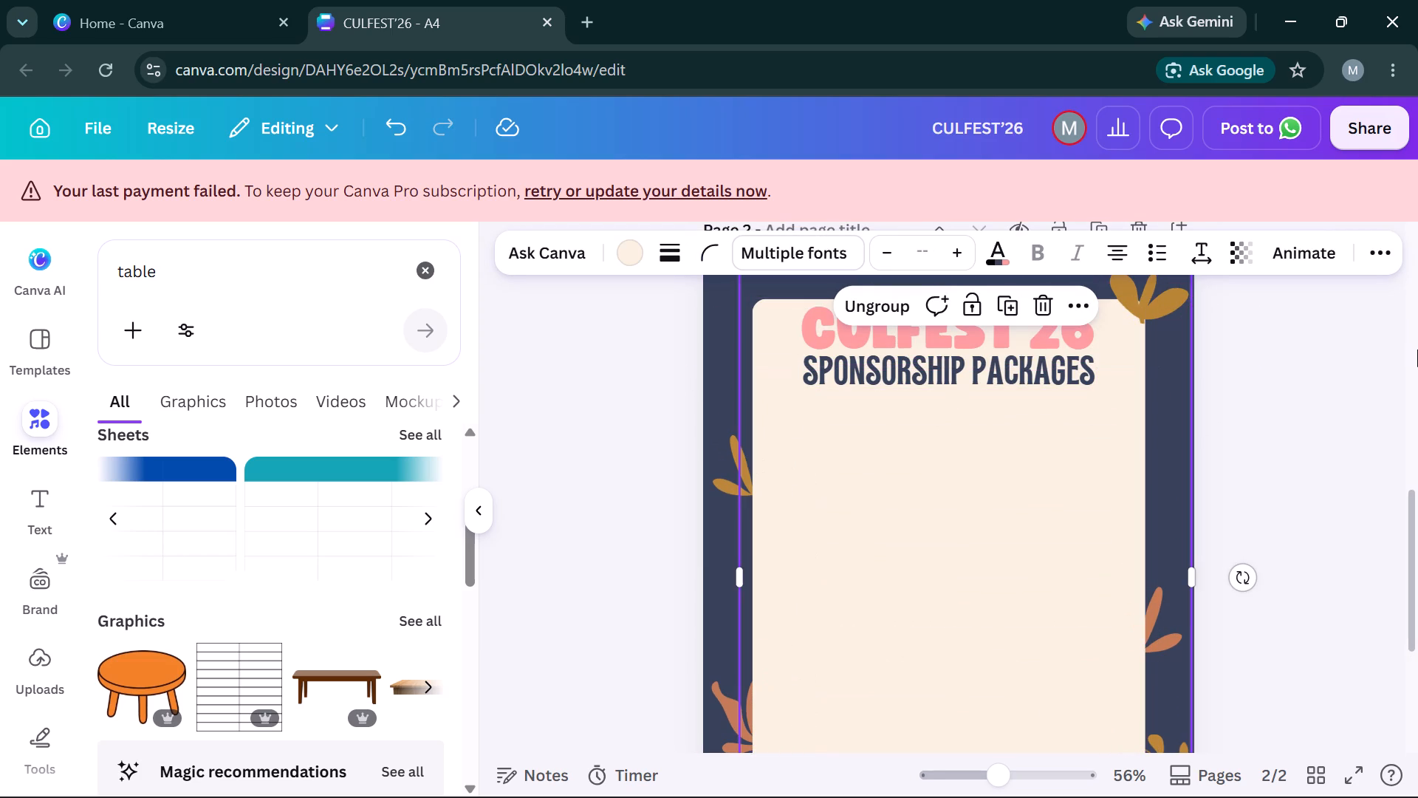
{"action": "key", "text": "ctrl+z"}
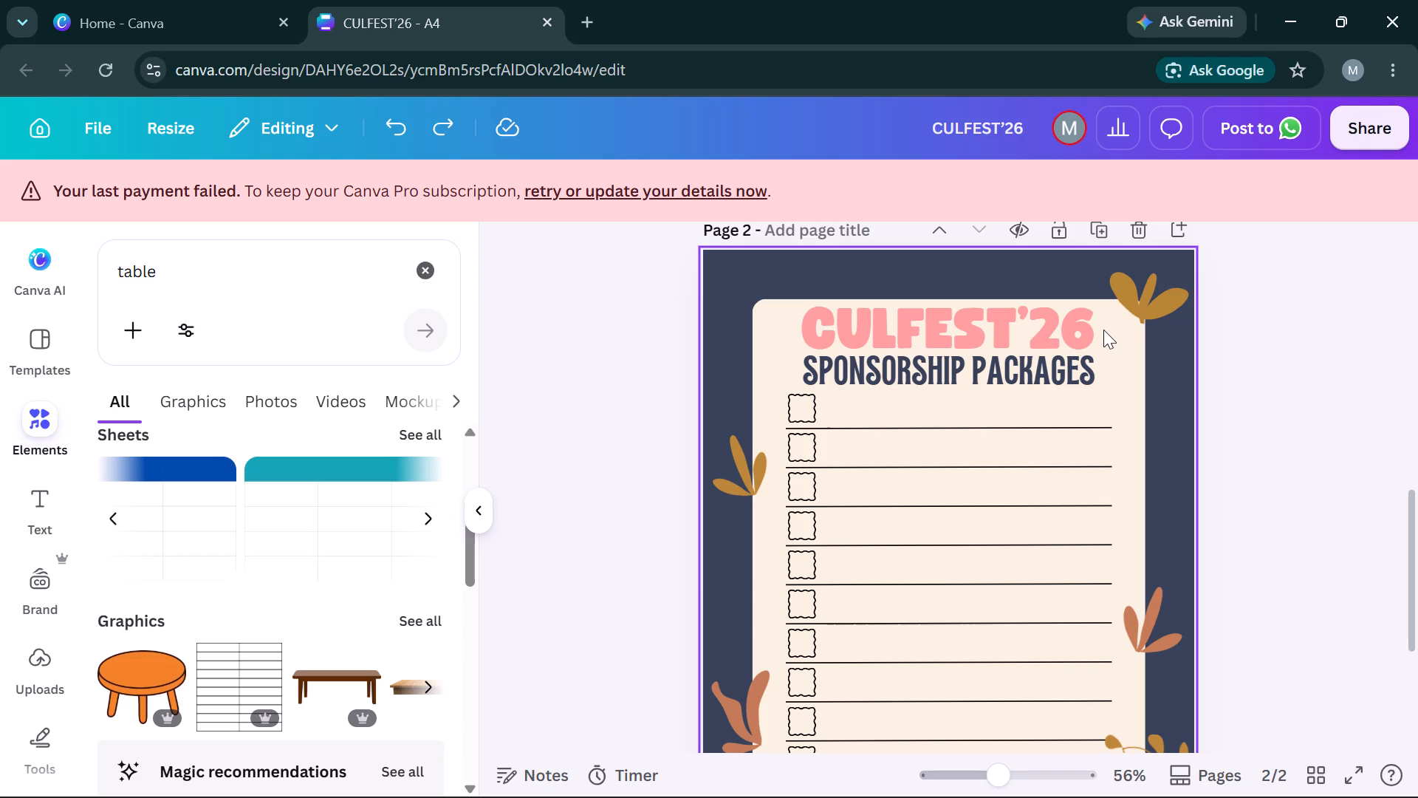
Group the page 2 title, SPONSORSHIP PACKAGES heading, cream panel and upper gold leaf ornament.
{"action": "left_click_drag", "start_coordinate": [1220, 287], "coordinate": [1052, 328]}
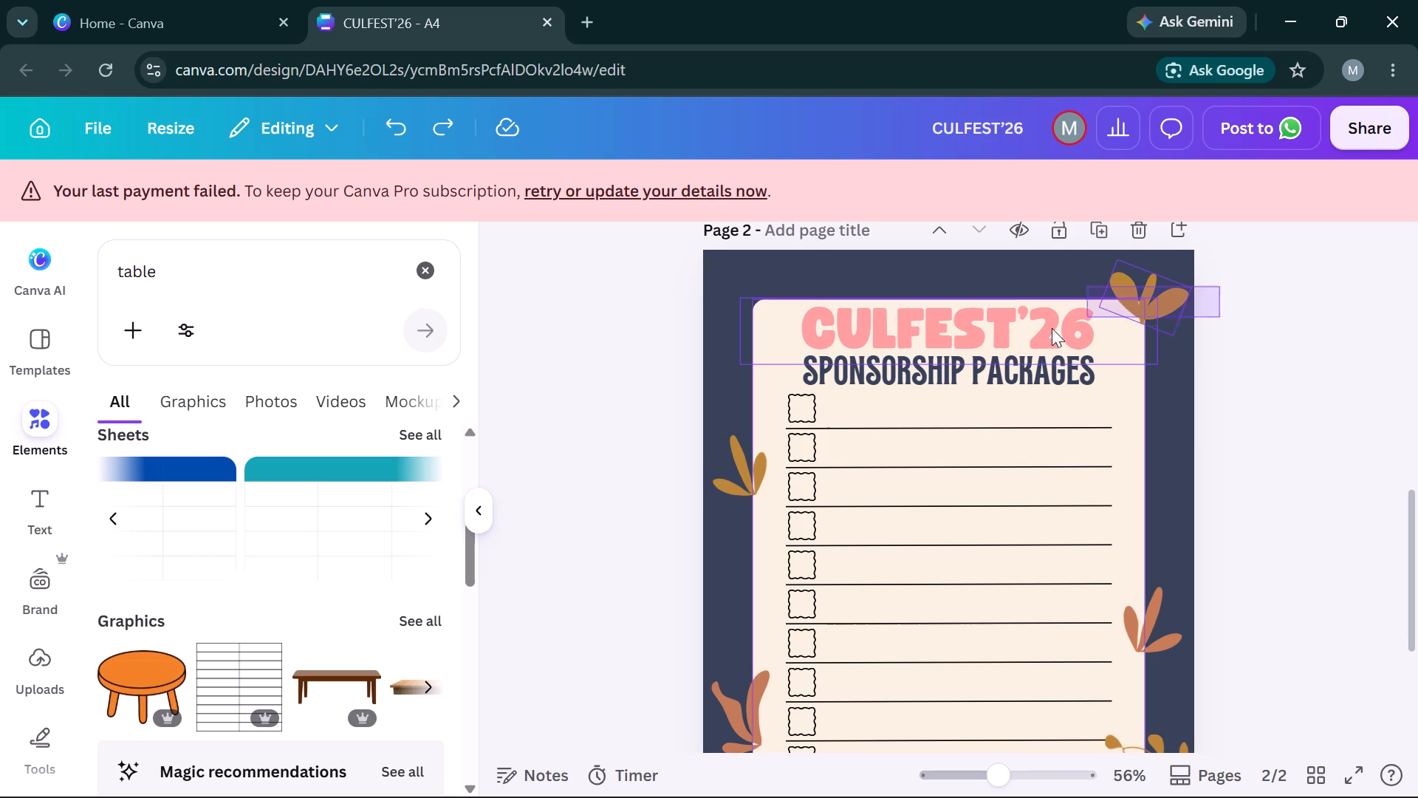
{"action": "left_click_drag", "start_coordinate": [1052, 328], "coordinate": [961, 366]}
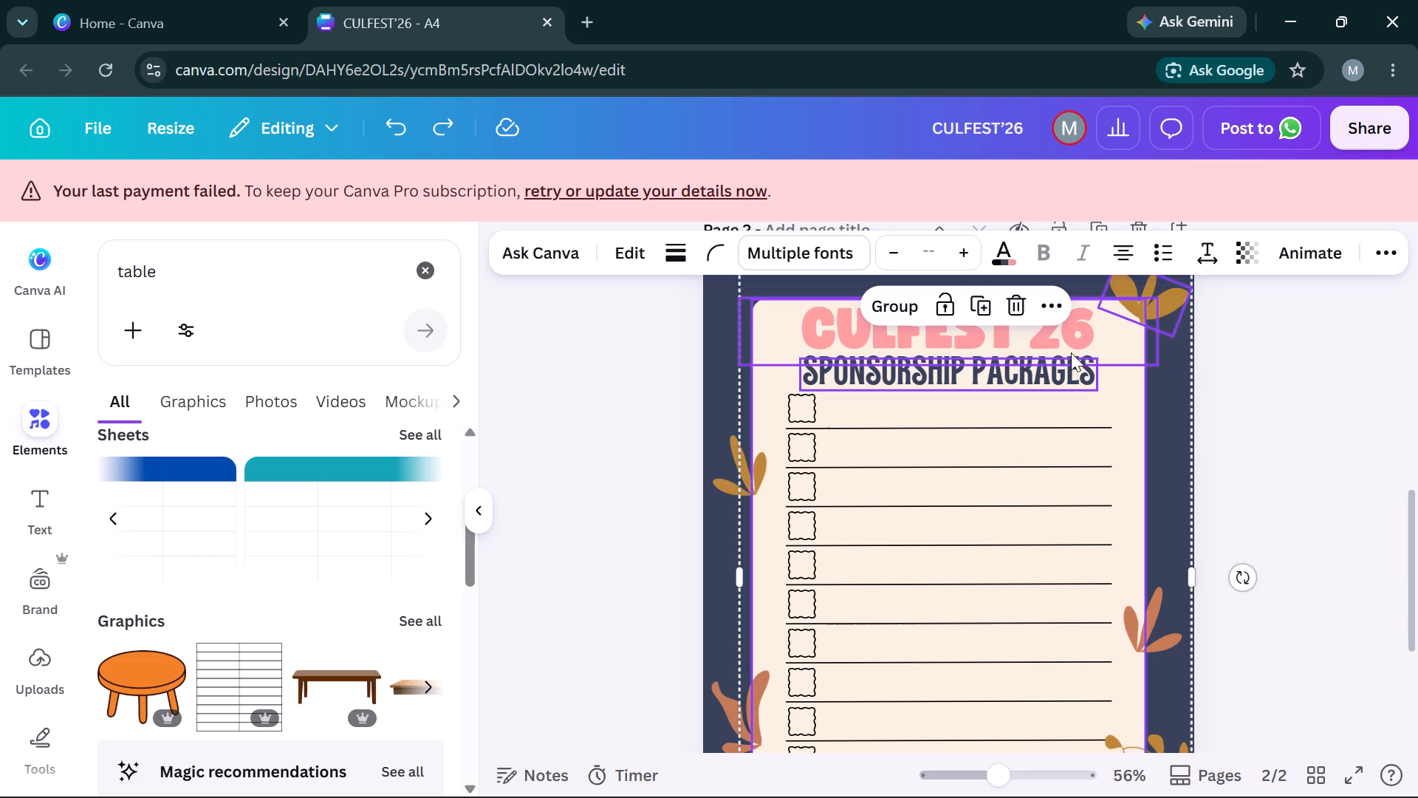
{"action": "key", "text": "ctrl+g"}
Send the grouped title, heading, cream panel and gold leaf to the back, behind the page 2 checklist and ornaments.
{"action": "left_click", "coordinate": [1372, 253]}
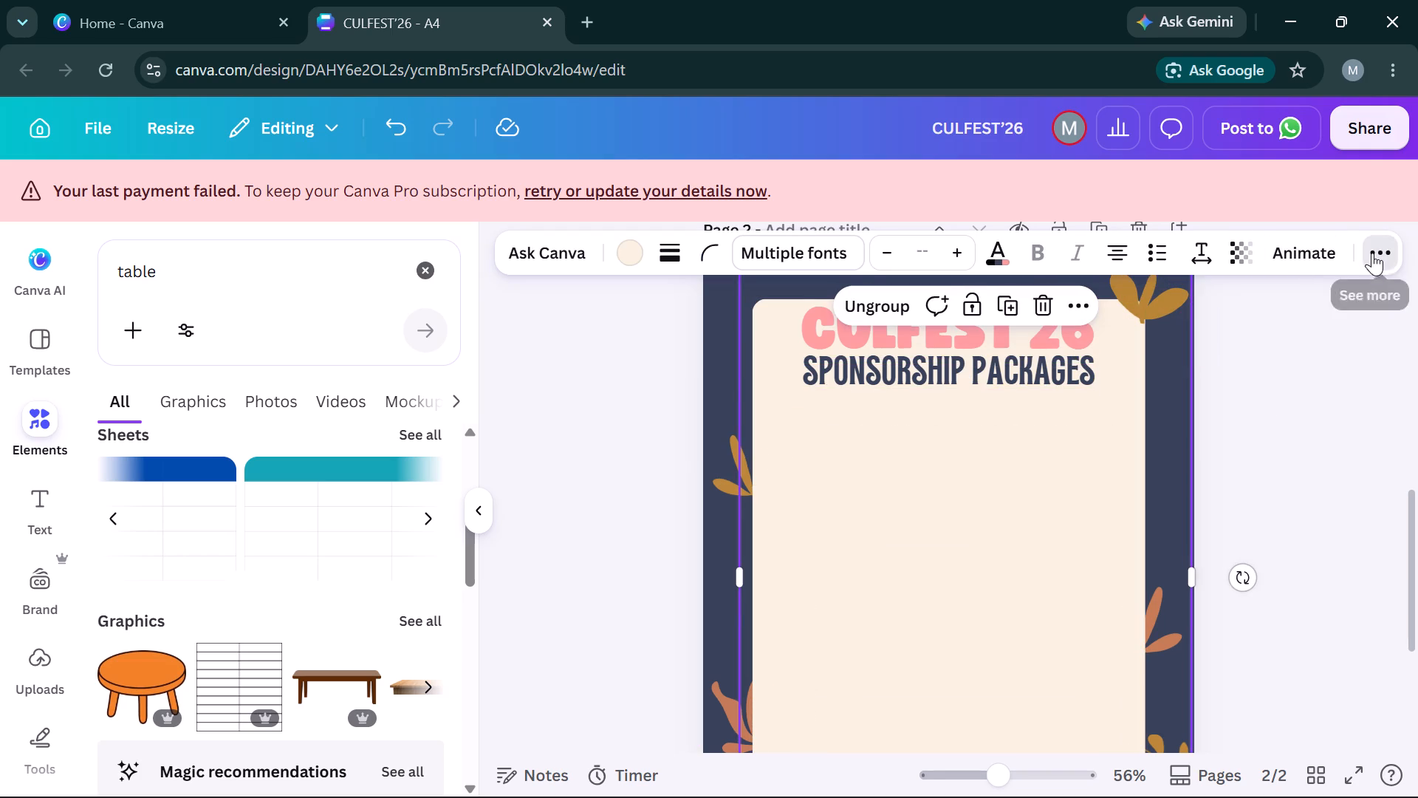
{"action": "left_click", "coordinate": [1333, 297]}
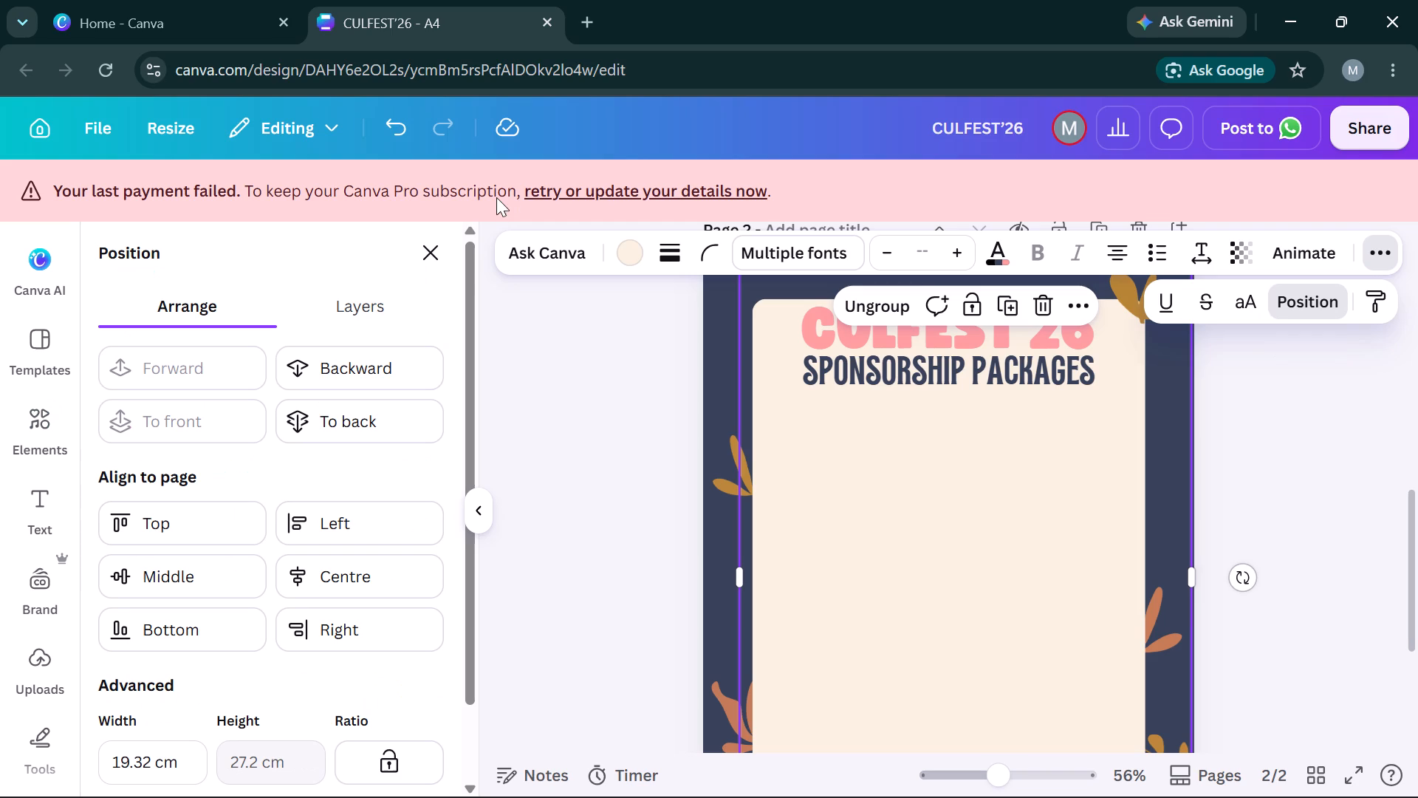
{"action": "left_click", "coordinate": [382, 372]}
{"action": "left_click", "coordinate": [382, 372]}
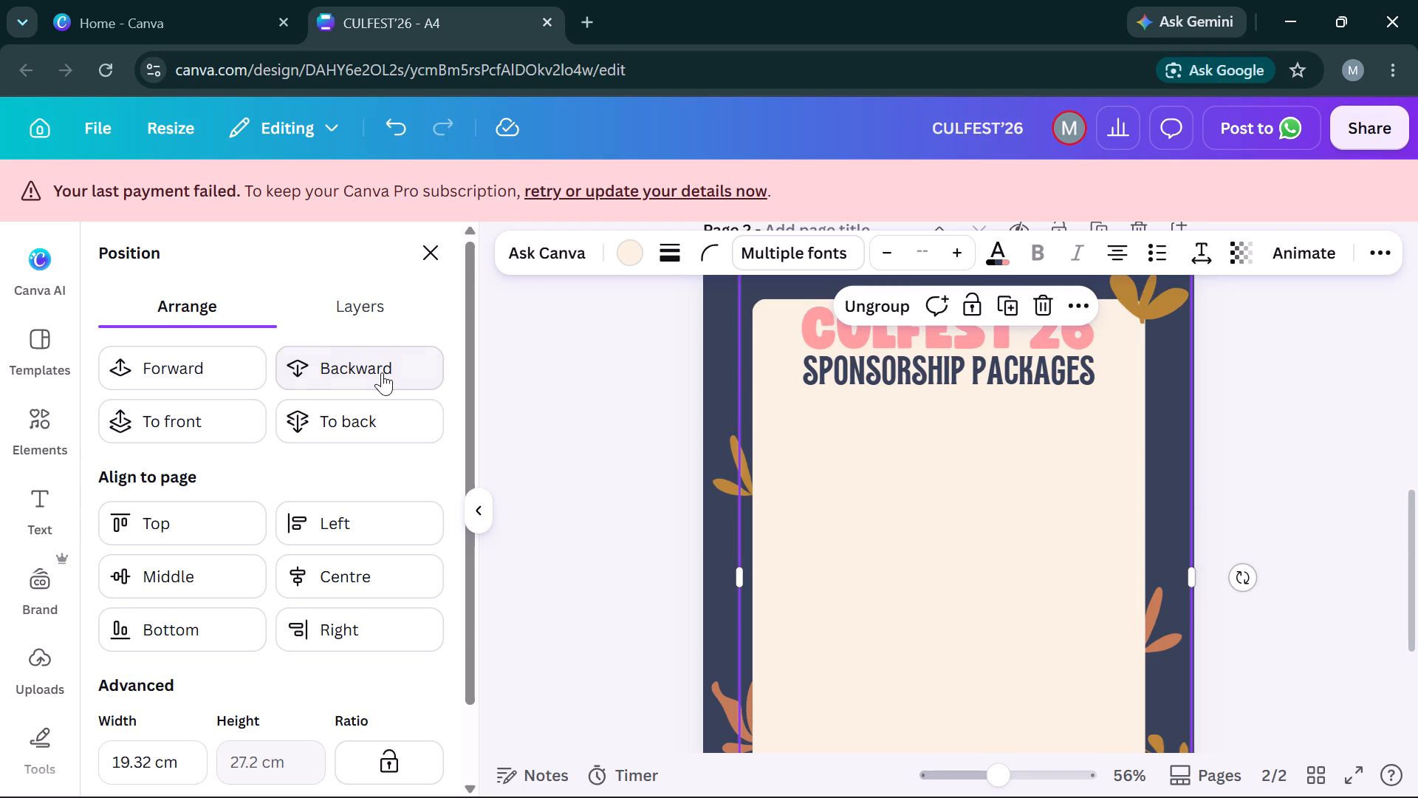
{"action": "left_click", "coordinate": [382, 372]}
{"action": "triple_click", "coordinate": [382, 372]}
{"action": "triple_click", "coordinate": [382, 372]}
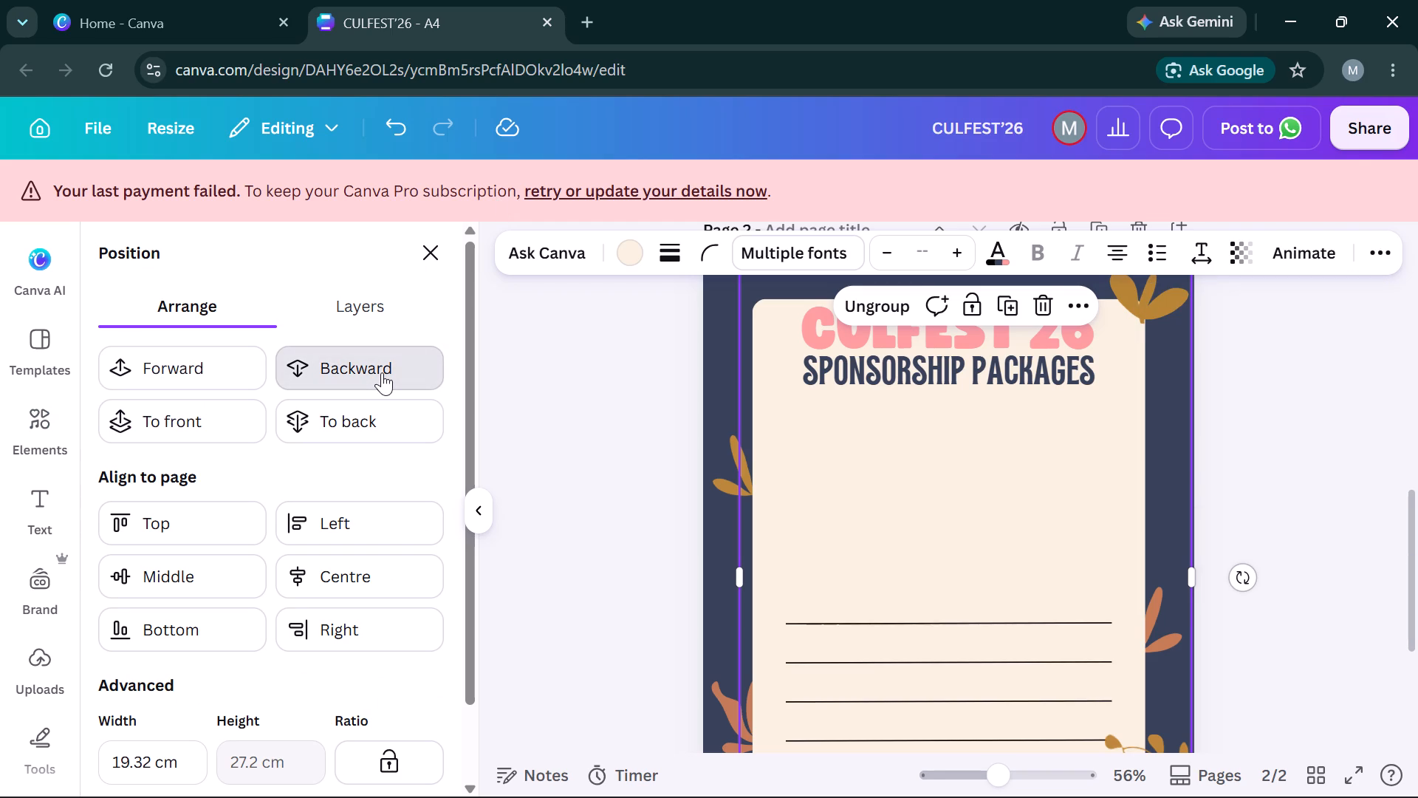
{"action": "triple_click", "coordinate": [382, 372]}
{"action": "triple_click", "coordinate": [382, 372]}
{"action": "triple_click", "coordinate": [382, 372]}
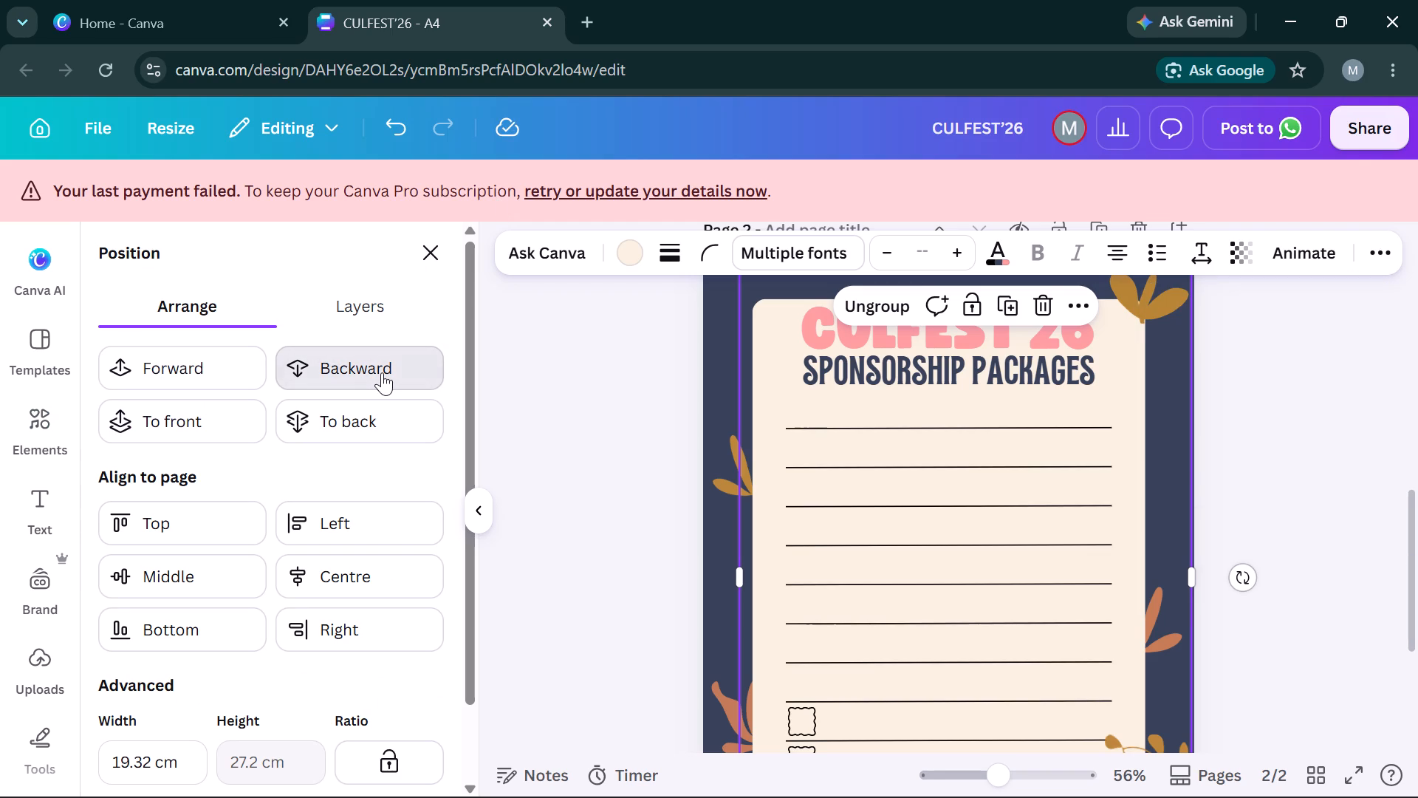
{"action": "triple_click", "coordinate": [382, 372]}
{"action": "triple_click", "coordinate": [382, 372]}
{"action": "left_click", "coordinate": [382, 372]}
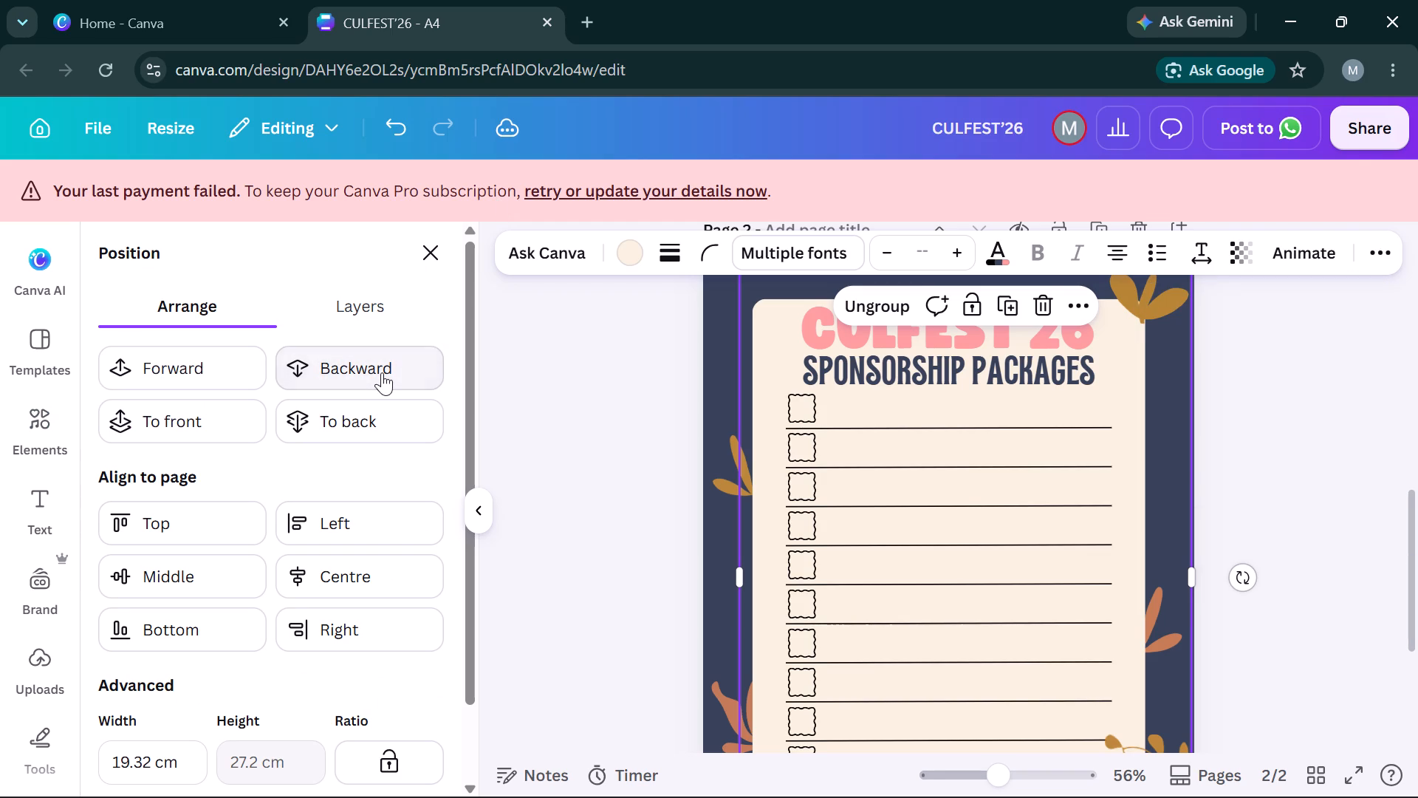
{"action": "triple_click", "coordinate": [382, 372]}
{"action": "triple_click", "coordinate": [382, 372]}
{"action": "triple_click", "coordinate": [382, 372]}
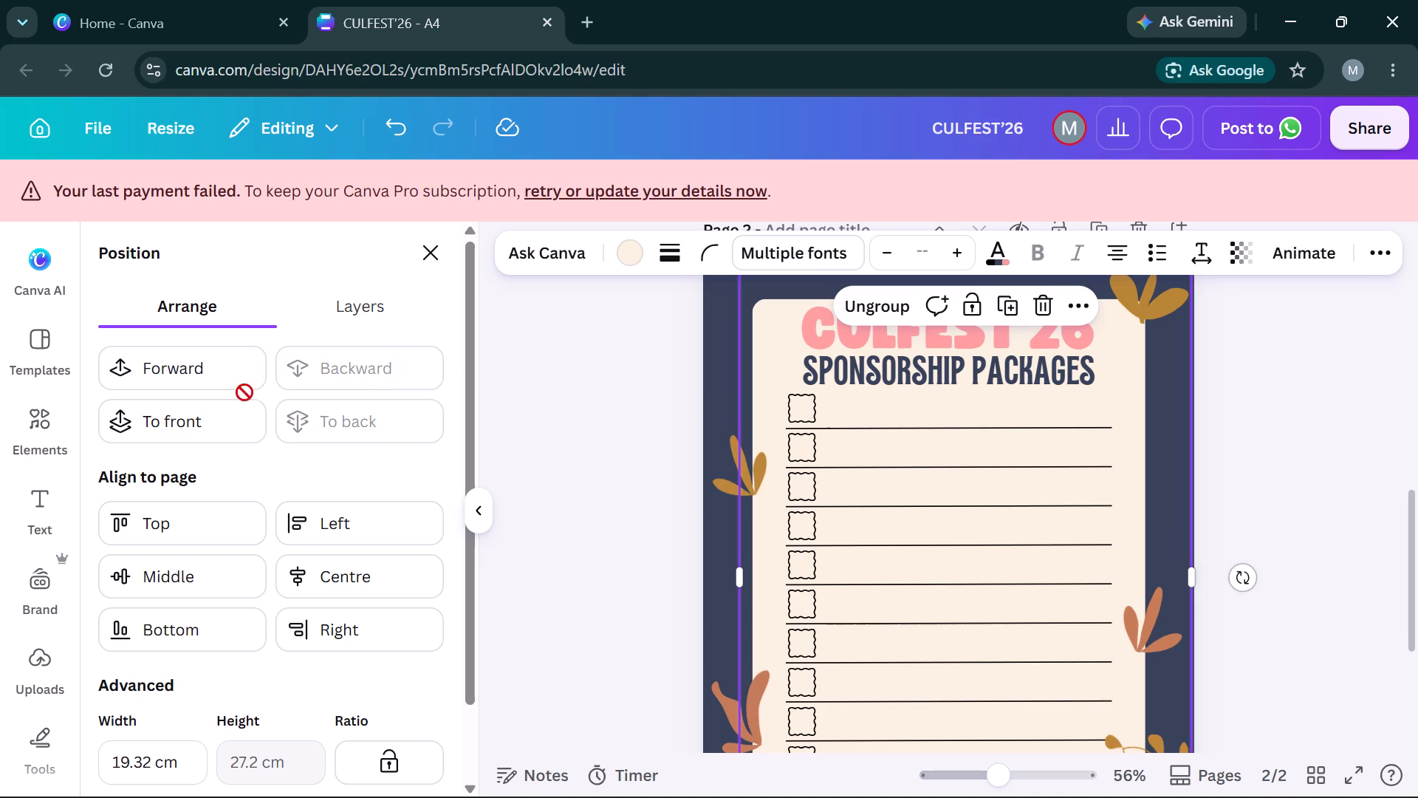
{"action": "left_click", "coordinate": [214, 383]}
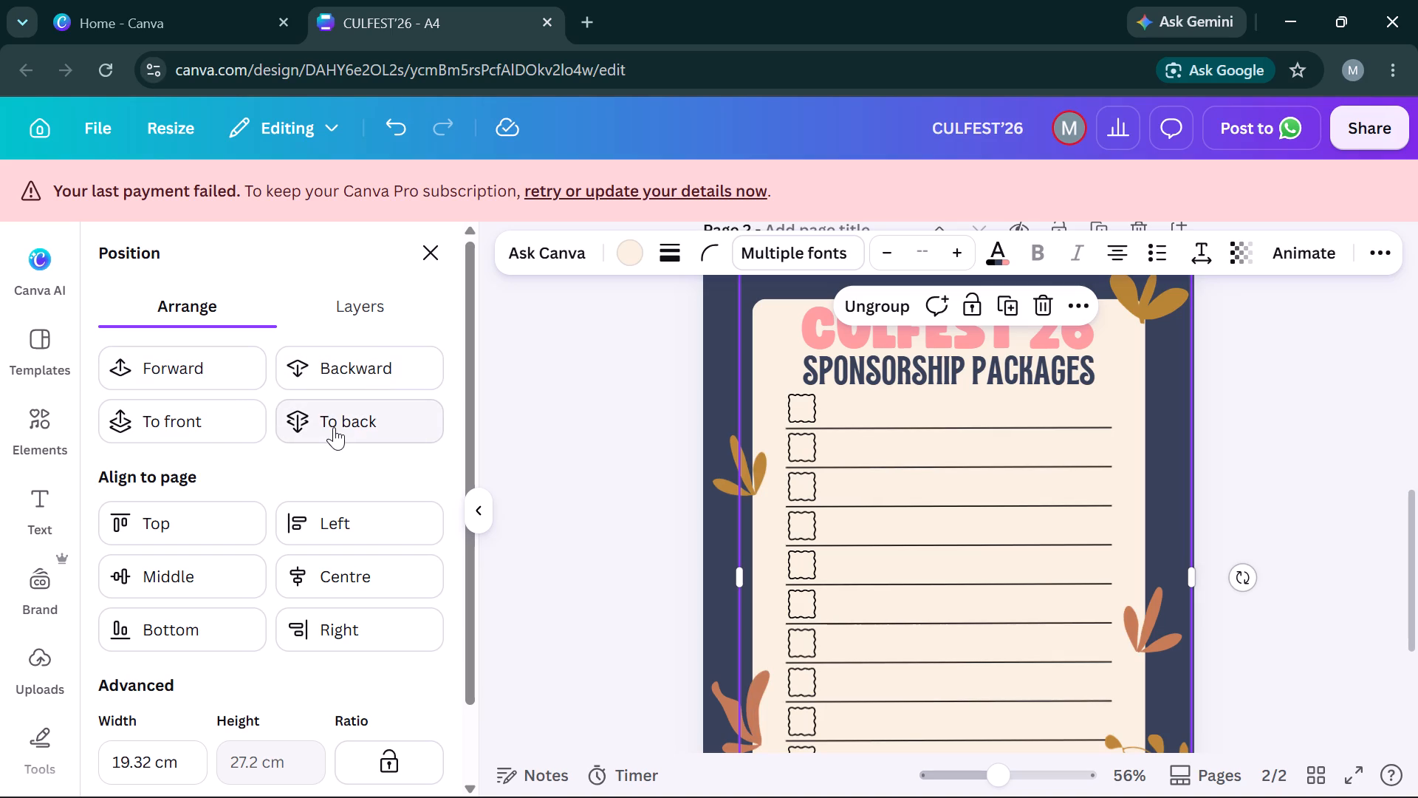
{"action": "left_click", "coordinate": [210, 434]}
{"action": "left_click", "coordinate": [345, 411]}
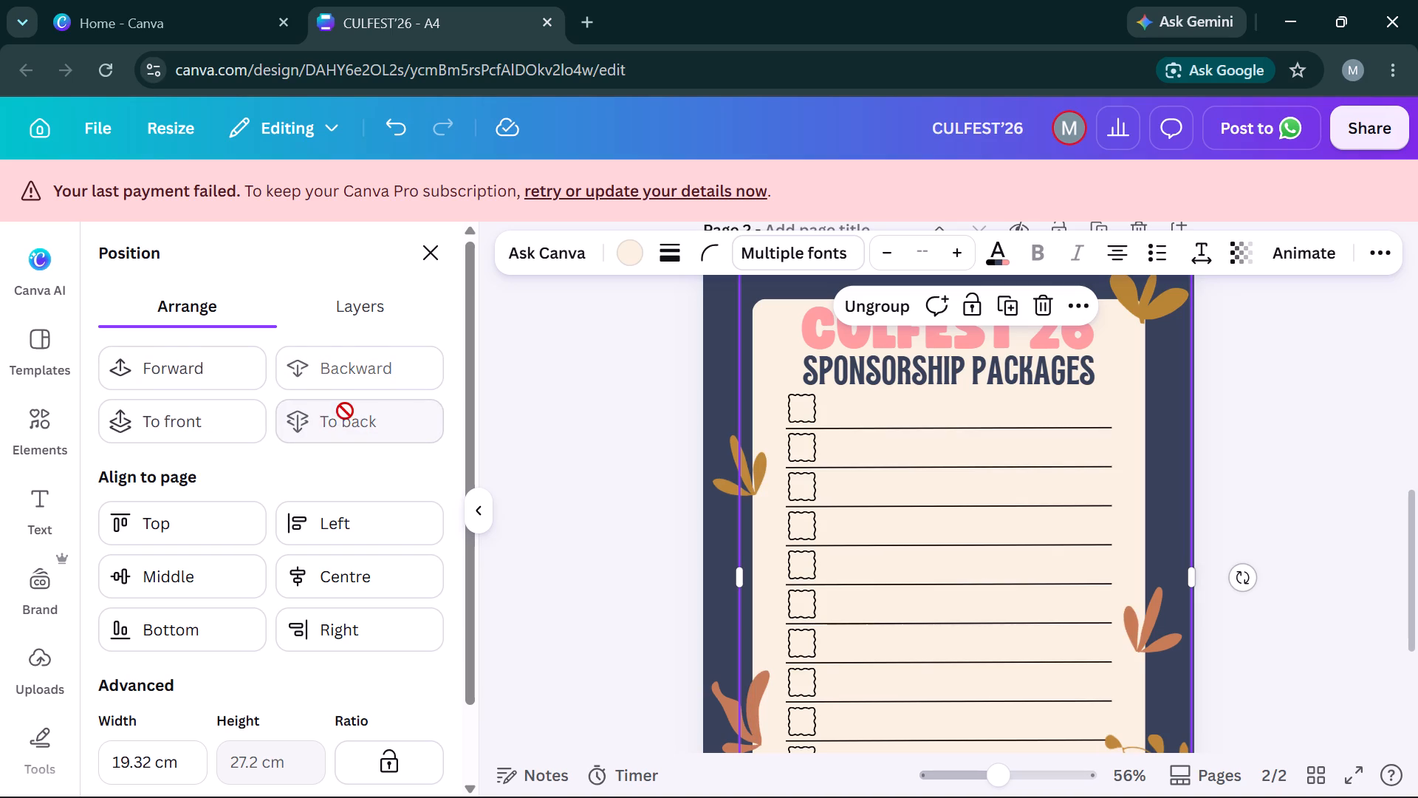
{"action": "left_click", "coordinate": [1302, 500]}
{"action": "scroll", "coordinate": [1302, 500], "scroll_direction": "down", "scroll_amount": 1}
{"action": "left_click", "coordinate": [1302, 500]}
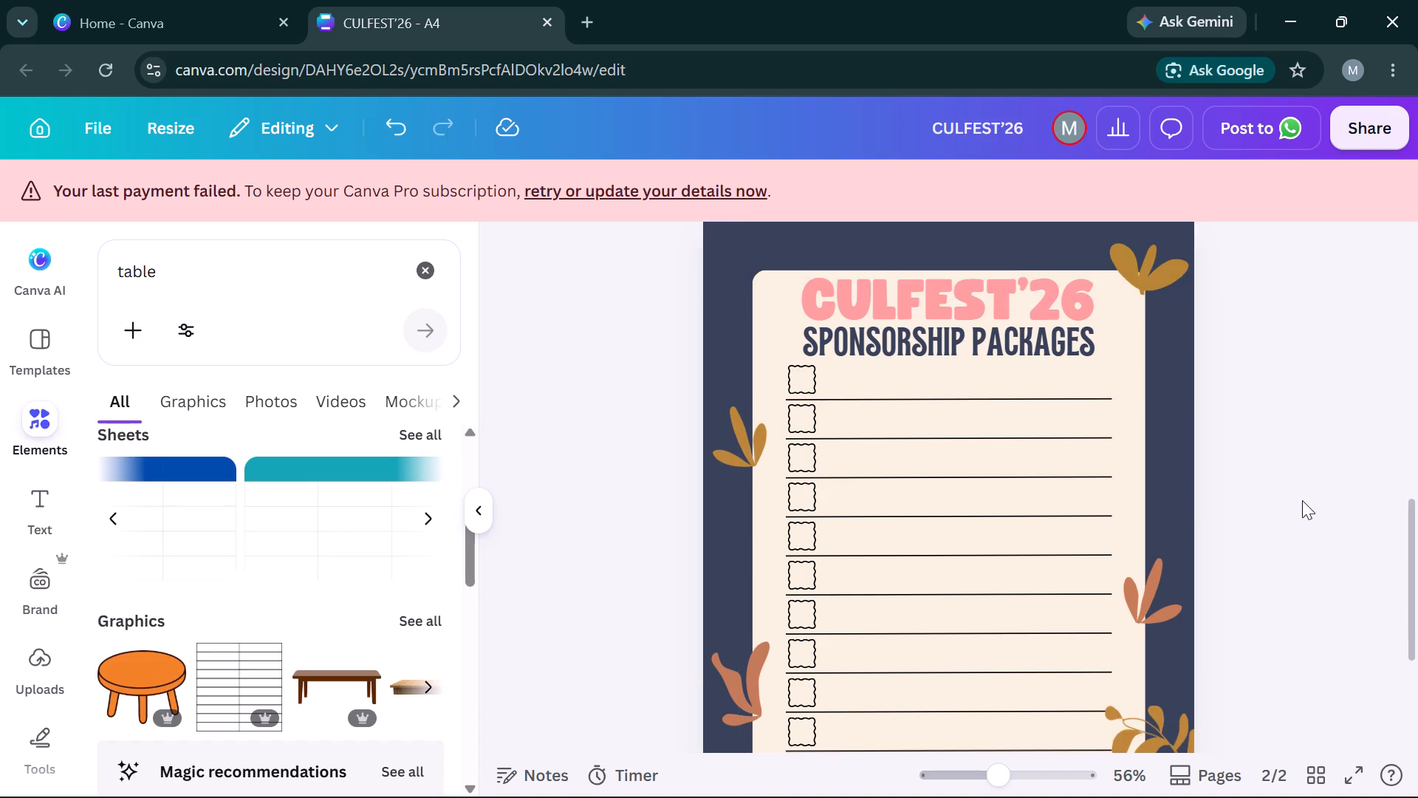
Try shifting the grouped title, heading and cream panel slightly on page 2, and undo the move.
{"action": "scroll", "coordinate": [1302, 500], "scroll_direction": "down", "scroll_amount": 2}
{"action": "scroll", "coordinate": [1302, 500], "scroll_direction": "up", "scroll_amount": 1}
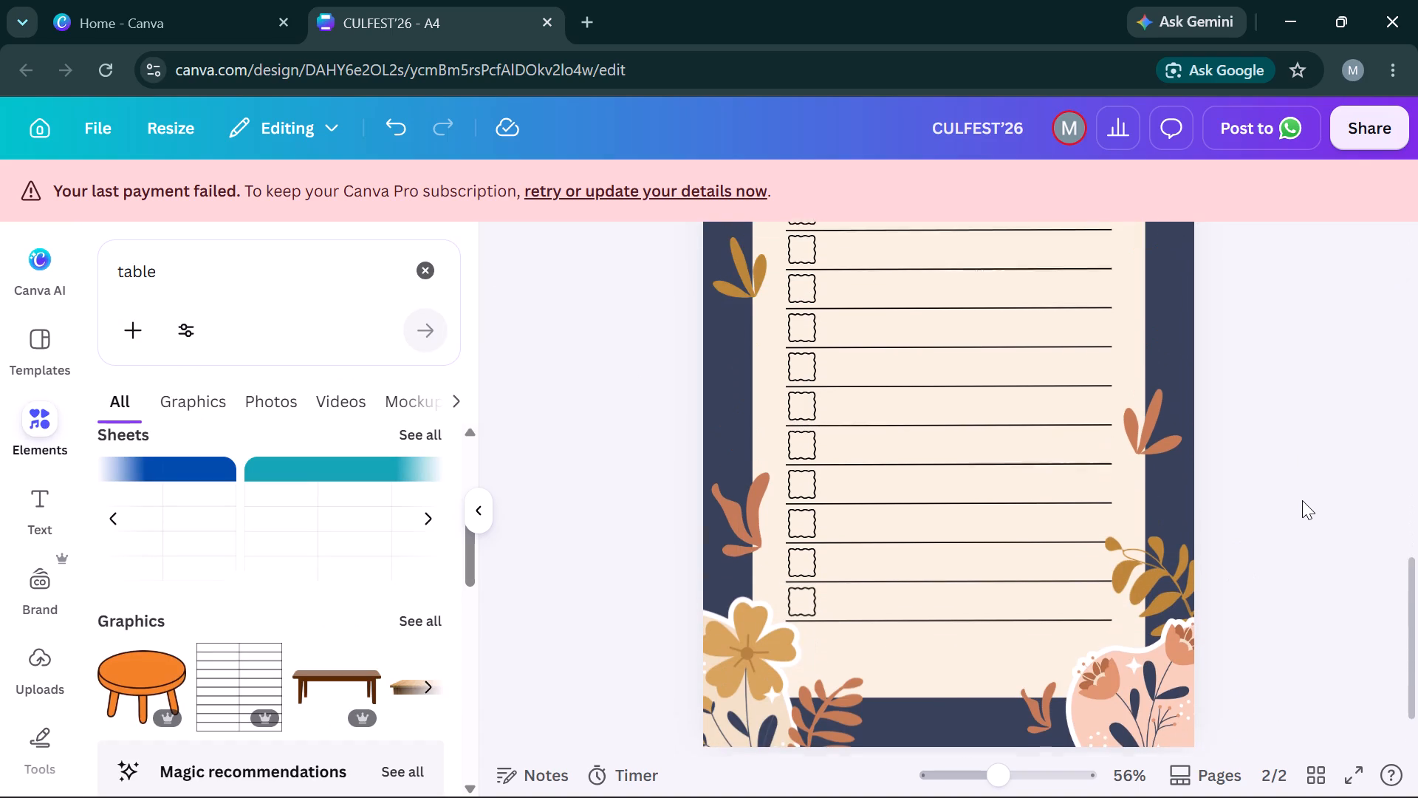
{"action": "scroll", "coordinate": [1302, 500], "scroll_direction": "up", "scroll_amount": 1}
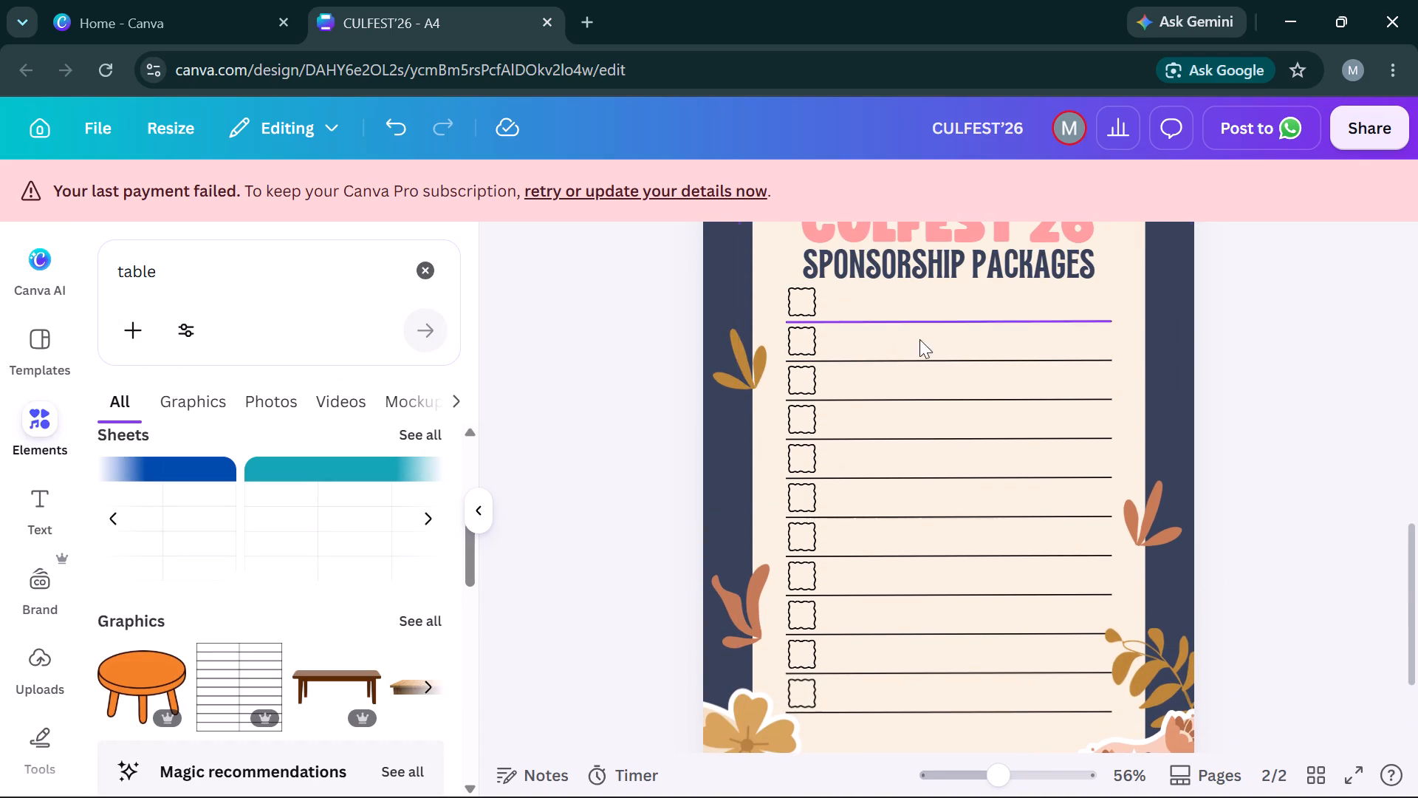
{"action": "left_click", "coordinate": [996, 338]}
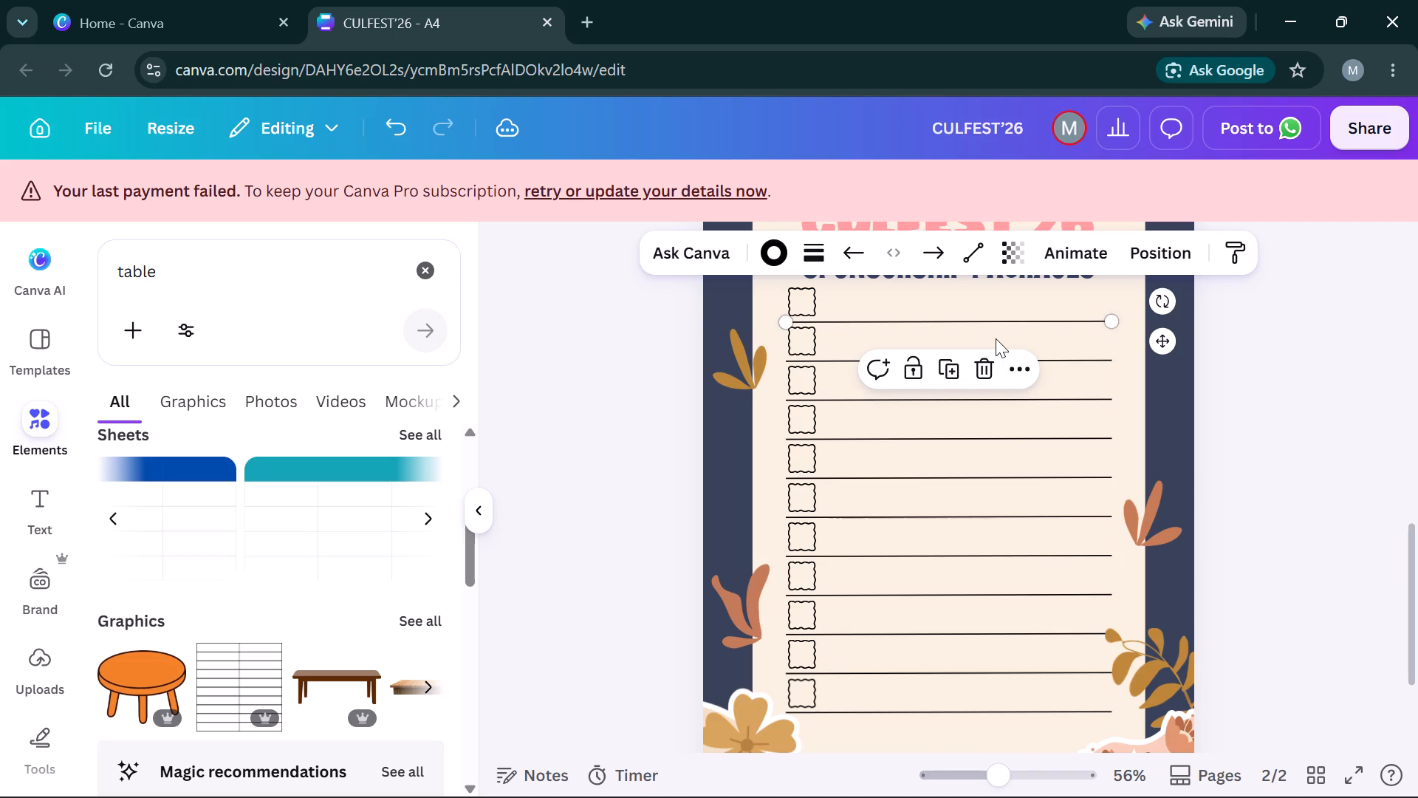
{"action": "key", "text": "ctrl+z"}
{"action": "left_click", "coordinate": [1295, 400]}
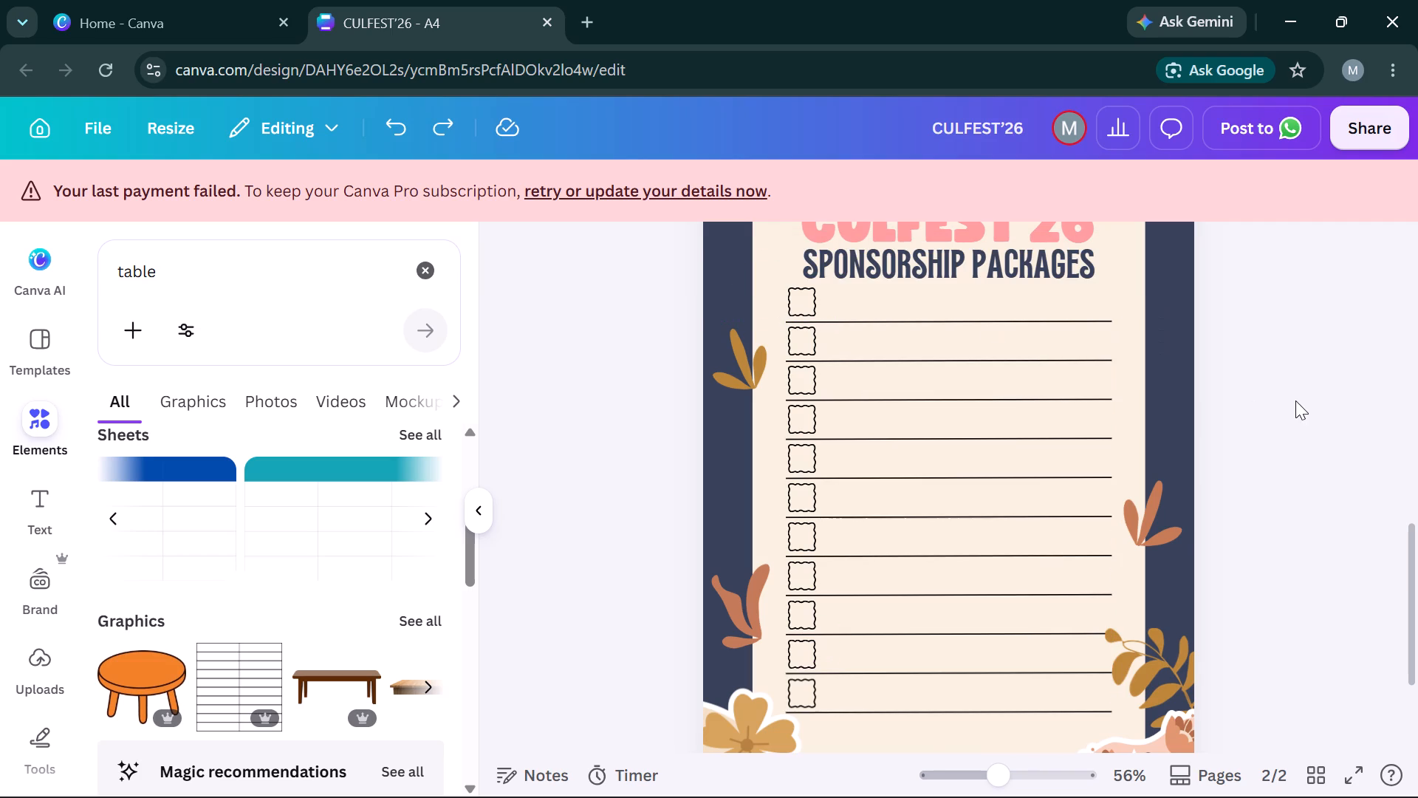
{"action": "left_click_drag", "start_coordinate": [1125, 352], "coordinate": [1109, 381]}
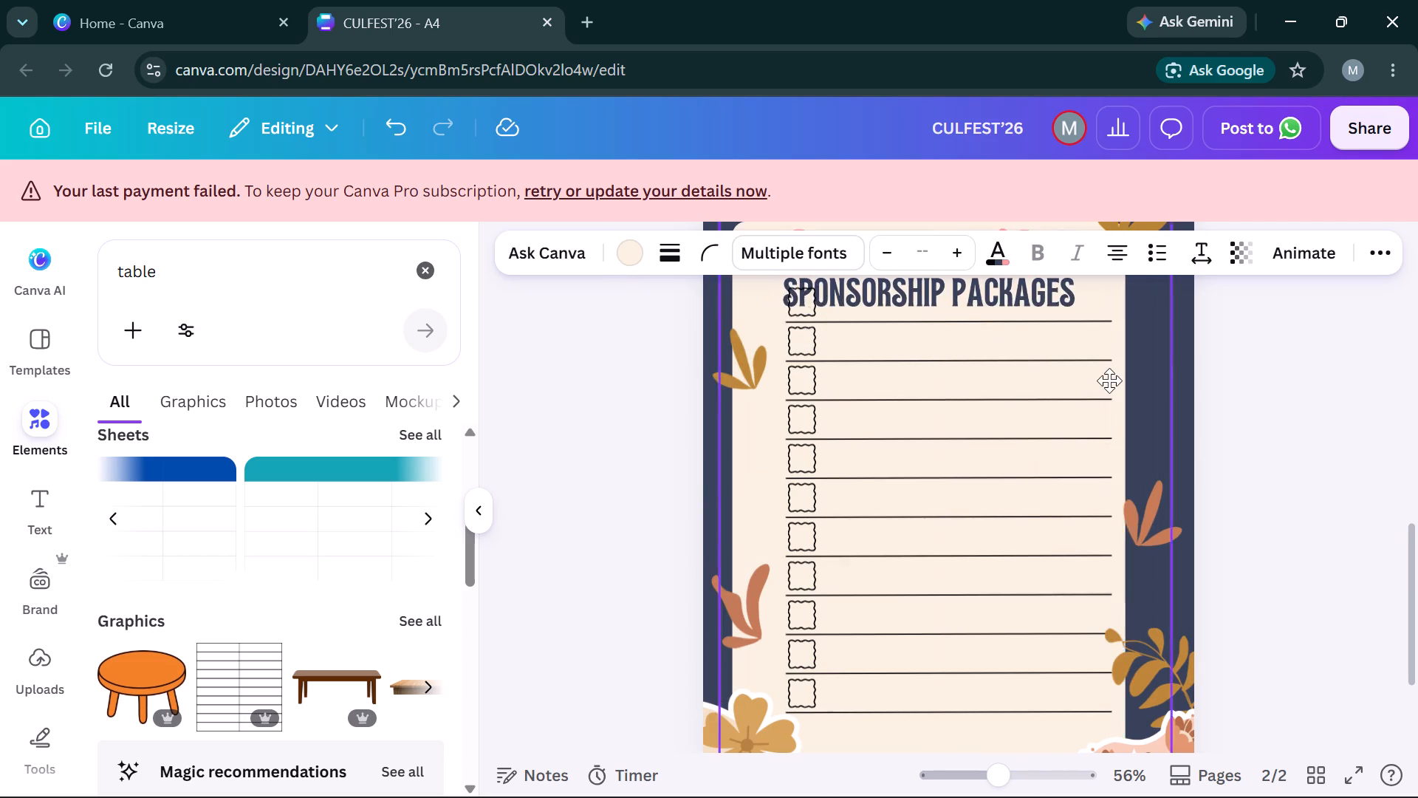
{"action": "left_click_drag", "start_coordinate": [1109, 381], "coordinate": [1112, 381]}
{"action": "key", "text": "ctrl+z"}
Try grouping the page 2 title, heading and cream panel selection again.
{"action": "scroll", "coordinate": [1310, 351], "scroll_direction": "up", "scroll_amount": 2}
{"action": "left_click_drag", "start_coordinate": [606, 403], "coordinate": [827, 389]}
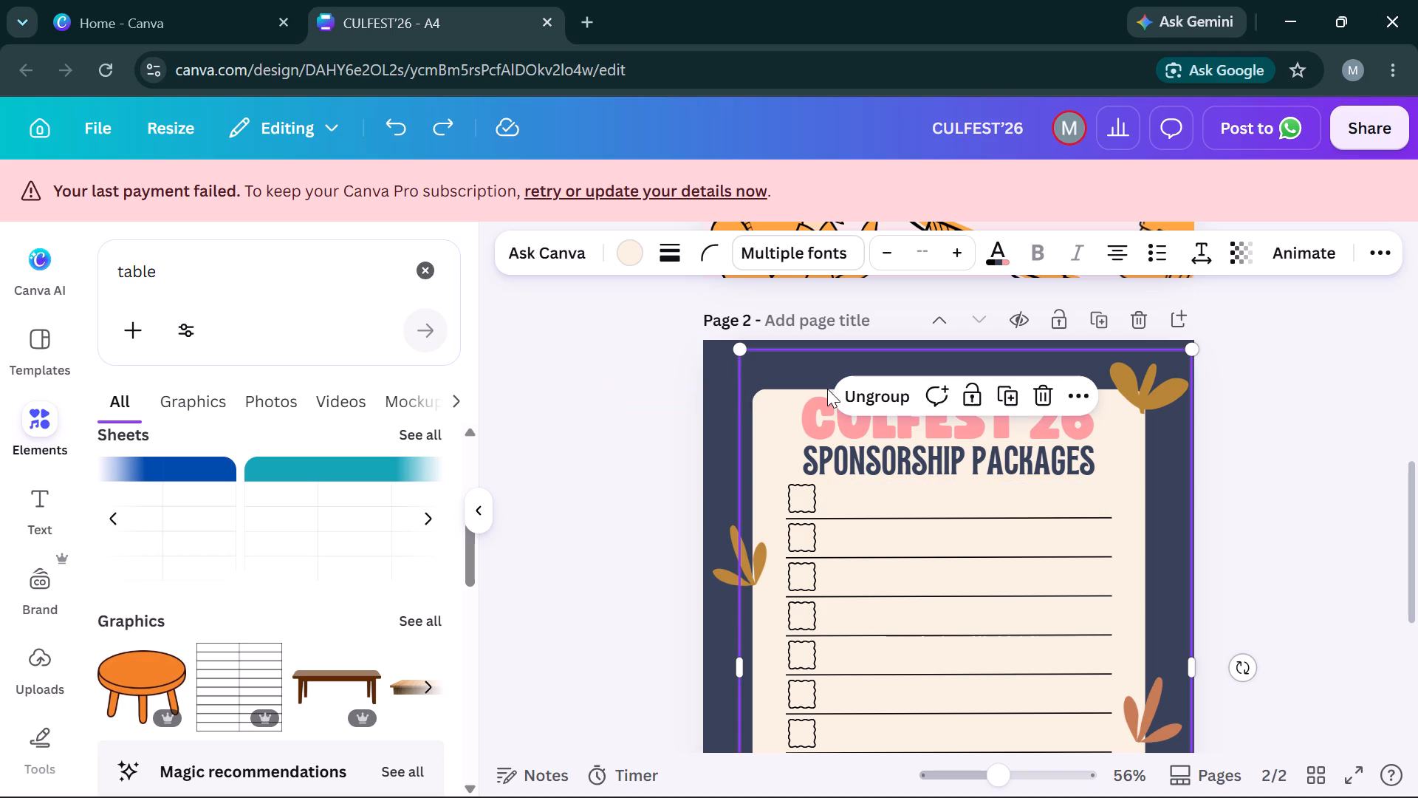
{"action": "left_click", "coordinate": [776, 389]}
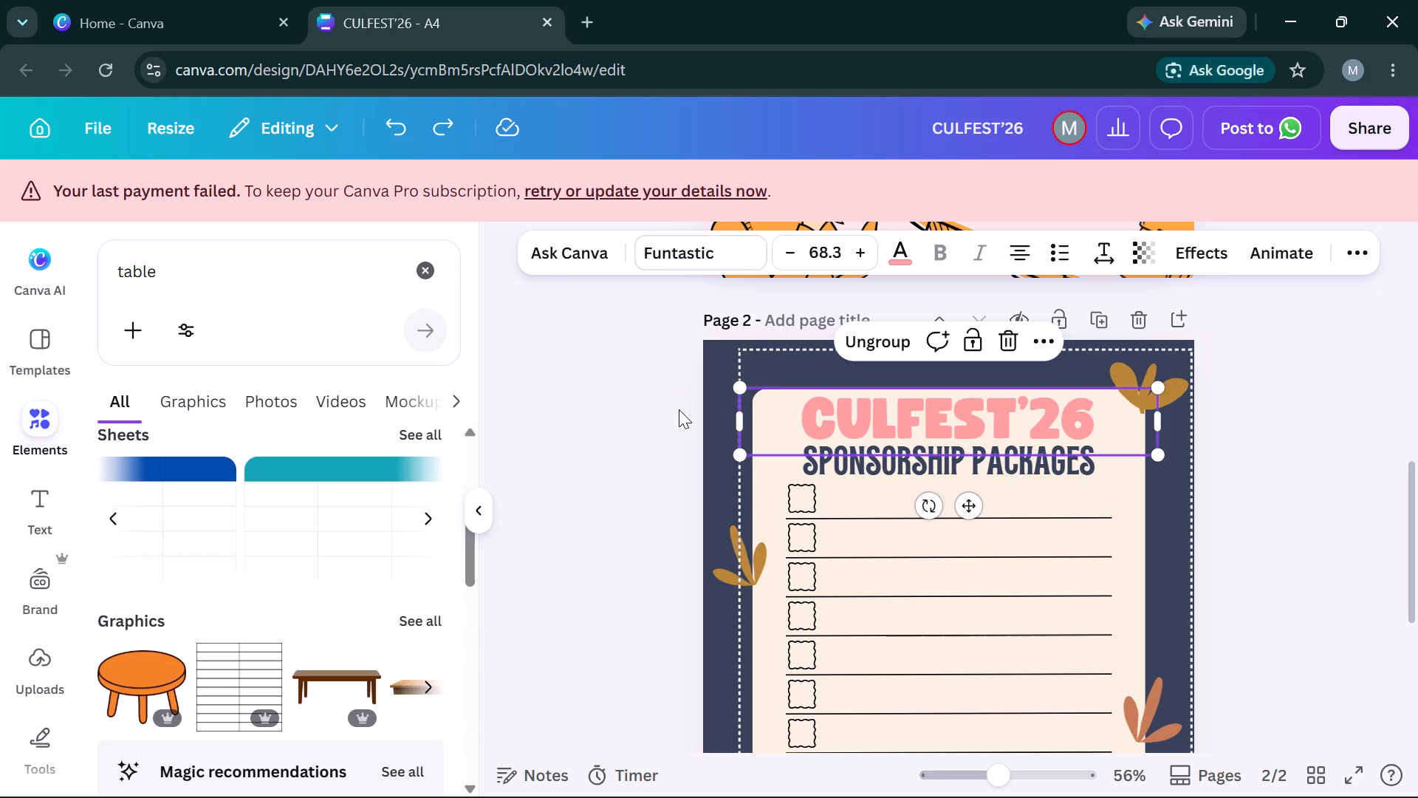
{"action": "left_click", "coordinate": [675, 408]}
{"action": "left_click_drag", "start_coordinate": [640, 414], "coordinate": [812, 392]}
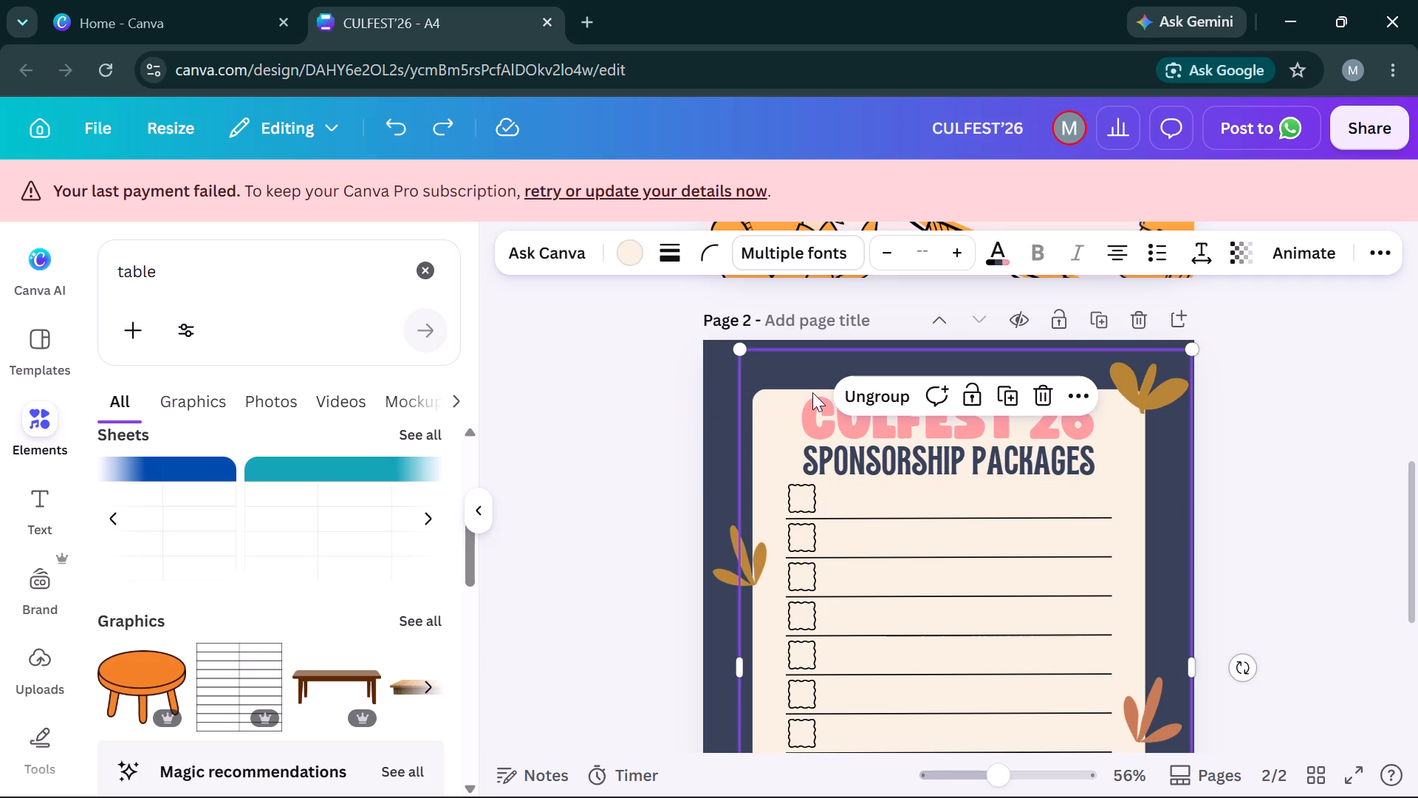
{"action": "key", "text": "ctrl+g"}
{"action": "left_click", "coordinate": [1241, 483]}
Duplicate page 2.
{"action": "scroll", "coordinate": [1241, 483], "scroll_direction": "down", "scroll_amount": 1}
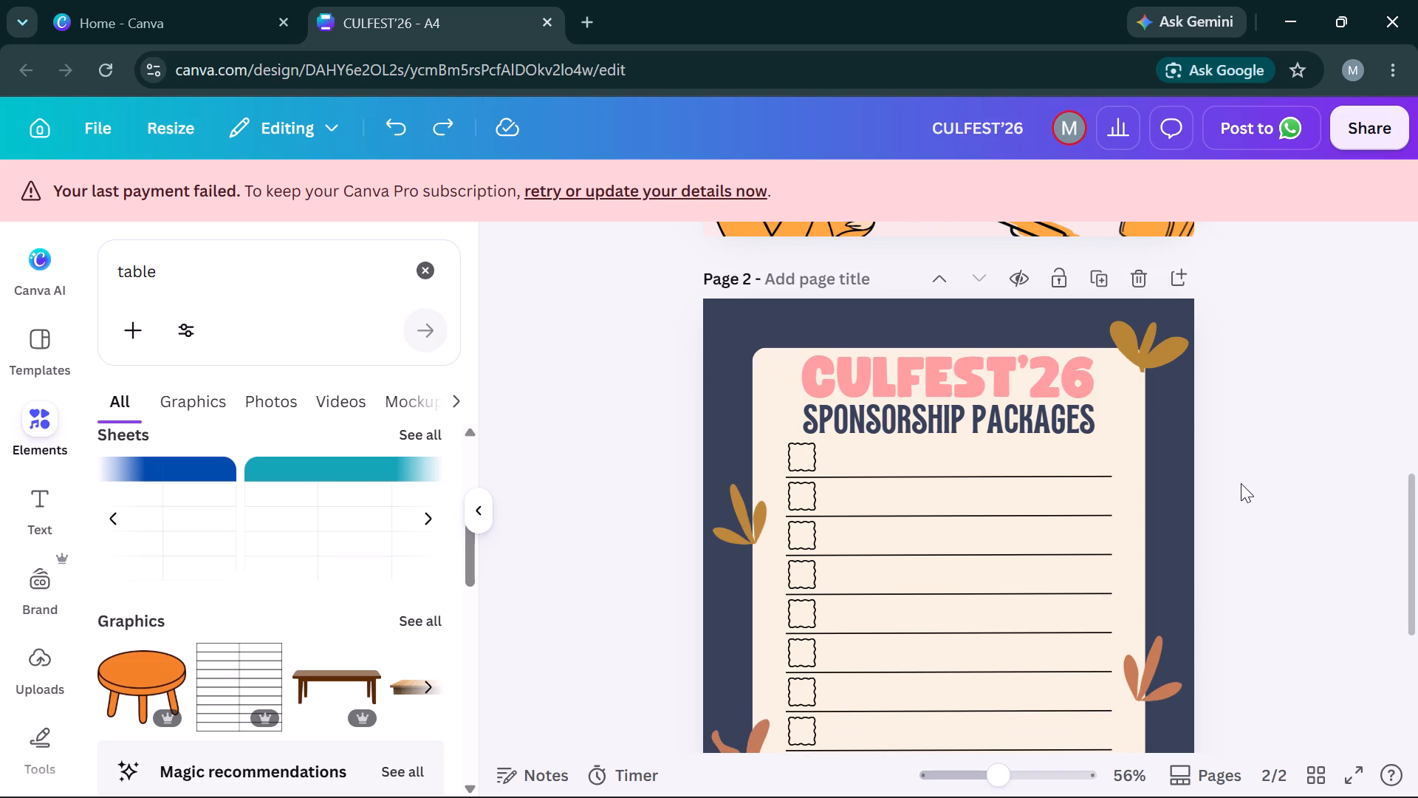
{"action": "scroll", "coordinate": [1241, 483], "scroll_direction": "down", "scroll_amount": 1}
{"action": "left_click", "coordinate": [1097, 278]}
Delete the grouped title, SPONSORSHIP PACKAGES heading, cream panel and gold leaf from page 3.
{"action": "scroll", "coordinate": [1100, 380], "scroll_direction": "down", "scroll_amount": 1}
{"action": "scroll", "coordinate": [1100, 380], "scroll_direction": "up", "scroll_amount": 1}
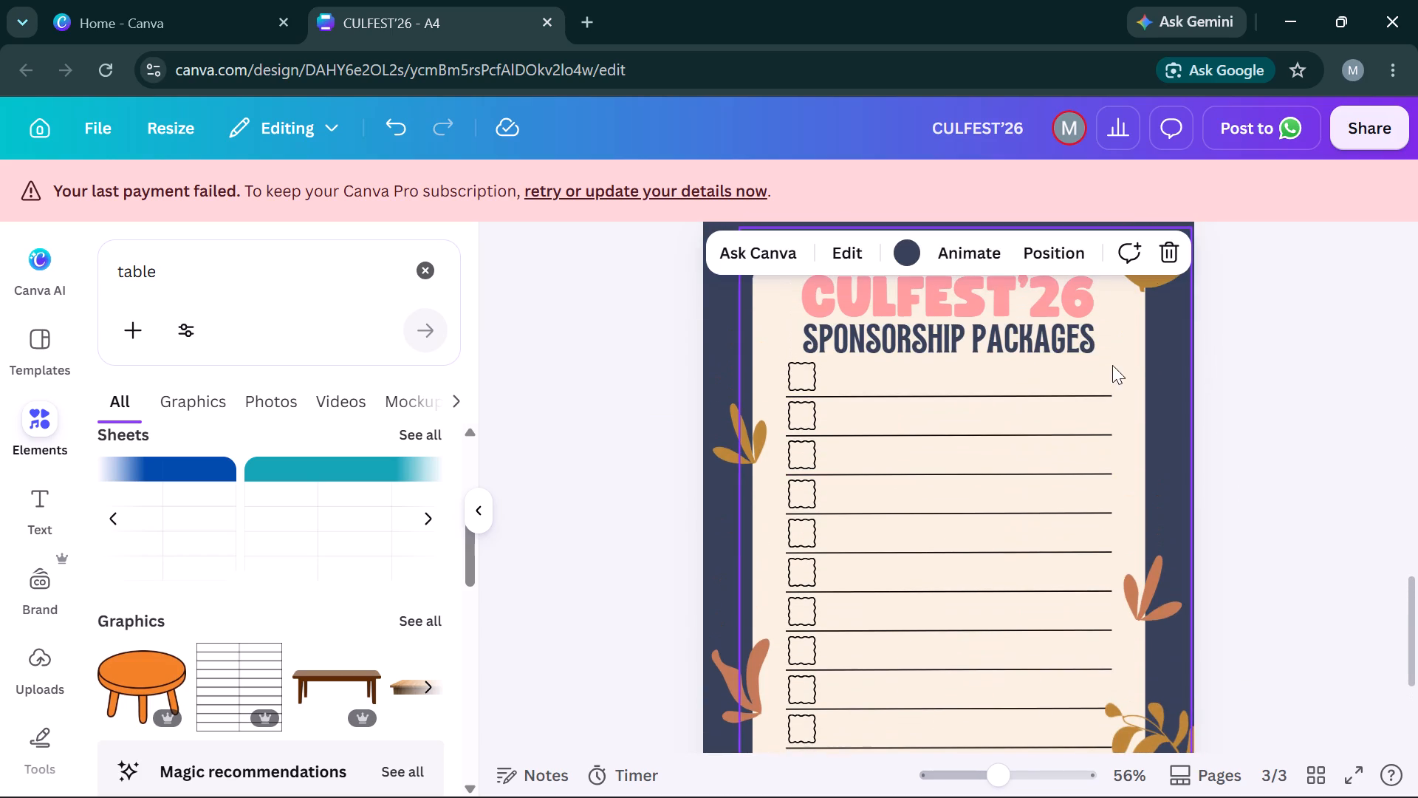
{"action": "left_click", "coordinate": [1136, 342]}
{"action": "key", "text": "Delete"}
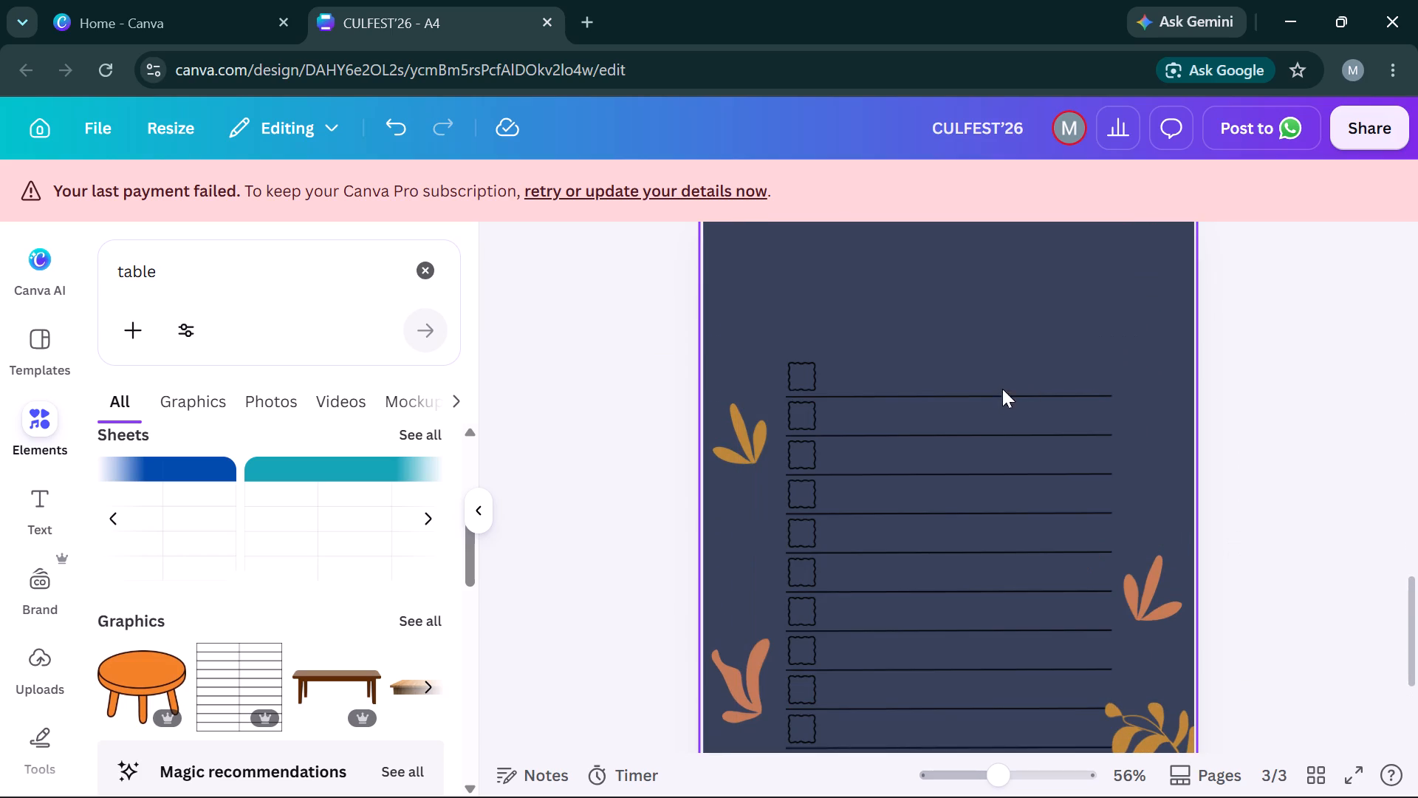
Delete the ruled lines between the first and last rows on page 3, together with the orange leaf and gold branch beside them.
{"action": "left_click_drag", "start_coordinate": [1123, 421], "coordinate": [967, 512]}
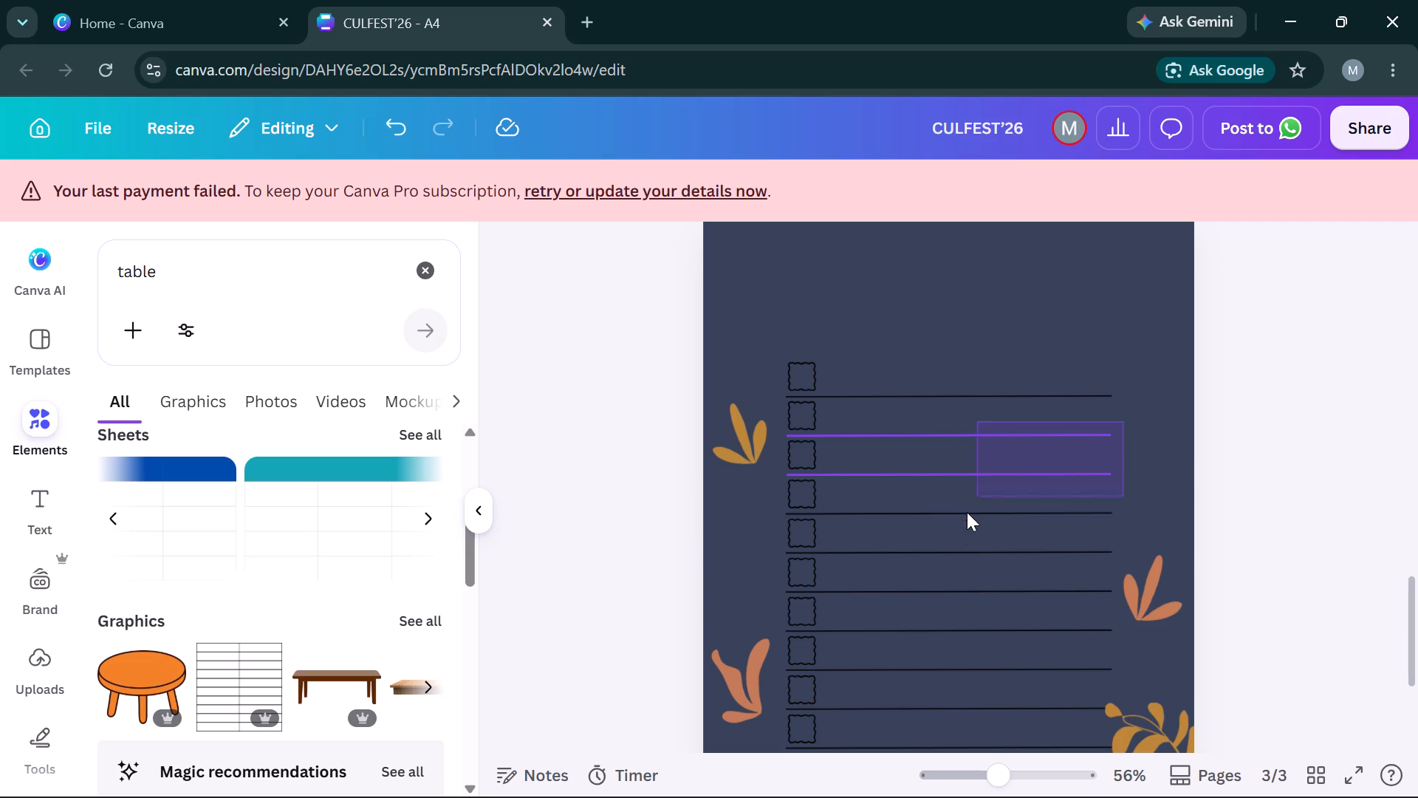
{"action": "left_click_drag", "start_coordinate": [967, 512], "coordinate": [900, 781]}
{"action": "scroll", "coordinate": [900, 781], "scroll_direction": "down", "scroll_amount": 1}
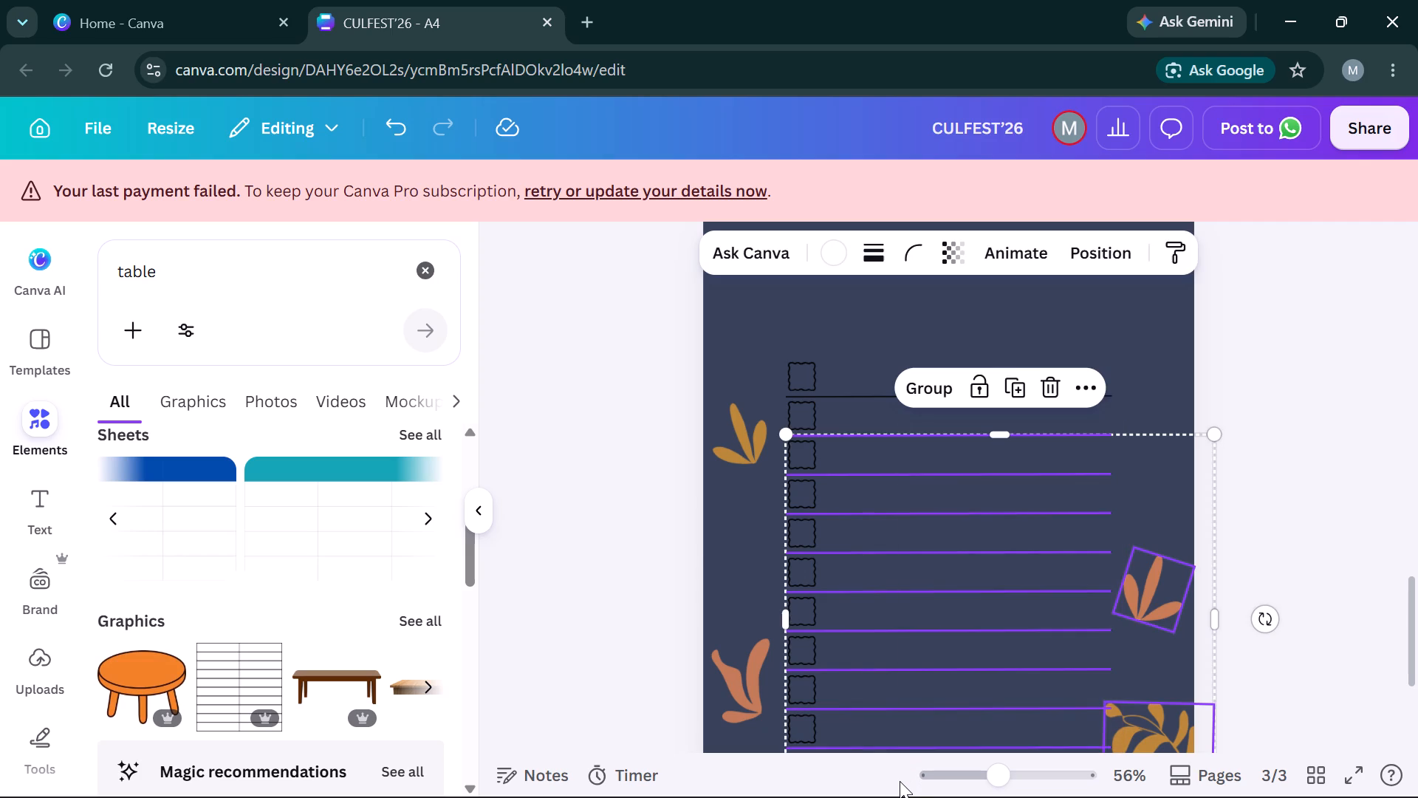
{"action": "scroll", "coordinate": [900, 781], "scroll_direction": "down", "scroll_amount": 1}
{"action": "key", "text": "Delete"}
{"action": "scroll", "coordinate": [975, 572], "scroll_direction": "down", "scroll_amount": 1}
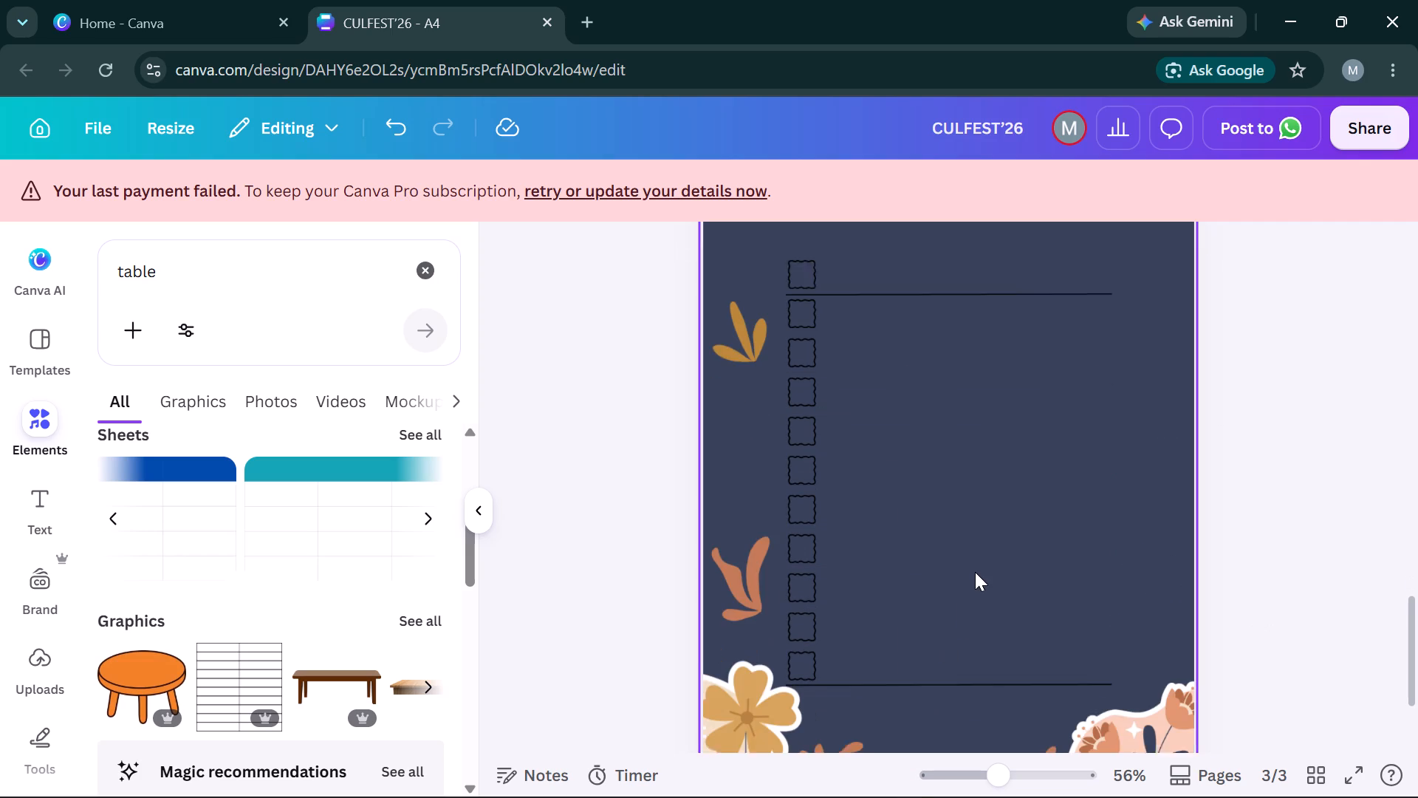
Delete all page 3 checkboxes below the first row, the last ruled line, and the leaves and gold flower beside them.
{"action": "scroll", "coordinate": [975, 572], "scroll_direction": "down", "scroll_amount": 1}
{"action": "left_click_drag", "start_coordinate": [953, 652], "coordinate": [780, 313]}
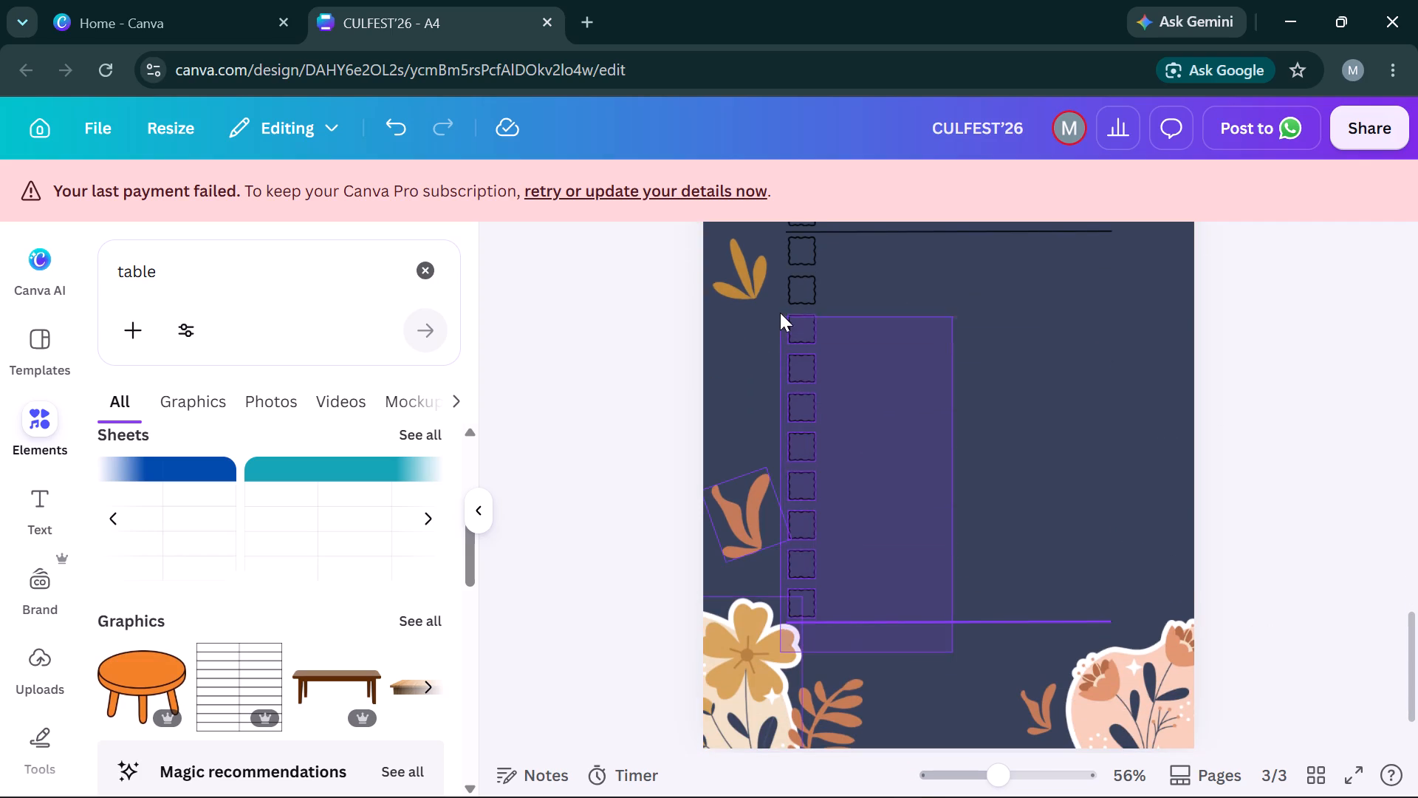
{"action": "left_click_drag", "start_coordinate": [780, 313], "coordinate": [772, 253]}
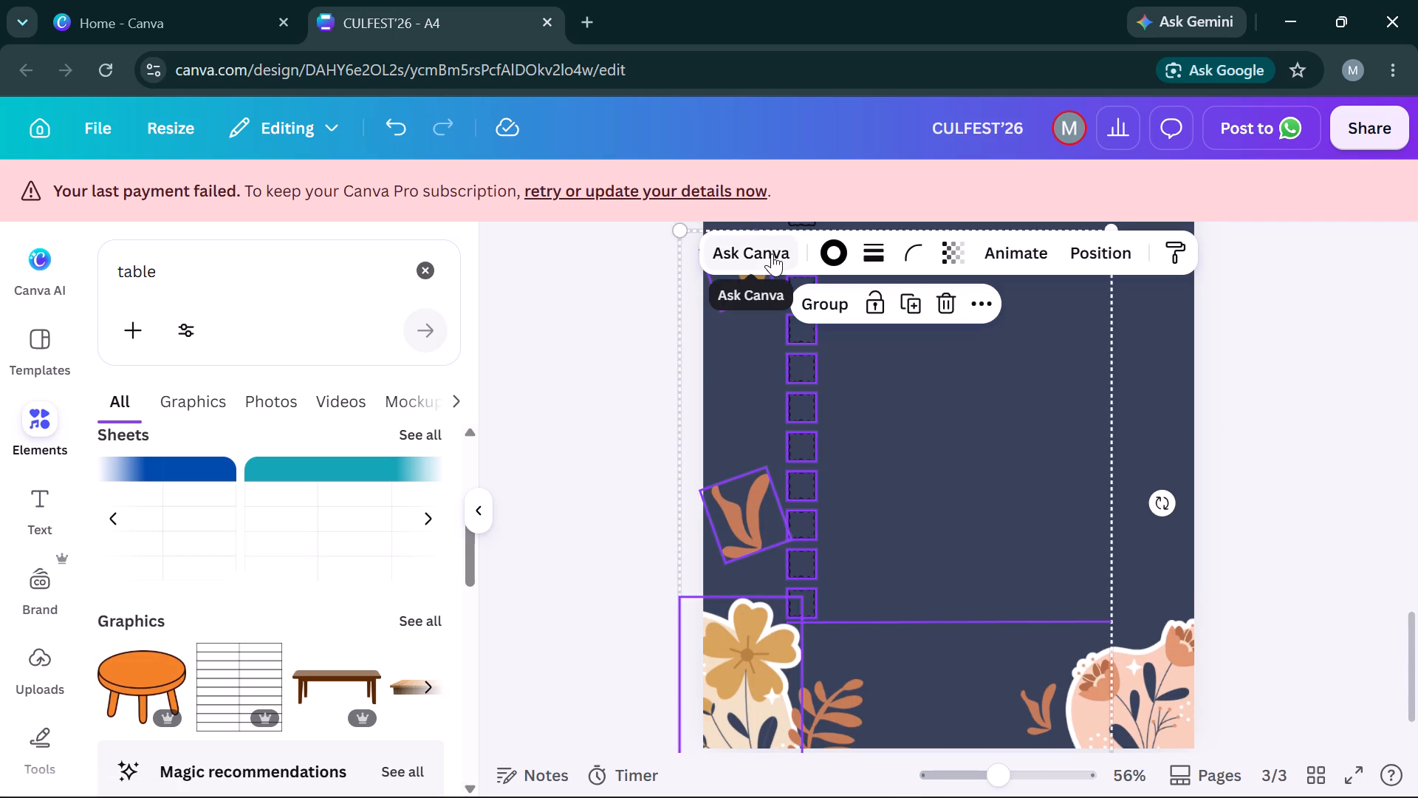
{"action": "key", "text": "Delete"}
Copy the first row's checkbox and ruled line on page 3.
{"action": "scroll", "coordinate": [772, 253], "scroll_direction": "up", "scroll_amount": 4}
{"action": "scroll", "coordinate": [772, 253], "scroll_direction": "down", "scroll_amount": 1}
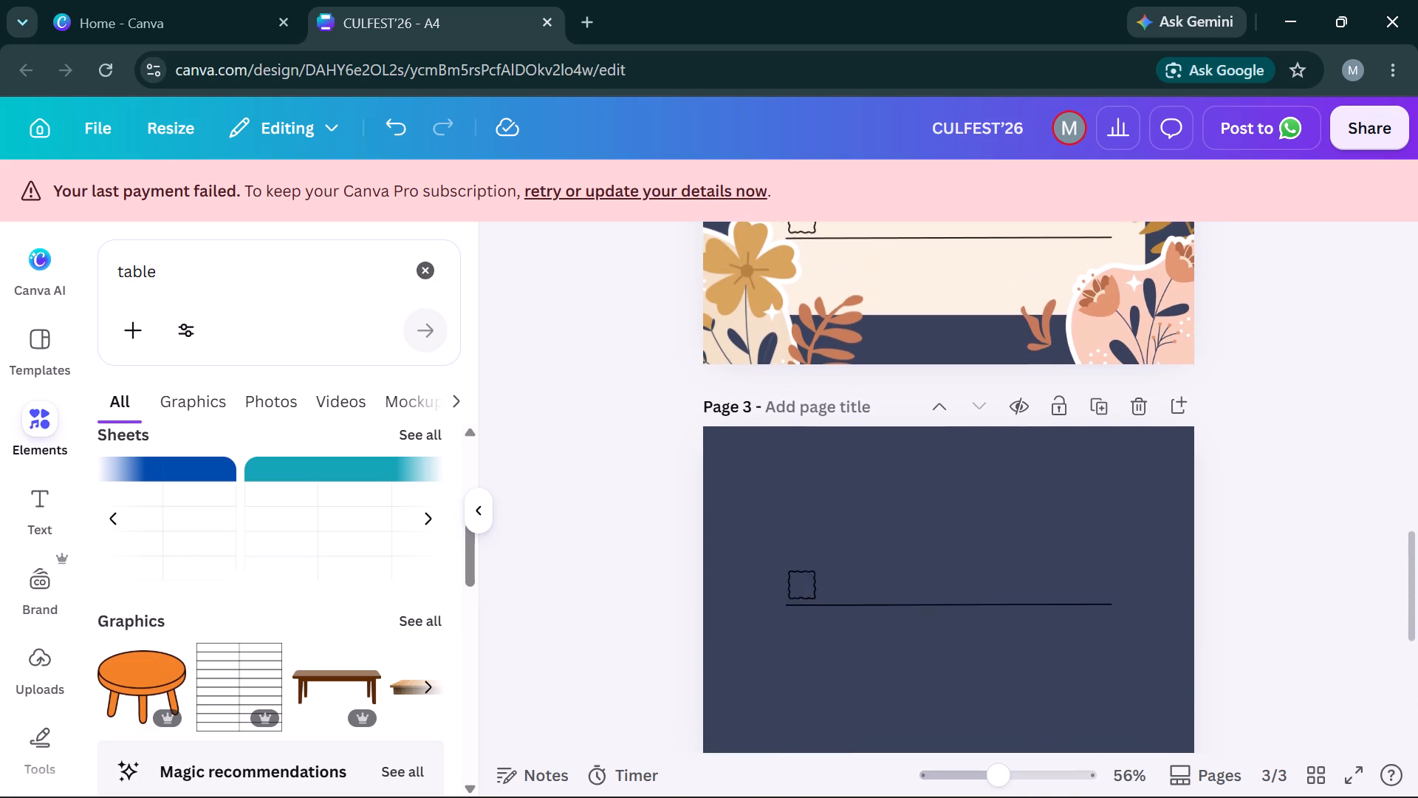
{"action": "scroll", "coordinate": [772, 253], "scroll_direction": "down", "scroll_amount": 1}
{"action": "left_click_drag", "start_coordinate": [853, 505], "coordinate": [808, 605]}
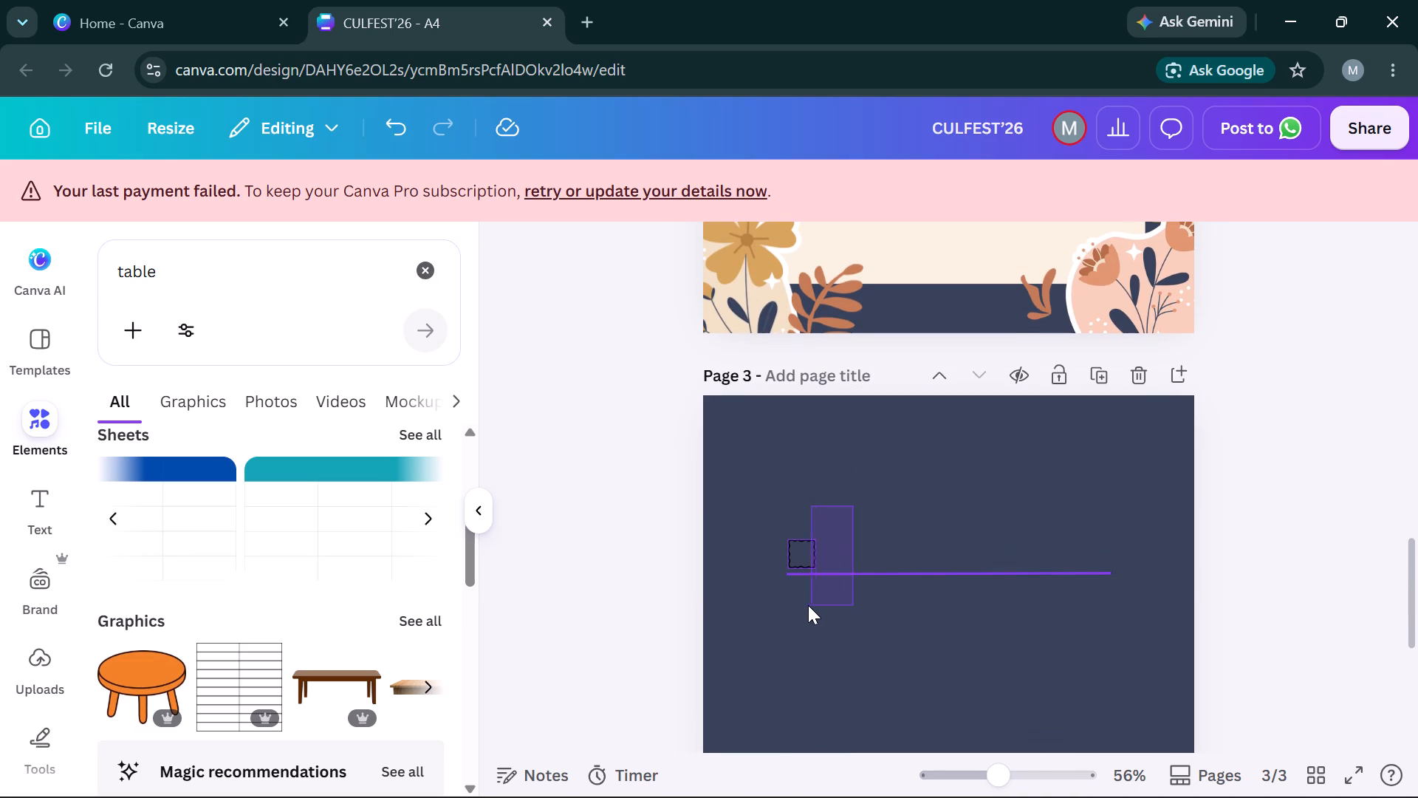
{"action": "left_click_drag", "start_coordinate": [808, 605], "coordinate": [805, 606]}
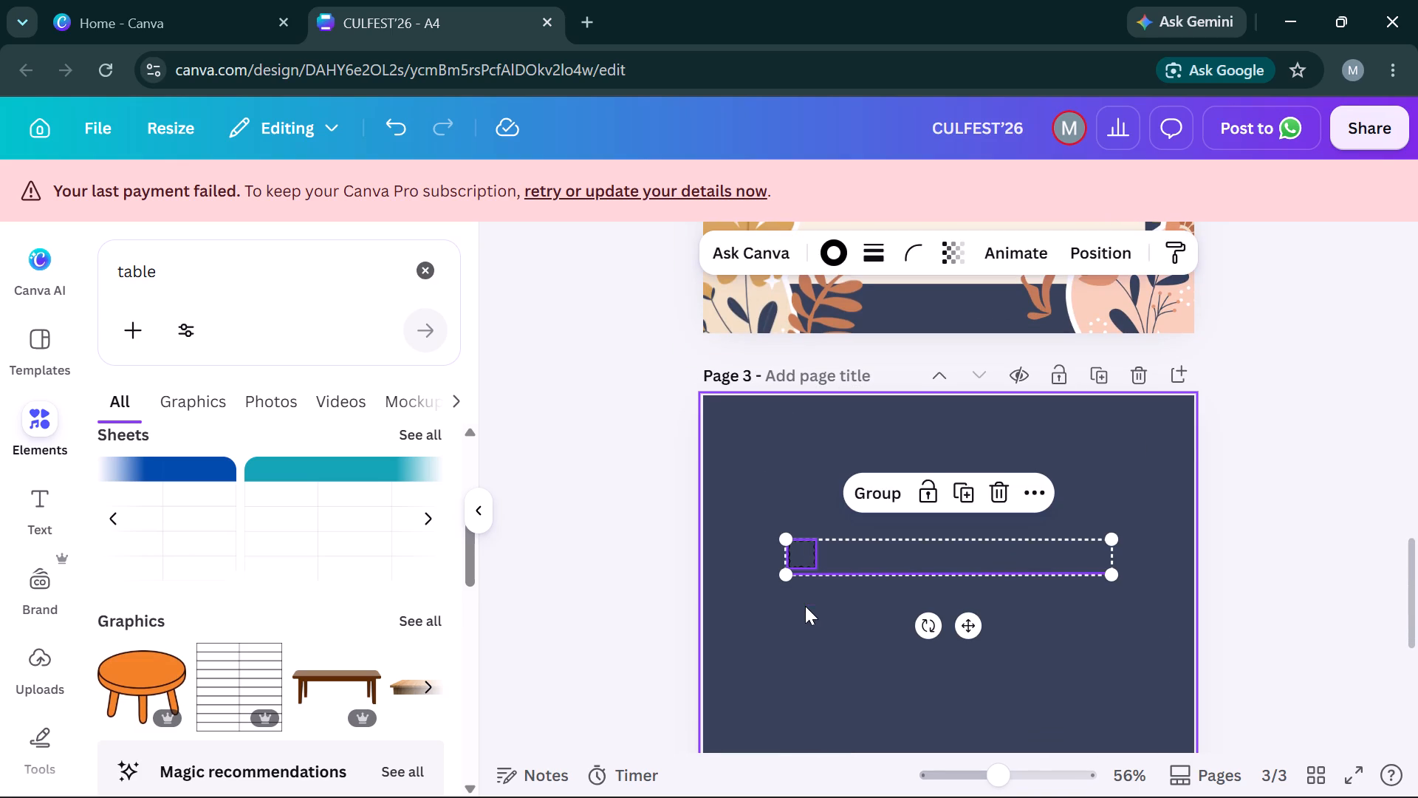
{"action": "key", "text": "ctrl+c"}
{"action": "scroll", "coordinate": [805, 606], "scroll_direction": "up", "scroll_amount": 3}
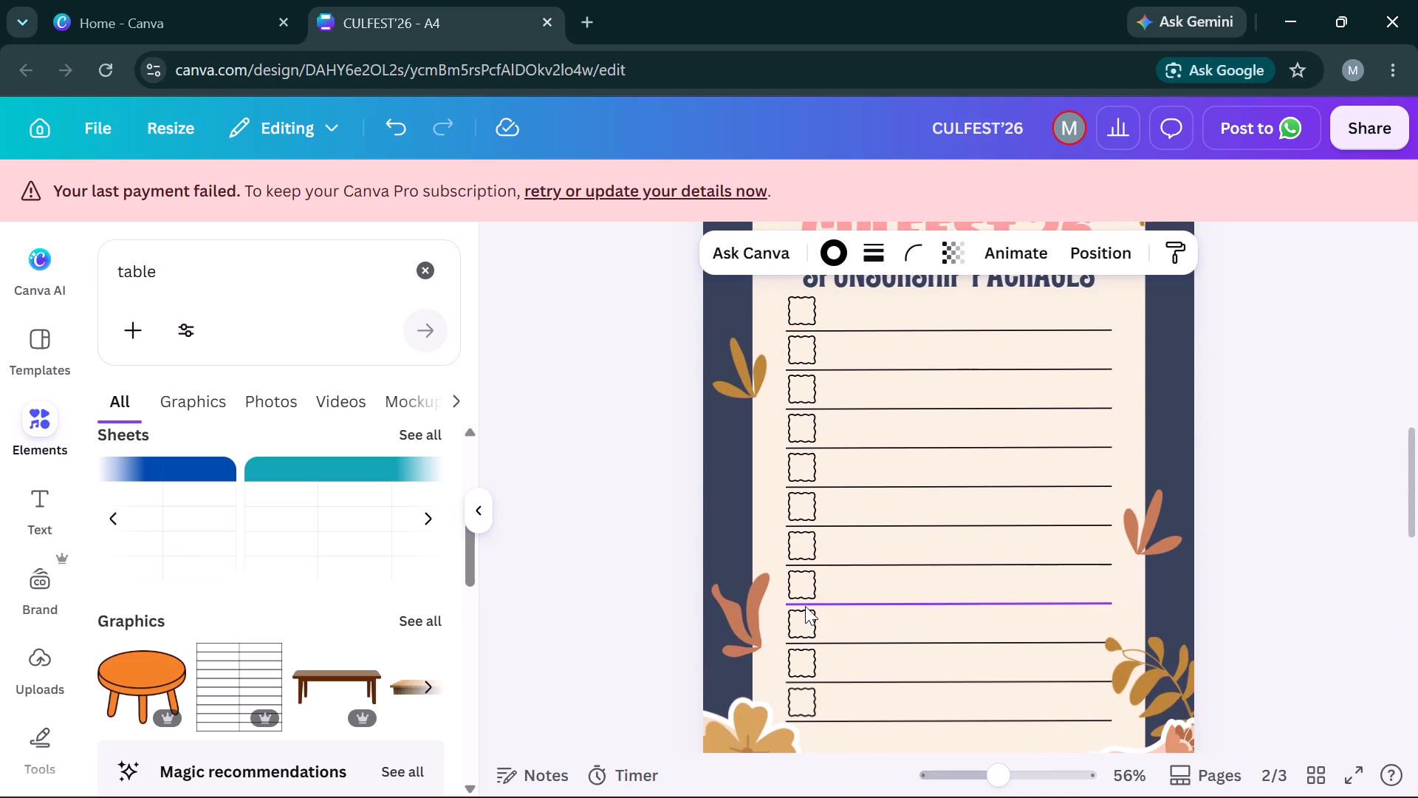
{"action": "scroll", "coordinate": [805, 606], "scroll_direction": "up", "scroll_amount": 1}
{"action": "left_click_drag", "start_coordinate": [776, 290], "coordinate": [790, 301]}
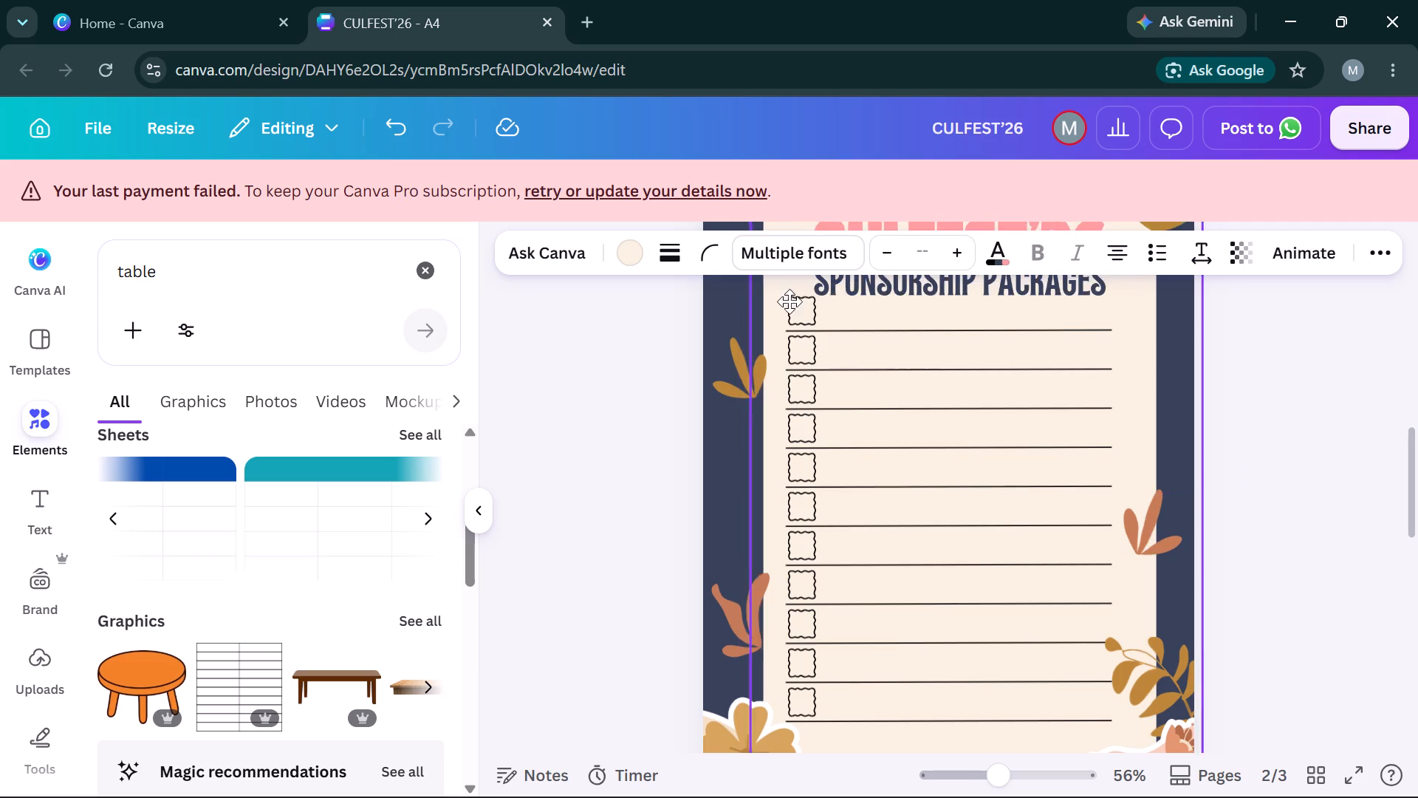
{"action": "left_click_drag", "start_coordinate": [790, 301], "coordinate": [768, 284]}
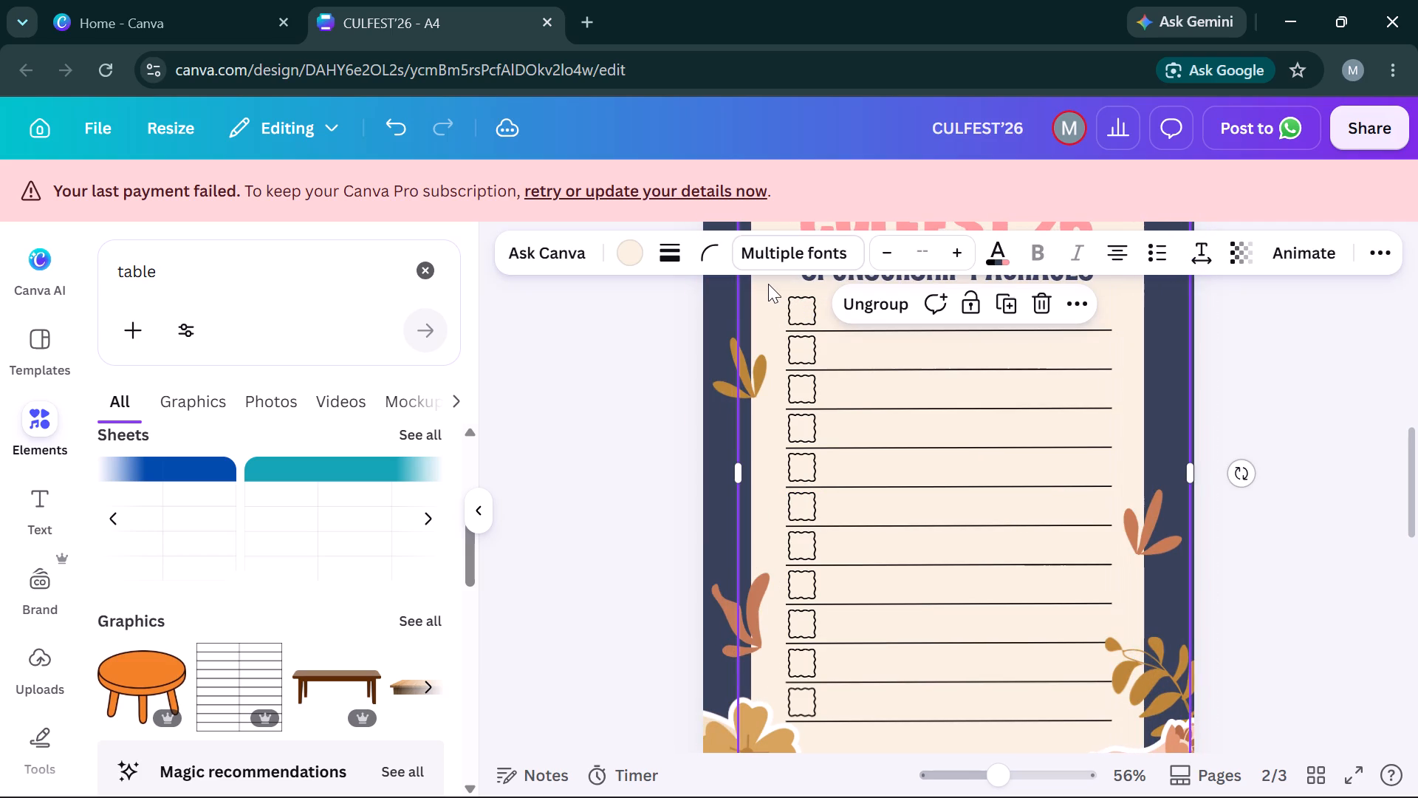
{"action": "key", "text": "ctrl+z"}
Delete page 3, which holds only the isolated checkbox and ruled line.
{"action": "scroll", "coordinate": [1329, 464], "scroll_direction": "down", "scroll_amount": 4}
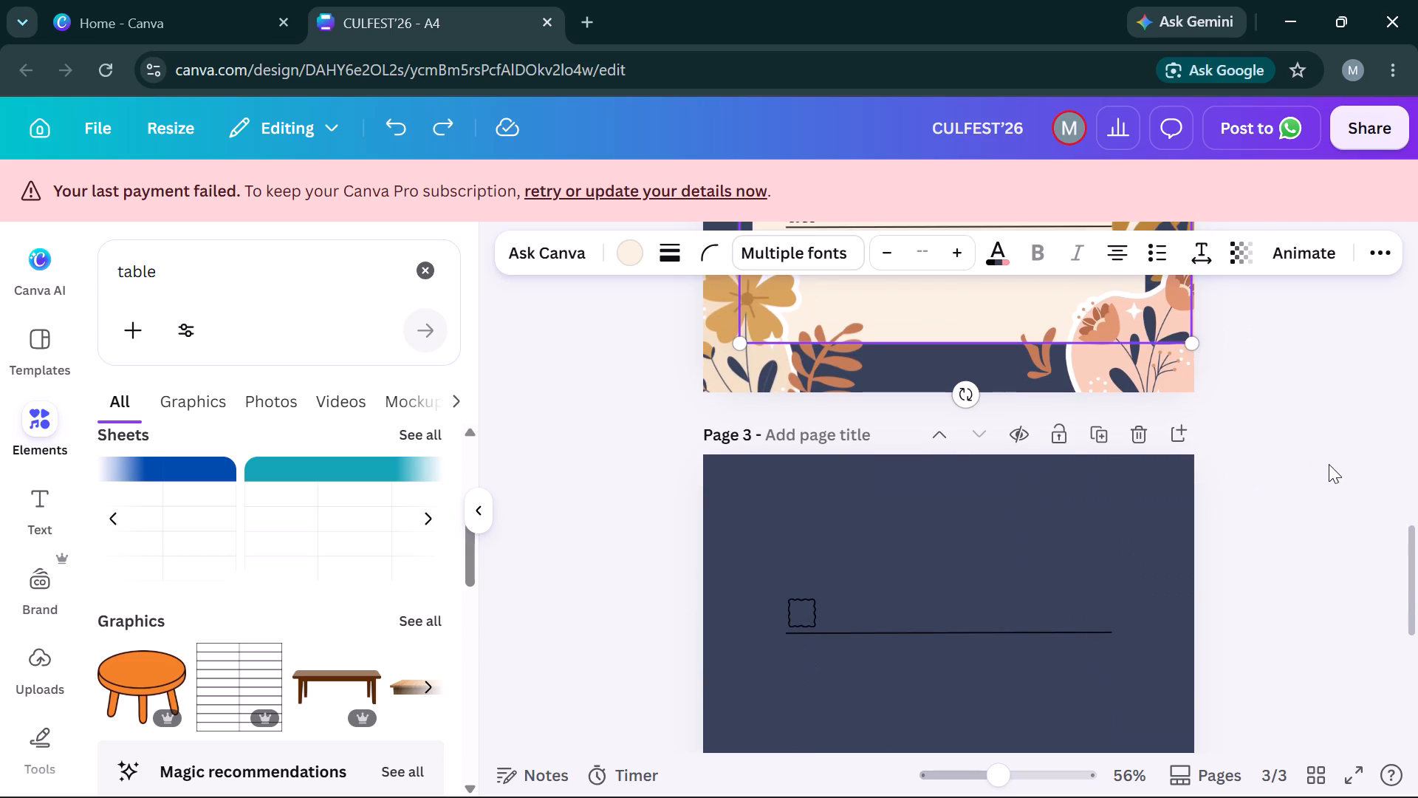
{"action": "left_click", "coordinate": [1126, 444]}
{"action": "scroll", "coordinate": [1126, 444], "scroll_direction": "up", "scroll_amount": 1}
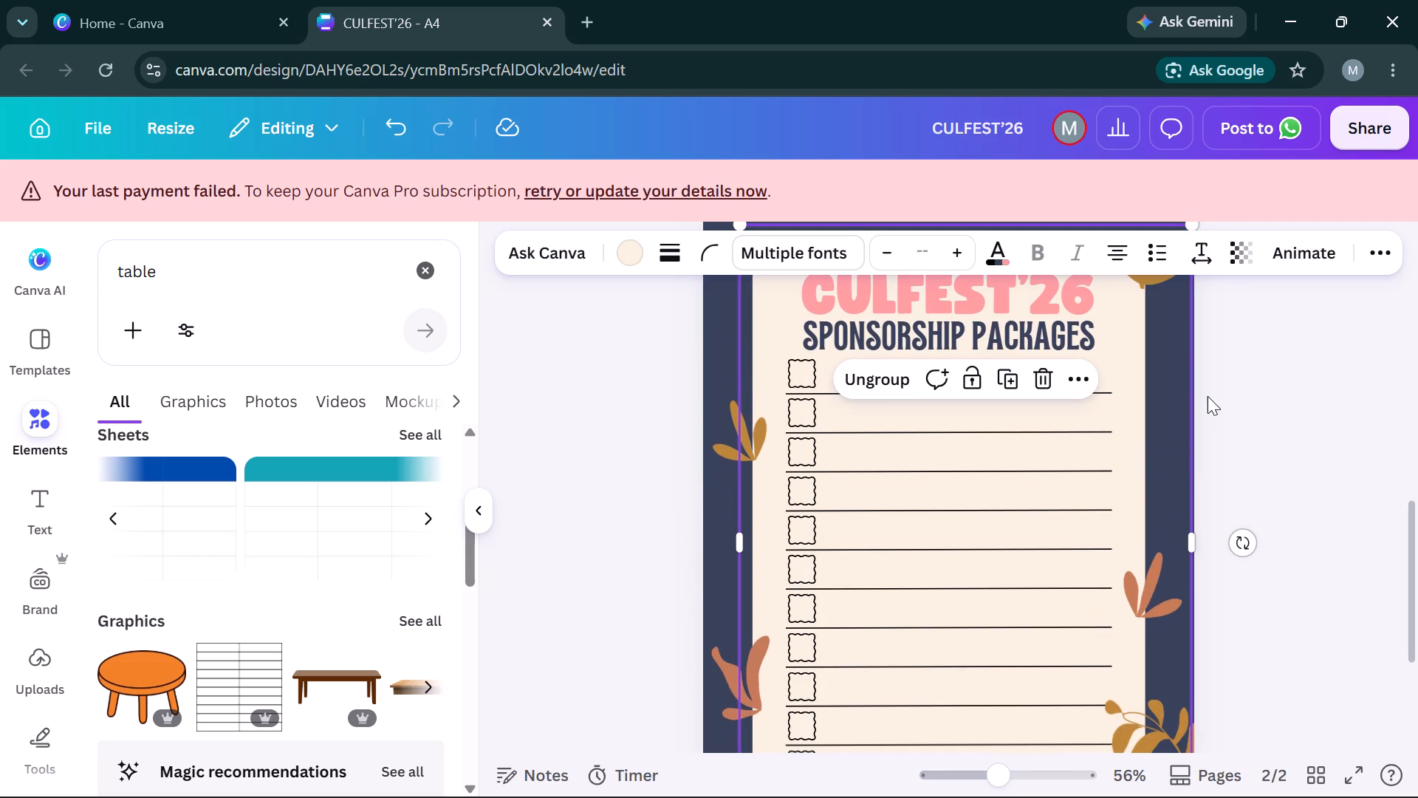
{"action": "left_click", "coordinate": [1283, 375]}
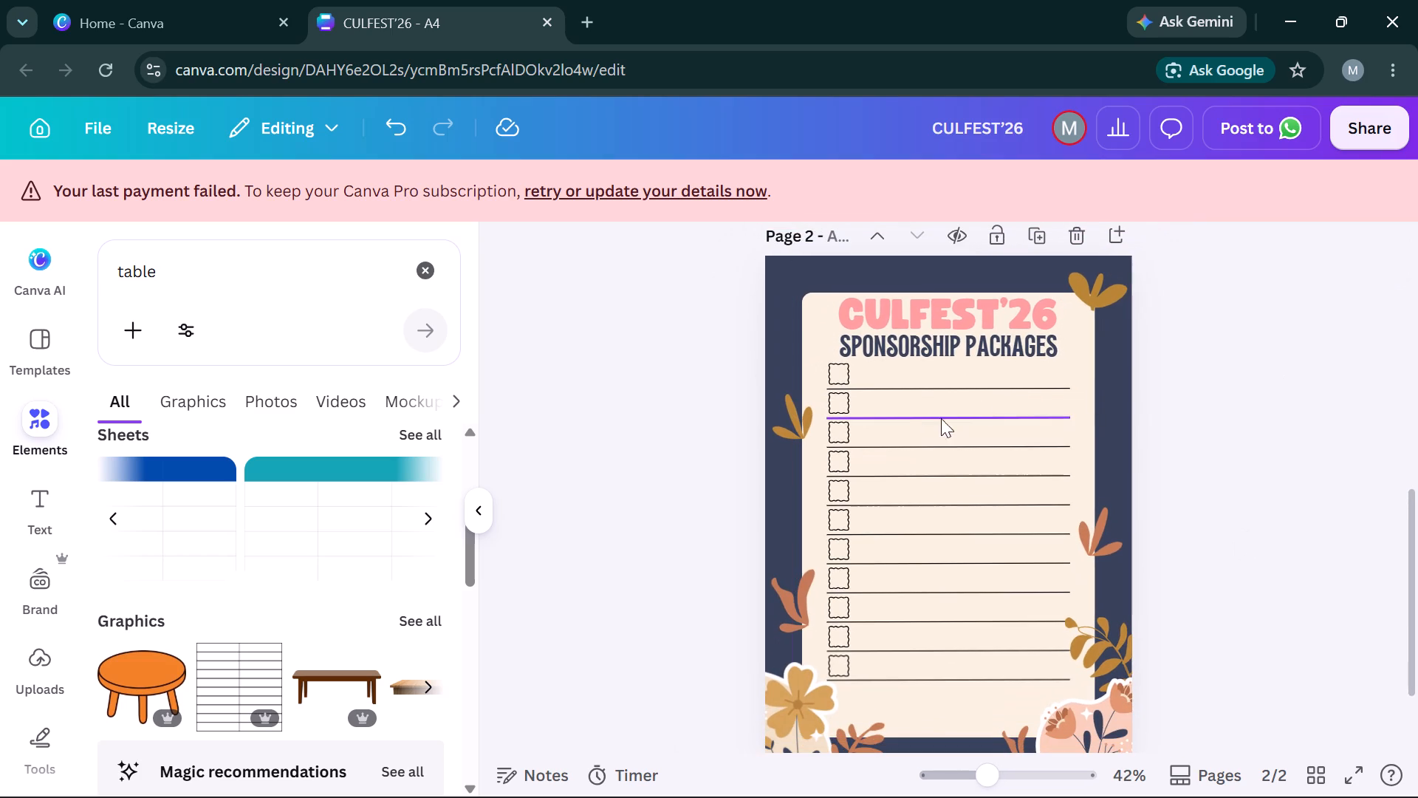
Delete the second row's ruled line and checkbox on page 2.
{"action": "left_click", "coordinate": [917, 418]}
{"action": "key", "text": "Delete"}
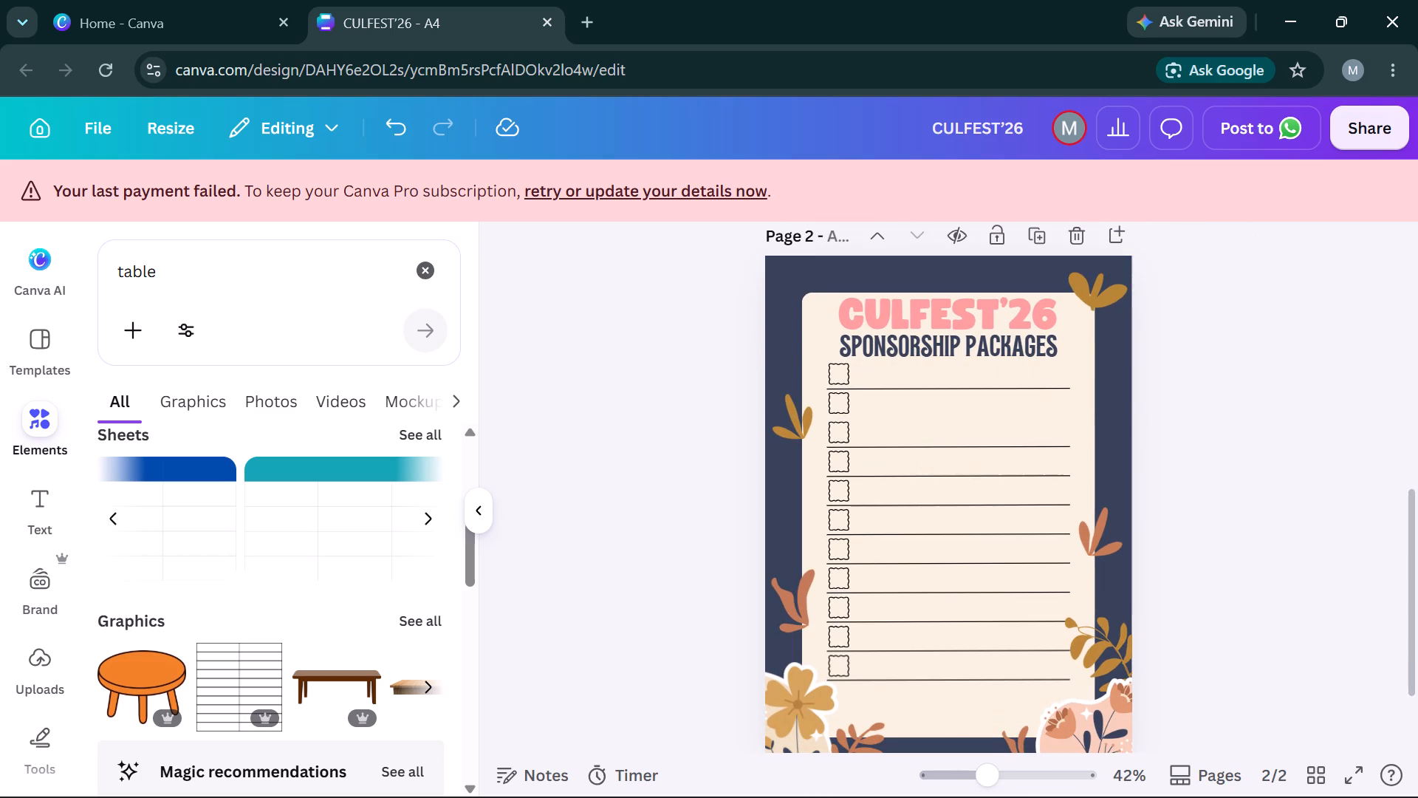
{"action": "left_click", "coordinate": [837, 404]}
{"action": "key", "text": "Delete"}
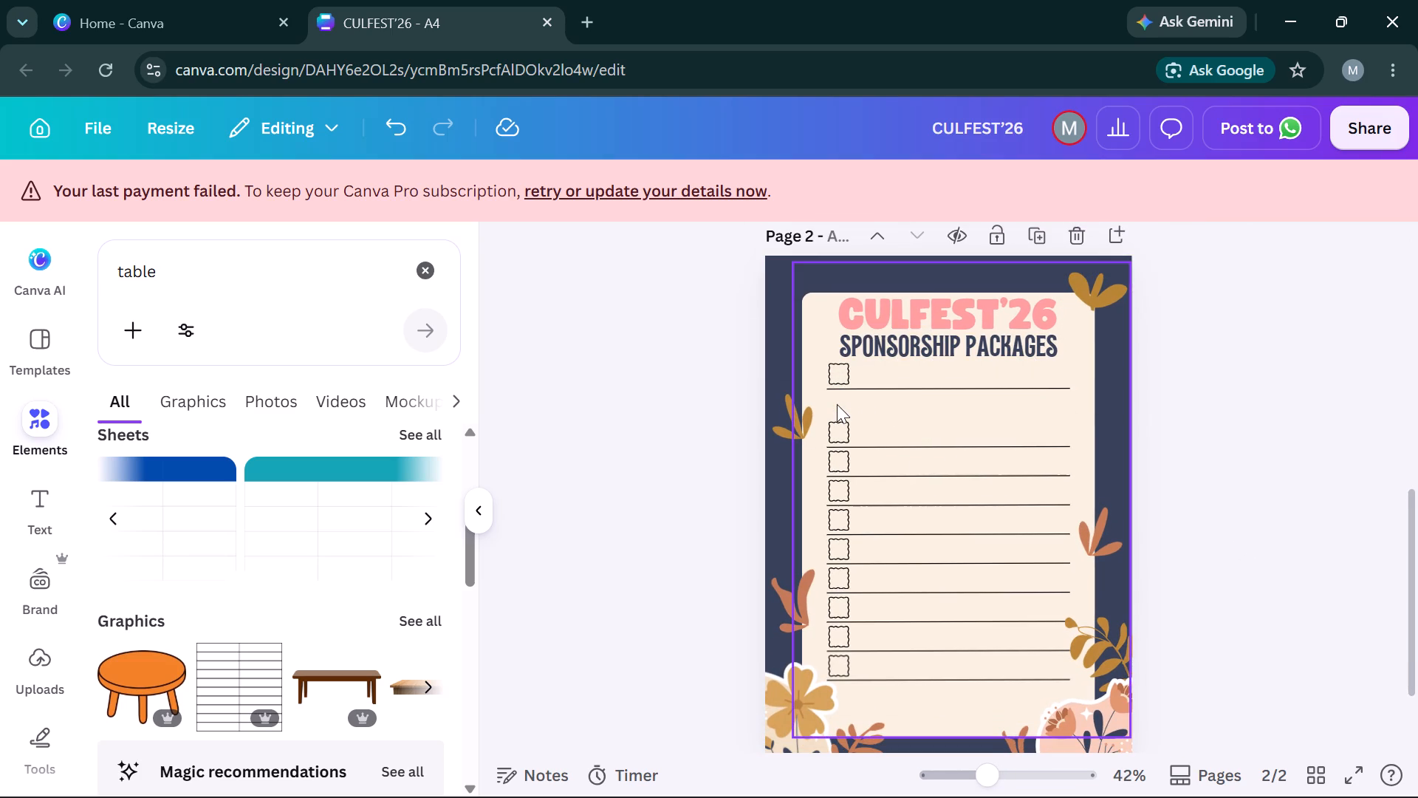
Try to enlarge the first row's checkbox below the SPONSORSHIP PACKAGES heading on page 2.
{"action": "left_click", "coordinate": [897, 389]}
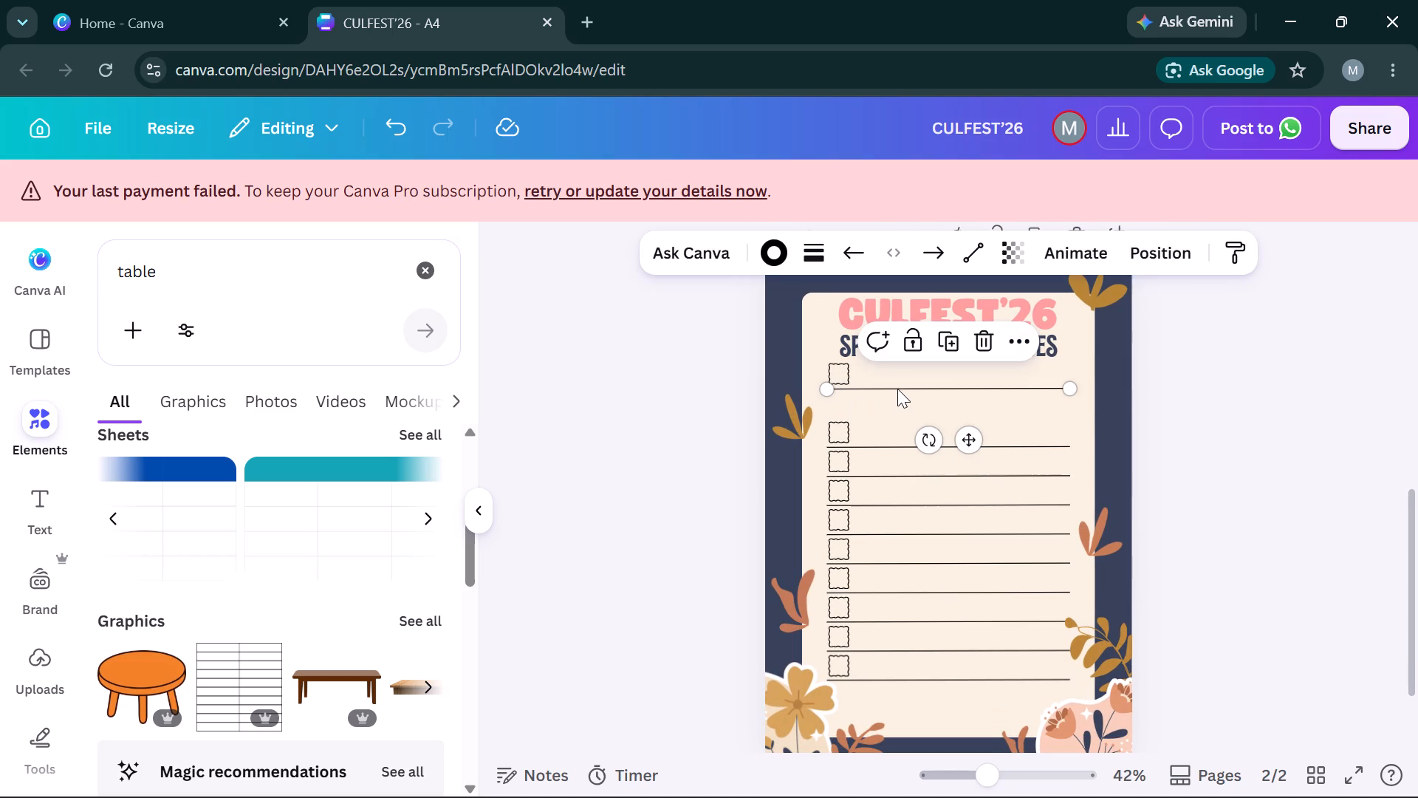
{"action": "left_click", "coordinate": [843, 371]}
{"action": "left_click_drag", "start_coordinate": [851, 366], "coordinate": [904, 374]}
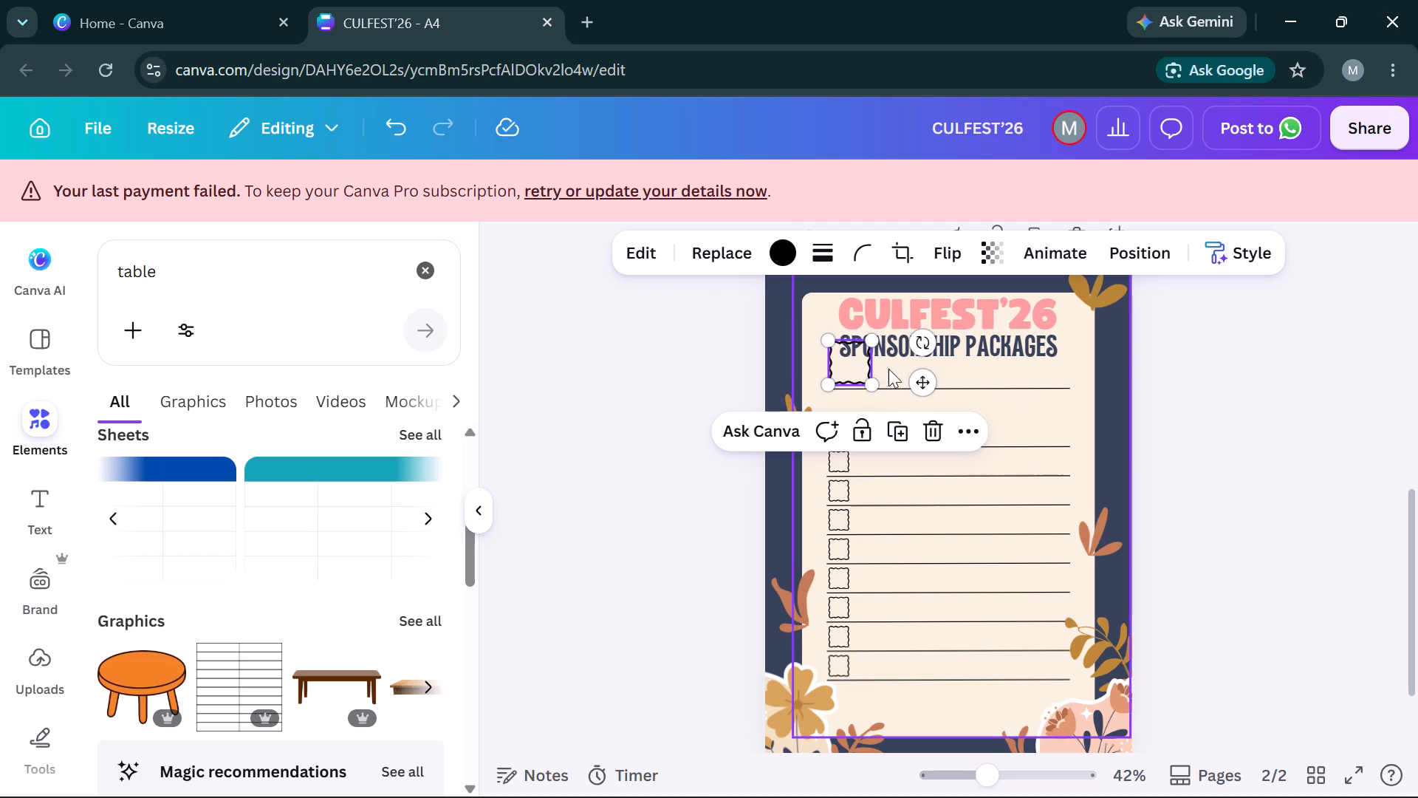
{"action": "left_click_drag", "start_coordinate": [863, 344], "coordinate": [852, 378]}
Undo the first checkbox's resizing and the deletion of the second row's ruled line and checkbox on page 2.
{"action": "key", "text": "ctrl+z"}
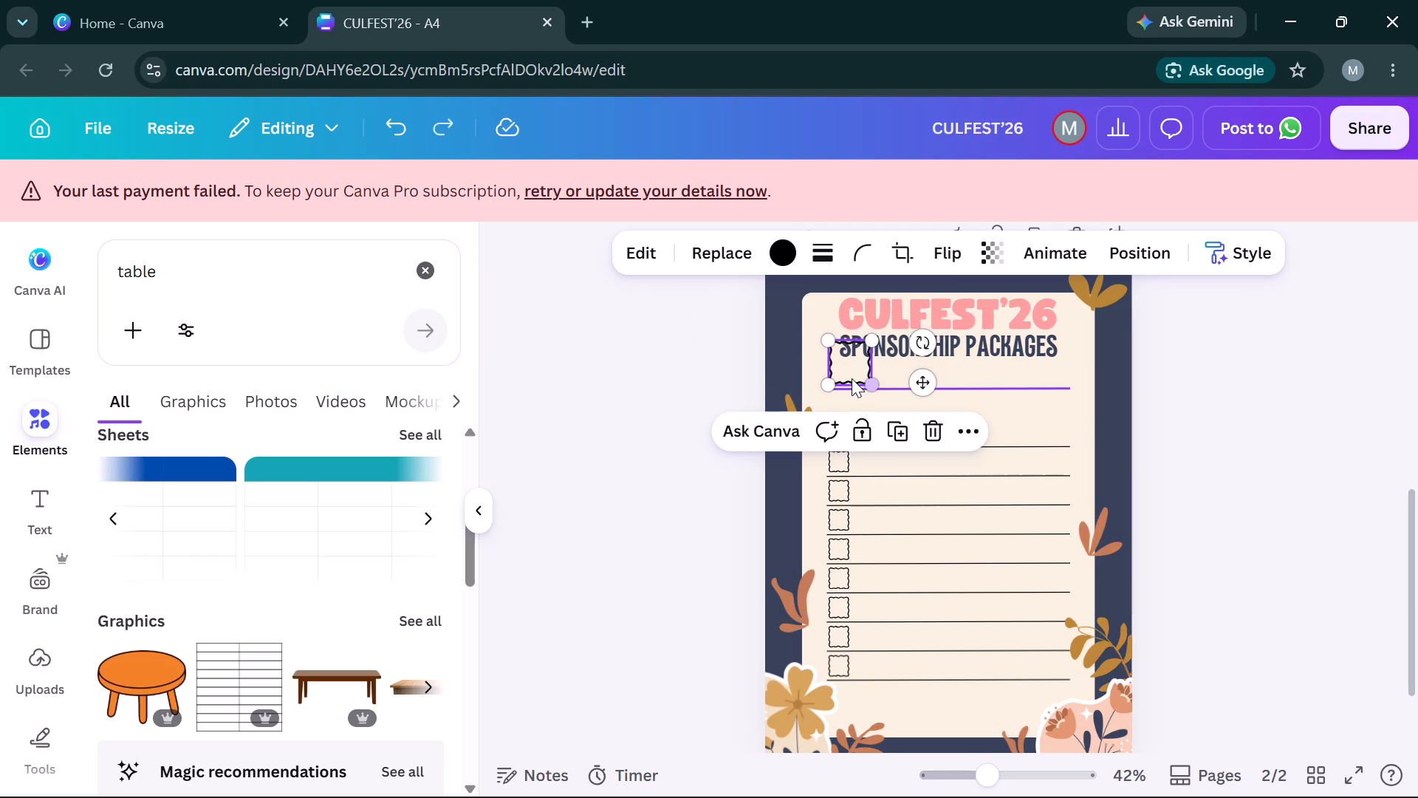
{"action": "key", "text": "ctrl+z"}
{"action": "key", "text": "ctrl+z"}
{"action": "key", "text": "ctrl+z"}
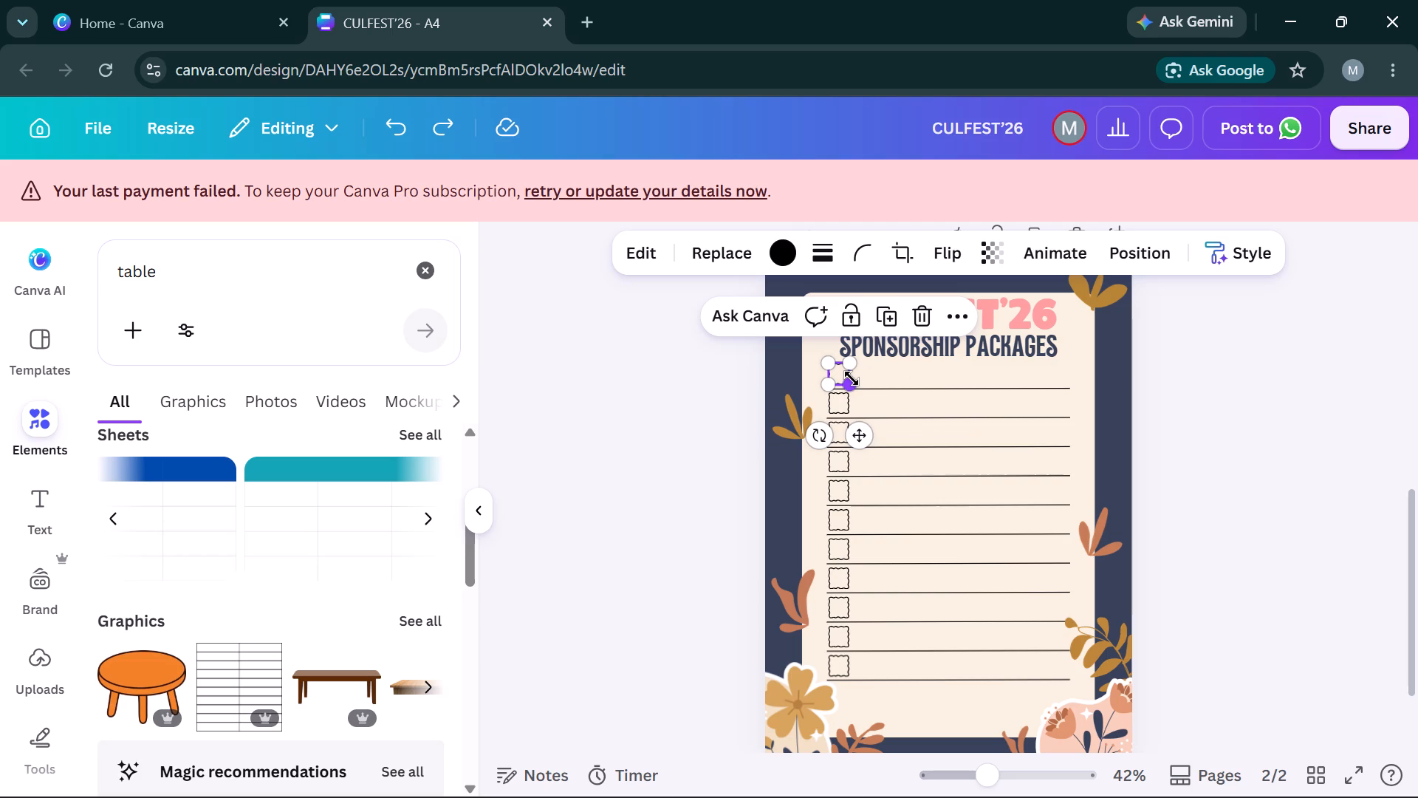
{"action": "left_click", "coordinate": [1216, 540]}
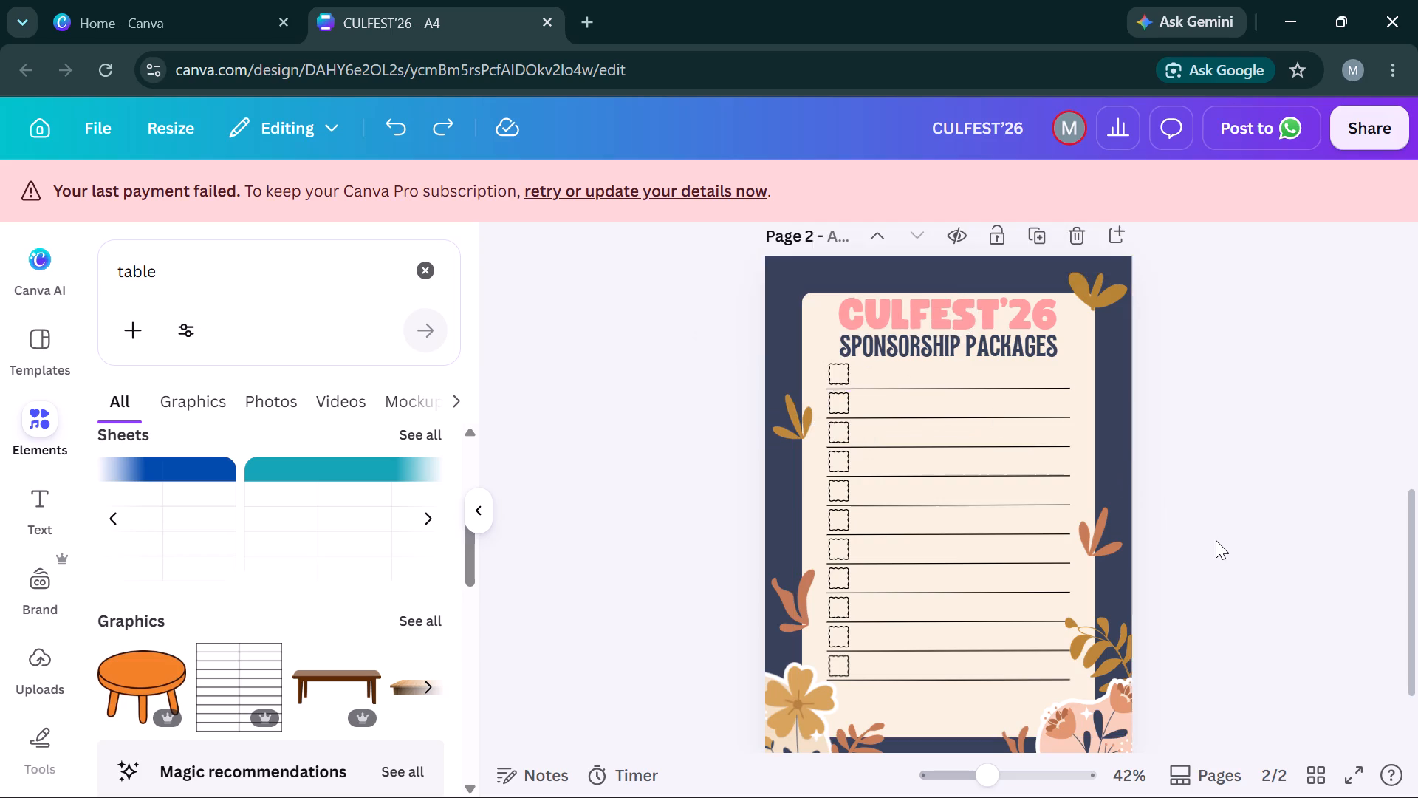
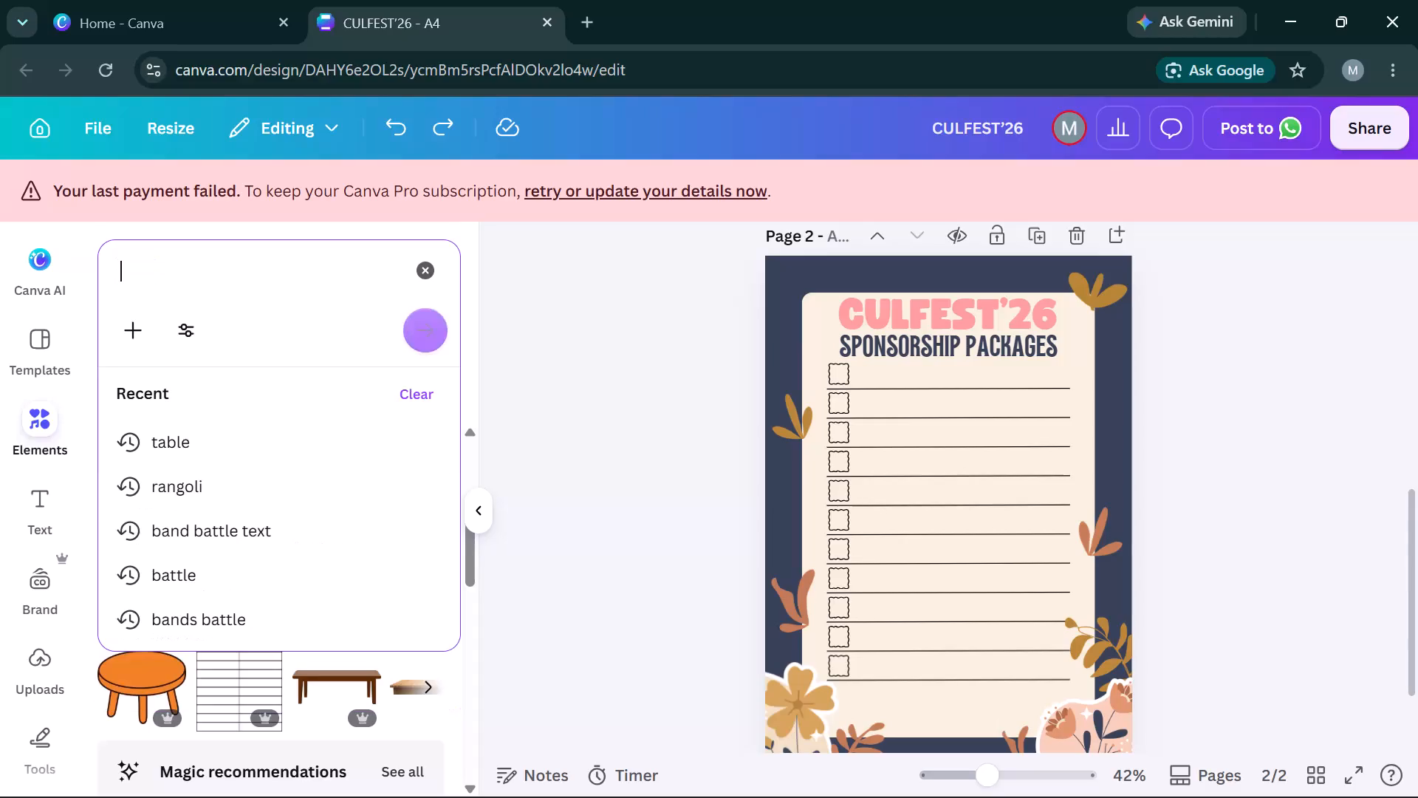
Search the elements library for "14*2 table" and browse the available table designs.
{"action": "type", "text": "14"}
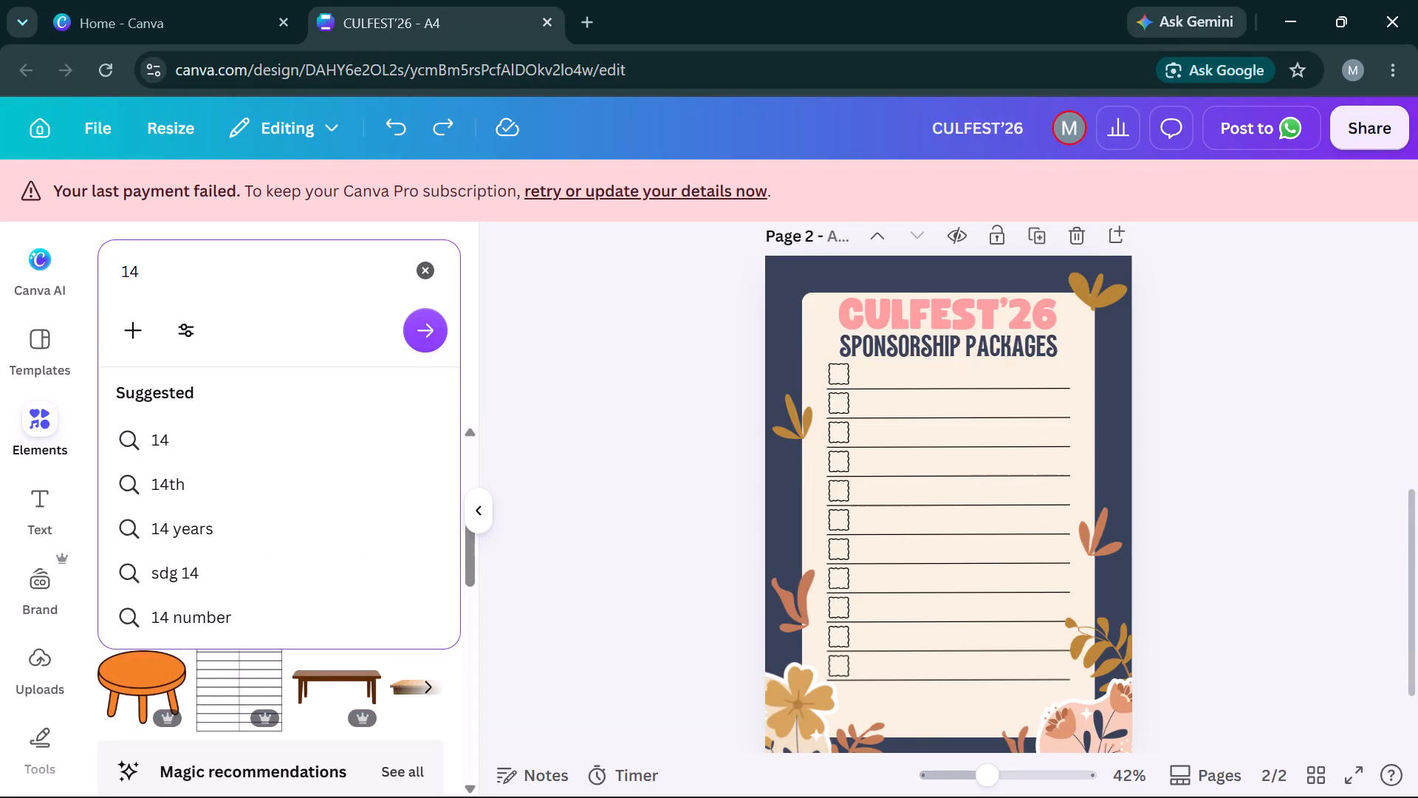
{"action": "type", "text": "*2 table"}
{"action": "key", "text": "Return"}
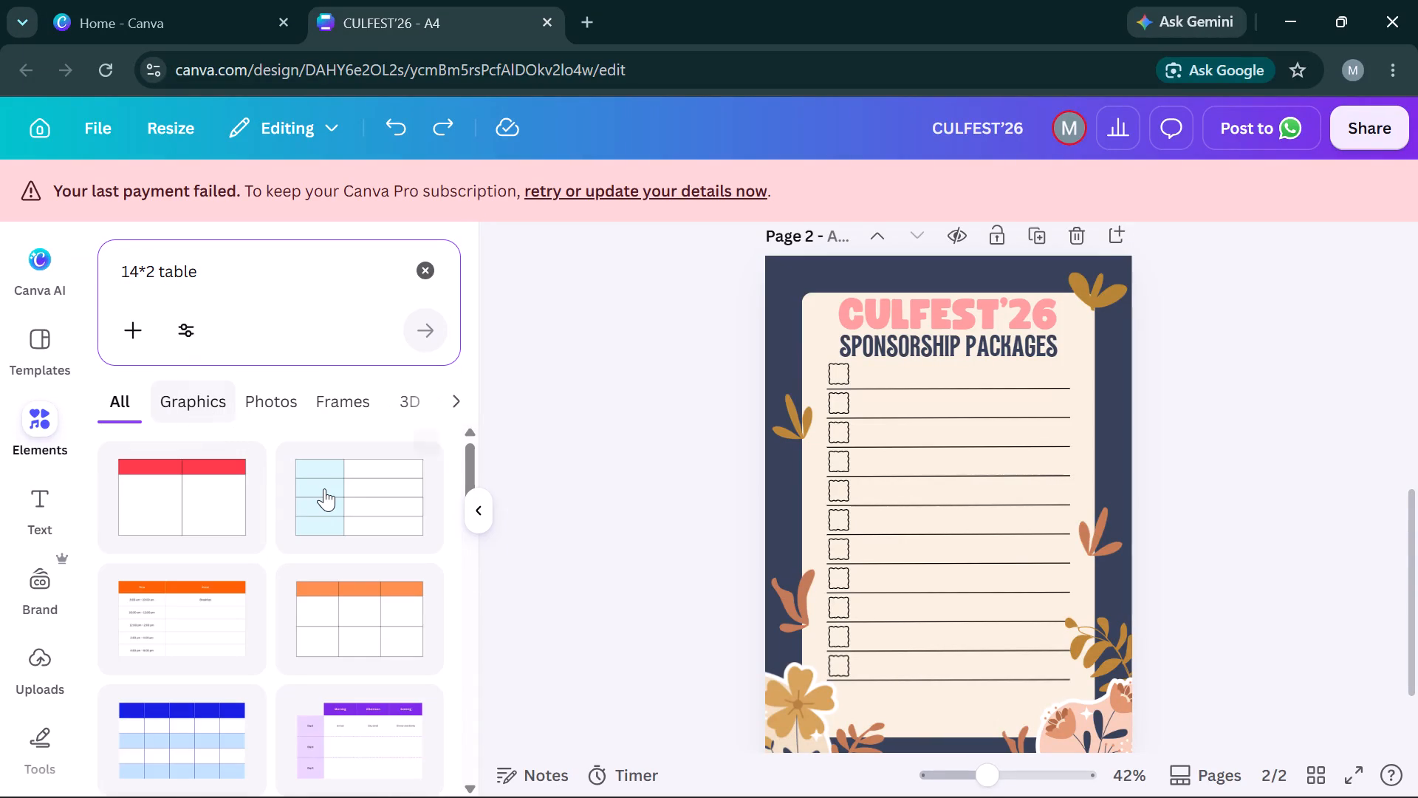
{"action": "scroll", "coordinate": [325, 488], "scroll_direction": "down", "scroll_amount": 3}
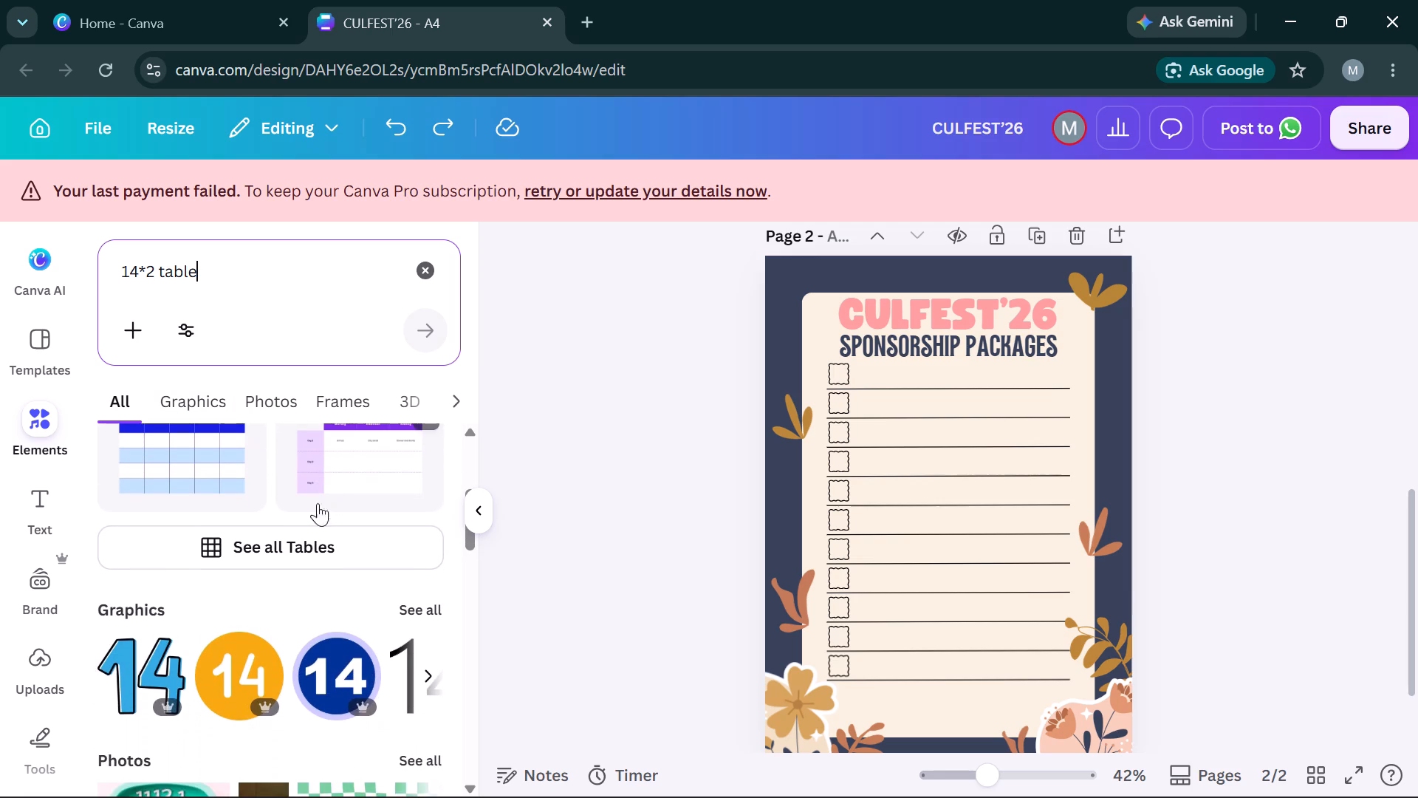
{"action": "left_click", "coordinate": [294, 549]}
{"action": "scroll", "coordinate": [294, 549], "scroll_direction": "down", "scroll_amount": 1}
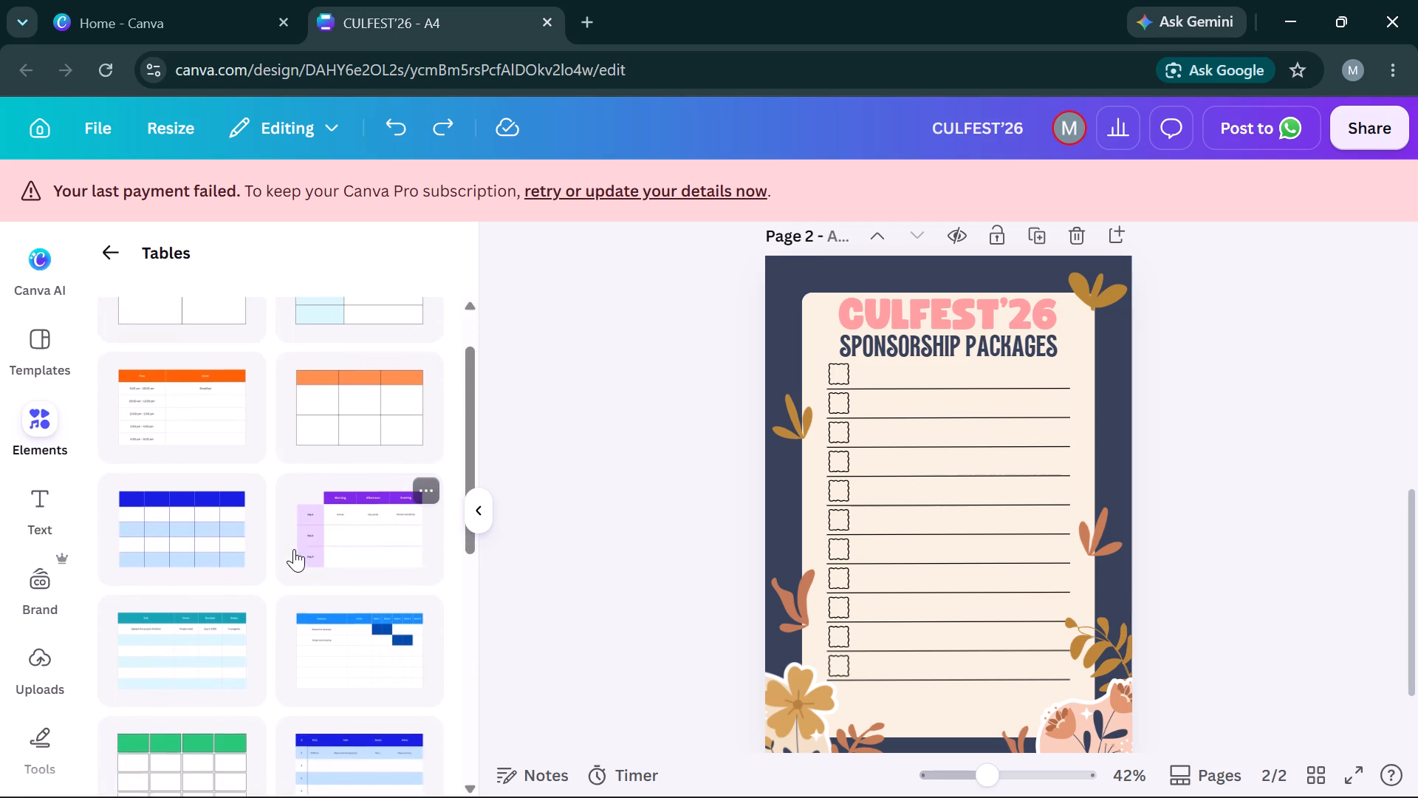
{"action": "scroll", "coordinate": [294, 549], "scroll_direction": "down", "scroll_amount": 3}
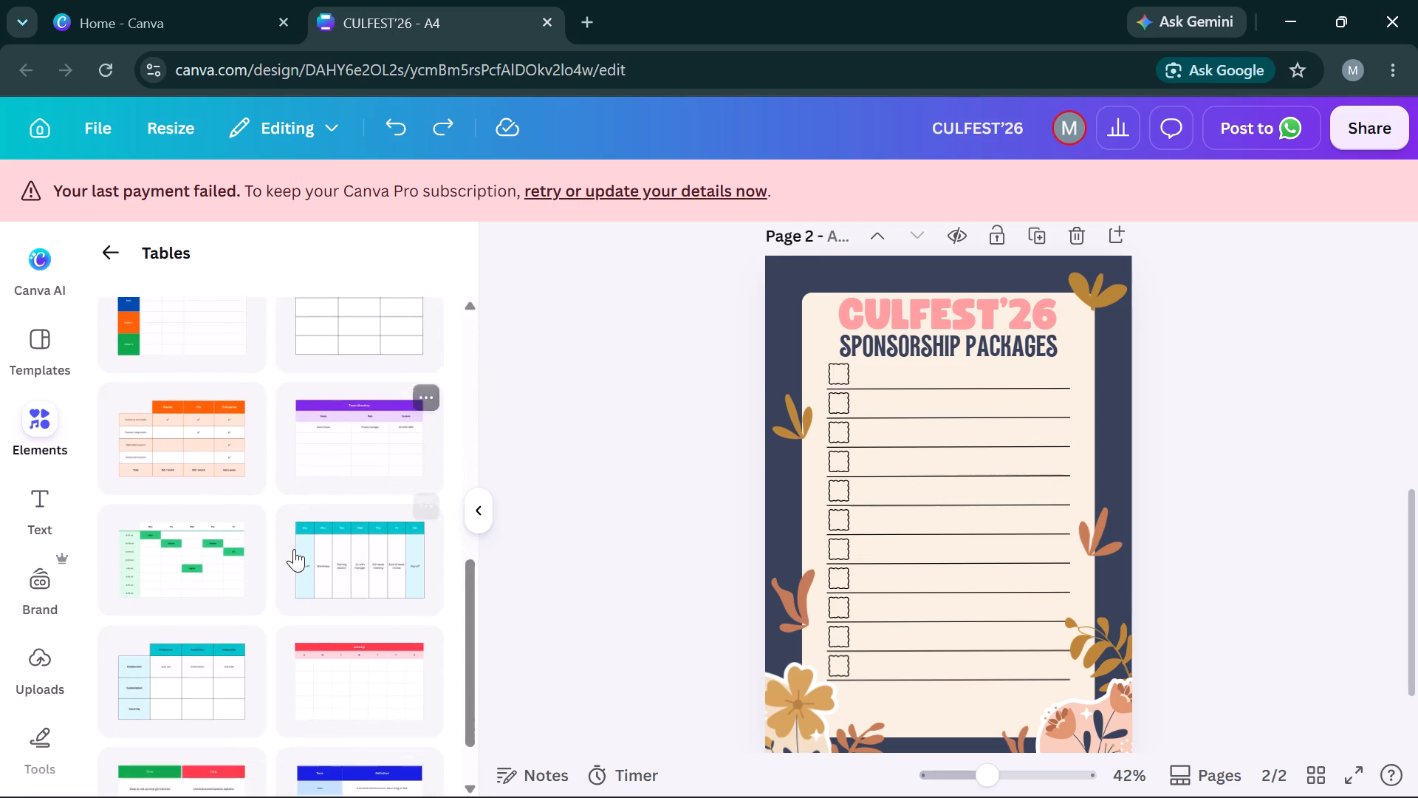
{"action": "scroll", "coordinate": [294, 549], "scroll_direction": "down", "scroll_amount": 3}
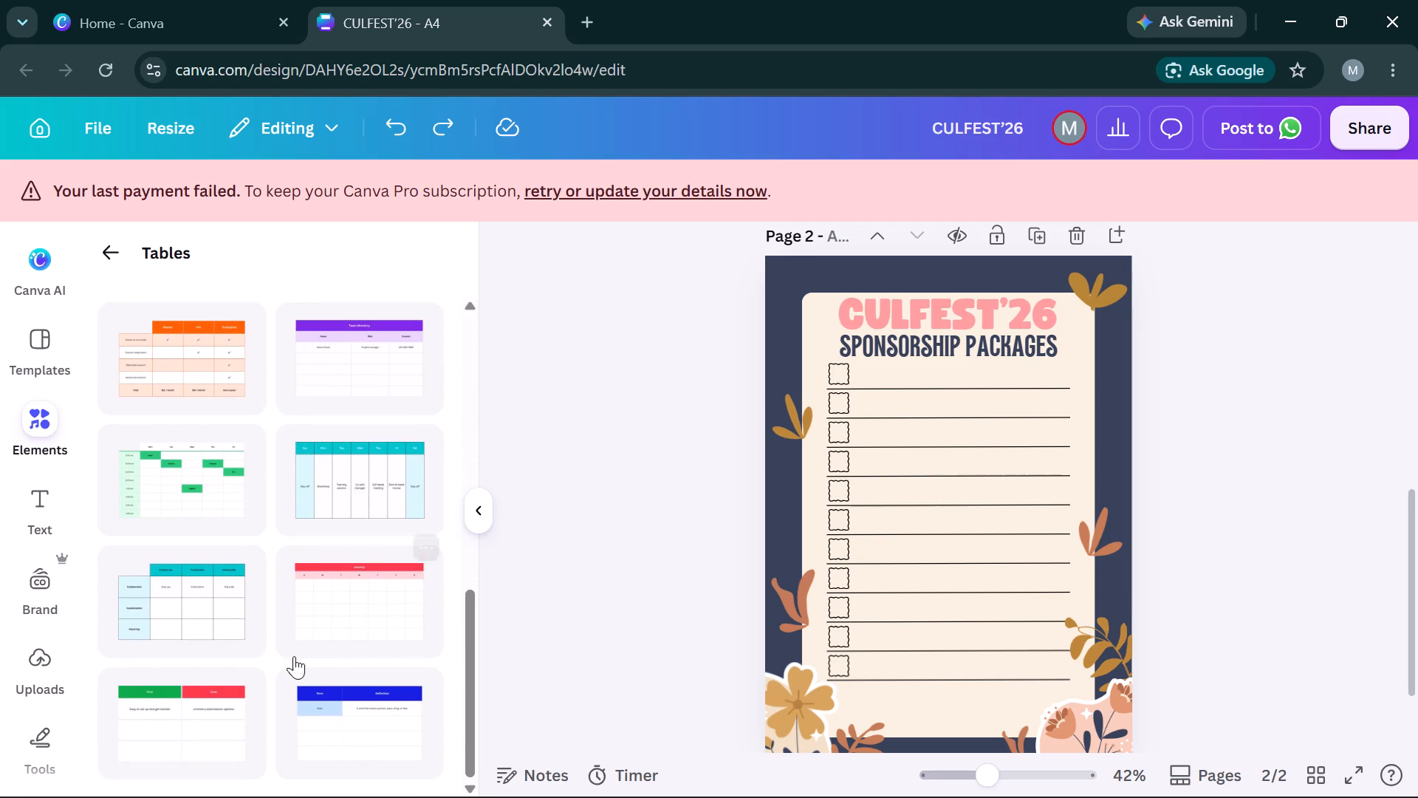
{"action": "scroll", "coordinate": [349, 621], "scroll_direction": "up", "scroll_amount": 3}
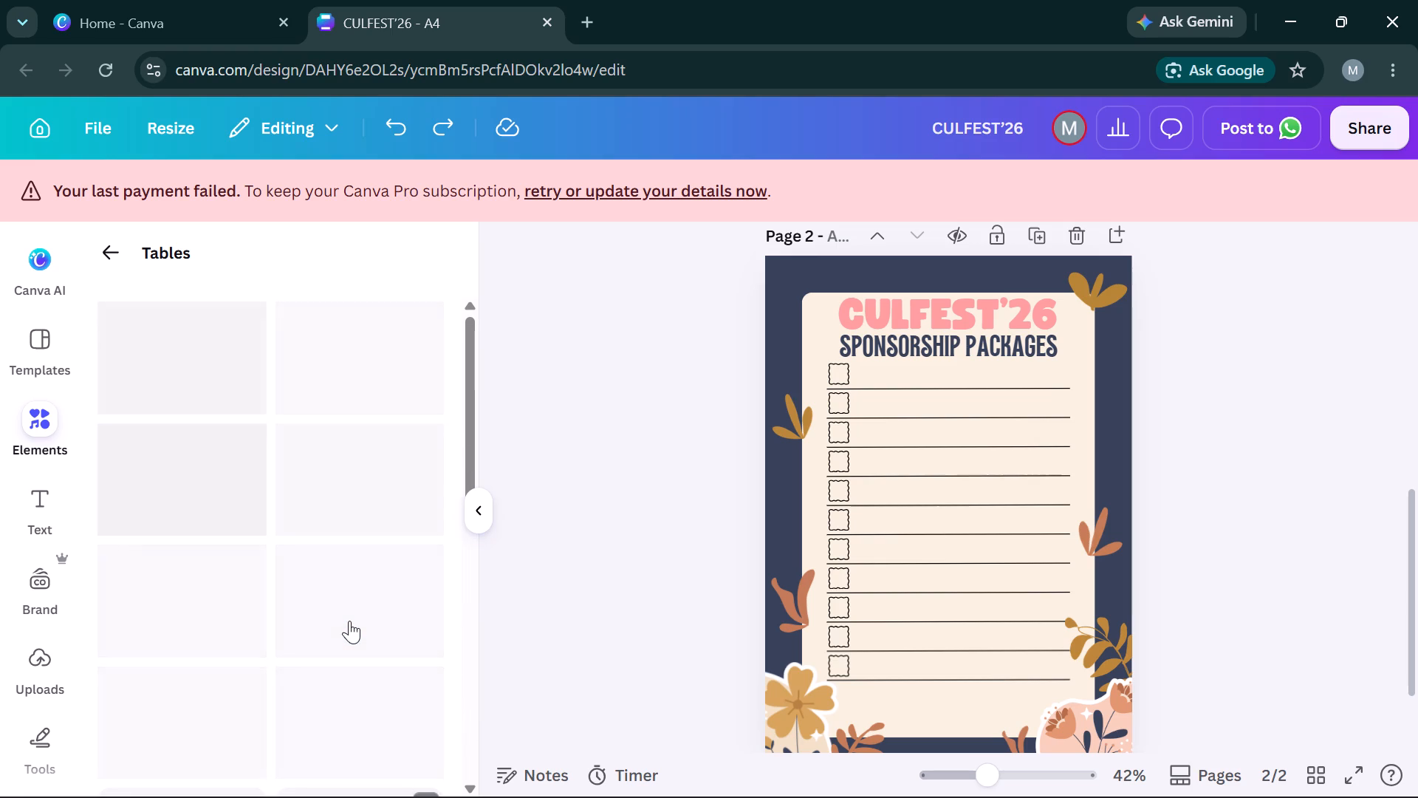
{"action": "left_click", "coordinate": [100, 237]}
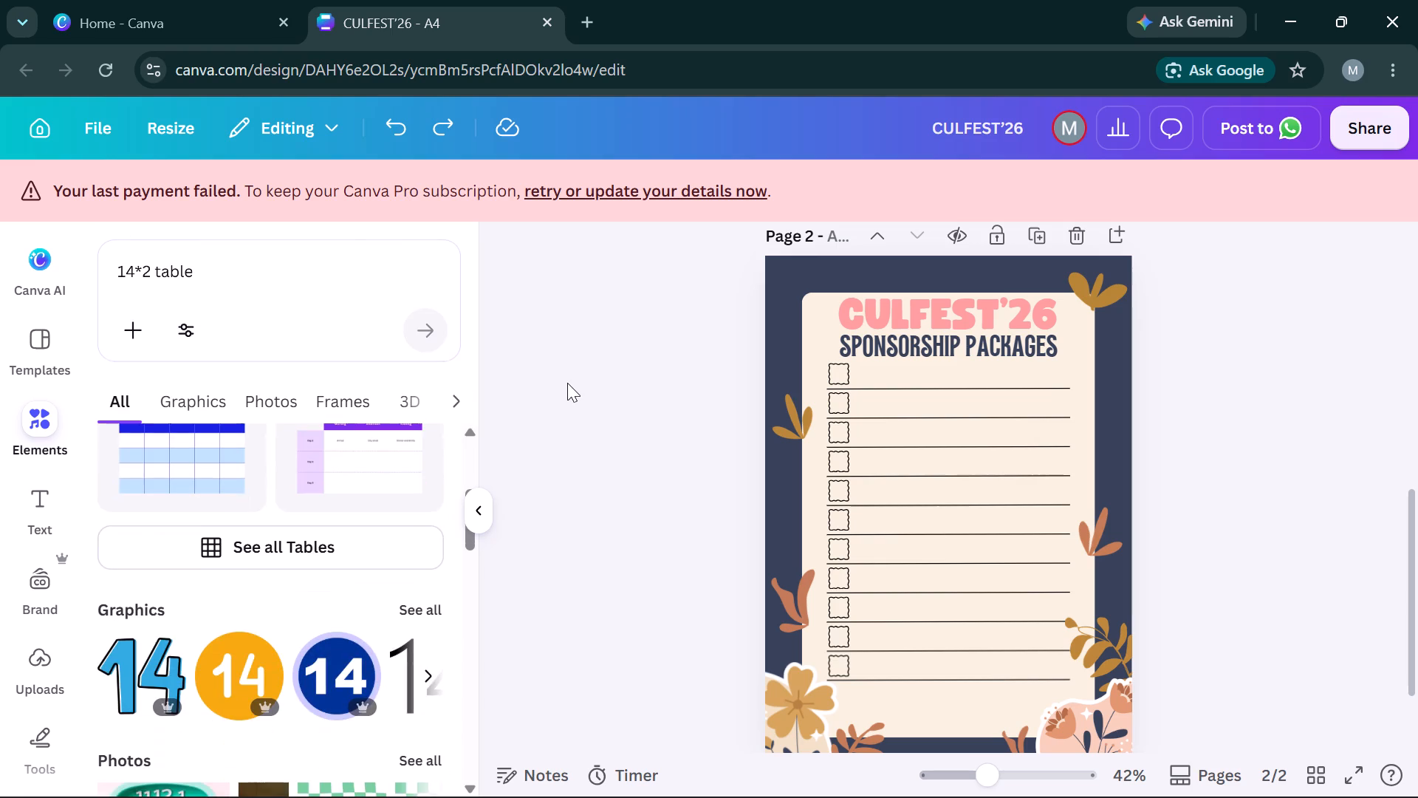
{"action": "scroll", "coordinate": [346, 471], "scroll_direction": "up", "scroll_amount": 1}
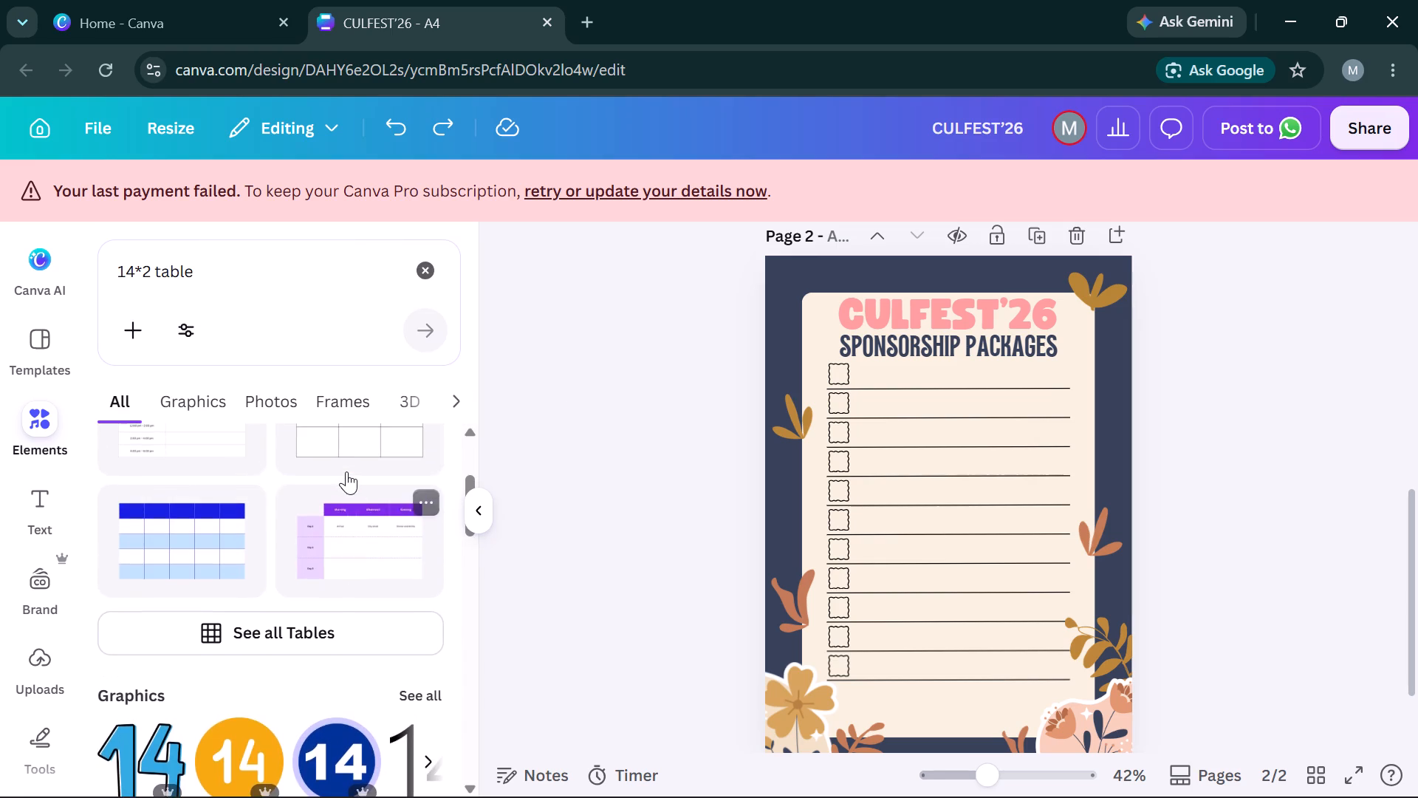
{"action": "scroll", "coordinate": [346, 471], "scroll_direction": "up", "scroll_amount": 3}
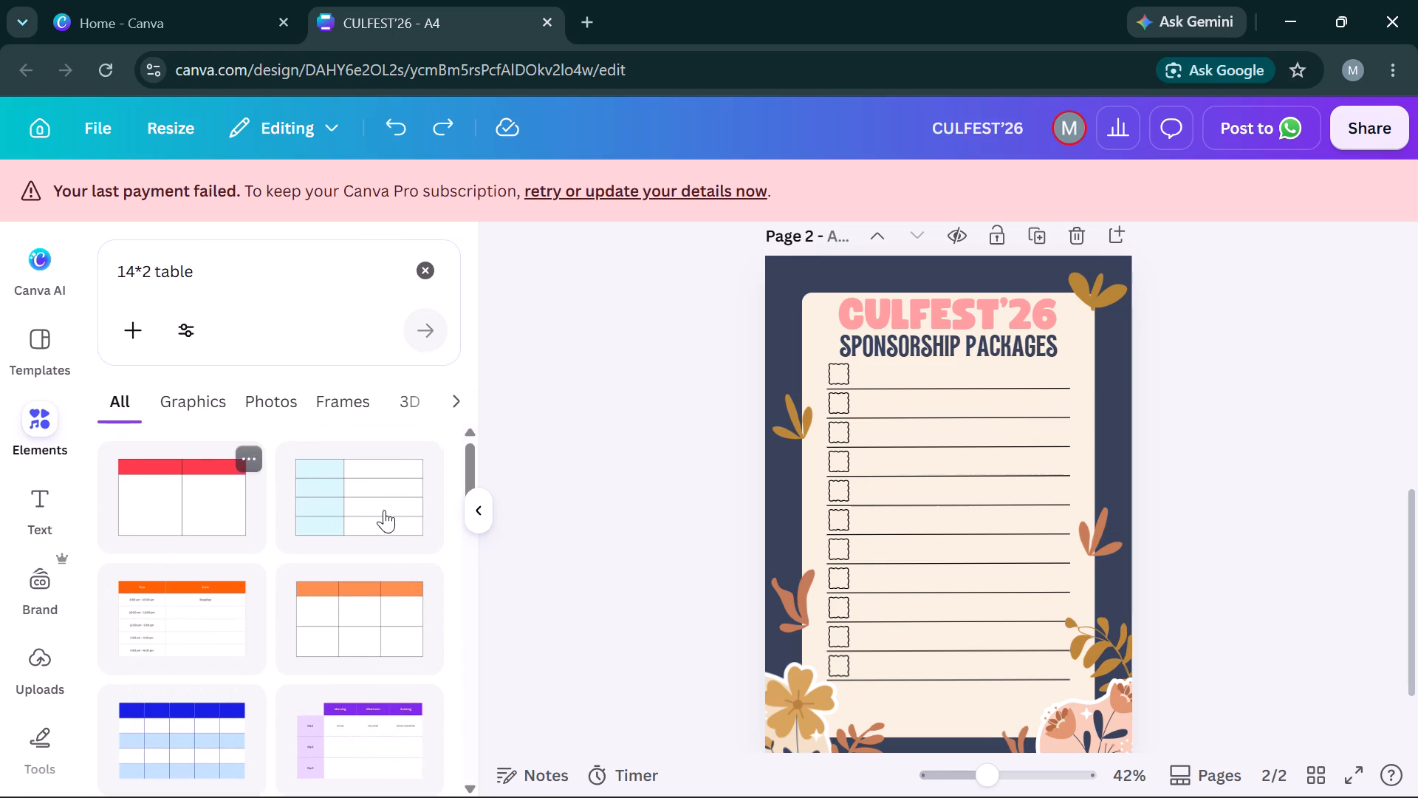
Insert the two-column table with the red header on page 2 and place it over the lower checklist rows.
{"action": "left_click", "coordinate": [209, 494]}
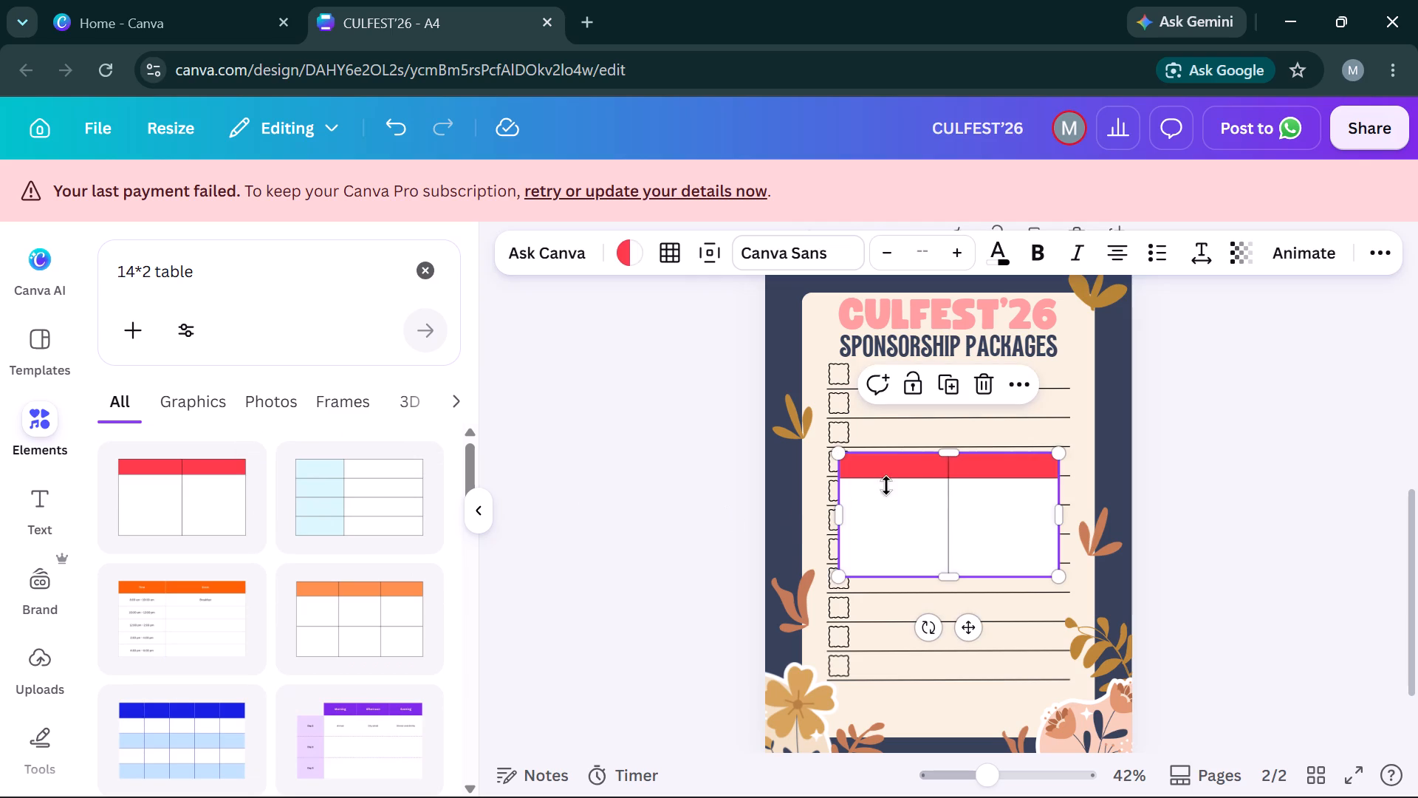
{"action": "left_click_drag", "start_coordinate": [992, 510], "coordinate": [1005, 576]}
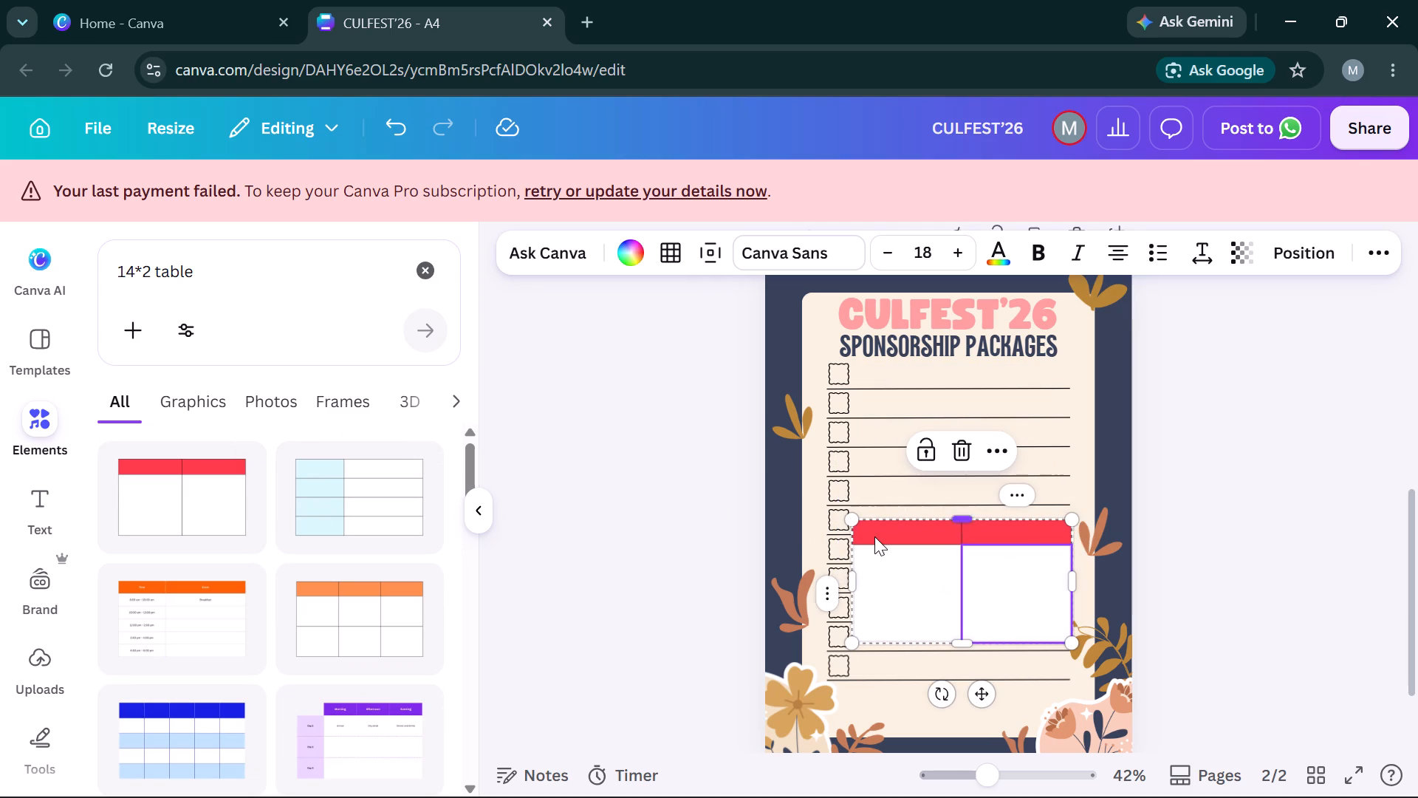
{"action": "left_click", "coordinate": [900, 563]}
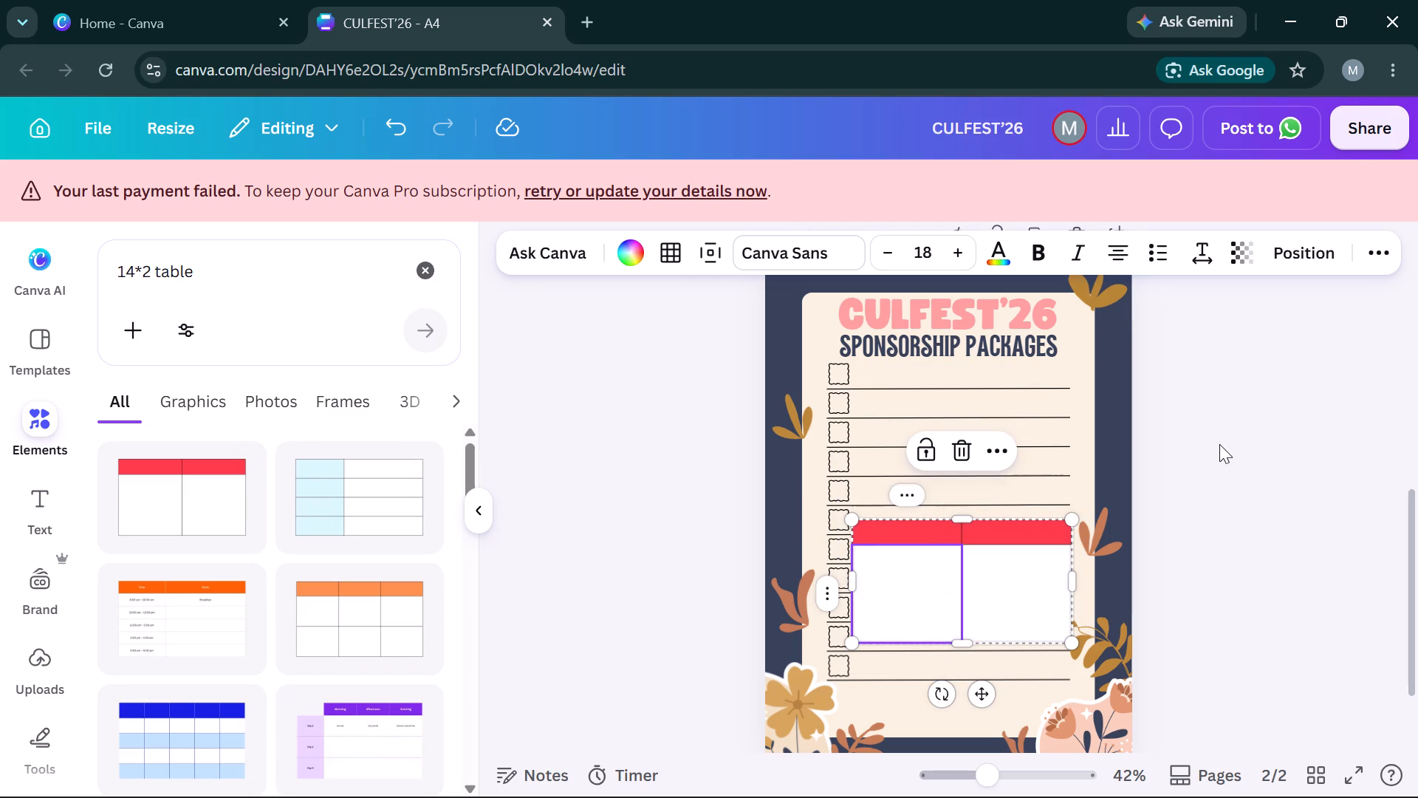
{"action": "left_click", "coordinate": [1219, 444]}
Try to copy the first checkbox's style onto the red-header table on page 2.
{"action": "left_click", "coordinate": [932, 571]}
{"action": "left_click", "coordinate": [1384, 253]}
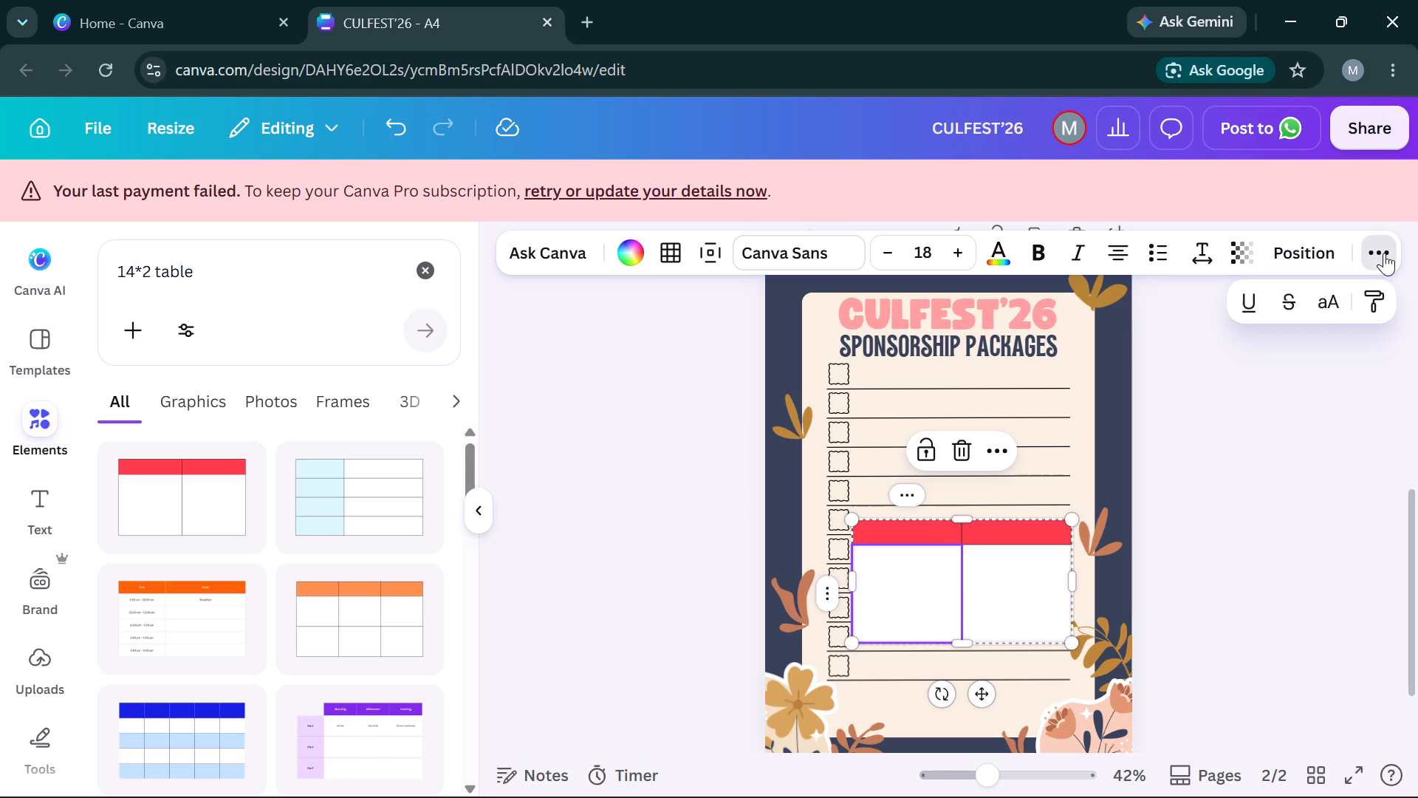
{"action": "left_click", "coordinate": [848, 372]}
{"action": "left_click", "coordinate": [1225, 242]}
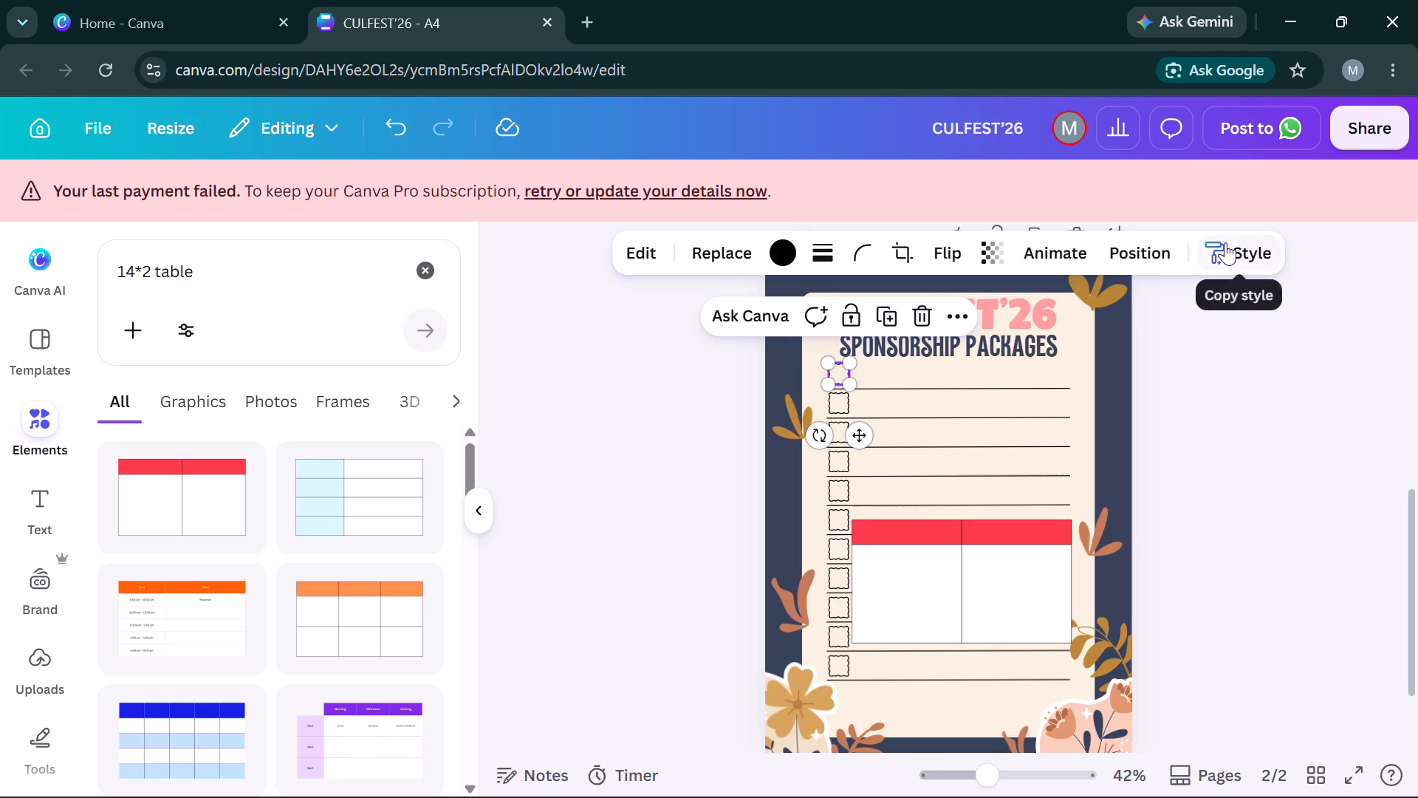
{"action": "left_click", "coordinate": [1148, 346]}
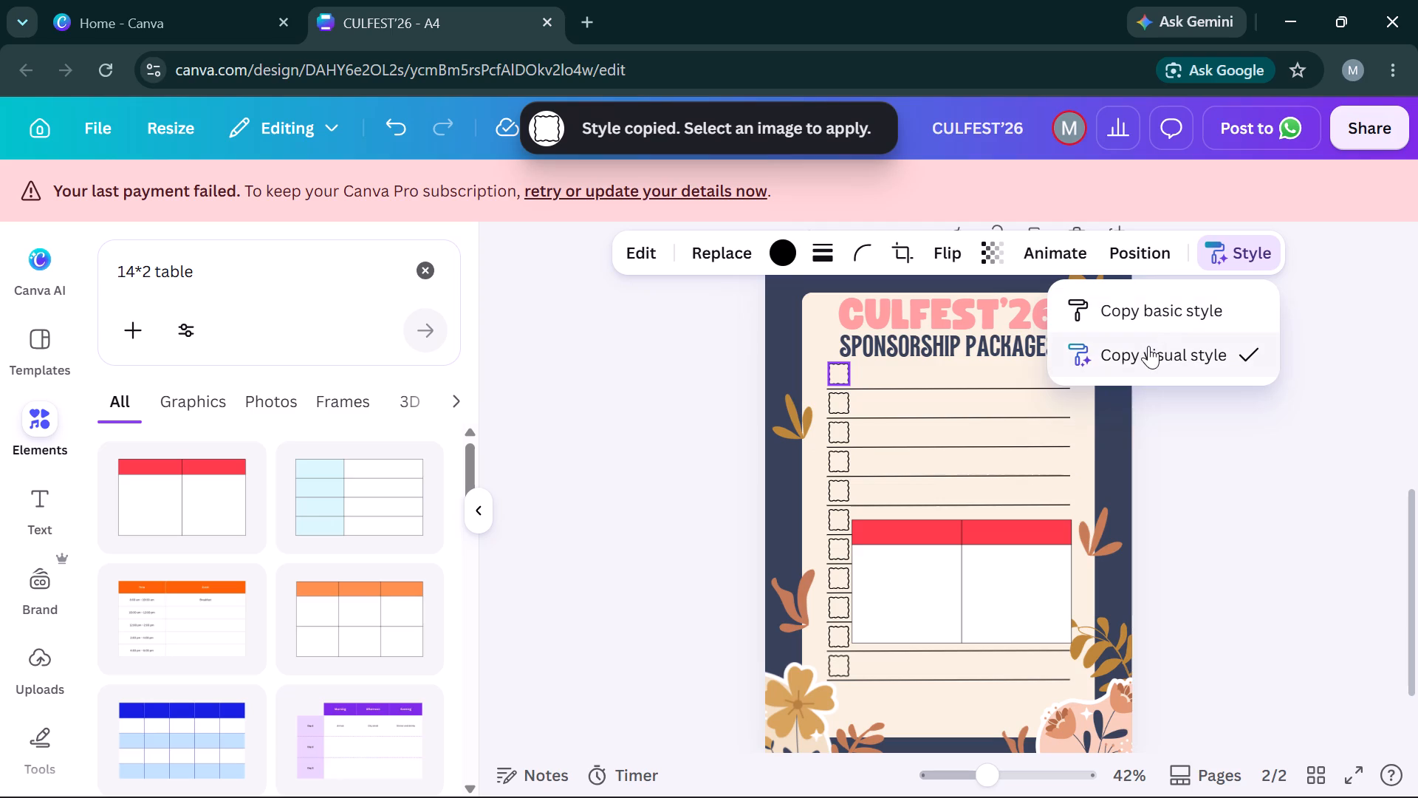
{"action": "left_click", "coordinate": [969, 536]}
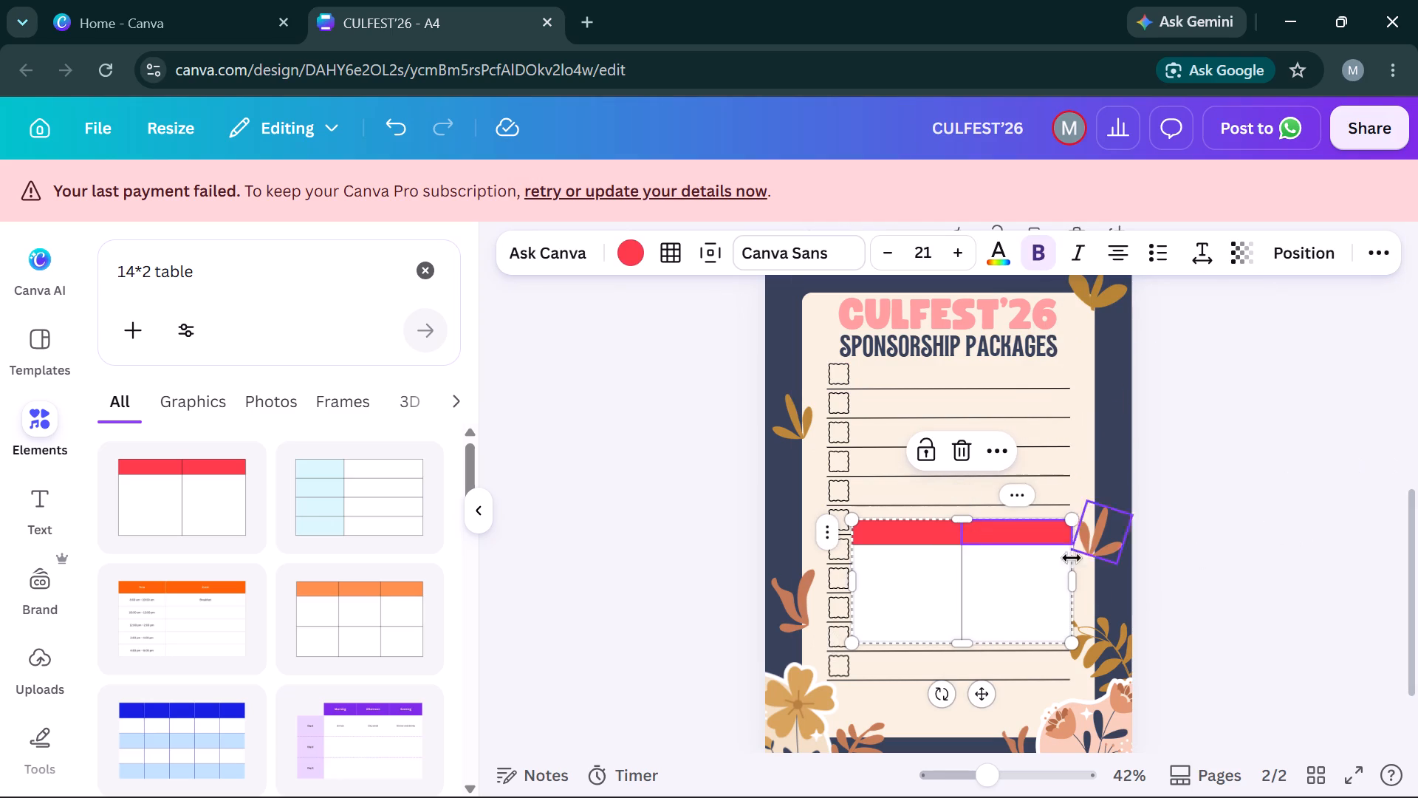
Examine the editing options available for the red-header table, including its row and column operations.
{"action": "left_click", "coordinate": [996, 452]}
{"action": "scroll", "coordinate": [1096, 290], "scroll_direction": "down", "scroll_amount": 1}
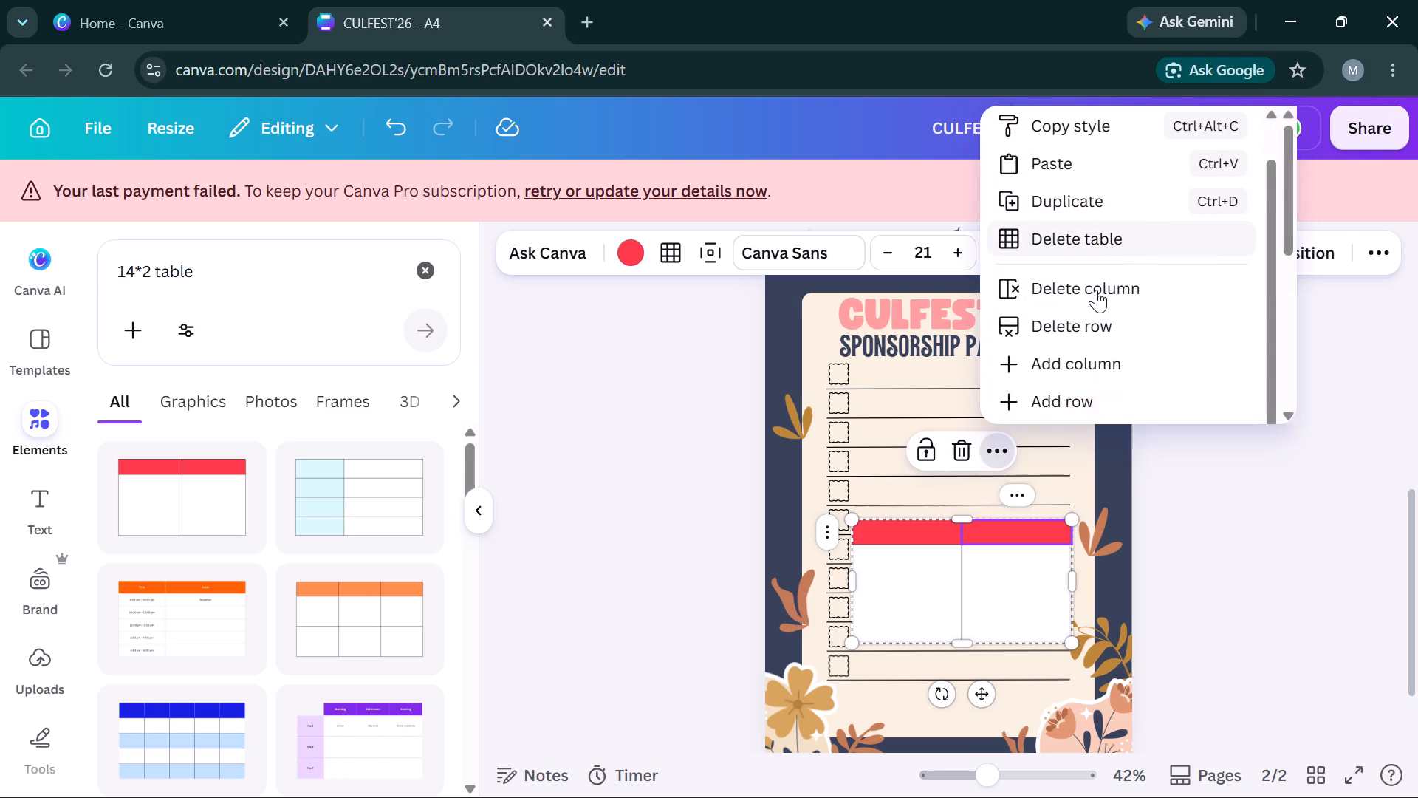
{"action": "scroll", "coordinate": [1096, 290], "scroll_direction": "down", "scroll_amount": 5}
{"action": "scroll", "coordinate": [1096, 290], "scroll_direction": "up", "scroll_amount": 1}
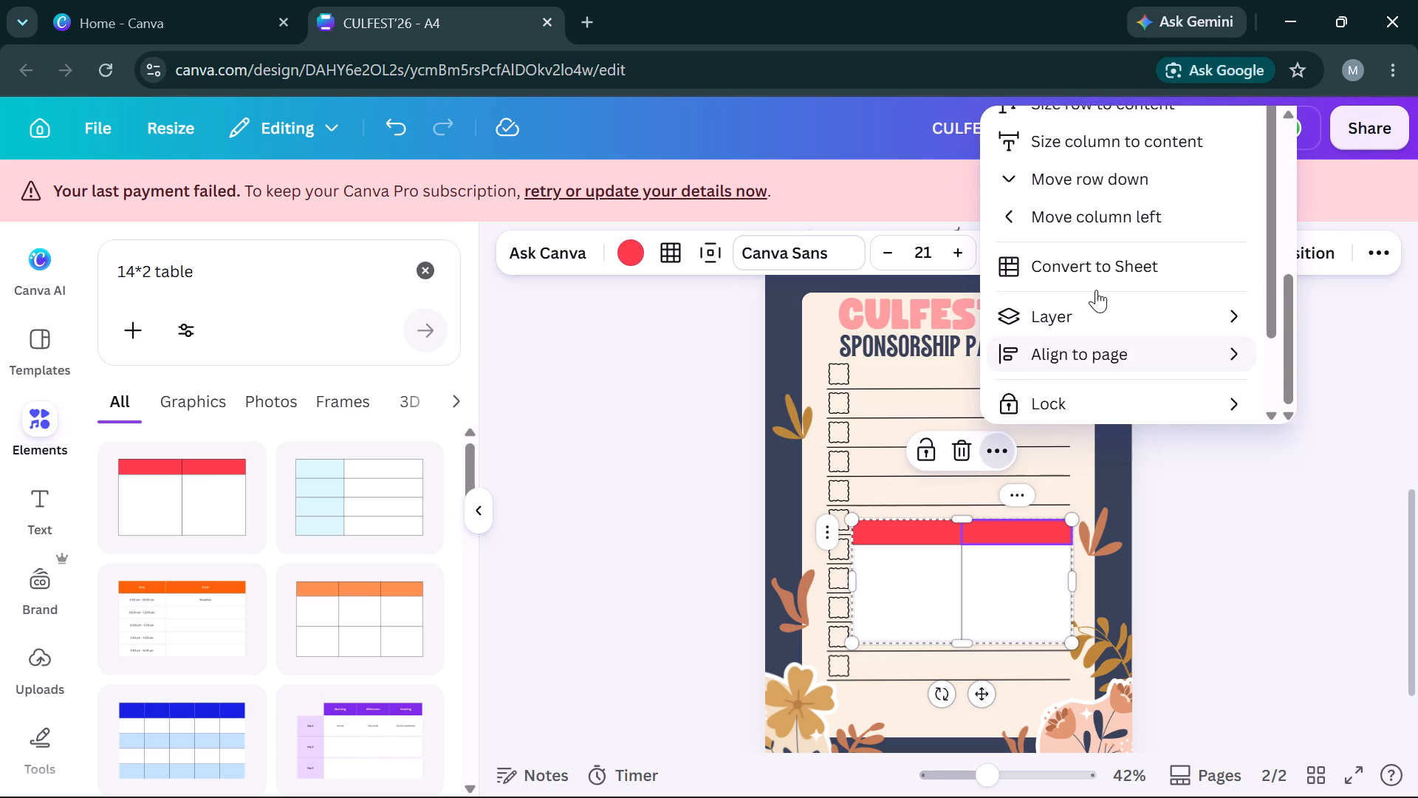
{"action": "scroll", "coordinate": [1096, 290], "scroll_direction": "up", "scroll_amount": 1}
{"action": "scroll", "coordinate": [1152, 259], "scroll_direction": "up", "scroll_amount": 1}
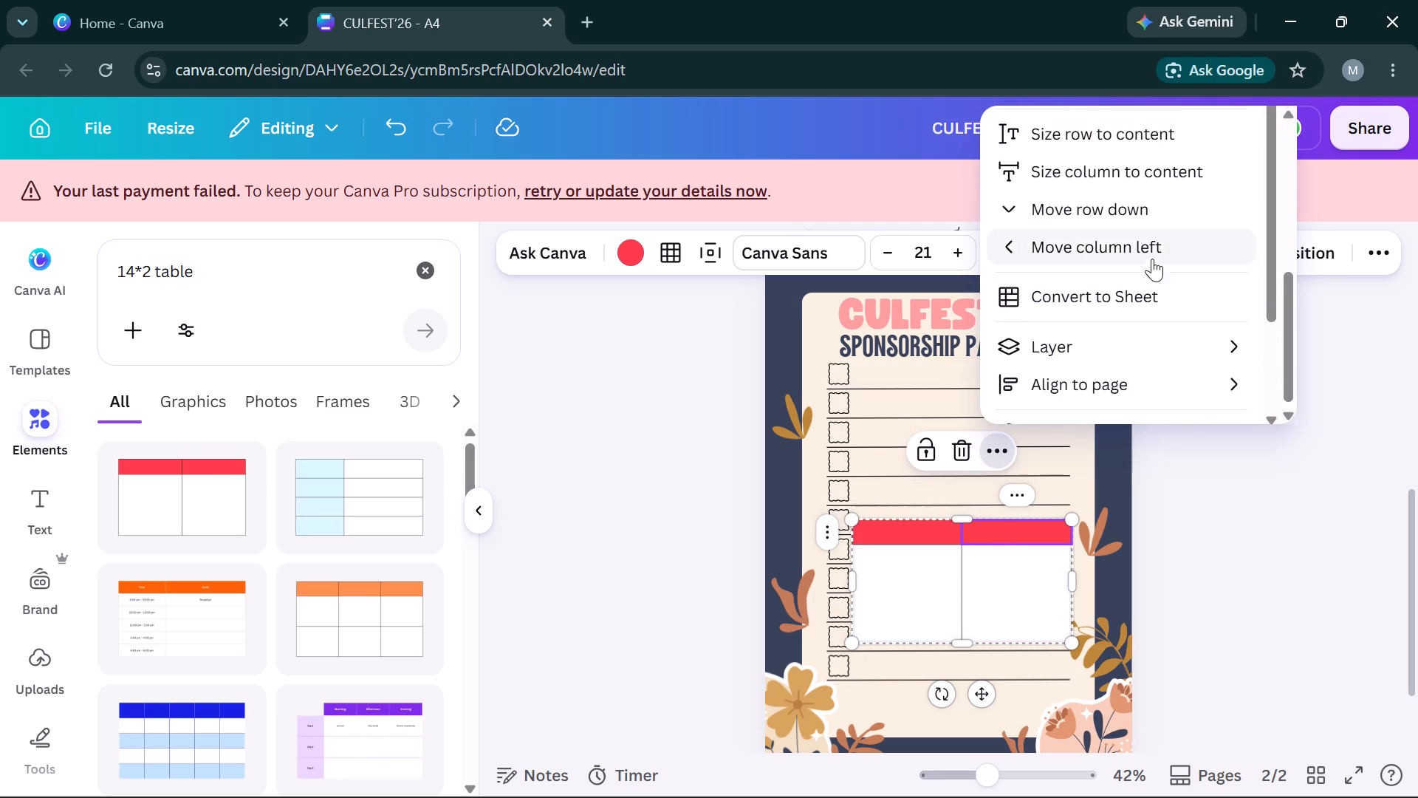
{"action": "scroll", "coordinate": [1152, 259], "scroll_direction": "up", "scroll_amount": 4}
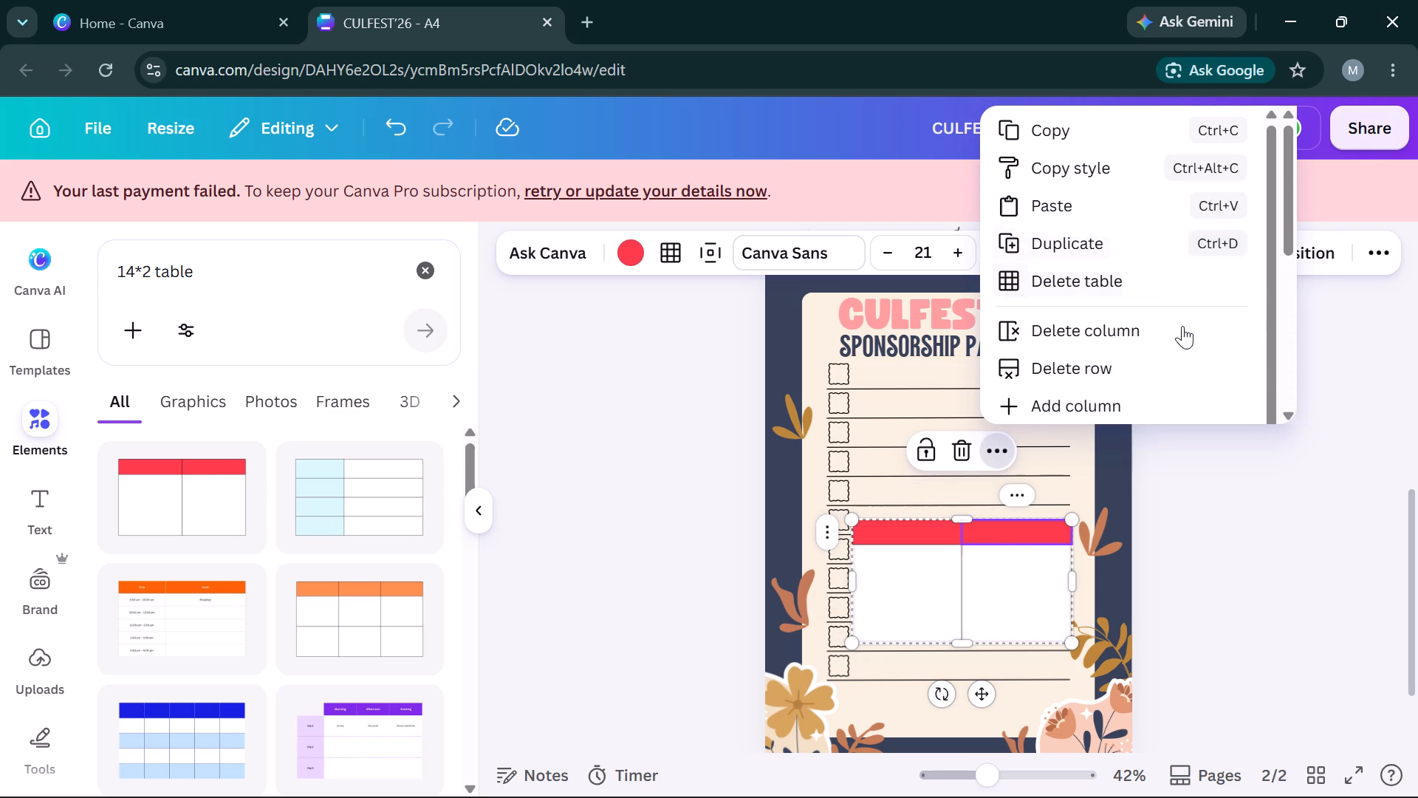
{"action": "left_click", "coordinate": [1340, 302]}
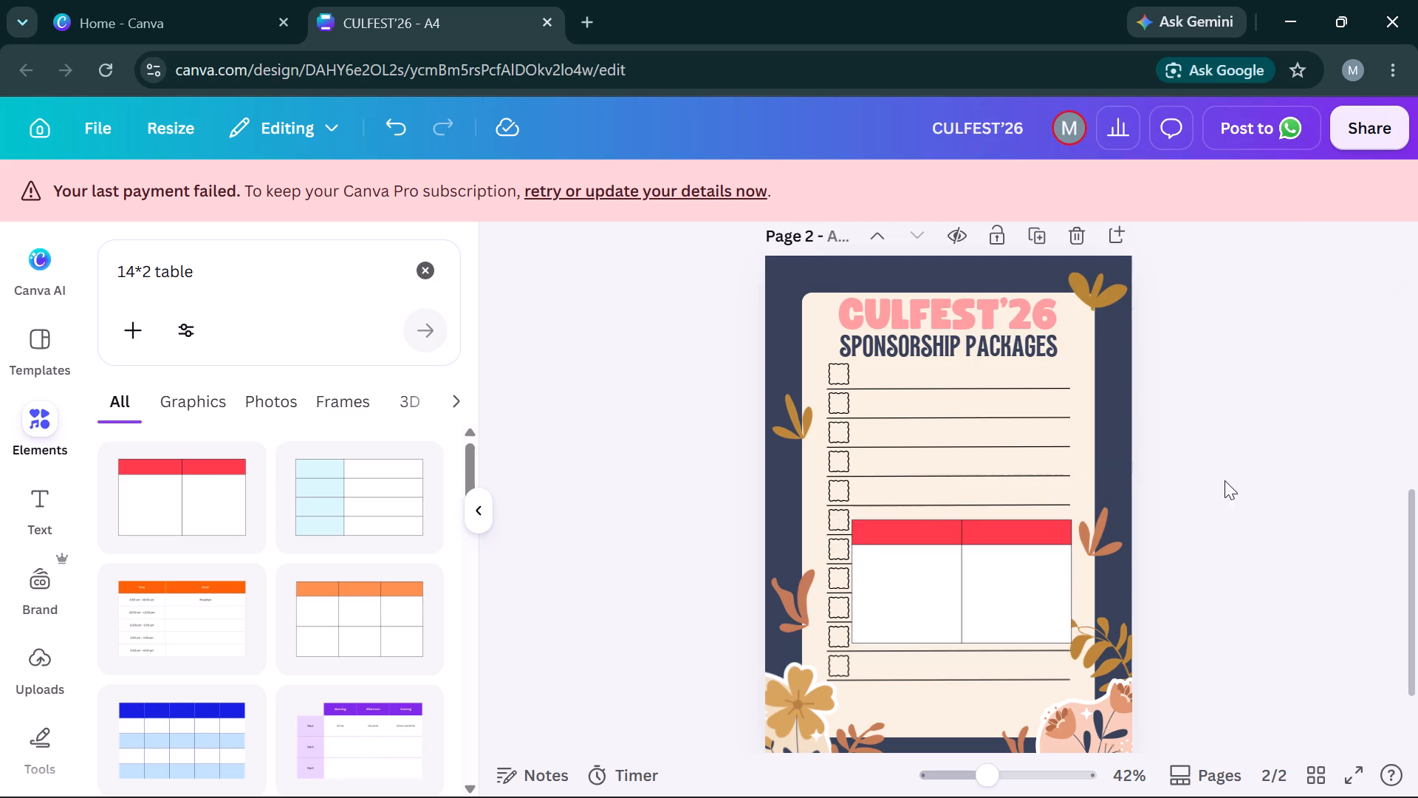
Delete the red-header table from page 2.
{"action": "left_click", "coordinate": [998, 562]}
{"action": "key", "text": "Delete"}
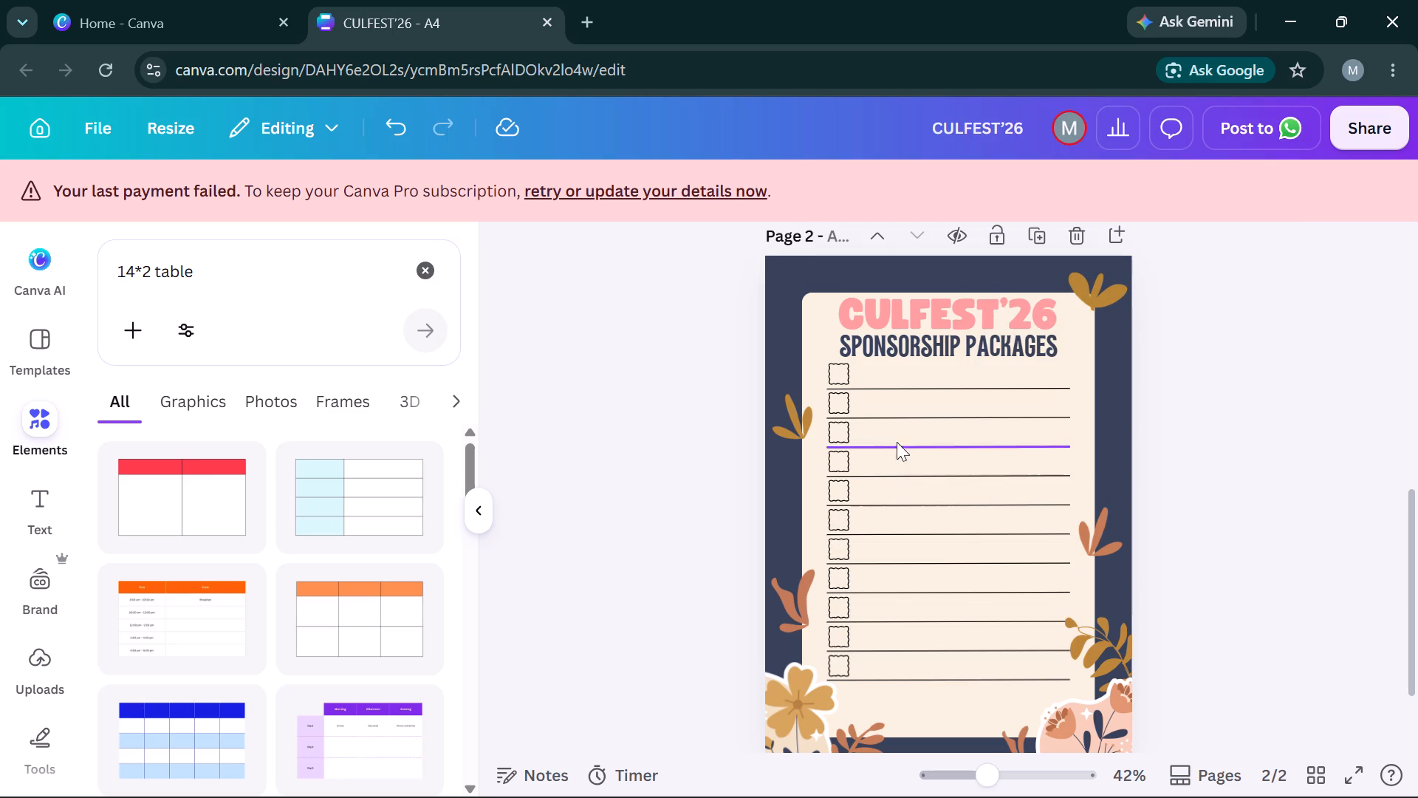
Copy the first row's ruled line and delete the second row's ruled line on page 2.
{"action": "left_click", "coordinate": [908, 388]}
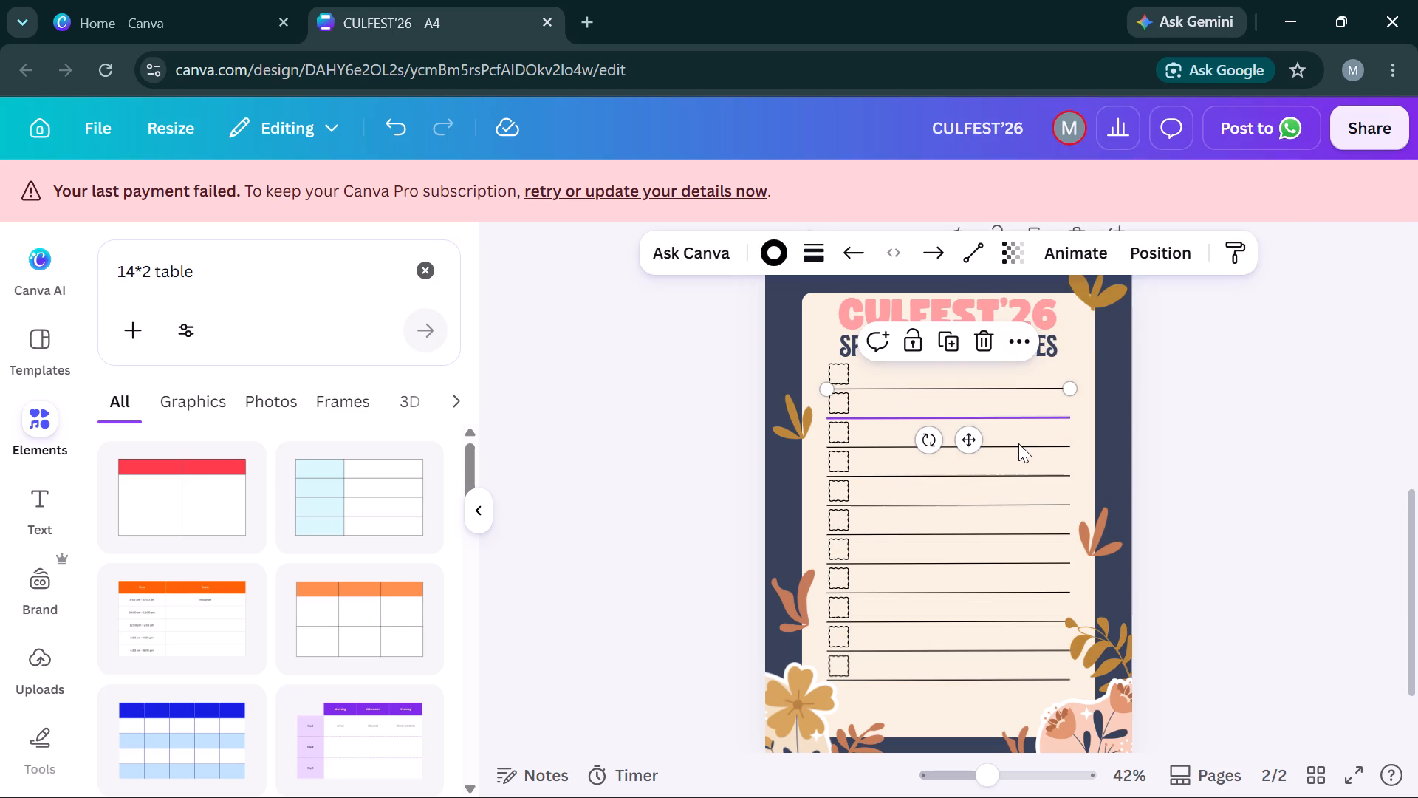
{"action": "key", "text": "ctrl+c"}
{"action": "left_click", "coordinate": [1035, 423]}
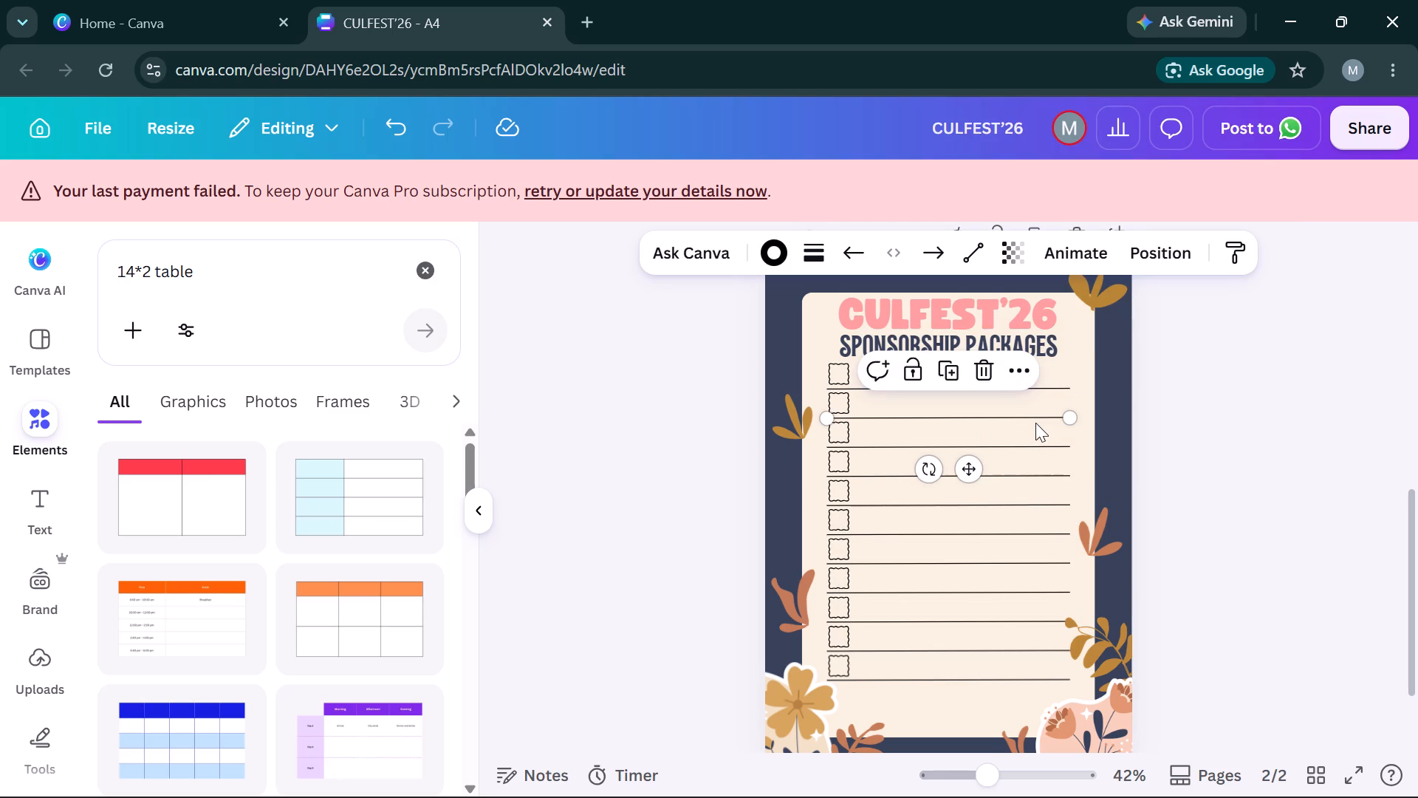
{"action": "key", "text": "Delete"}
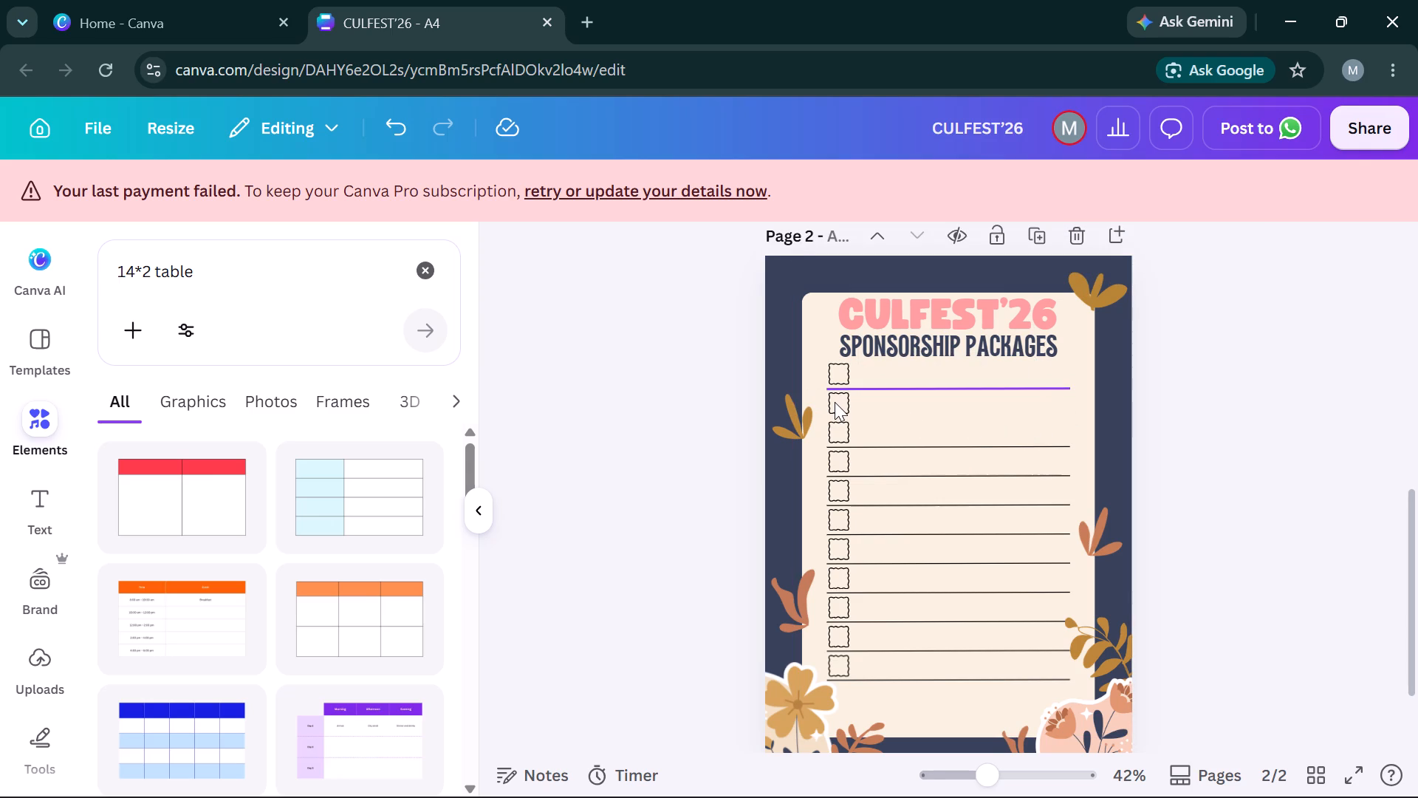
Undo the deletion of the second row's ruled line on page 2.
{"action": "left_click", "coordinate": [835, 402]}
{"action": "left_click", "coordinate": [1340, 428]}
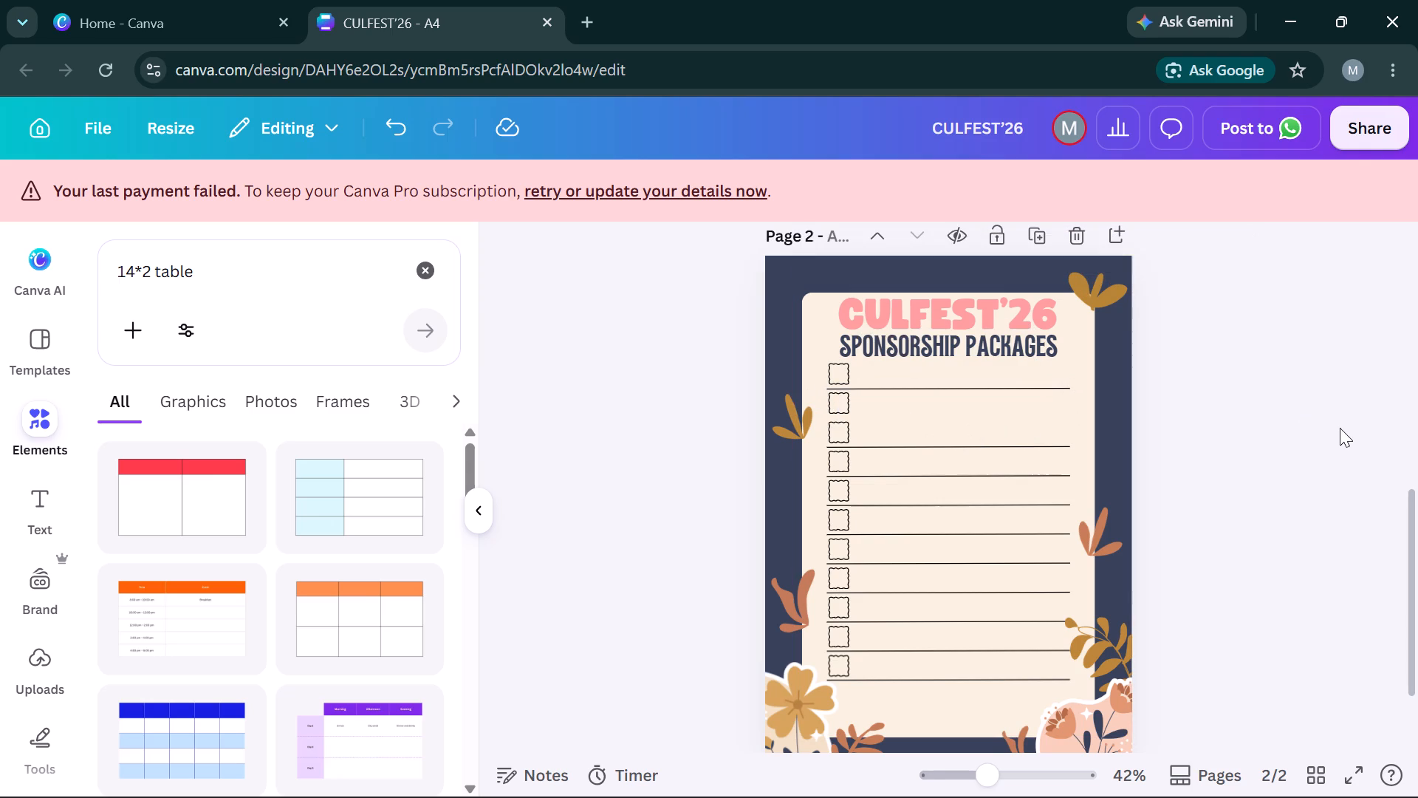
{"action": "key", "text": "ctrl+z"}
Duplicate page 2 with the SPONSORSHIP PACKAGES checklist.
{"action": "scroll", "coordinate": [1340, 428], "scroll_direction": "up", "scroll_amount": 1}
{"action": "left_click", "coordinate": [1037, 390]}
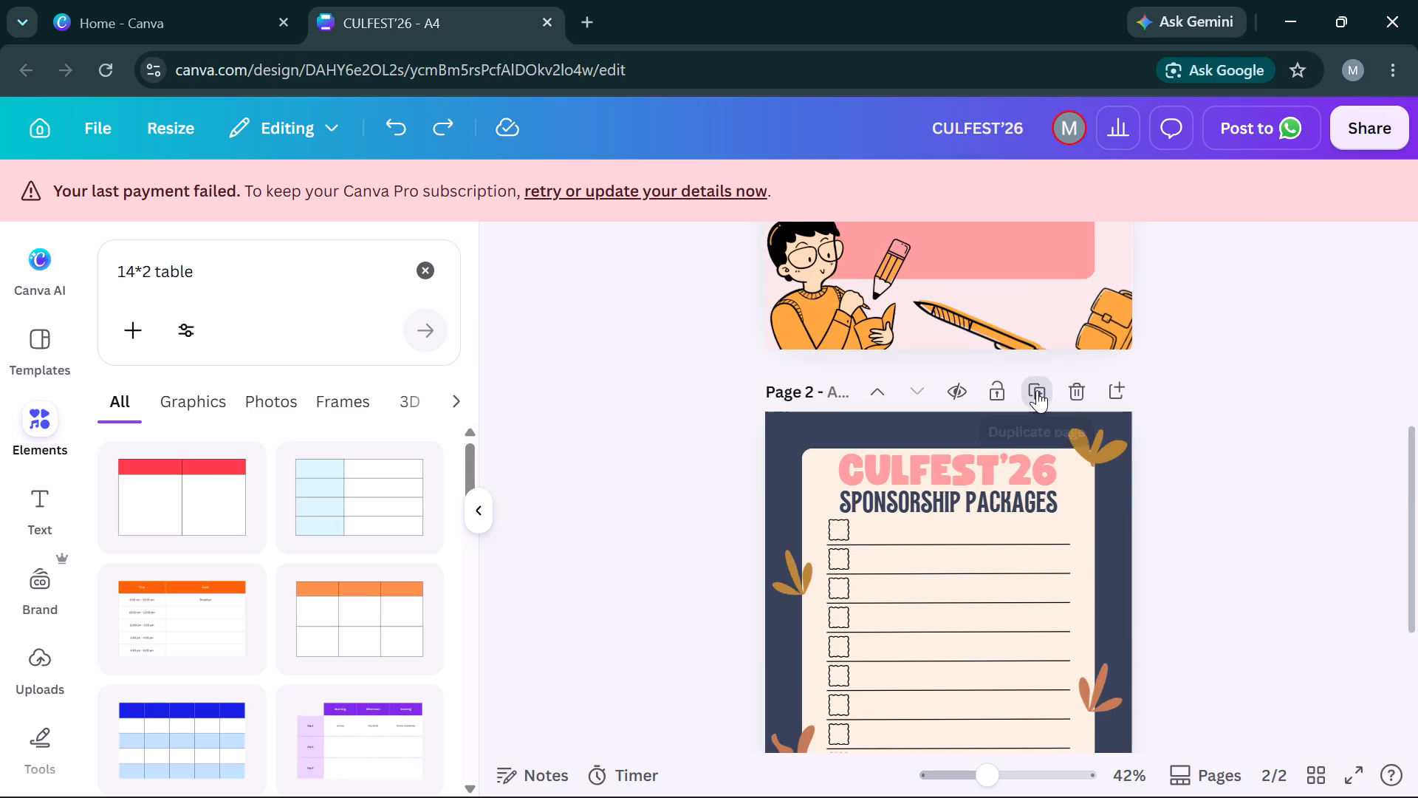
Delete the CULFEST'26 and SPONSORSHIP PACKAGES headings and the cream panel from the duplicate on page 3.
{"action": "scroll", "coordinate": [1198, 505], "scroll_direction": "down", "scroll_amount": 4}
{"action": "scroll", "coordinate": [1198, 505], "scroll_direction": "up", "scroll_amount": 1}
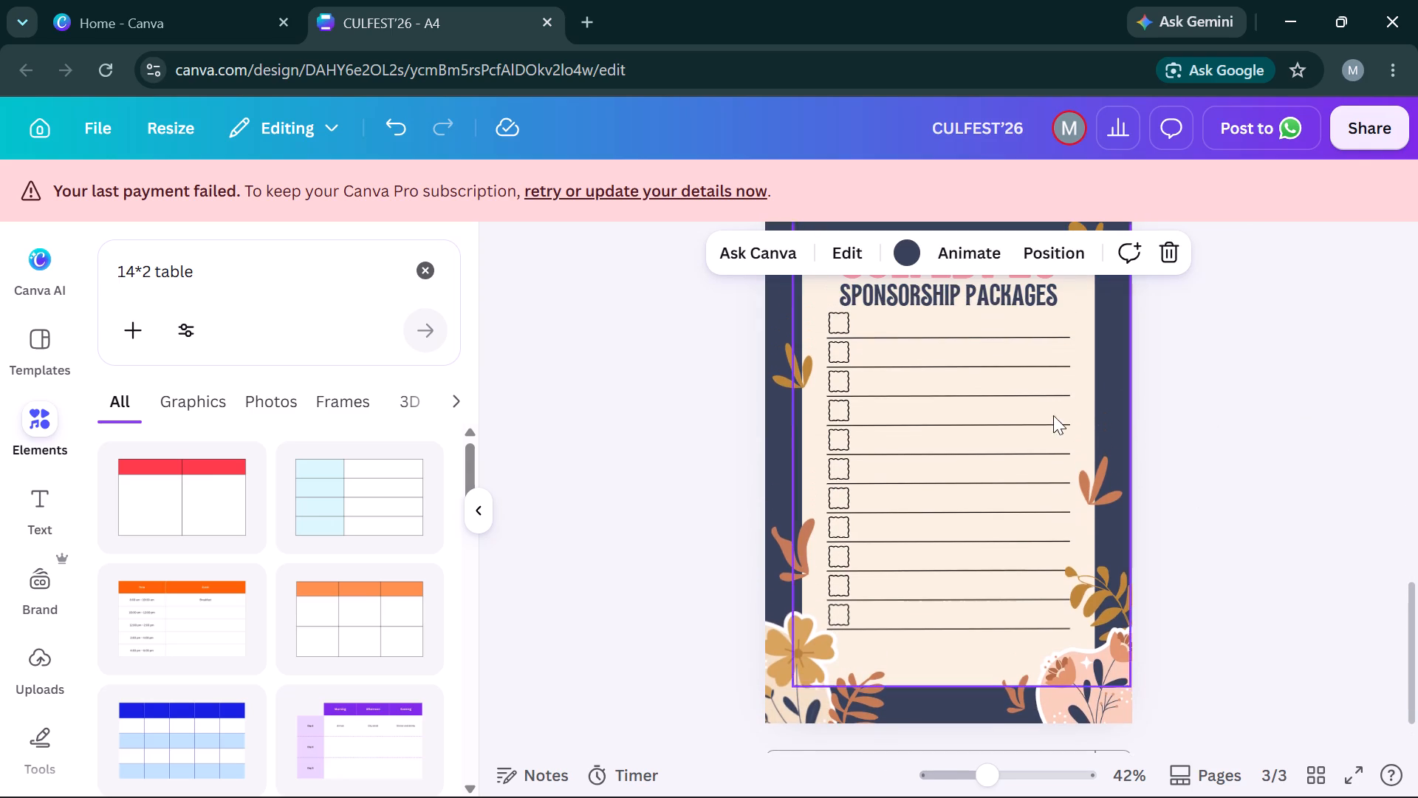
{"action": "left_click_drag", "start_coordinate": [1199, 292], "coordinate": [885, 276]}
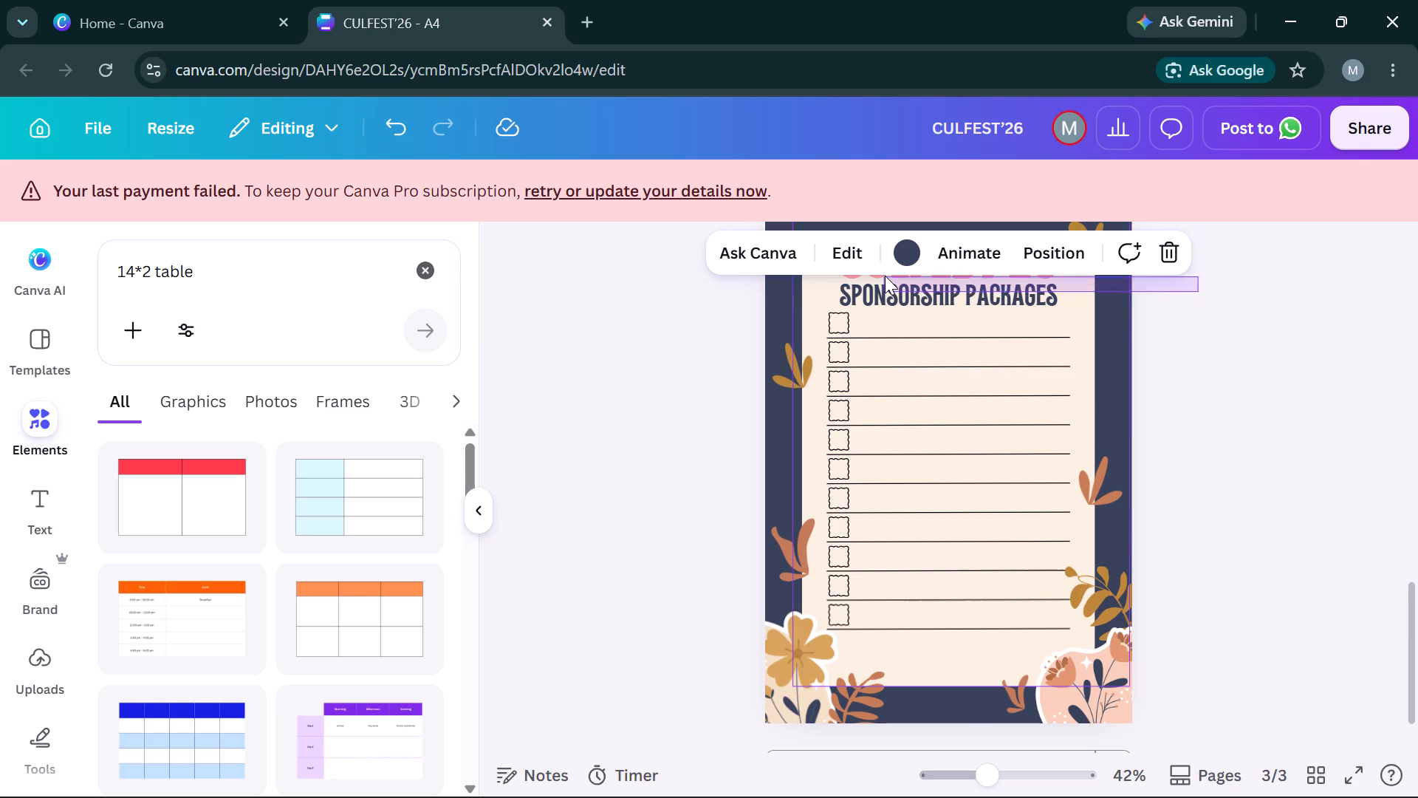
{"action": "left_click_drag", "start_coordinate": [885, 276], "coordinate": [886, 279]}
{"action": "key", "text": "Delete"}
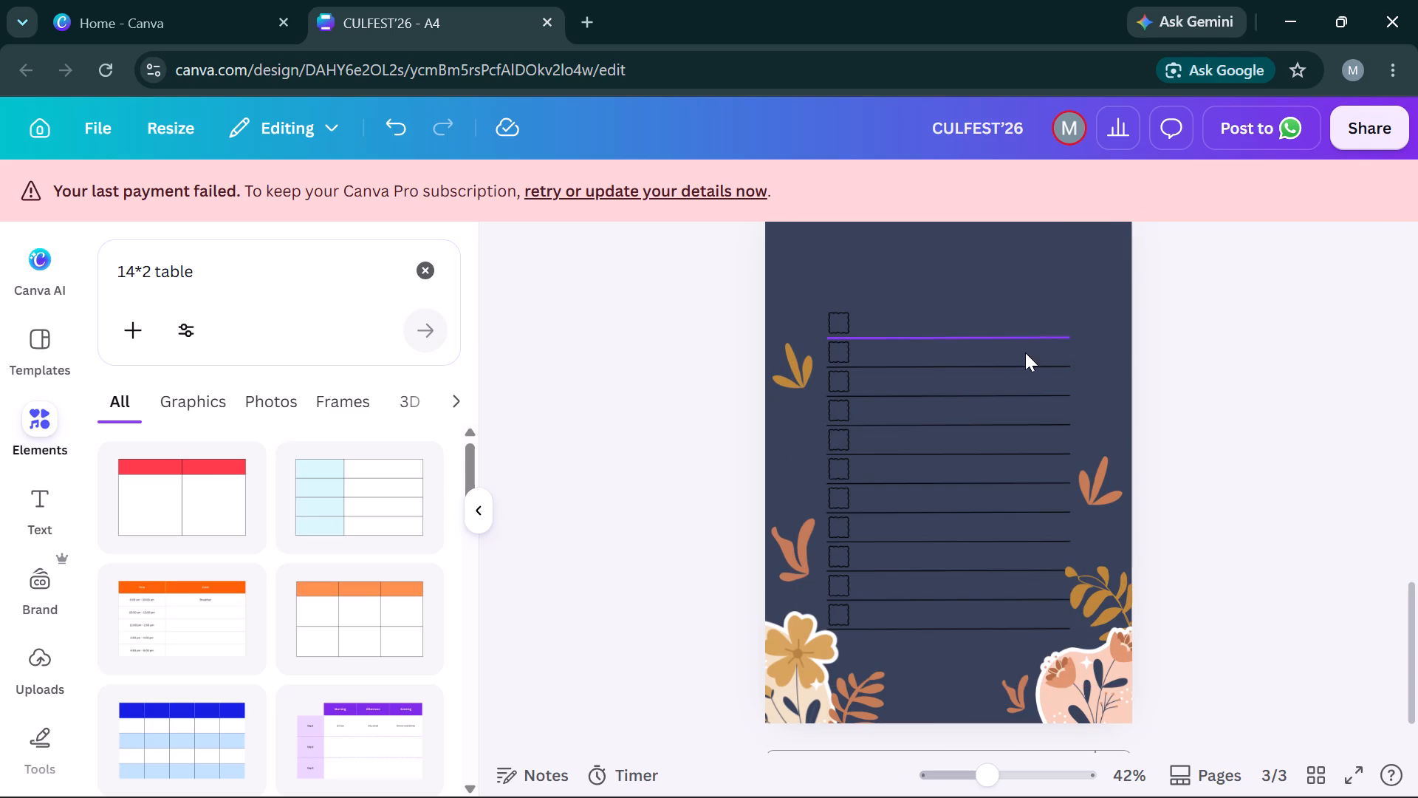
Delete all ruled lines and checkboxes below the first row on page 3, along with the flower decorations selected with them.
{"action": "left_click_drag", "start_coordinate": [1082, 354], "coordinate": [900, 612]}
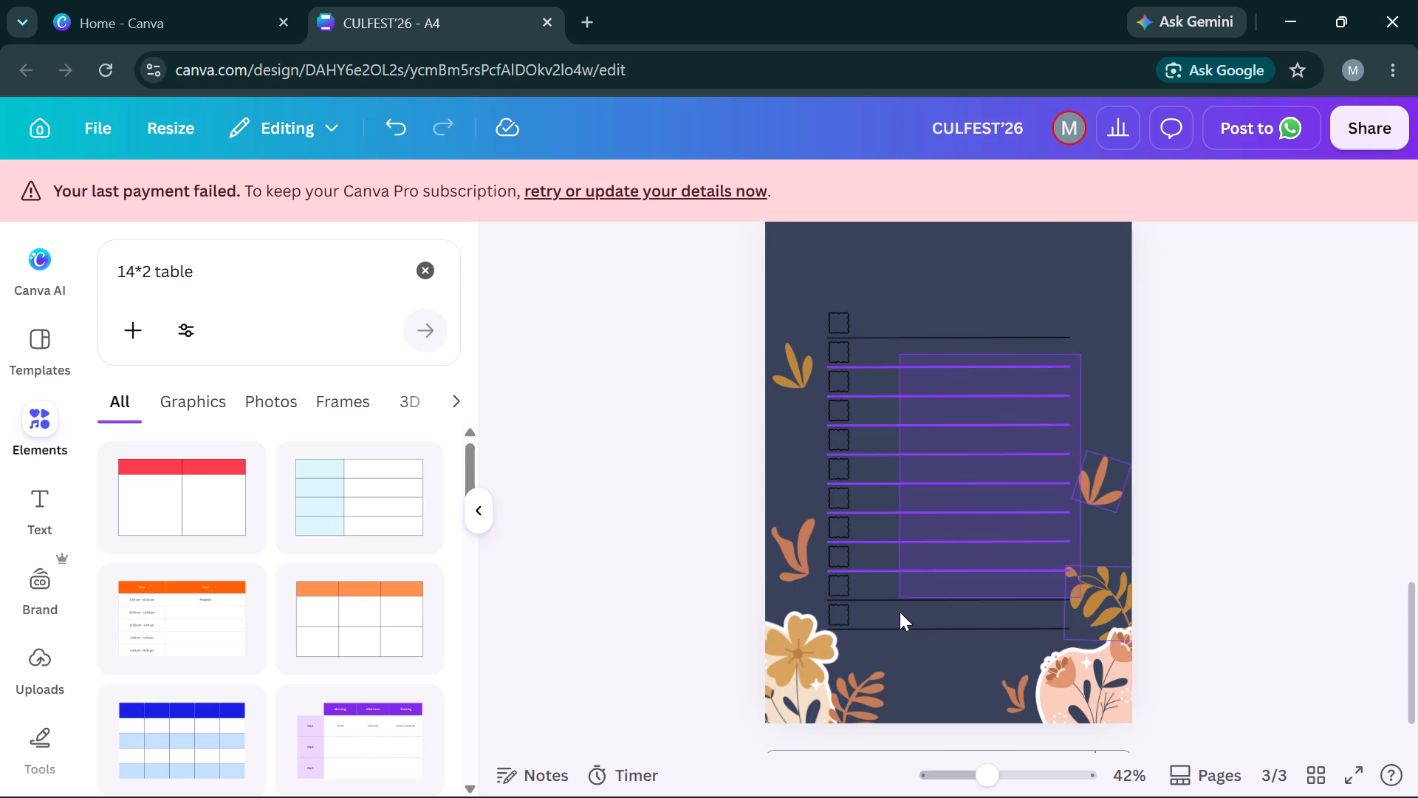
{"action": "left_click_drag", "start_coordinate": [900, 612], "coordinate": [868, 629]}
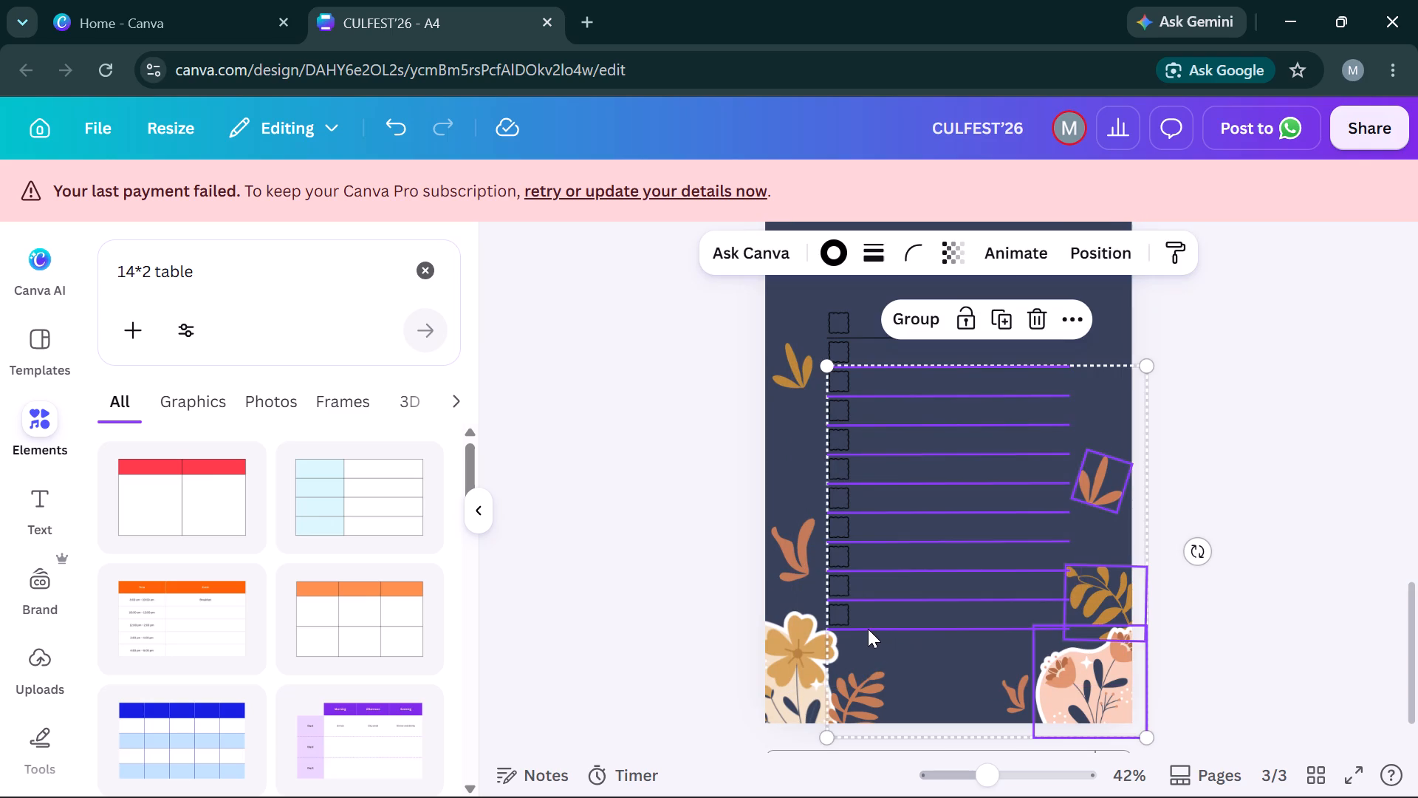
{"action": "key", "text": "Delete"}
{"action": "left_click_drag", "start_coordinate": [886, 642], "coordinate": [822, 347]}
{"action": "key", "text": "Delete"}
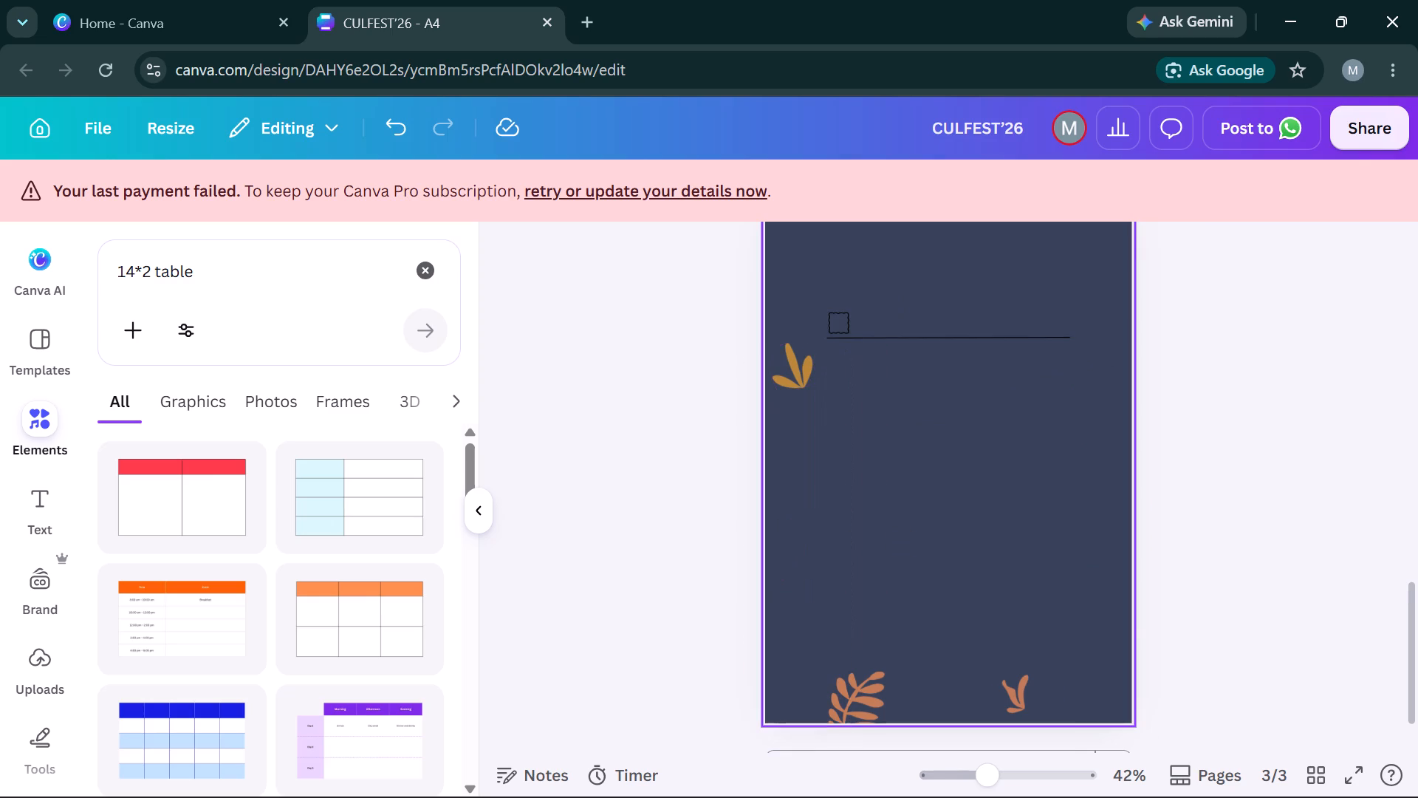
Duplicate the checkbox on page 3 and place the copy directly below the original, aligned with its left edge.
{"action": "scroll", "coordinate": [956, 333], "scroll_direction": "up", "scroll_amount": 1}
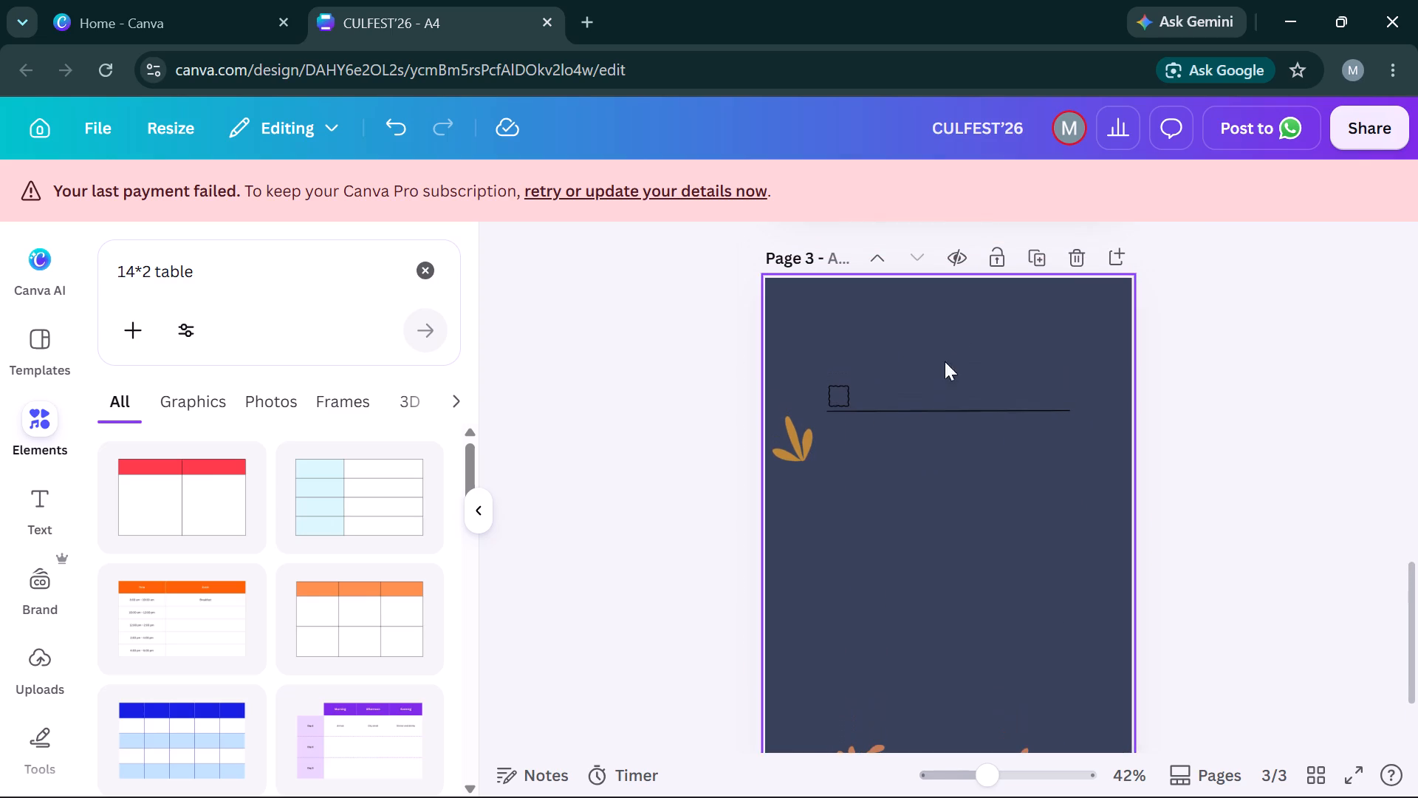
{"action": "left_click", "coordinate": [939, 408]}
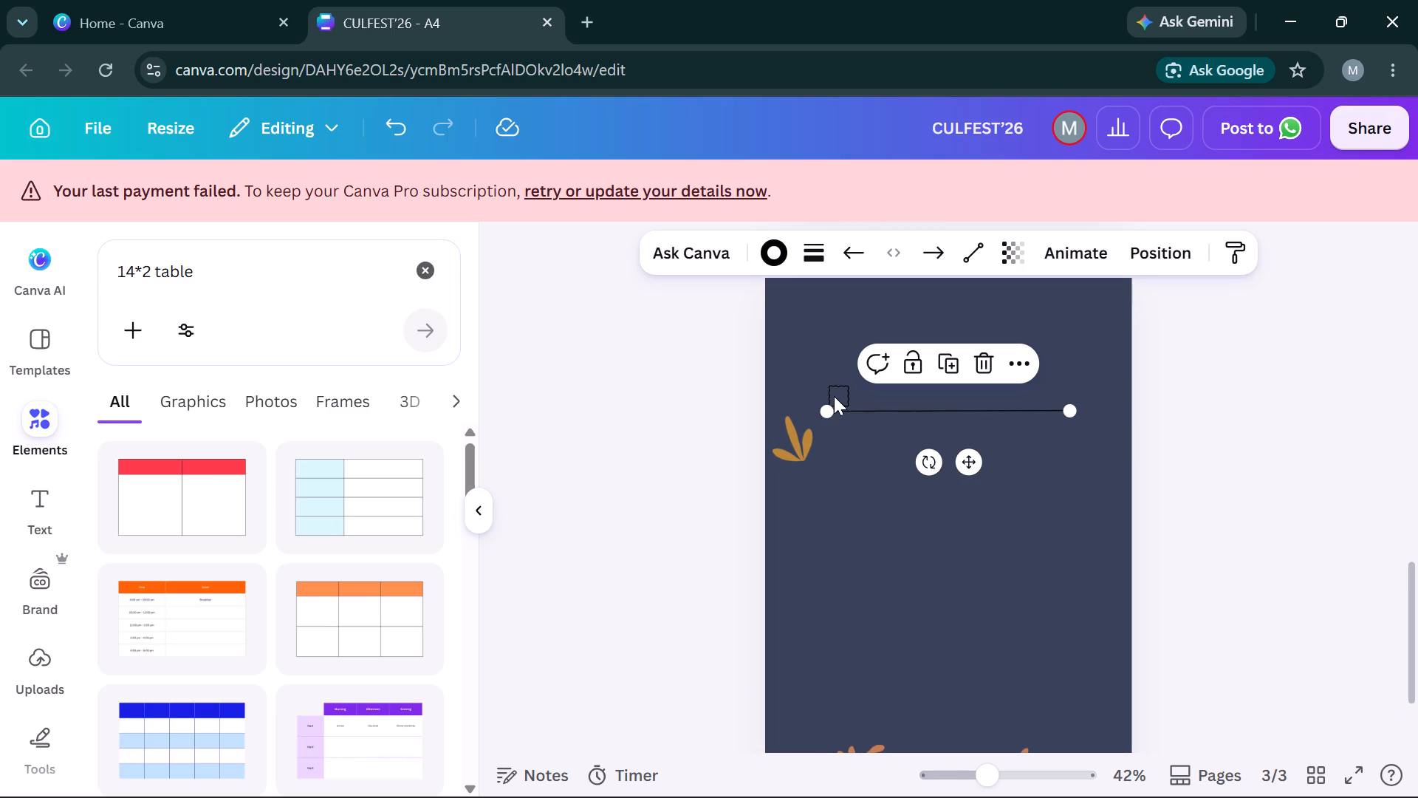
{"action": "left_click", "coordinate": [833, 396]}
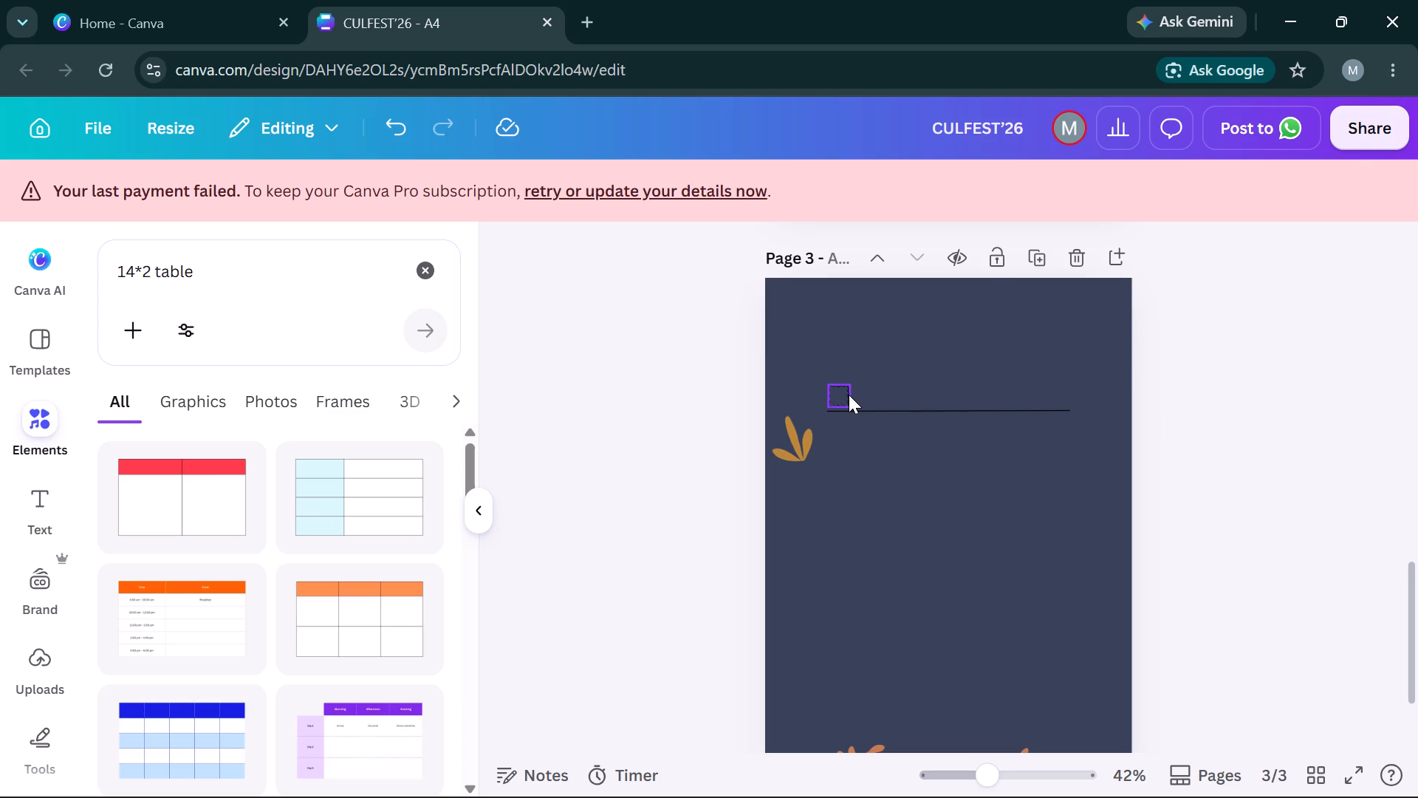
{"action": "left_click", "coordinate": [849, 395]}
{"action": "key", "text": "ctrl+c"}
{"action": "key", "text": "ctrl+v"}
{"action": "key", "text": "Down"}
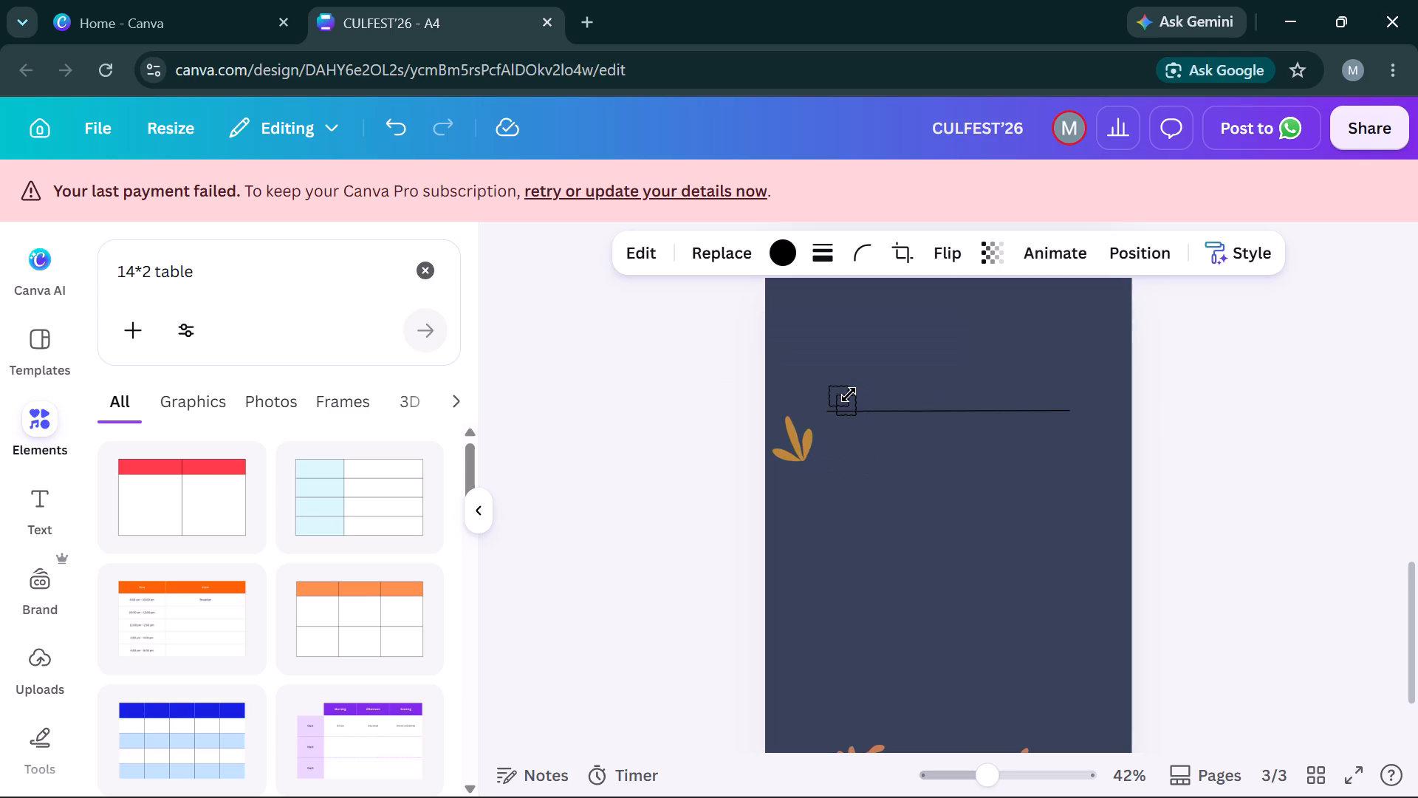
{"action": "key", "text": "Left"}
{"action": "key", "text": "Left"}
{"action": "key", "text": "Left"}
{"action": "key", "text": "Down"}
{"action": "key", "text": "Down"}
{"action": "key", "text": "Left"}
{"action": "key", "text": "Down"}
{"action": "key", "text": "Down"}
{"action": "key", "text": "Down"}
{"action": "key", "text": "Down"}
{"action": "key", "text": "Down"}
{"action": "key", "text": "Down"}
{"action": "key", "text": "Down"}
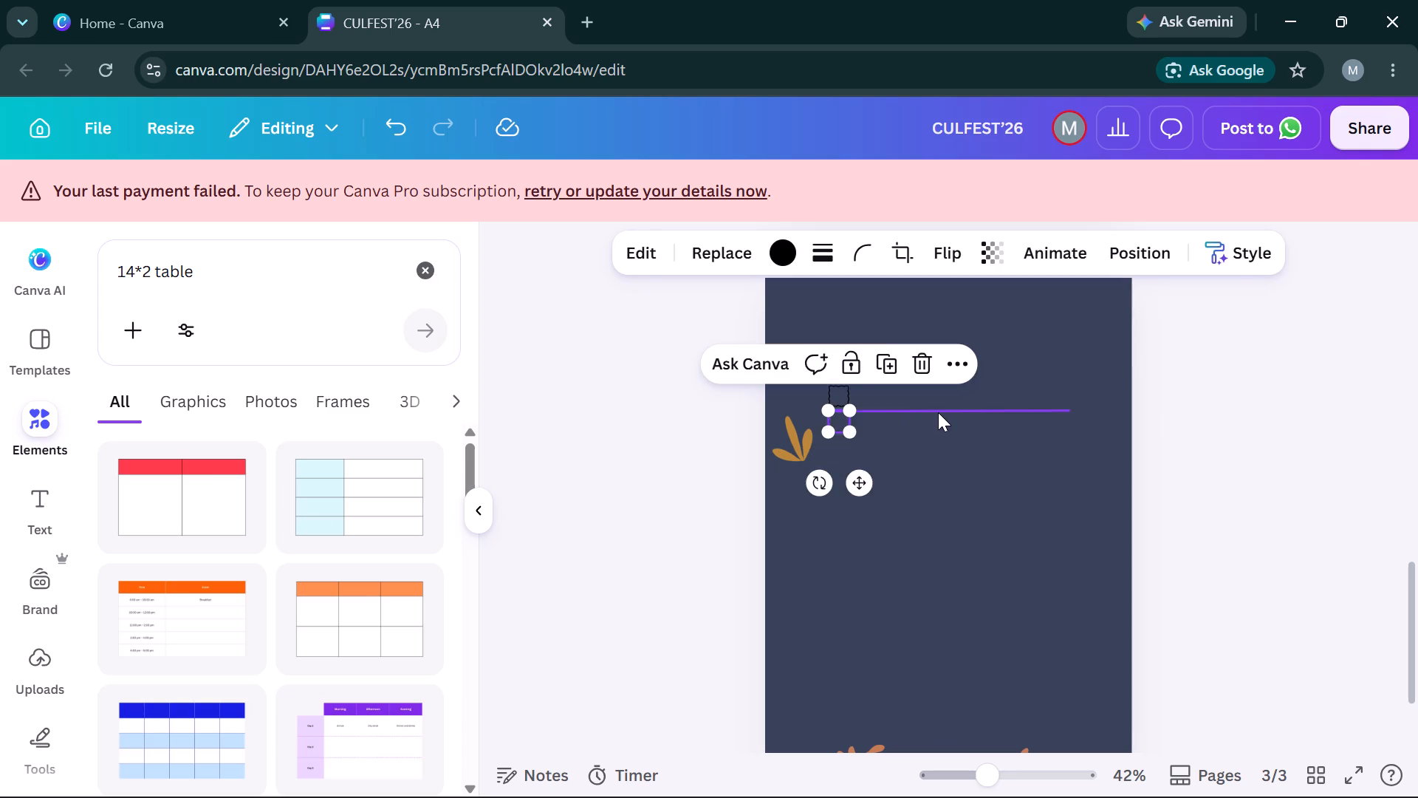
Nudge the ruled line and the lower checkbox upward so the line sits tightly between the two stacked checkboxes.
{"action": "left_click", "coordinate": [938, 410]}
{"action": "key", "text": "Up"}
{"action": "key", "text": "Up"}
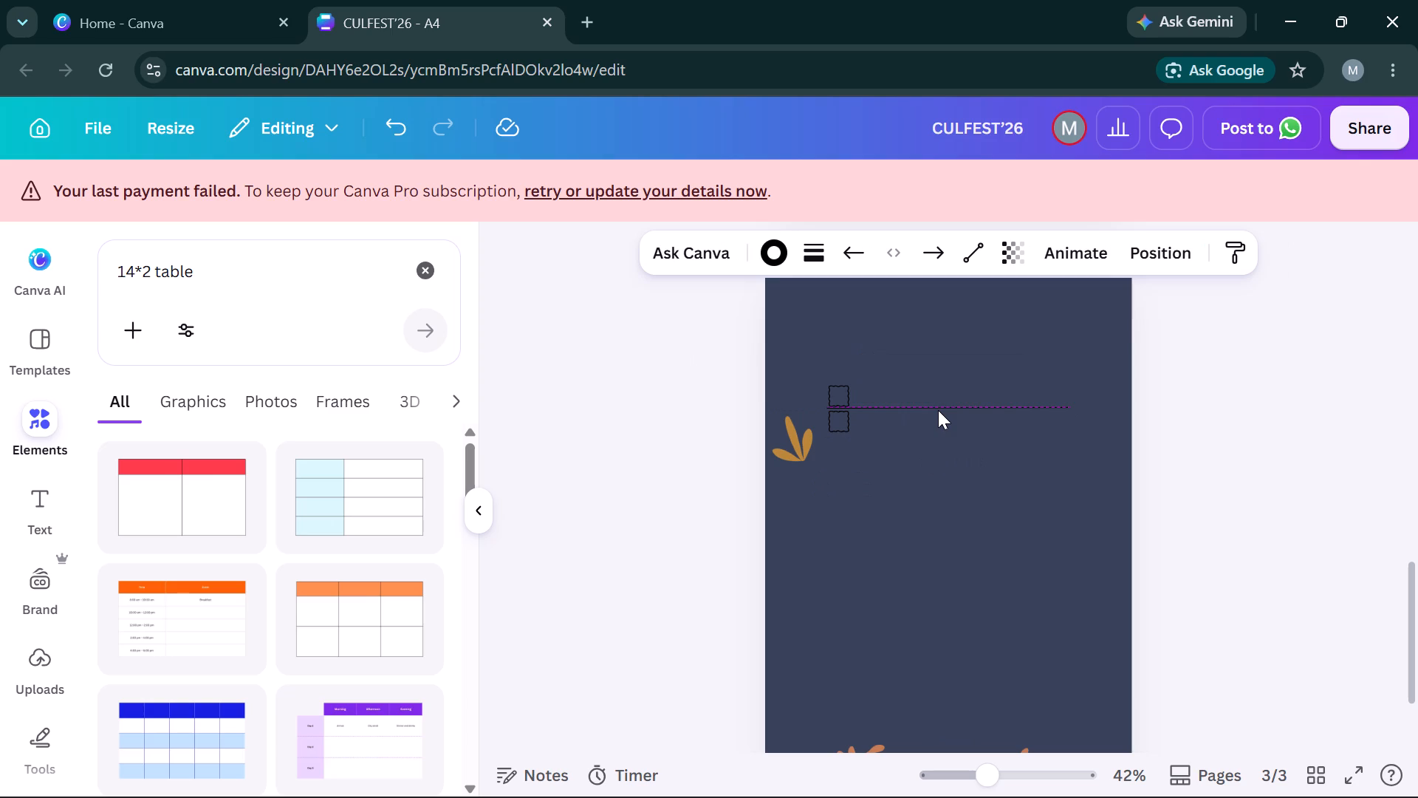
{"action": "key", "text": "Down"}
{"action": "key", "text": "Up"}
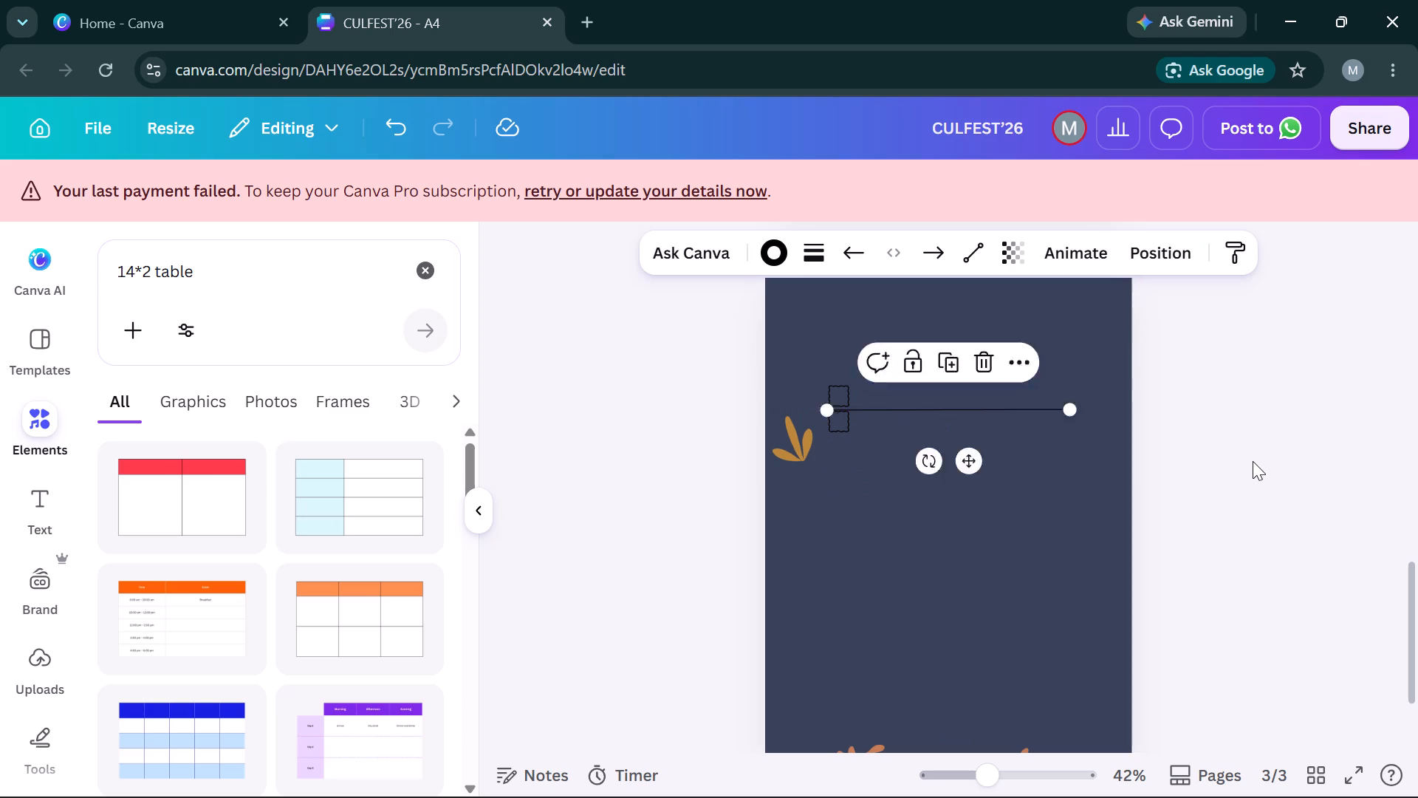
{"action": "left_click", "coordinate": [844, 429]}
{"action": "key", "text": "Up"}
{"action": "left_click", "coordinate": [1221, 482]}
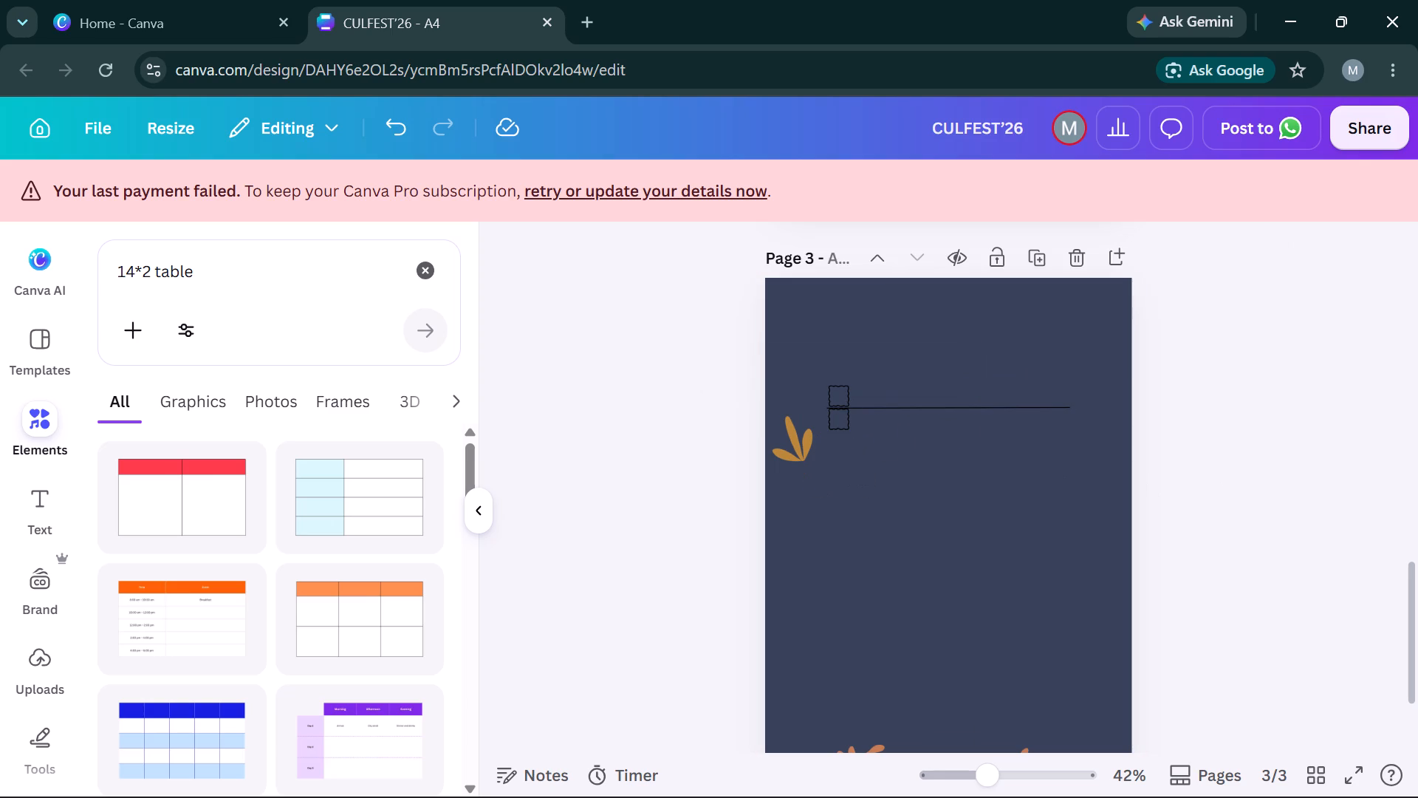
Search the design elements for "rectangle border".
{"action": "left_click", "coordinate": [38, 748]}
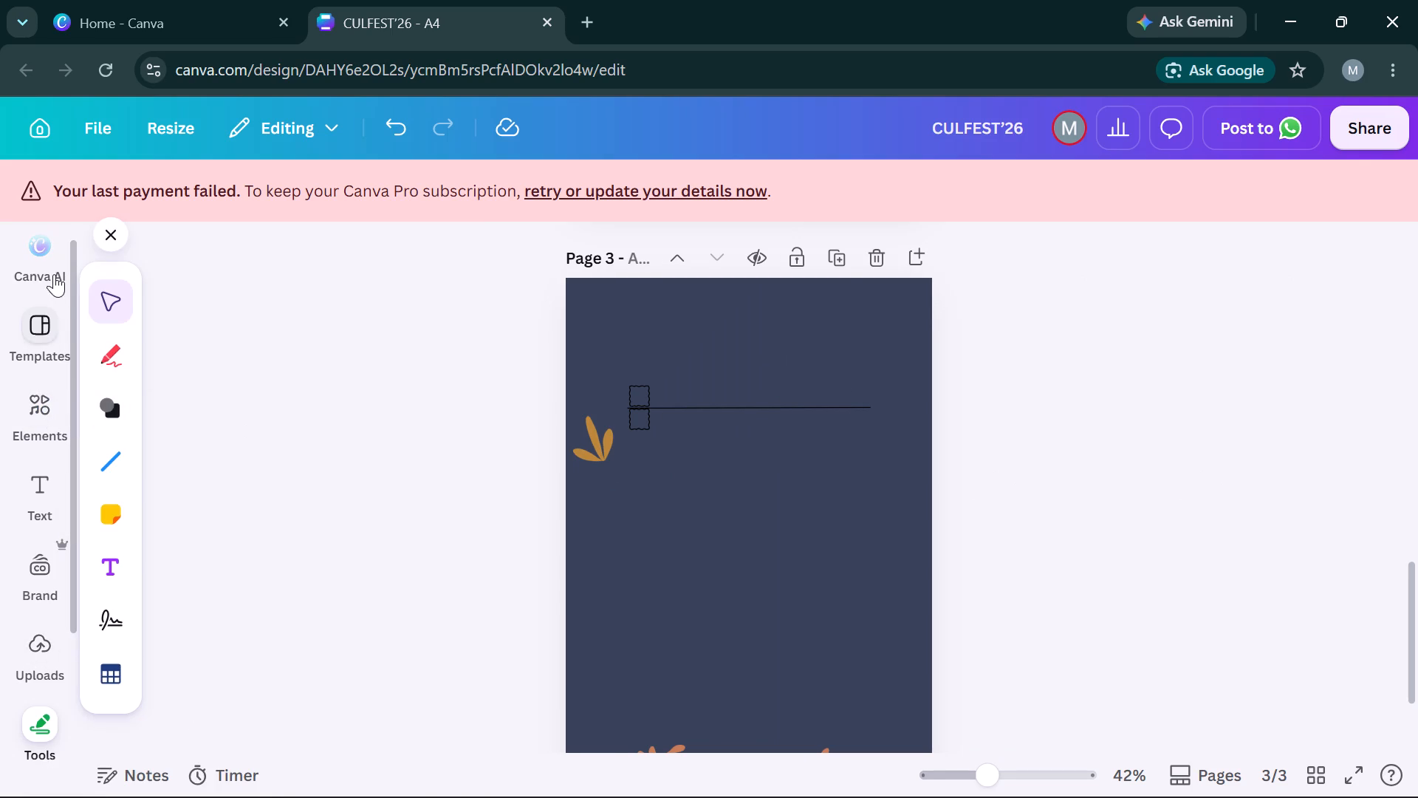
{"action": "left_click", "coordinate": [37, 398]}
{"action": "triple_click", "coordinate": [248, 261]}
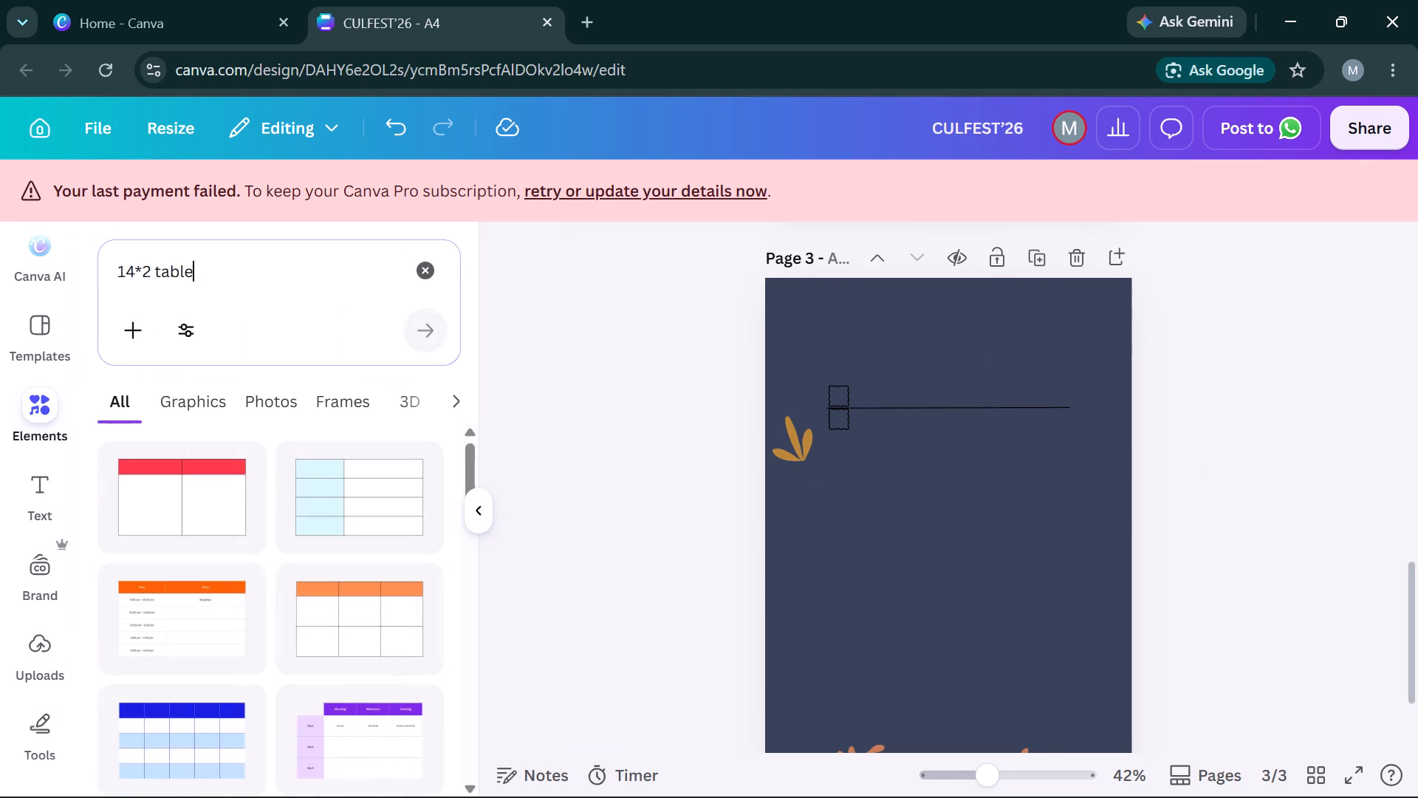
{"action": "key", "text": "r"}
{"action": "type", "text": "ectangle border"}
{"action": "key", "text": "Return"}
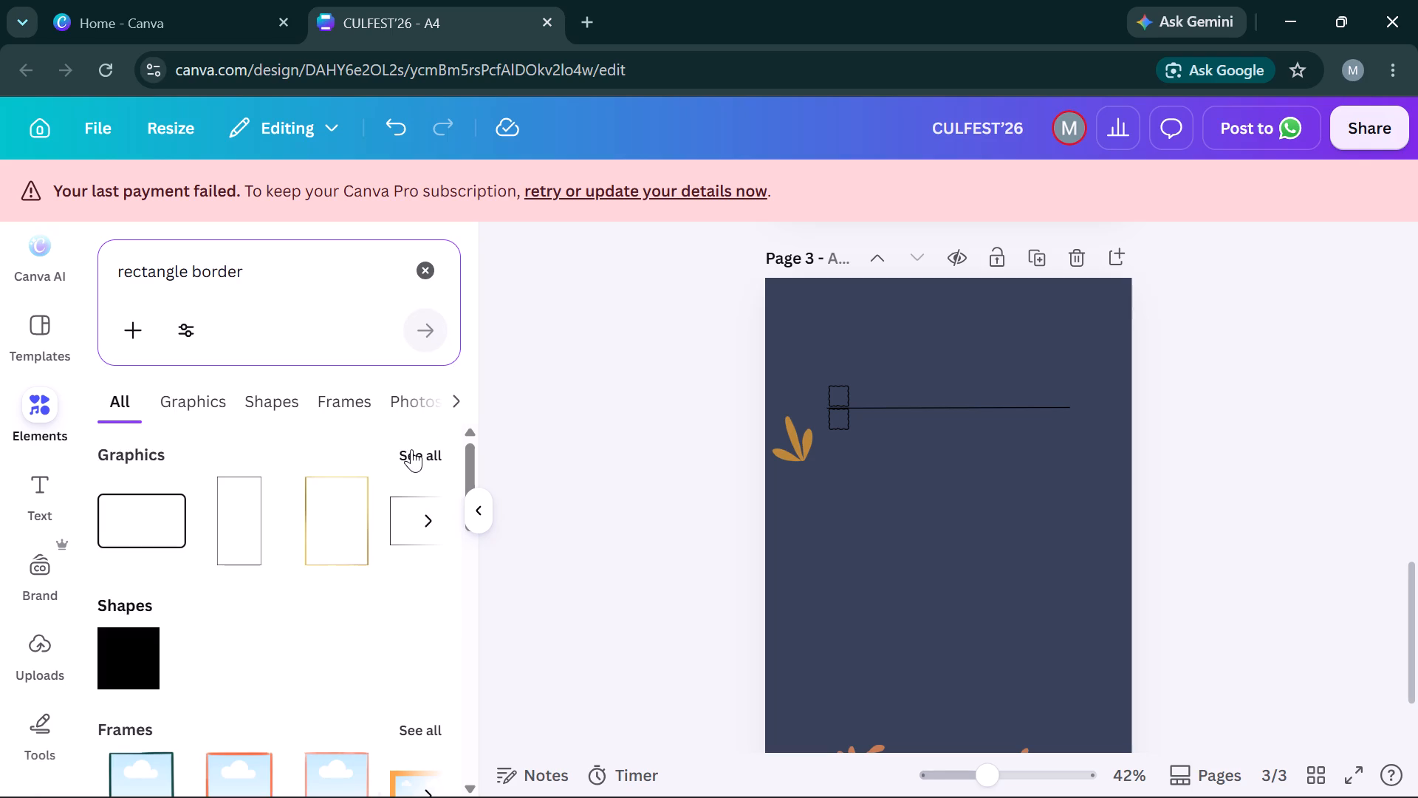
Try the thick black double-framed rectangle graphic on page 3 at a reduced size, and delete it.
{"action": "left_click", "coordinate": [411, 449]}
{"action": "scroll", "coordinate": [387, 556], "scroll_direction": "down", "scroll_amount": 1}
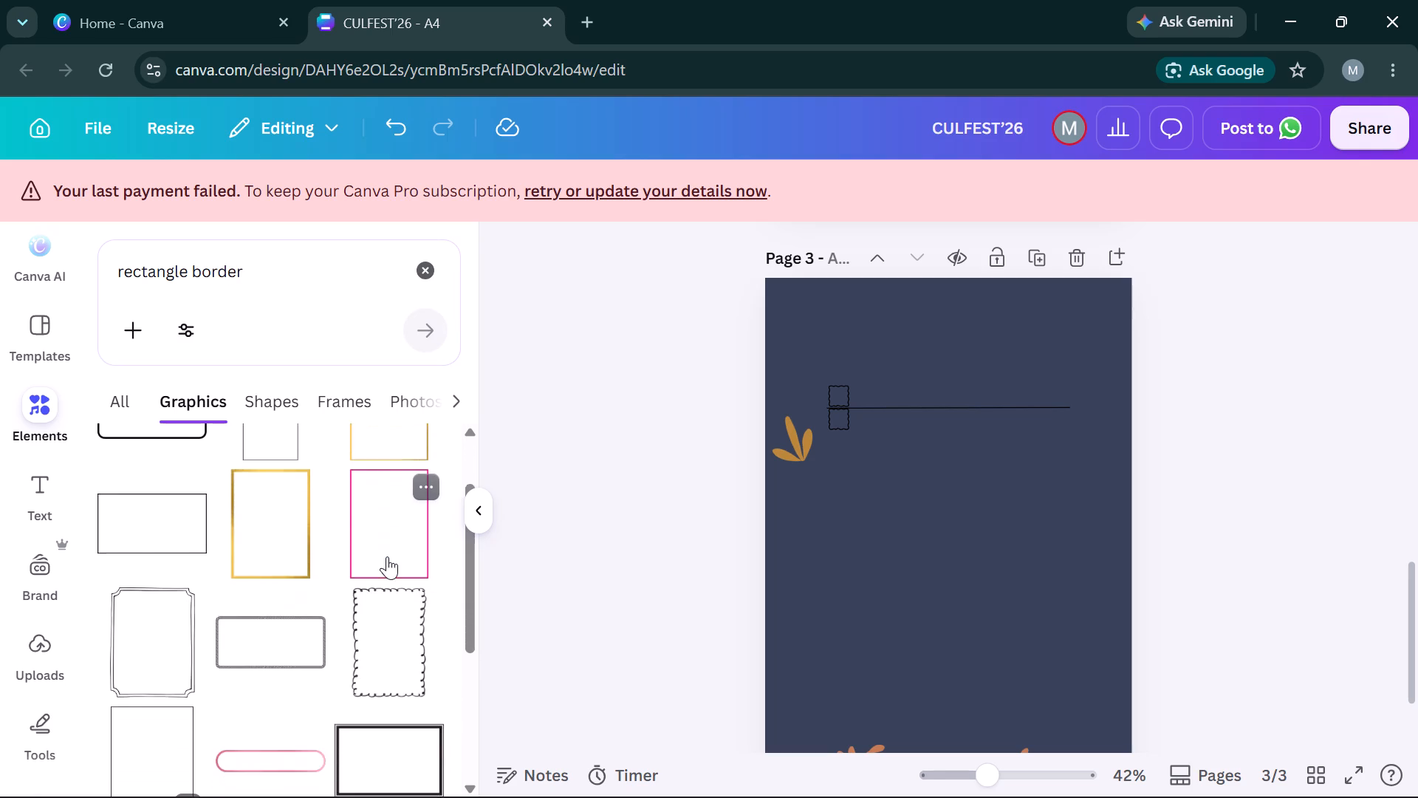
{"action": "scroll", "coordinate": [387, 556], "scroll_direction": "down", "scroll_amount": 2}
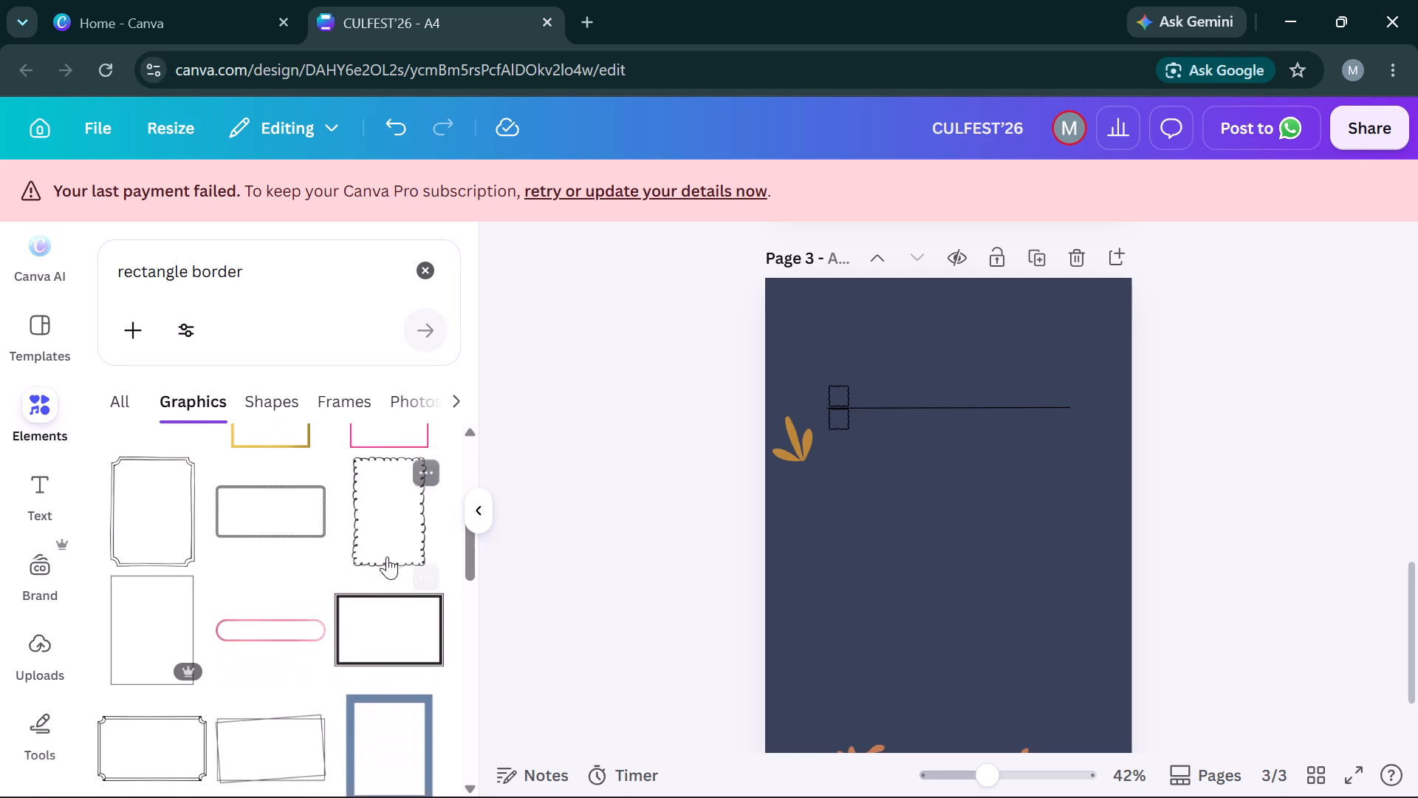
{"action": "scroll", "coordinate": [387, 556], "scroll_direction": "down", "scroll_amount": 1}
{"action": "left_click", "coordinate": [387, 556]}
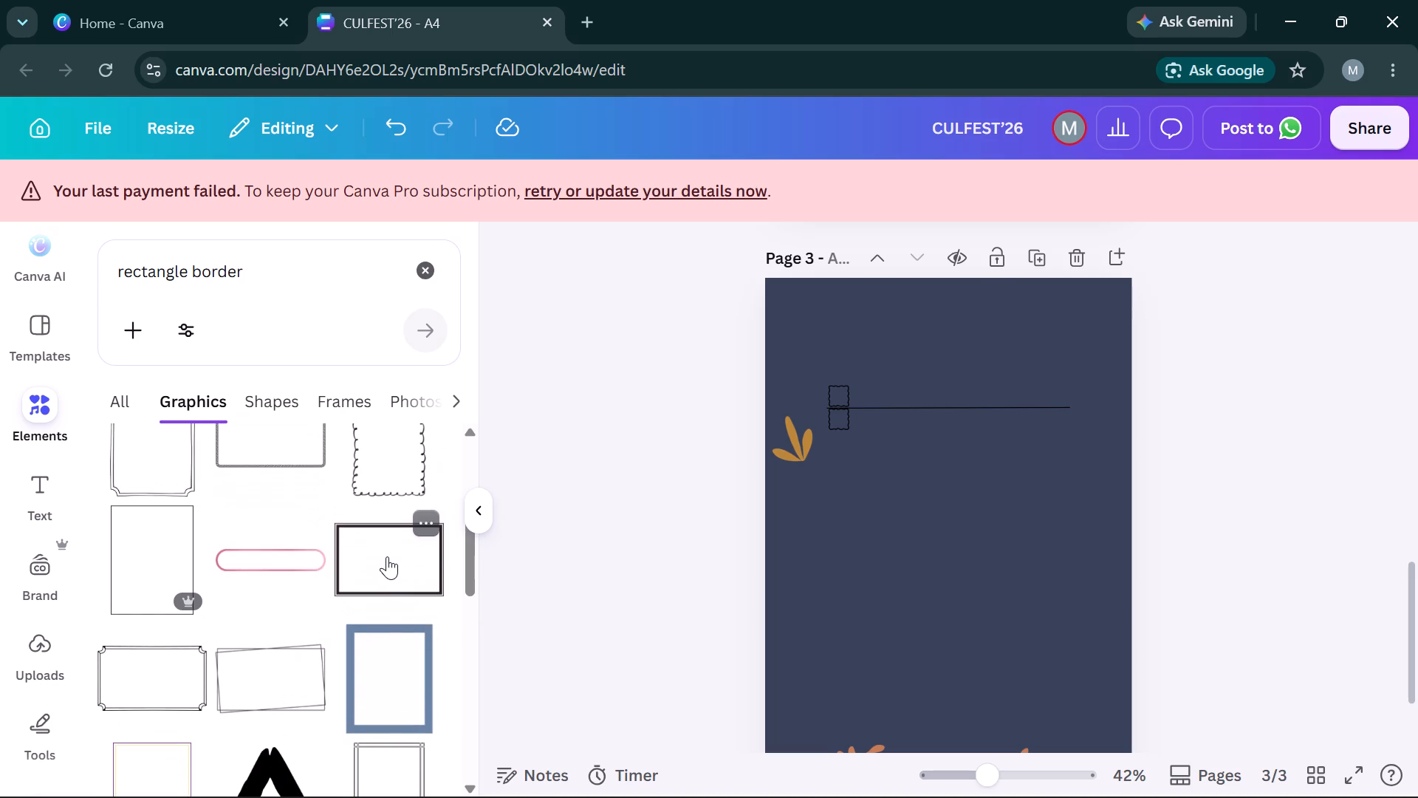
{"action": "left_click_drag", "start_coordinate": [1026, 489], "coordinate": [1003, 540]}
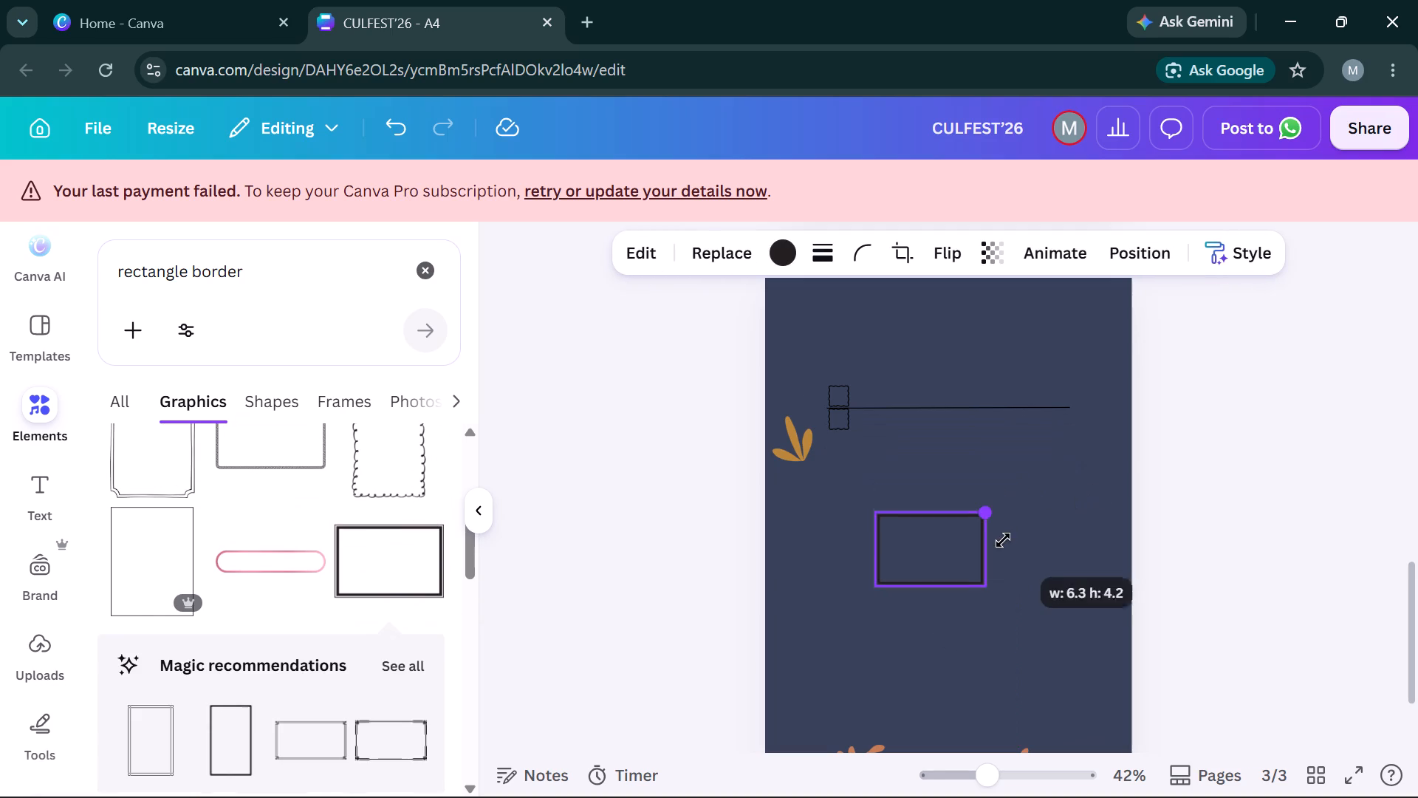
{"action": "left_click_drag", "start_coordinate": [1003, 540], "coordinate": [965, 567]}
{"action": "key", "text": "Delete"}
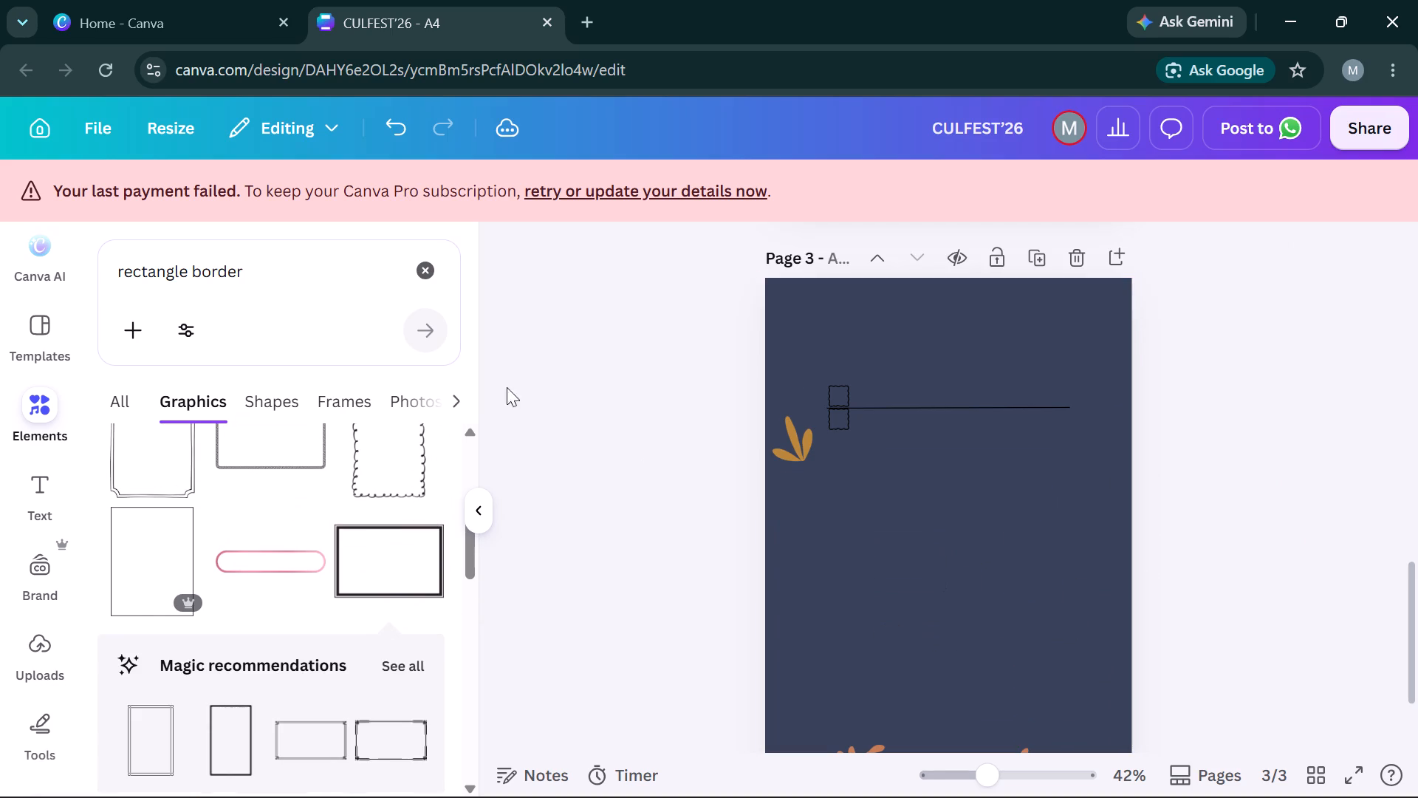
Shorten the element search to "border".
{"action": "left_click", "coordinate": [247, 258]}
{"action": "key", "text": "Left"}
{"action": "key", "text": "Left"}
{"action": "key", "text": "Left"}
{"action": "key", "text": "Left"}
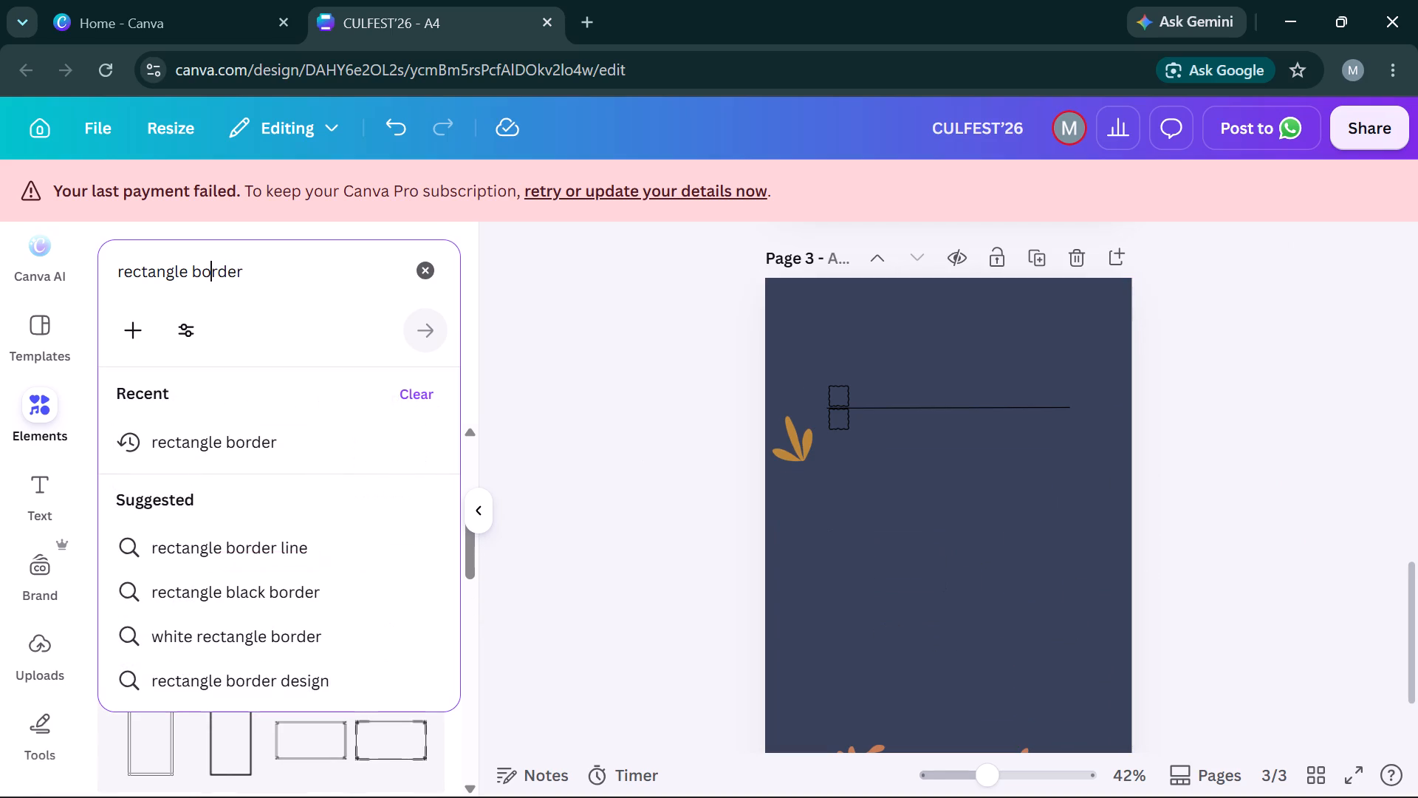
{"action": "key", "text": "Left"}
{"action": "key", "text": "Left"}
{"action": "key", "text": "ctrl+shift+Left"}
{"action": "key", "text": "BackSpace"}
{"action": "key", "text": "Return"}
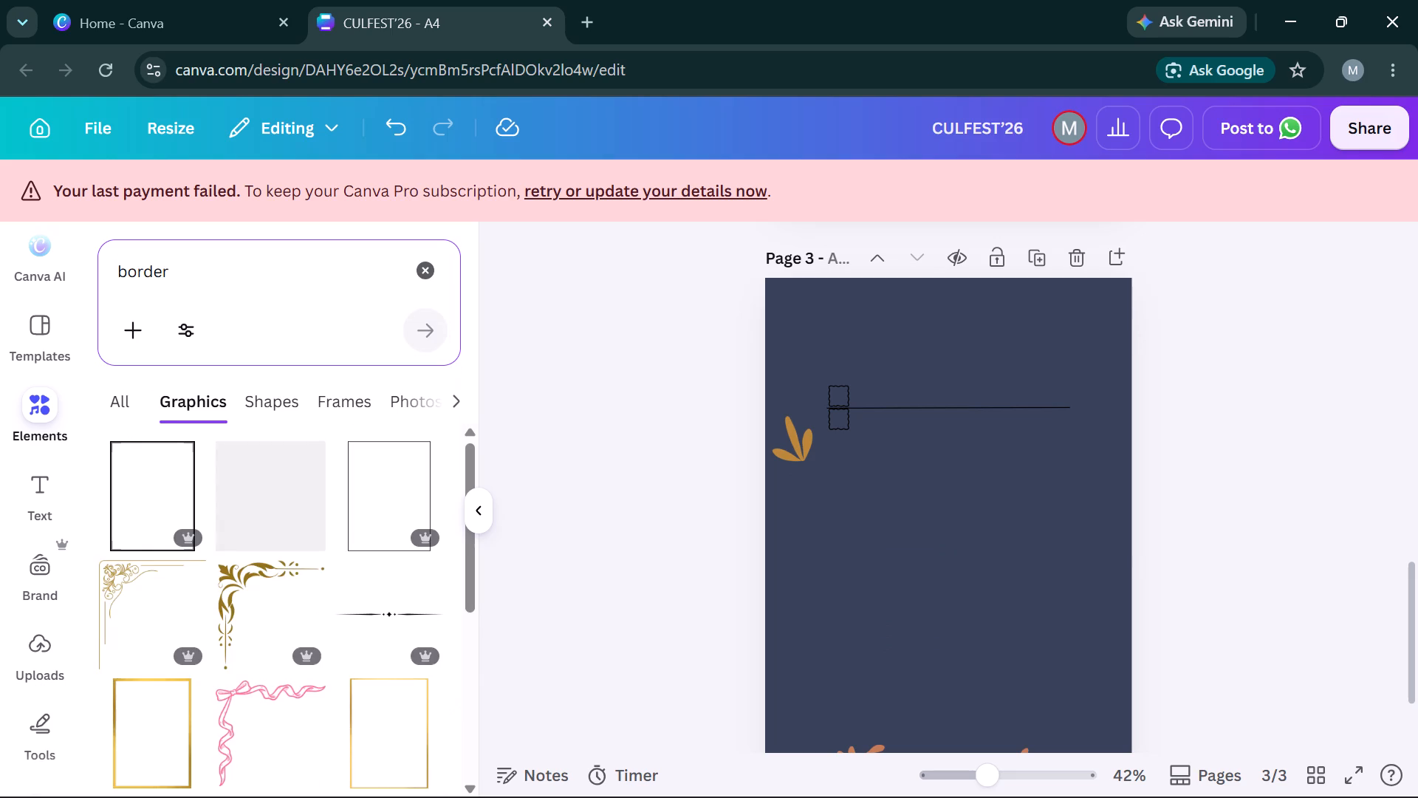
Insert the thin black divider line with the ornamental centre from the border graphics onto page 3.
{"action": "scroll", "coordinate": [281, 437], "scroll_direction": "down", "scroll_amount": 2}
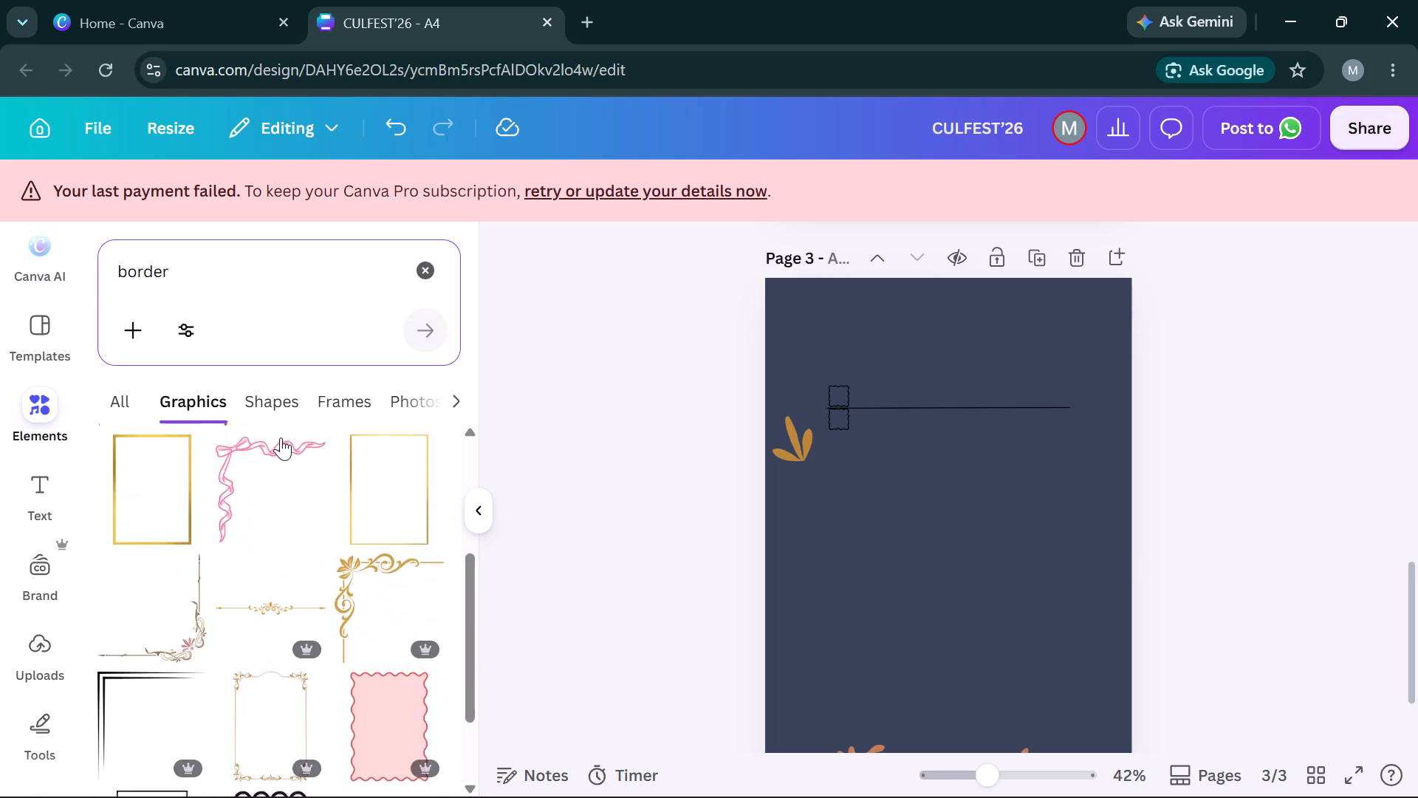
{"action": "scroll", "coordinate": [281, 437], "scroll_direction": "down", "scroll_amount": 2}
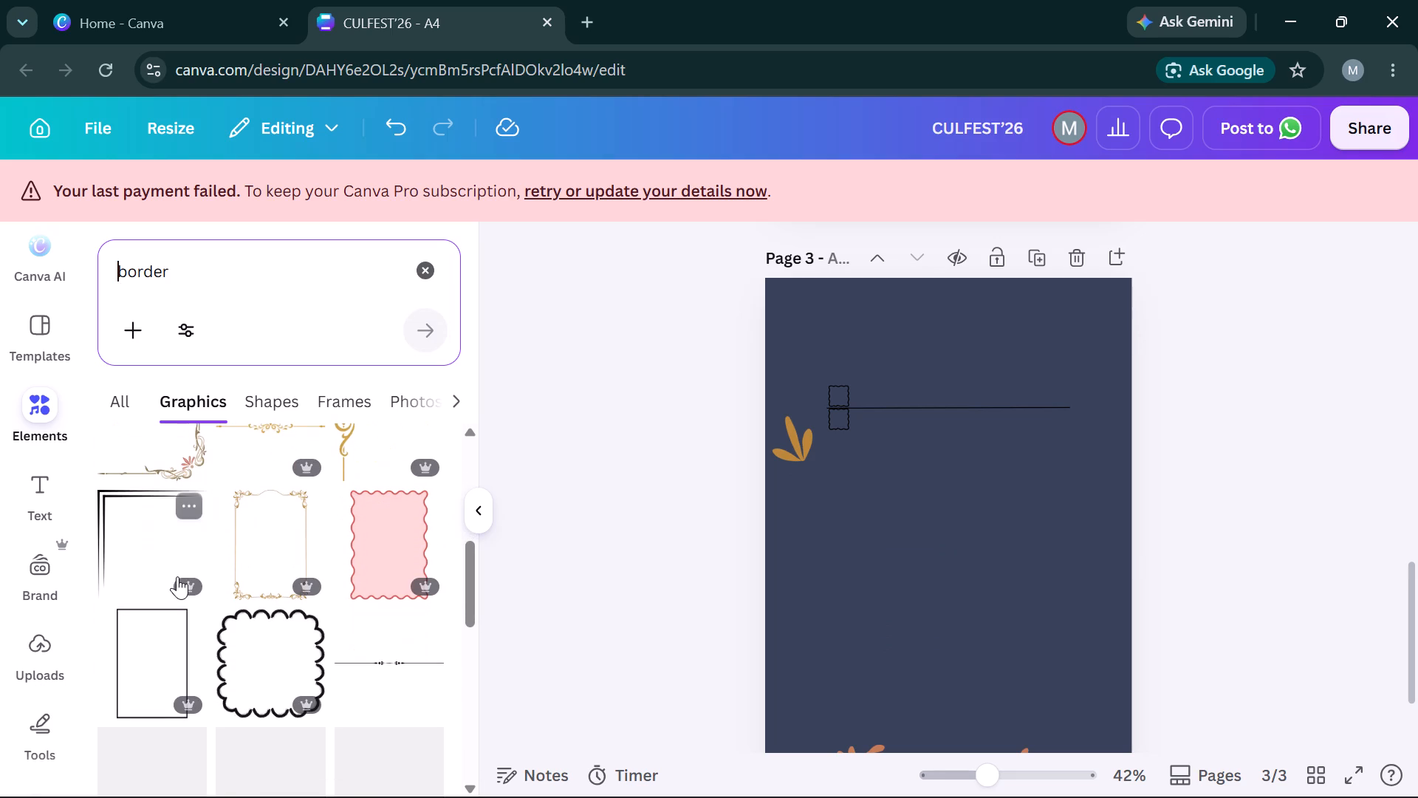
{"action": "scroll", "coordinate": [371, 575], "scroll_direction": "down", "scroll_amount": 2}
{"action": "left_click", "coordinate": [407, 542]}
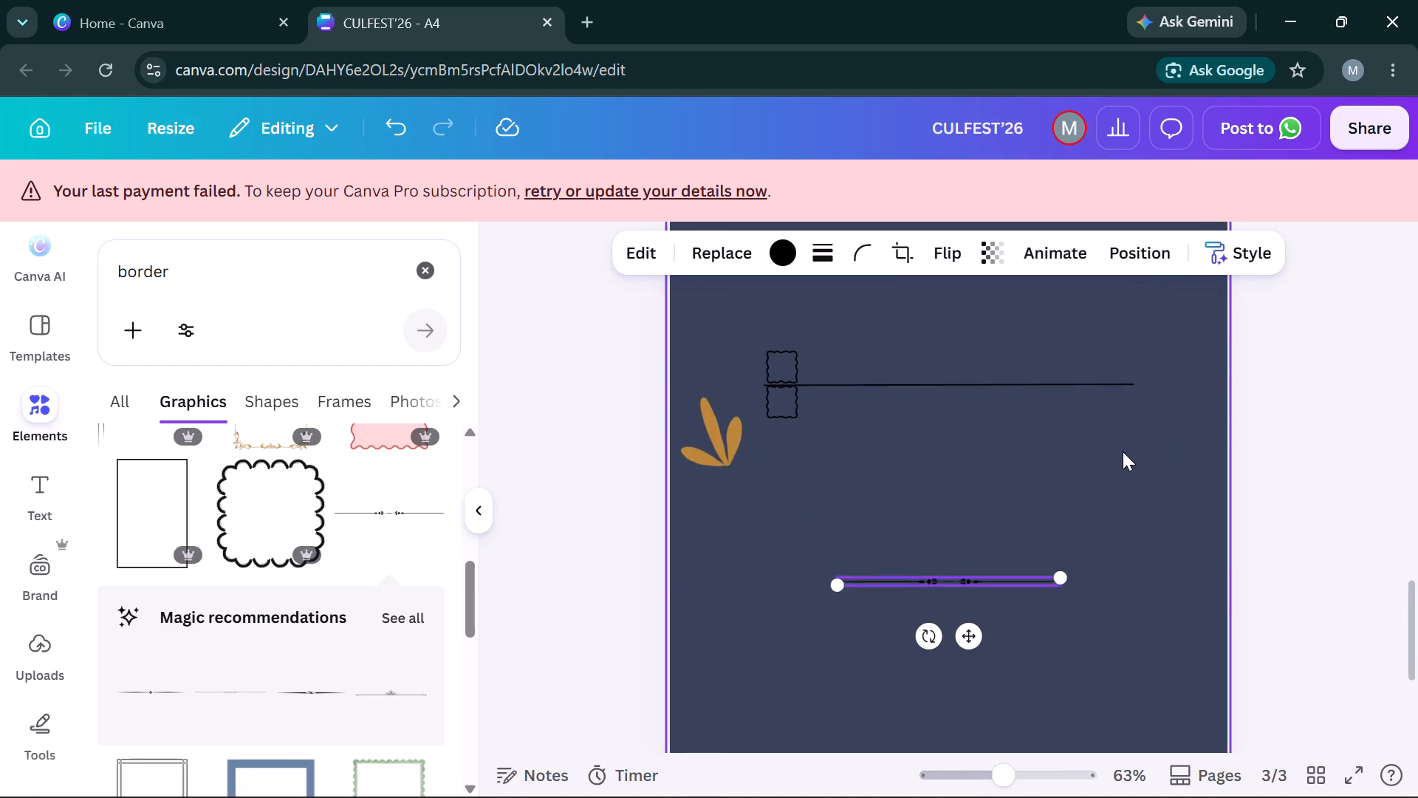
Change page 3's background to white by sampling the colour from the screen.
{"action": "left_click", "coordinate": [1123, 451]}
{"action": "left_click", "coordinate": [956, 262]}
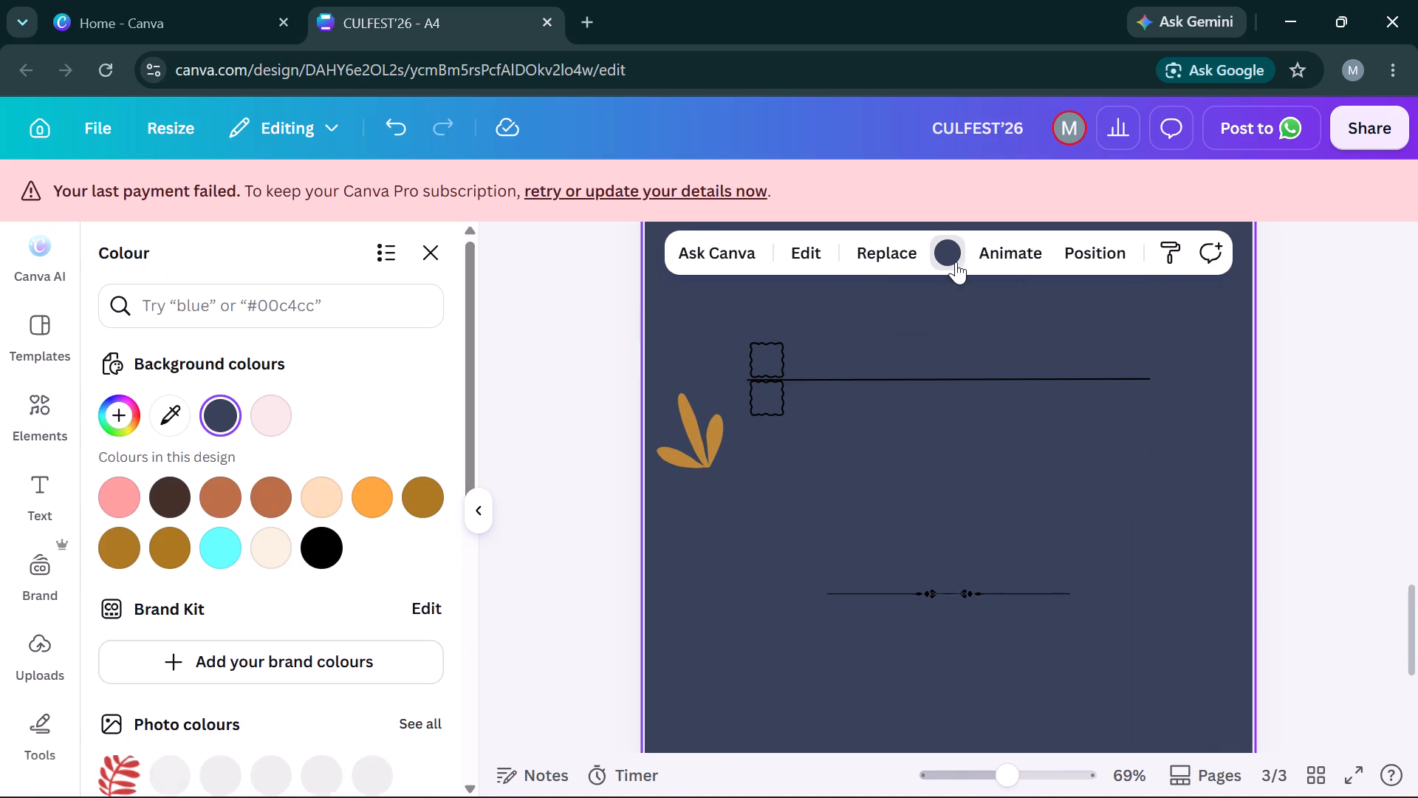
{"action": "left_click", "coordinate": [179, 419]}
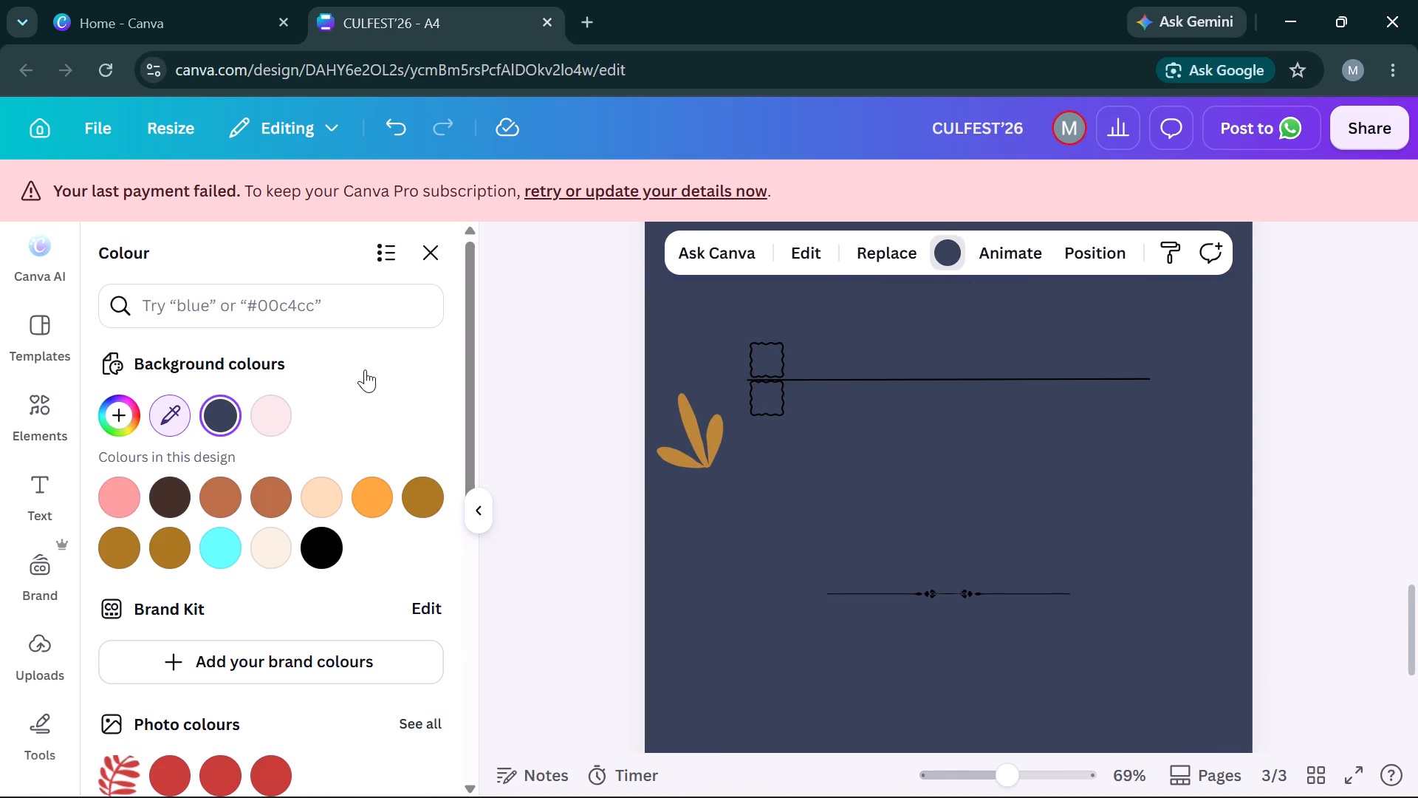
{"action": "left_click", "coordinate": [365, 369]}
{"action": "left_click", "coordinate": [365, 369]}
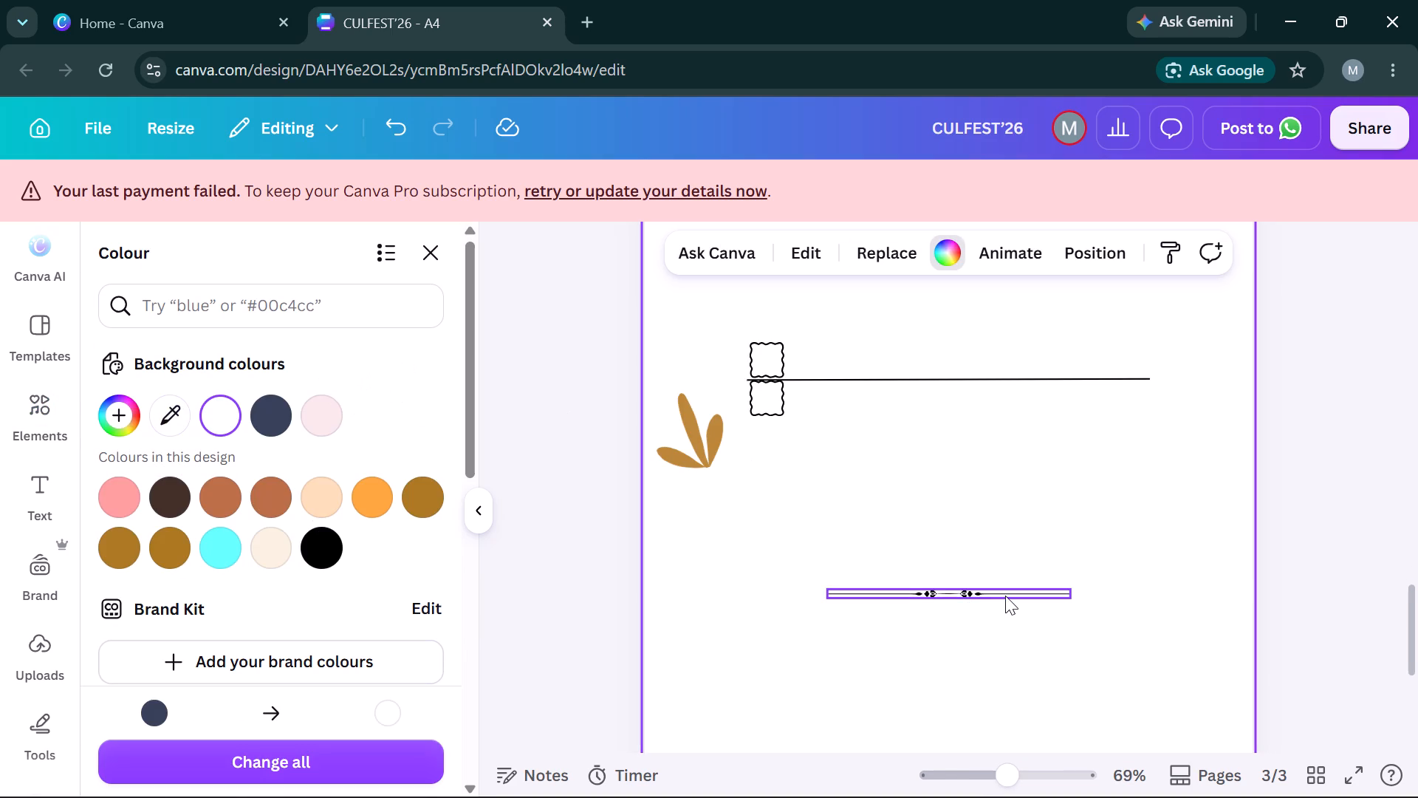
Enlarge the ornamental divider on page 3 and shift it left until its end extends past the checkboxes' left edge.
{"action": "scroll", "coordinate": [1005, 596], "scroll_direction": "down", "scroll_amount": 1}
{"action": "scroll", "coordinate": [1005, 596], "scroll_direction": "up", "scroll_amount": 1}
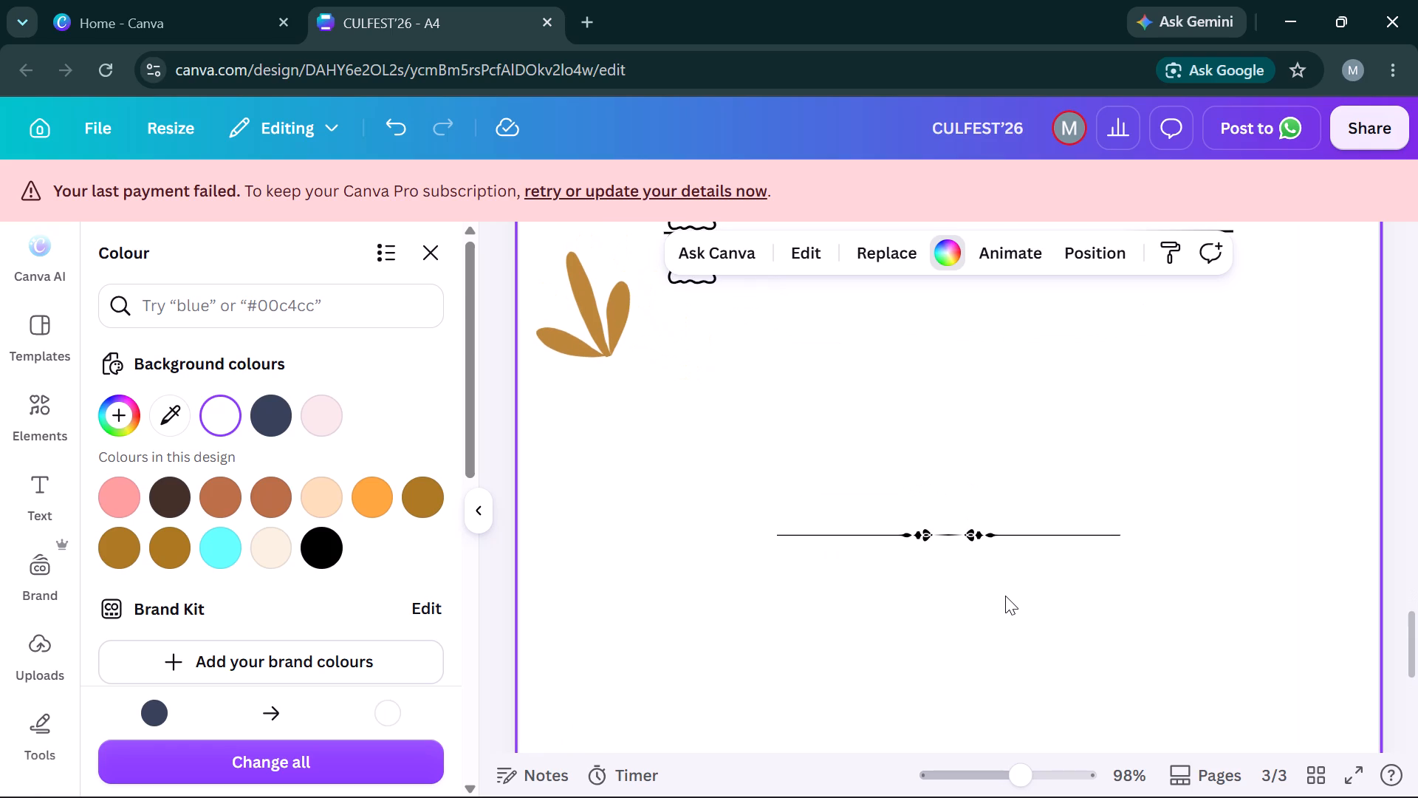
{"action": "scroll", "coordinate": [1005, 596], "scroll_direction": "up", "scroll_amount": 1}
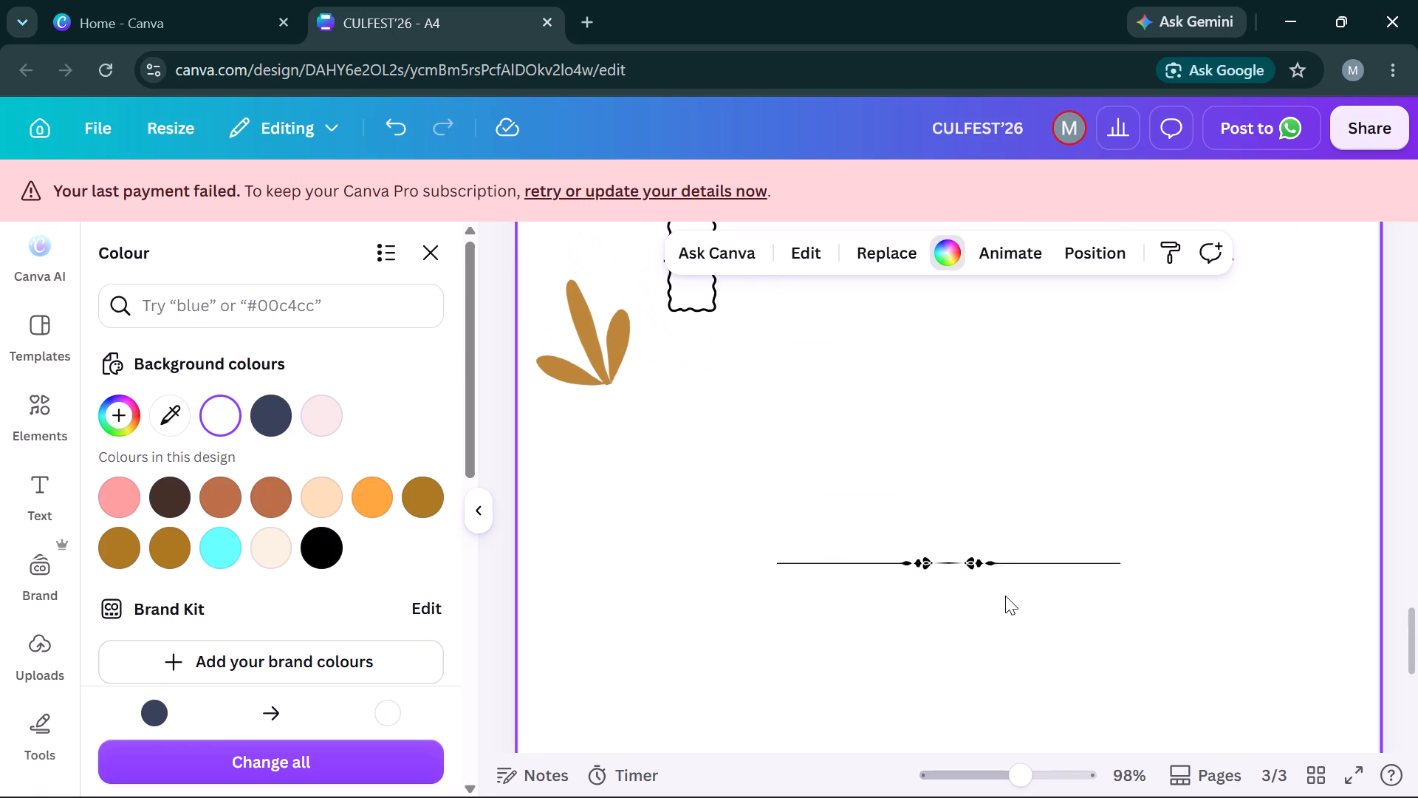
{"action": "scroll", "coordinate": [1005, 596], "scroll_direction": "up", "scroll_amount": 1}
{"action": "left_click", "coordinate": [955, 565]}
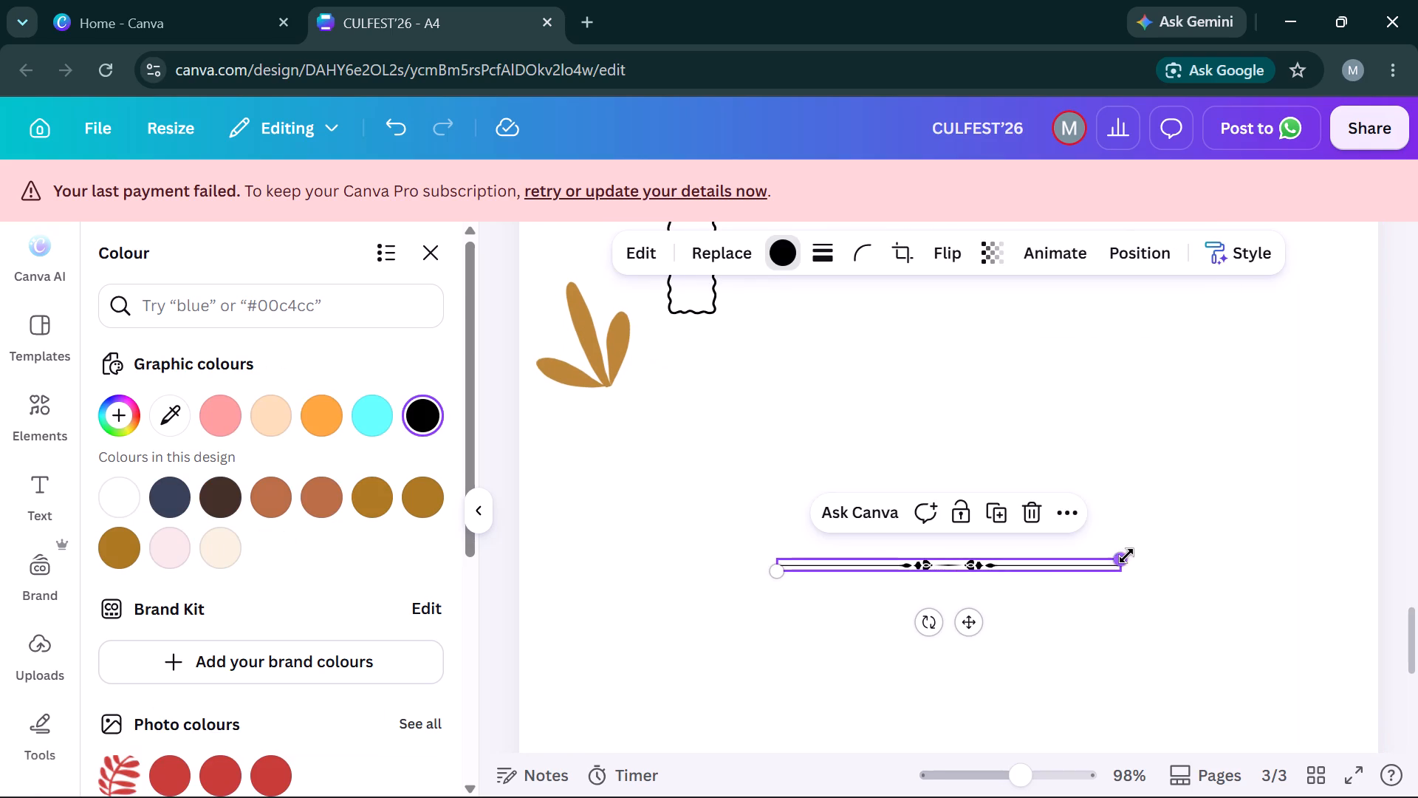
{"action": "left_click_drag", "start_coordinate": [1126, 556], "coordinate": [1300, 549]}
{"action": "key", "text": "Left"}
{"action": "key", "text": "Left"}
{"action": "key", "text": "Left"}
{"action": "key", "text": "Left"}
{"action": "key", "text": "Left"}
{"action": "key", "text": "Left"}
{"action": "key", "text": "Left"}
{"action": "key", "text": "Left"}
{"action": "key", "text": "Left"}
{"action": "key", "text": "Left"}
{"action": "key", "text": "Left"}
{"action": "key", "text": "Left"}
{"action": "key", "text": "Left"}
{"action": "key", "text": "Left"}
{"action": "key", "text": "Left"}
{"action": "key", "text": "Left"}
{"action": "key", "text": "Left"}
{"action": "key", "text": "Left"}
{"action": "key", "text": "Left"}
{"action": "key", "text": "Left"}
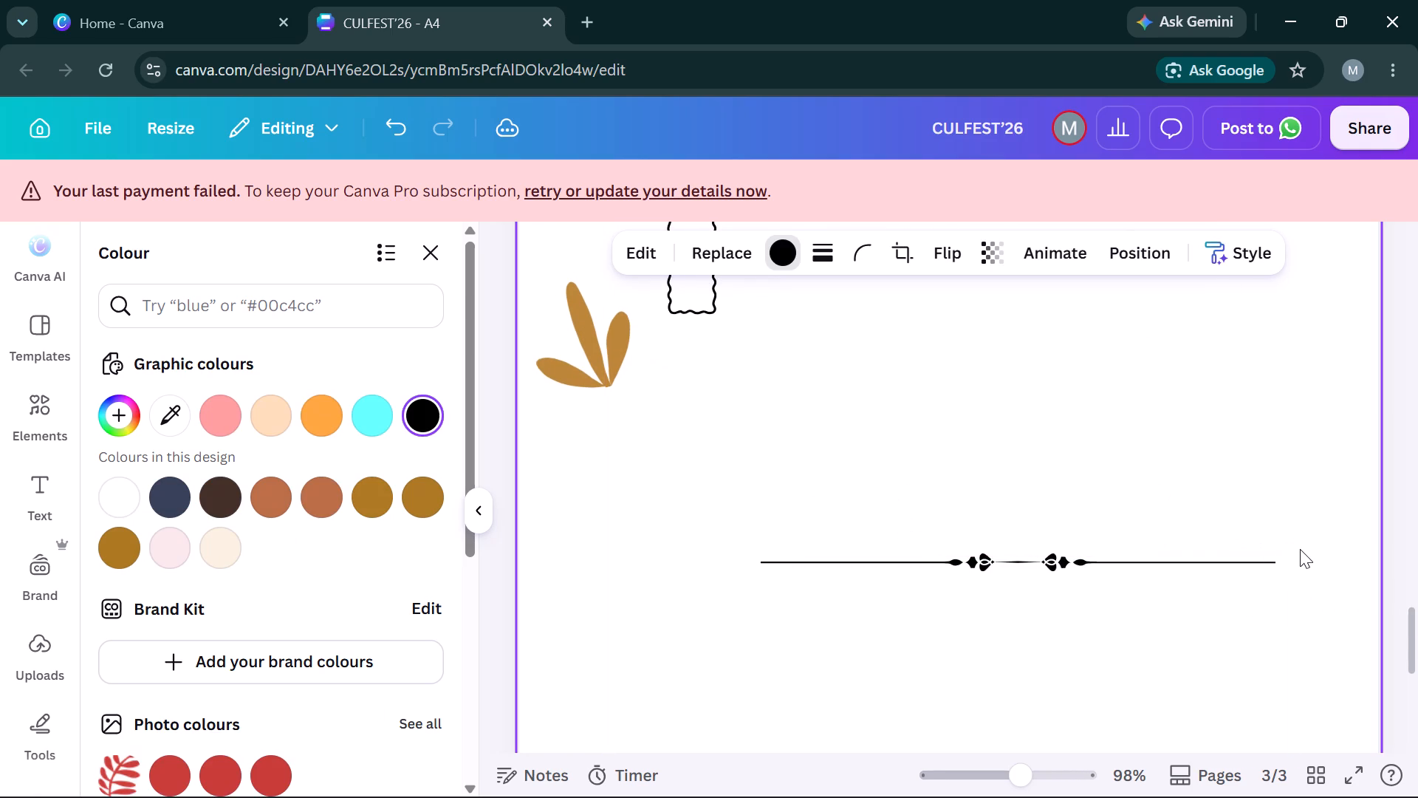
{"action": "key", "text": "Right"}
{"action": "key", "text": "Right"}
{"action": "key", "text": "Right"}
{"action": "key", "text": "Right"}
{"action": "key", "text": "Right"}
{"action": "key", "text": "Right"}
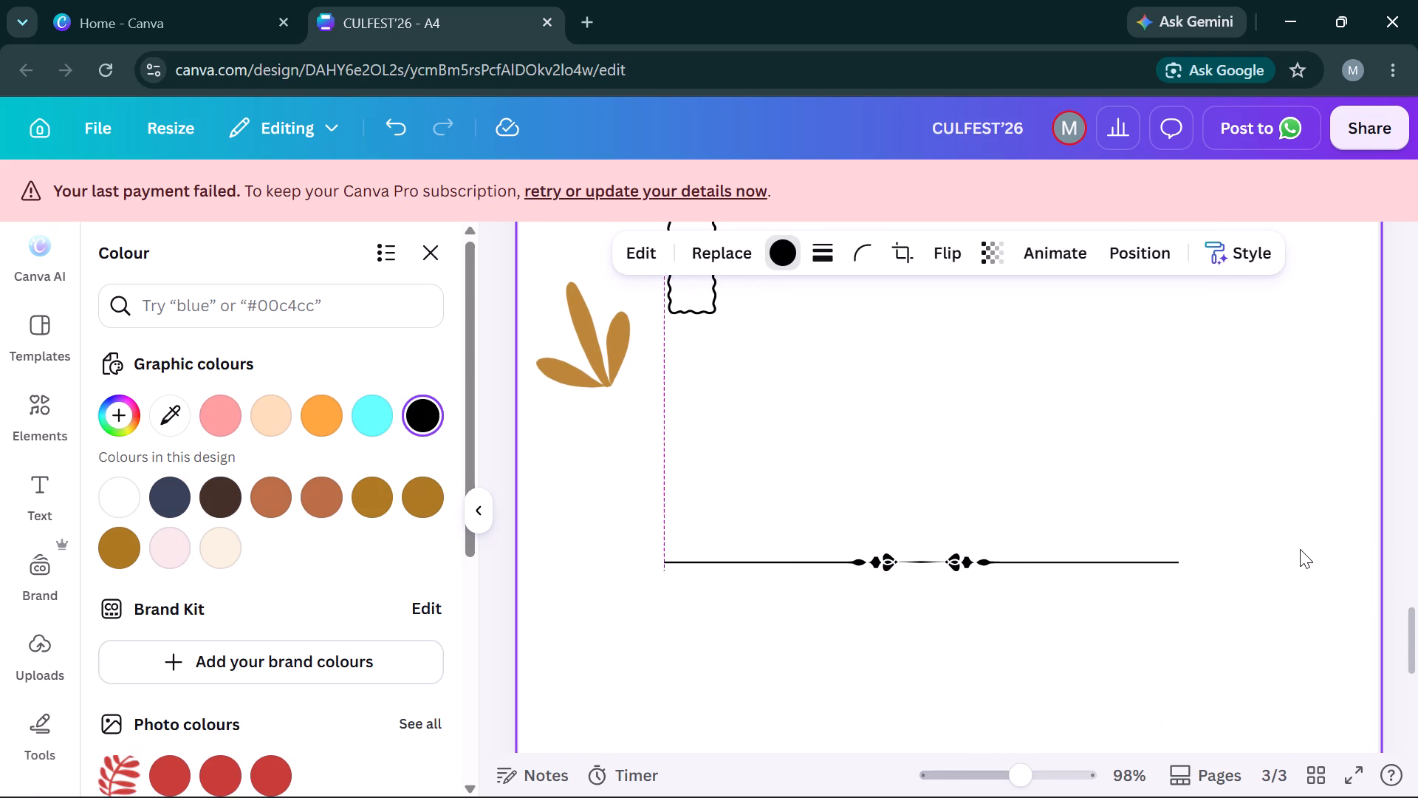
{"action": "key", "text": "Right"}
{"action": "key", "text": "Left"}
{"action": "key", "text": "Left"}
{"action": "key", "text": "Left"}
{"action": "key", "text": "Left"}
{"action": "key", "text": "Left"}
{"action": "key", "text": "Left"}
{"action": "key", "text": "Left"}
{"action": "key", "text": "Left"}
{"action": "key", "text": "Left"}
{"action": "key", "text": "Left"}
{"action": "key", "text": "Left"}
{"action": "key", "text": "Left"}
{"action": "key", "text": "Left"}
{"action": "key", "text": "Left"}
{"action": "key", "text": "Left"}
{"action": "key", "text": "Left"}
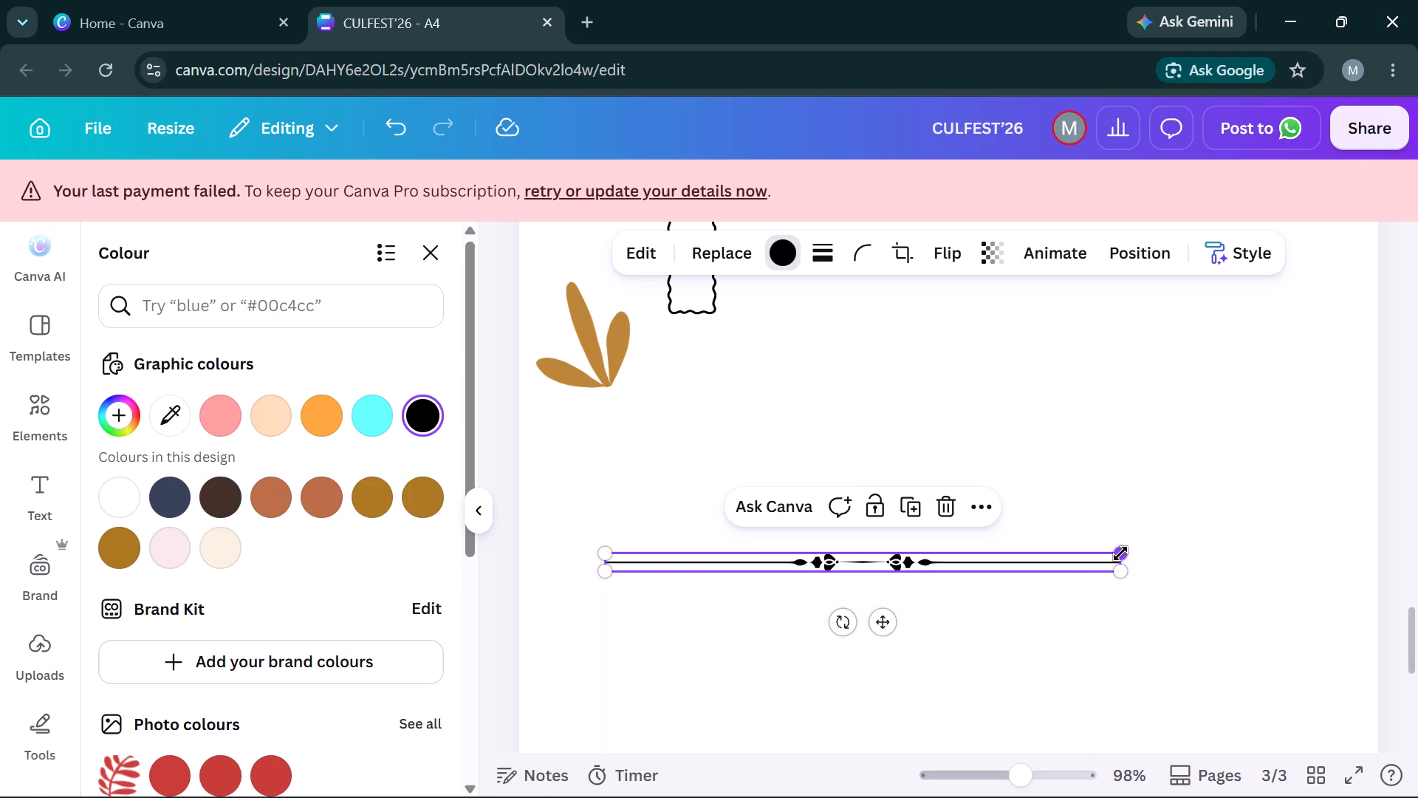
Widen the ornamental divider to about 16 cm and centre it horizontally on page 3.
{"action": "left_click_drag", "start_coordinate": [1120, 553], "coordinate": [1248, 554]}
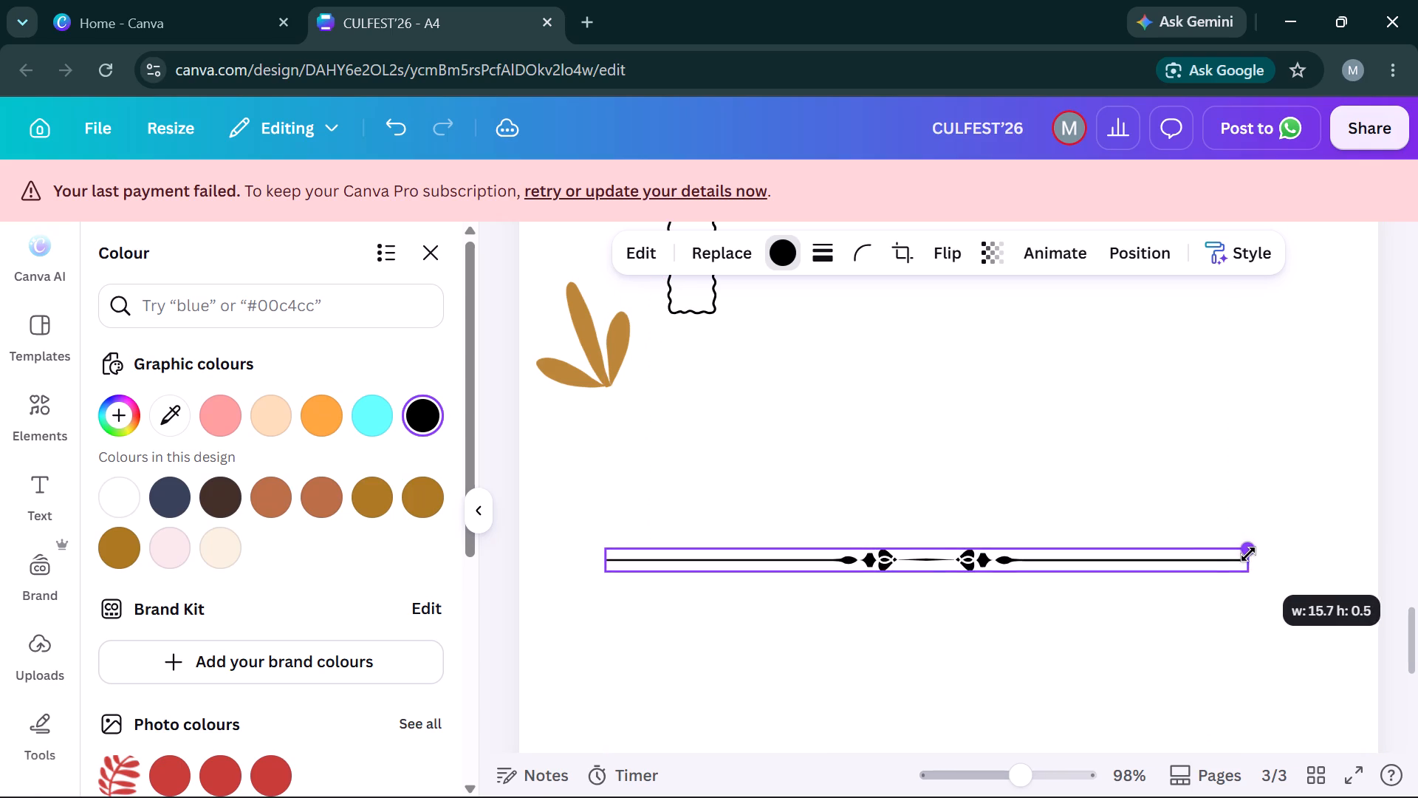
{"action": "left_click_drag", "start_coordinate": [1248, 554], "coordinate": [1262, 552]}
{"action": "key", "text": "Right"}
{"action": "key", "text": "Right"}
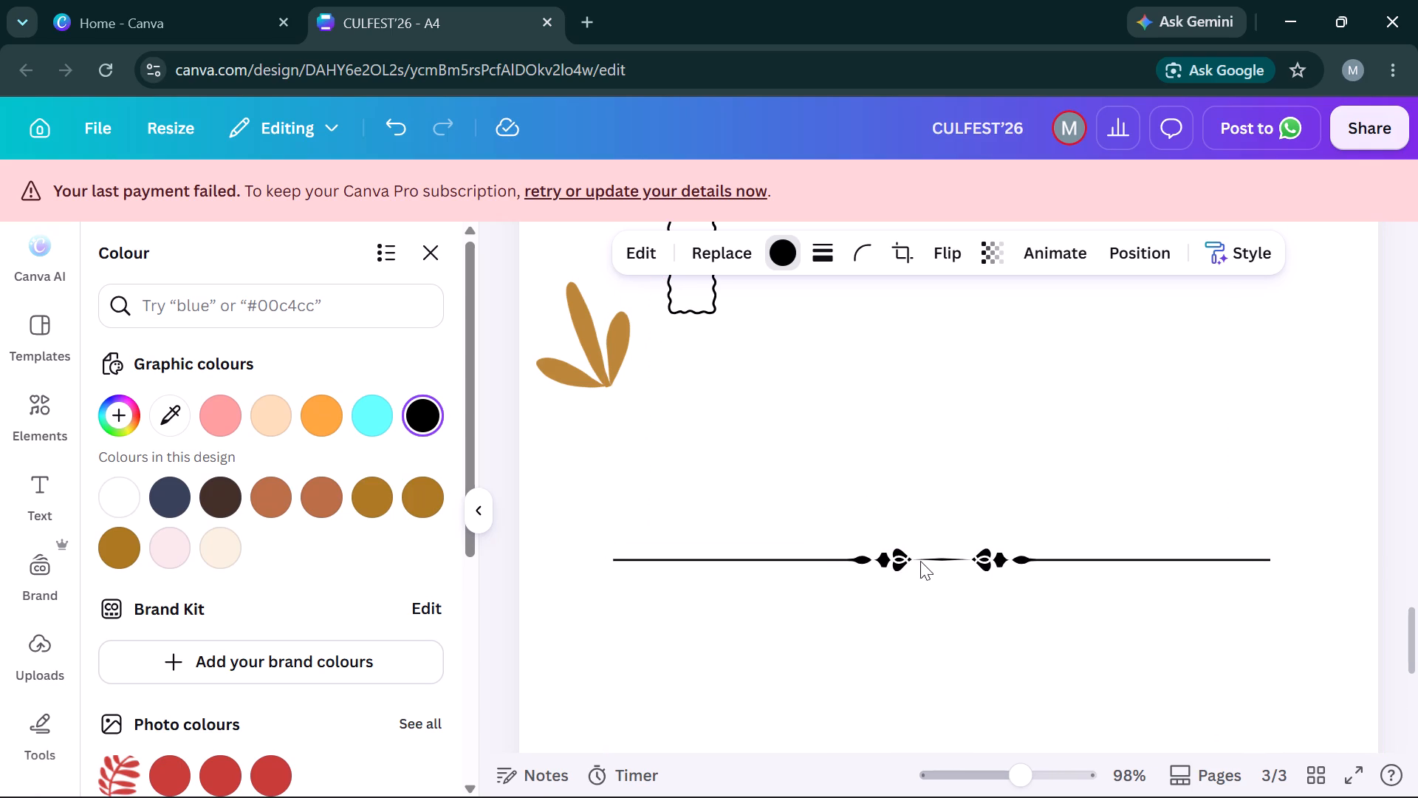
{"action": "left_click", "coordinate": [928, 560]}
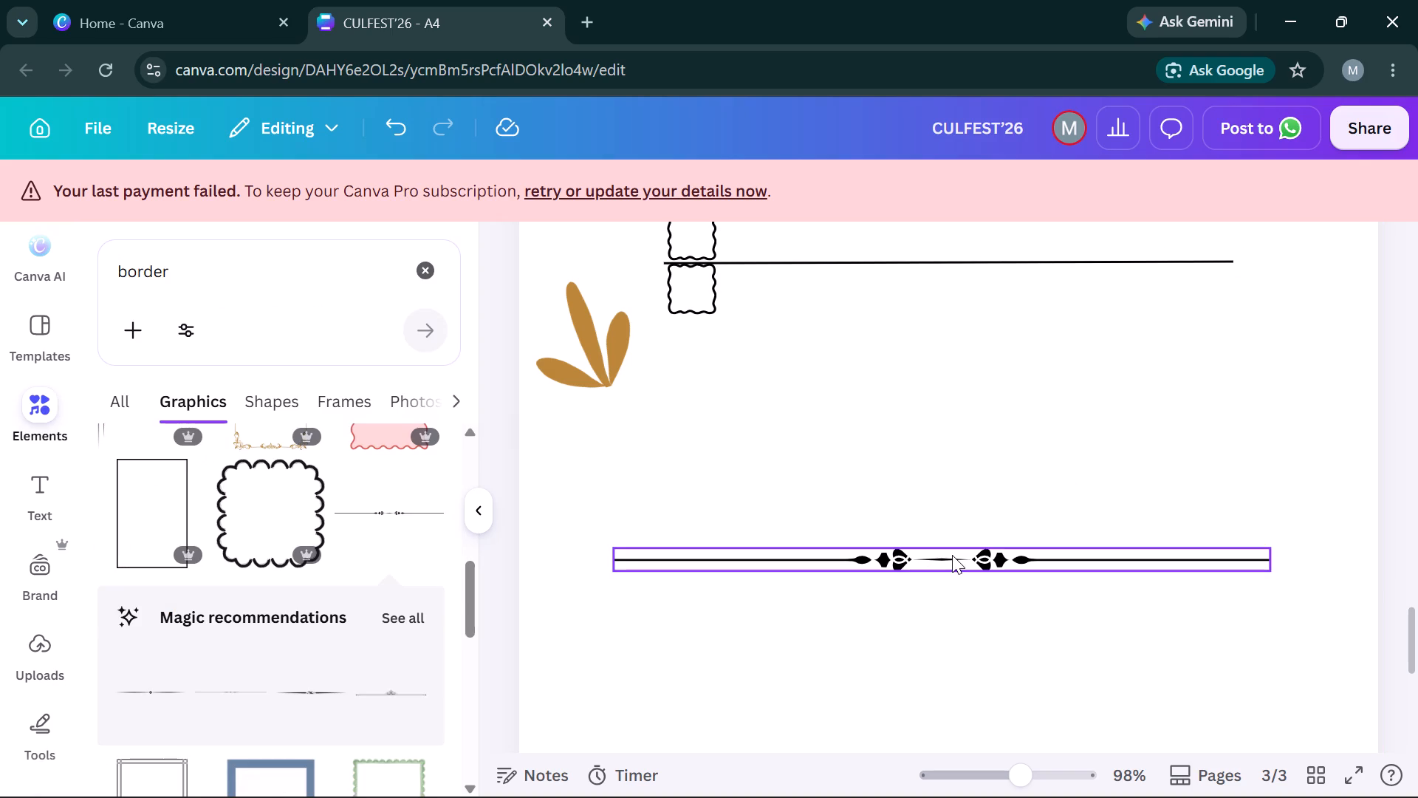
{"action": "left_click", "coordinate": [952, 555]}
{"action": "left_click_drag", "start_coordinate": [953, 625], "coordinate": [960, 625]}
{"action": "left_click", "coordinate": [1394, 498]}
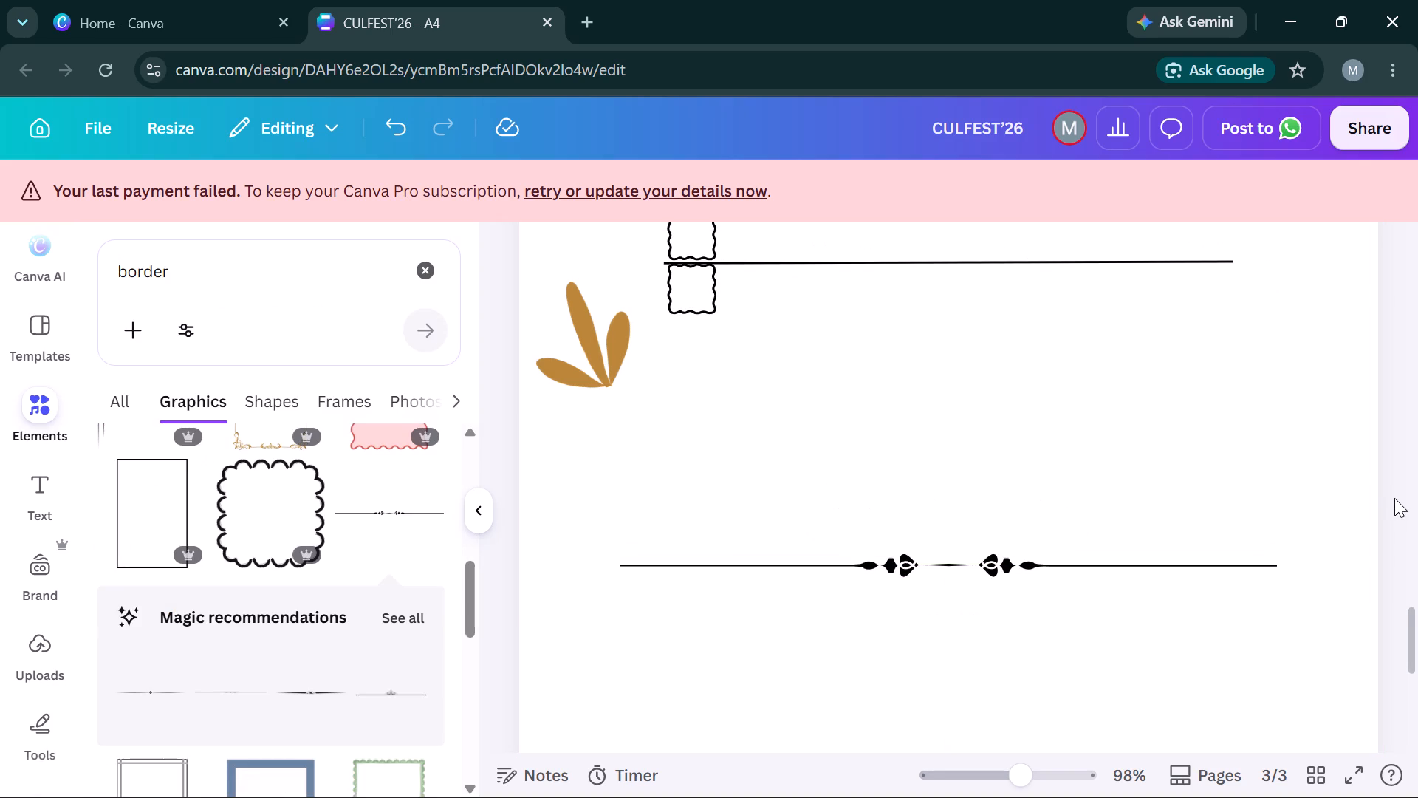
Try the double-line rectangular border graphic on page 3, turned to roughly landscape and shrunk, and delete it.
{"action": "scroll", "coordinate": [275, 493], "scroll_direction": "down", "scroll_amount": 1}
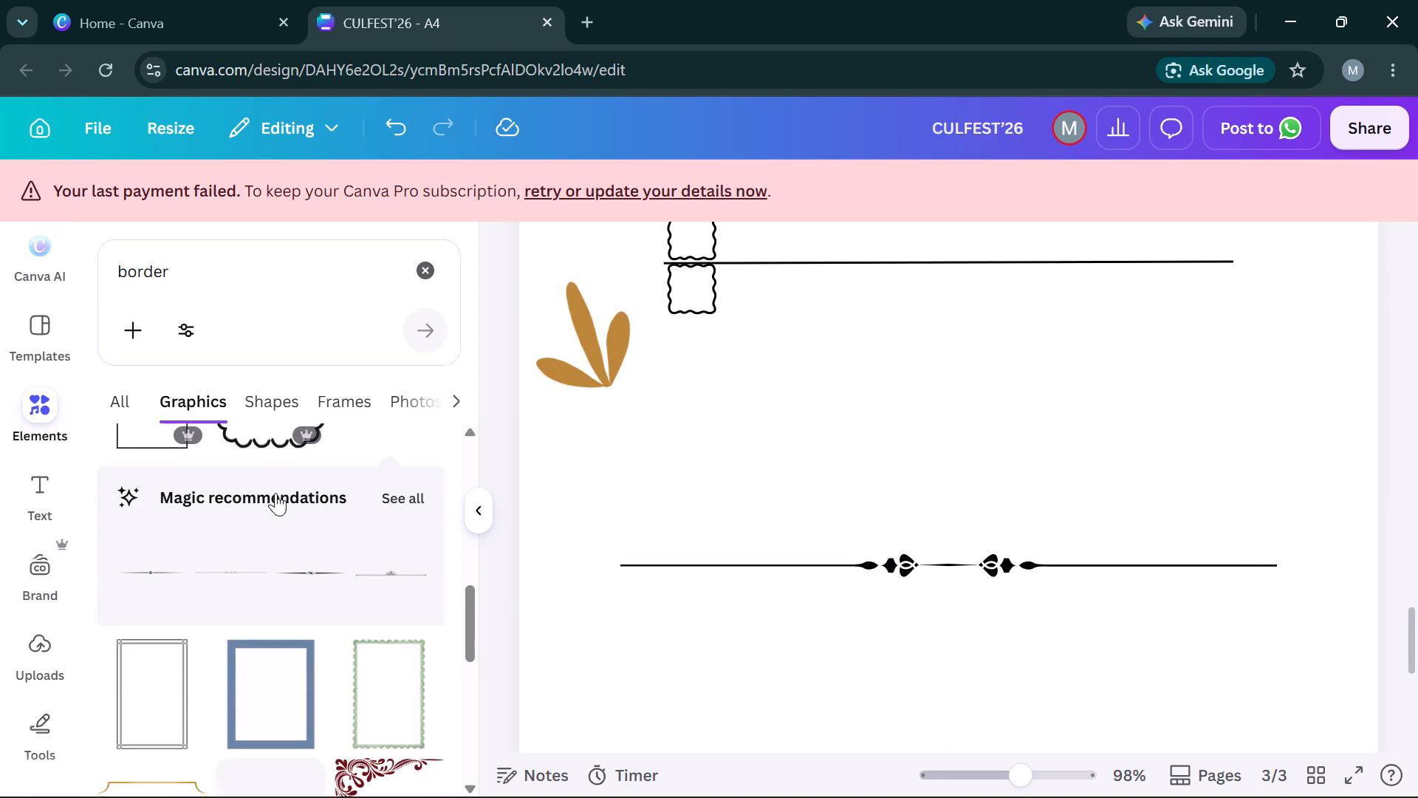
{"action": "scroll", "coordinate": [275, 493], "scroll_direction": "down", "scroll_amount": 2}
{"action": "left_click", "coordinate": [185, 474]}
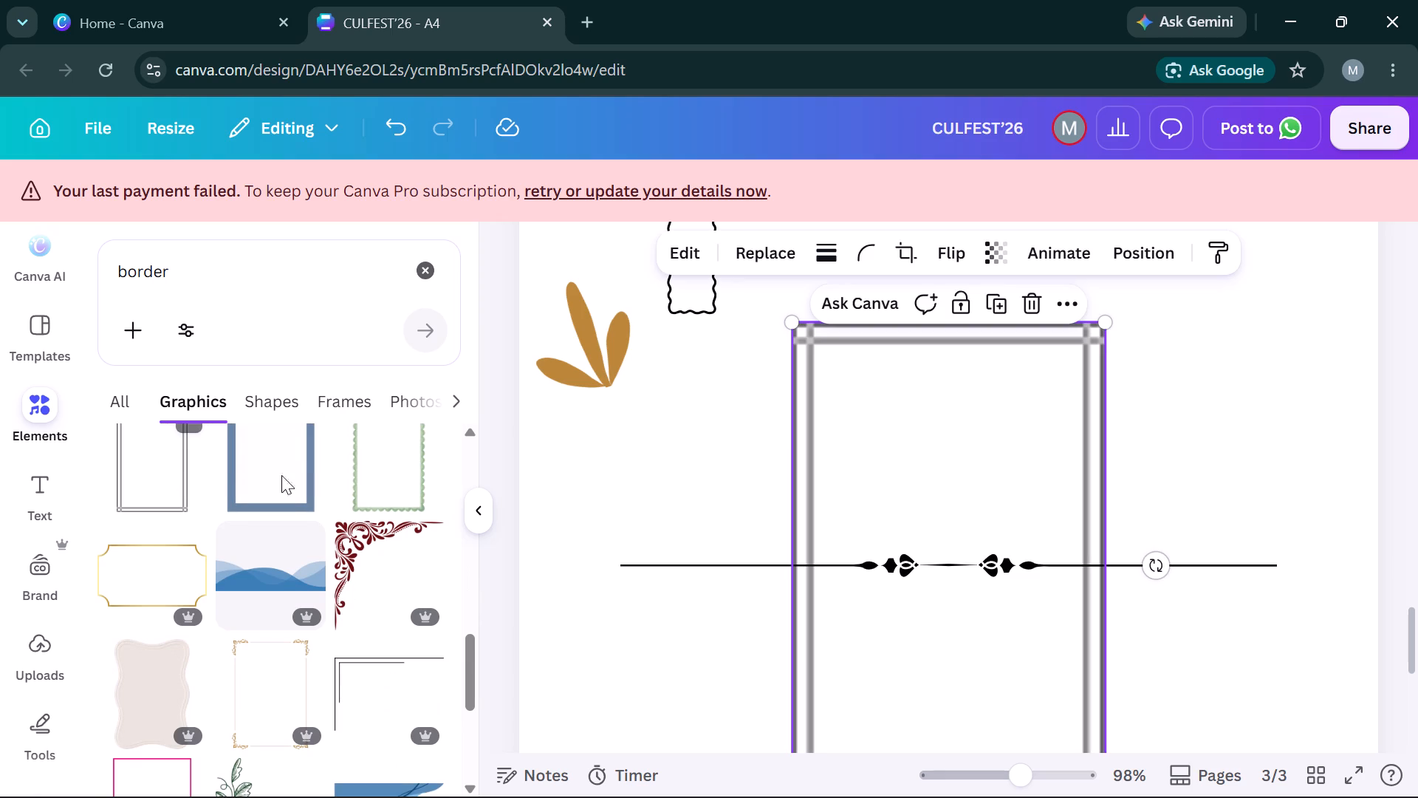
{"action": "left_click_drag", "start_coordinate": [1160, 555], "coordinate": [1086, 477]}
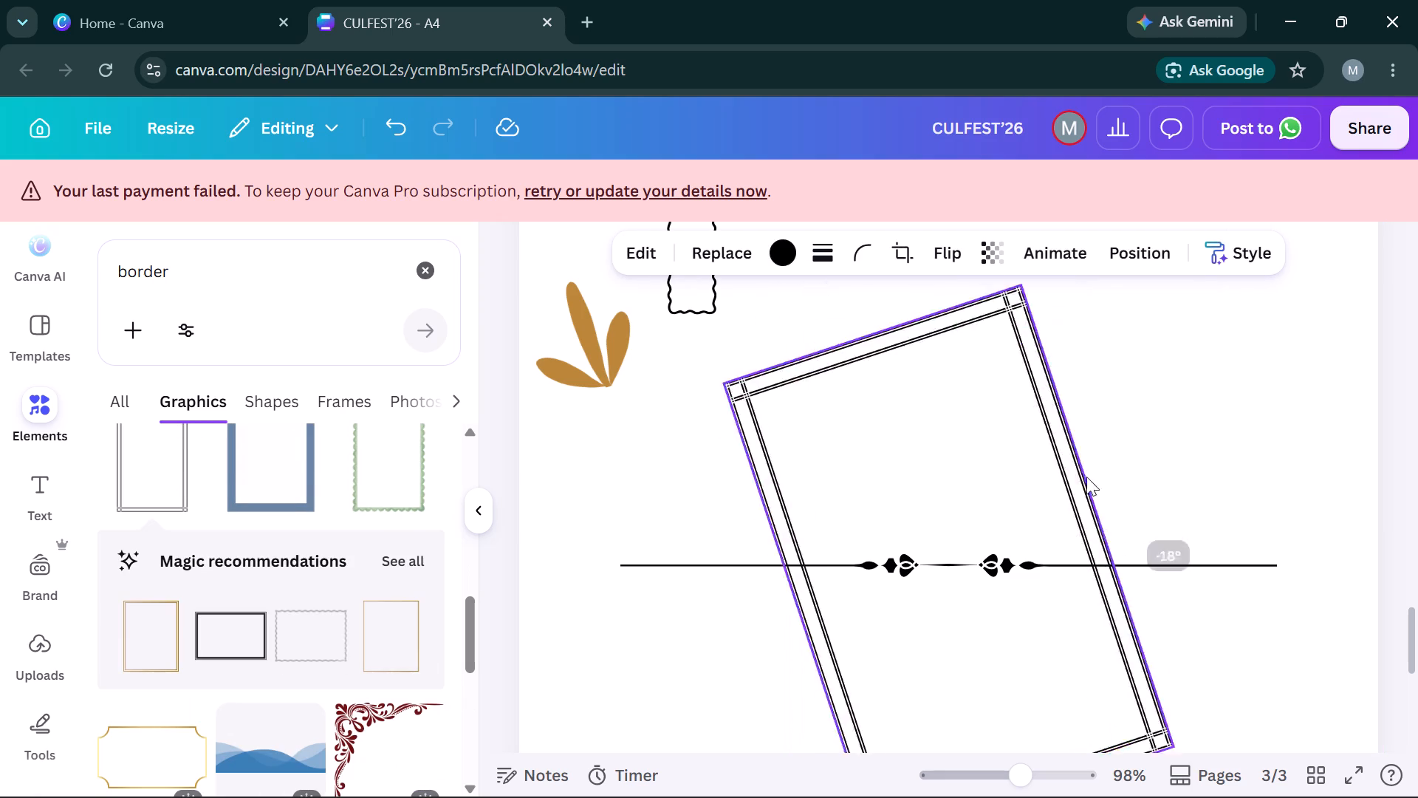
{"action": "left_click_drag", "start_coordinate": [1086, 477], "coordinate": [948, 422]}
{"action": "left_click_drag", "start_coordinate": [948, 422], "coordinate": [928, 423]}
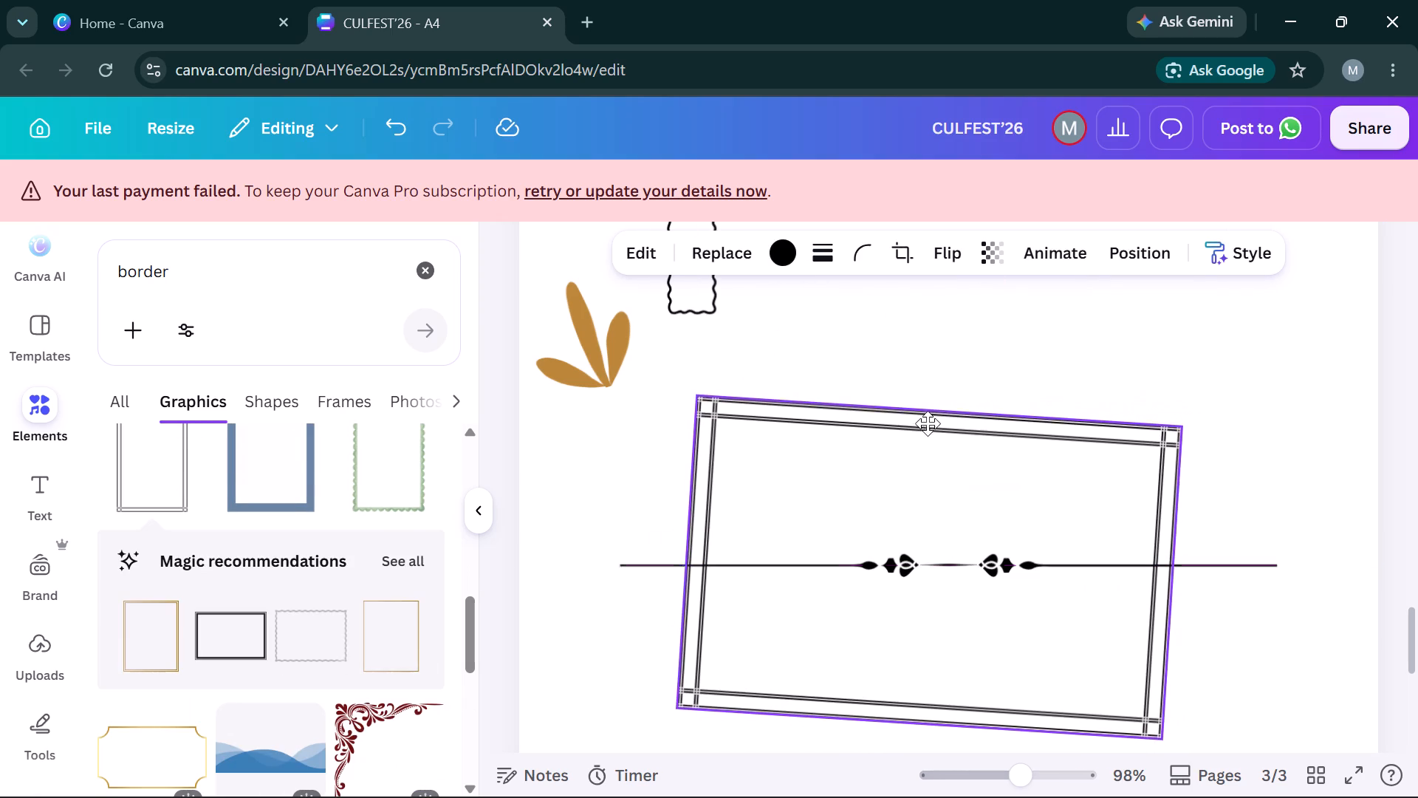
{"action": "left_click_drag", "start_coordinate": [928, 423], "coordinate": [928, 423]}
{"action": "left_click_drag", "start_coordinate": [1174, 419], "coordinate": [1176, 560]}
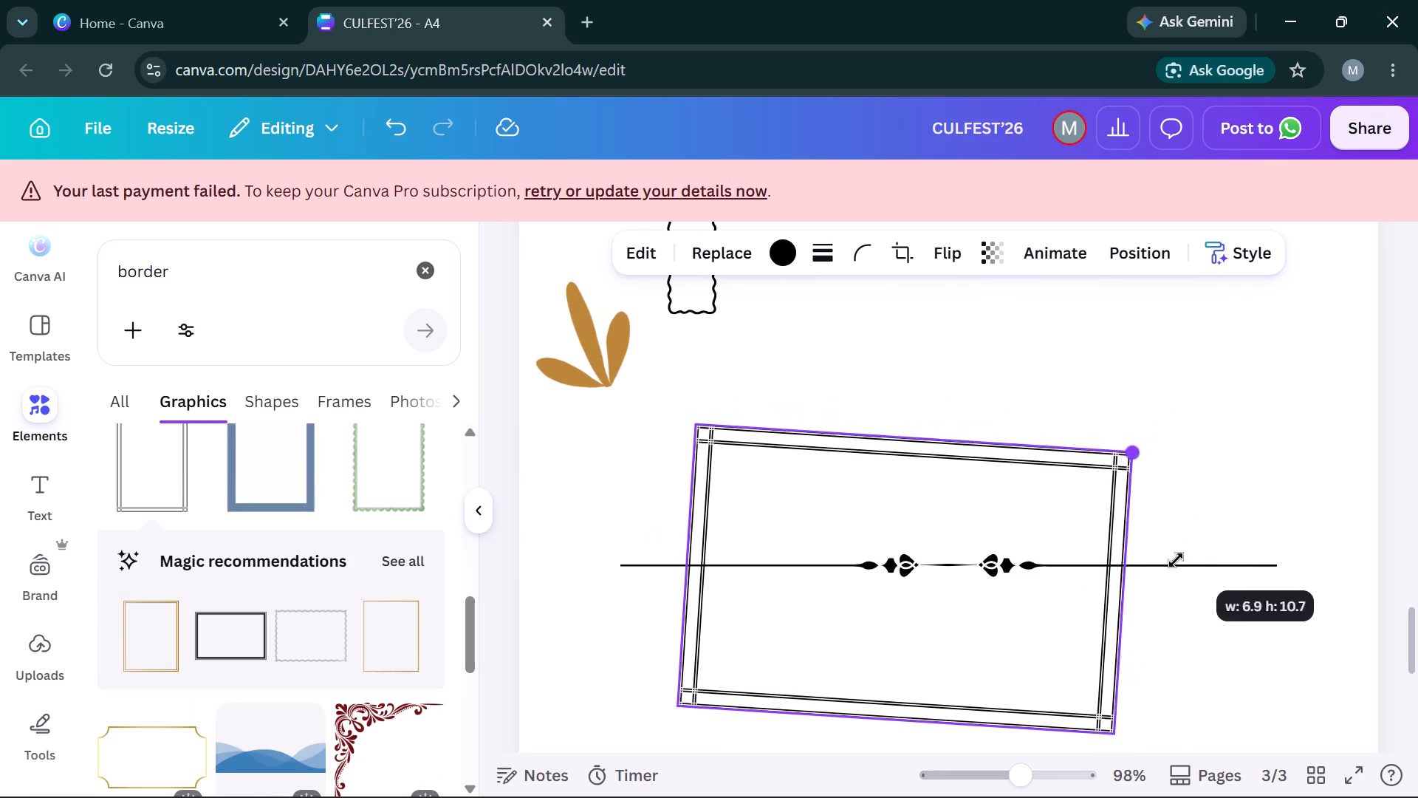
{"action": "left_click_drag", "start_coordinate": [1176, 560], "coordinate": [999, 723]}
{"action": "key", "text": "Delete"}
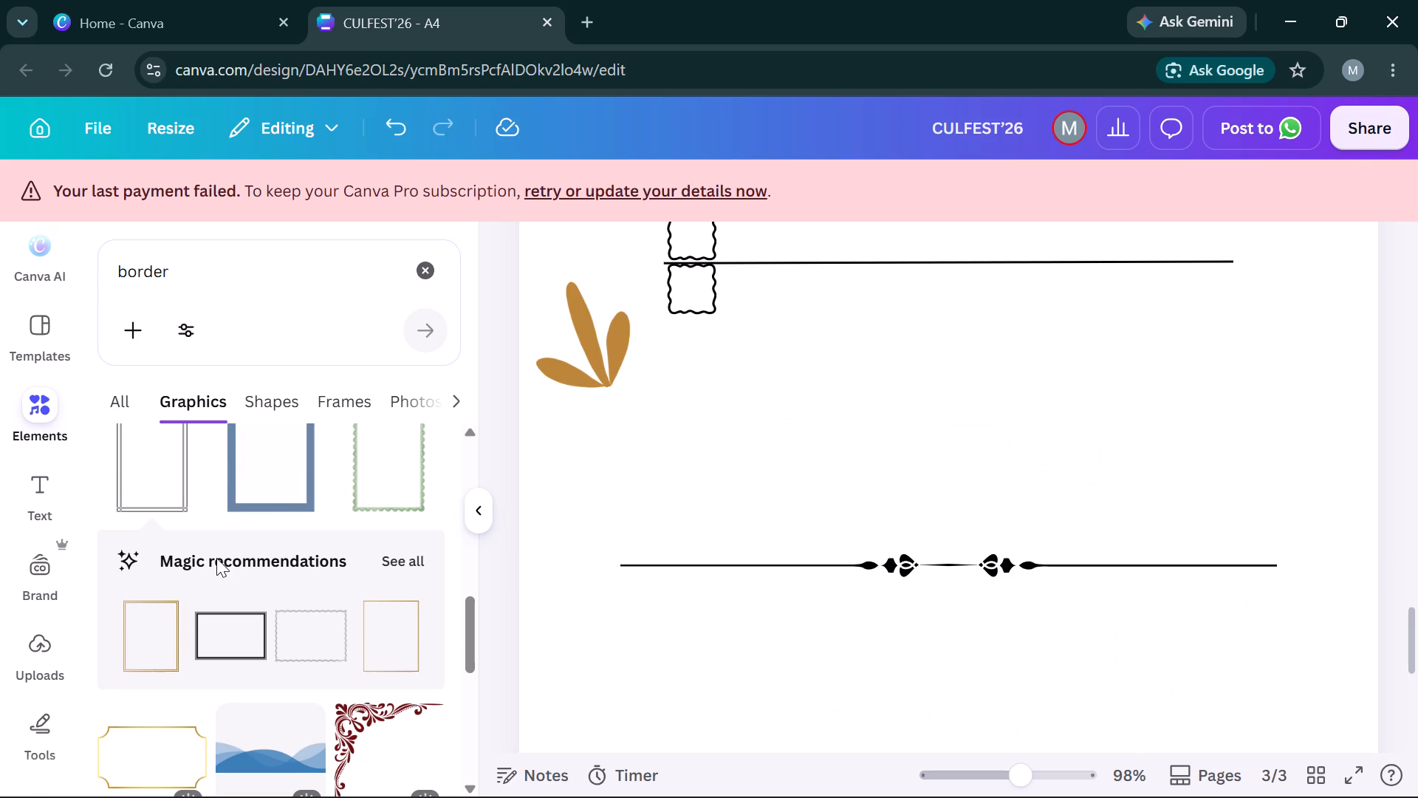
Add a rounded rectangle about 16.1 cm wide and 1.3 cm high directly above the ornamental divider, matching its width.
{"action": "scroll", "coordinate": [216, 558], "scroll_direction": "down", "scroll_amount": 3}
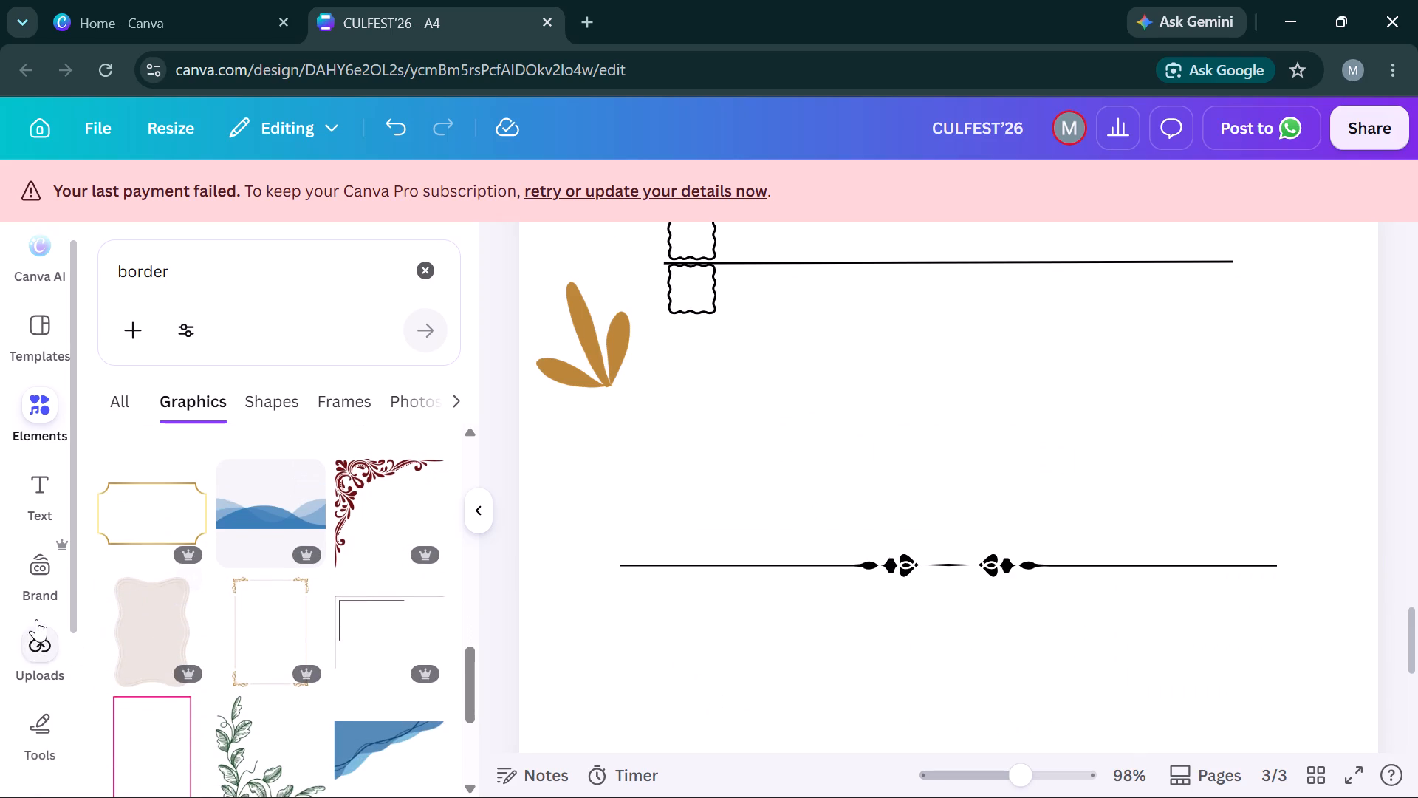
{"action": "scroll", "coordinate": [36, 618], "scroll_direction": "down", "scroll_amount": 3}
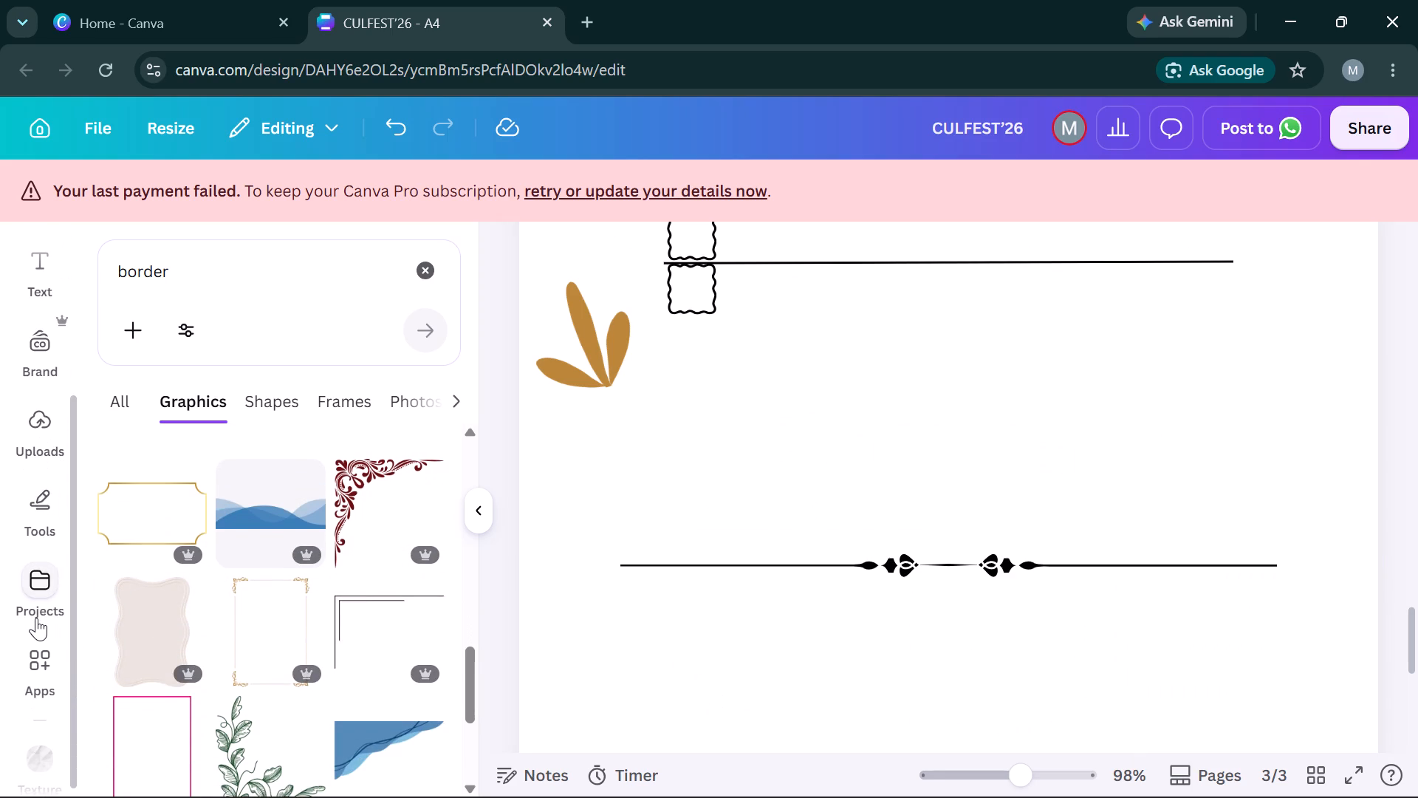
{"action": "left_click", "coordinate": [34, 523]}
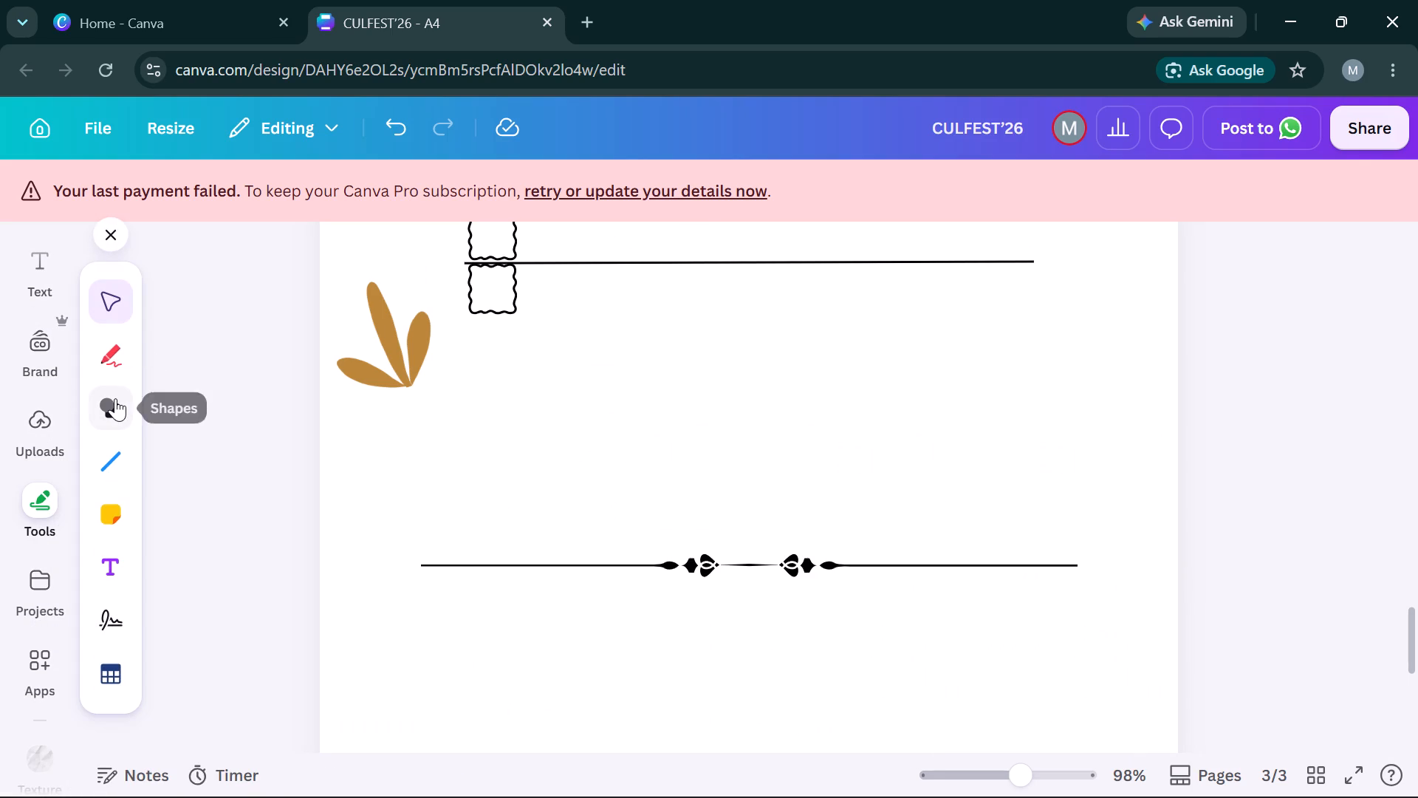
{"action": "left_click", "coordinate": [115, 398]}
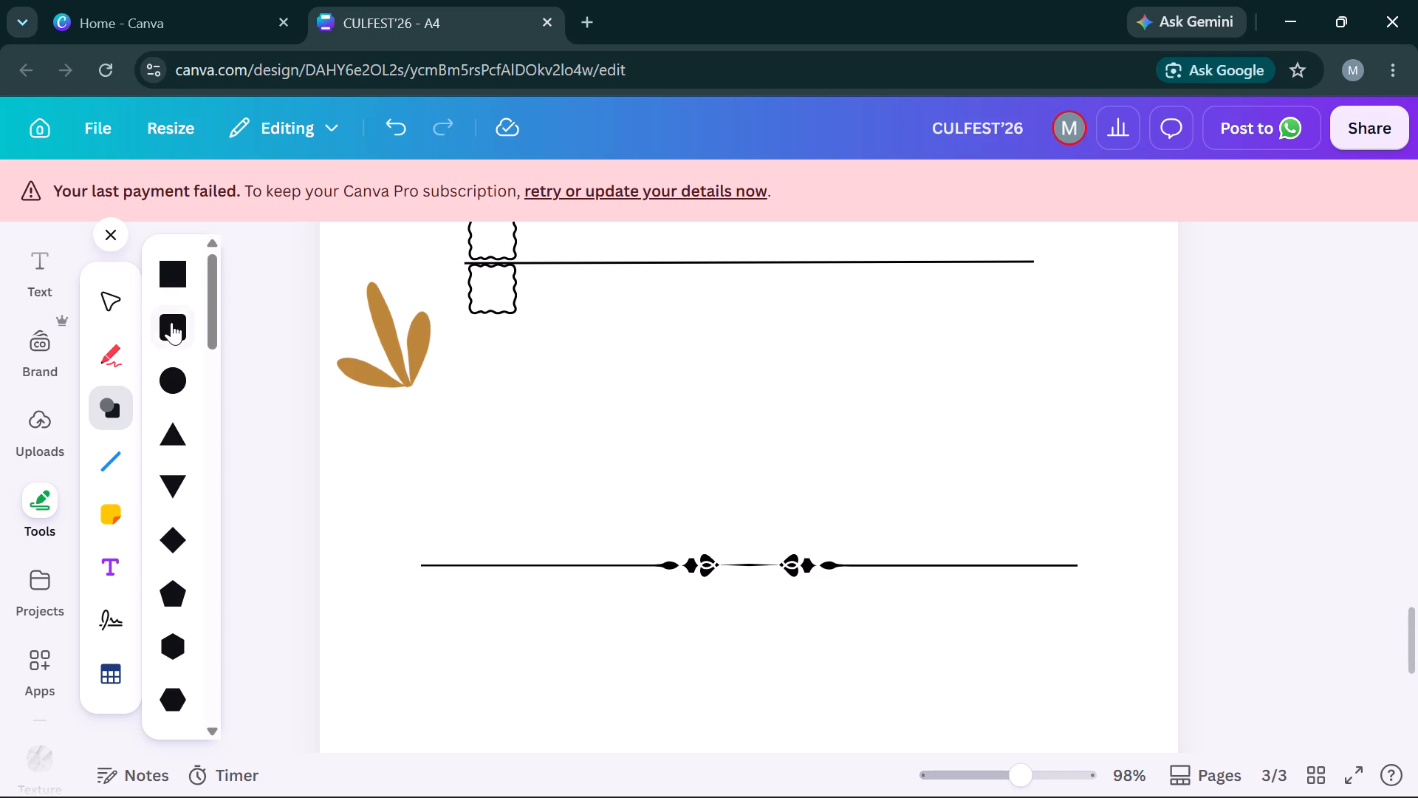
{"action": "left_click", "coordinate": [173, 334]}
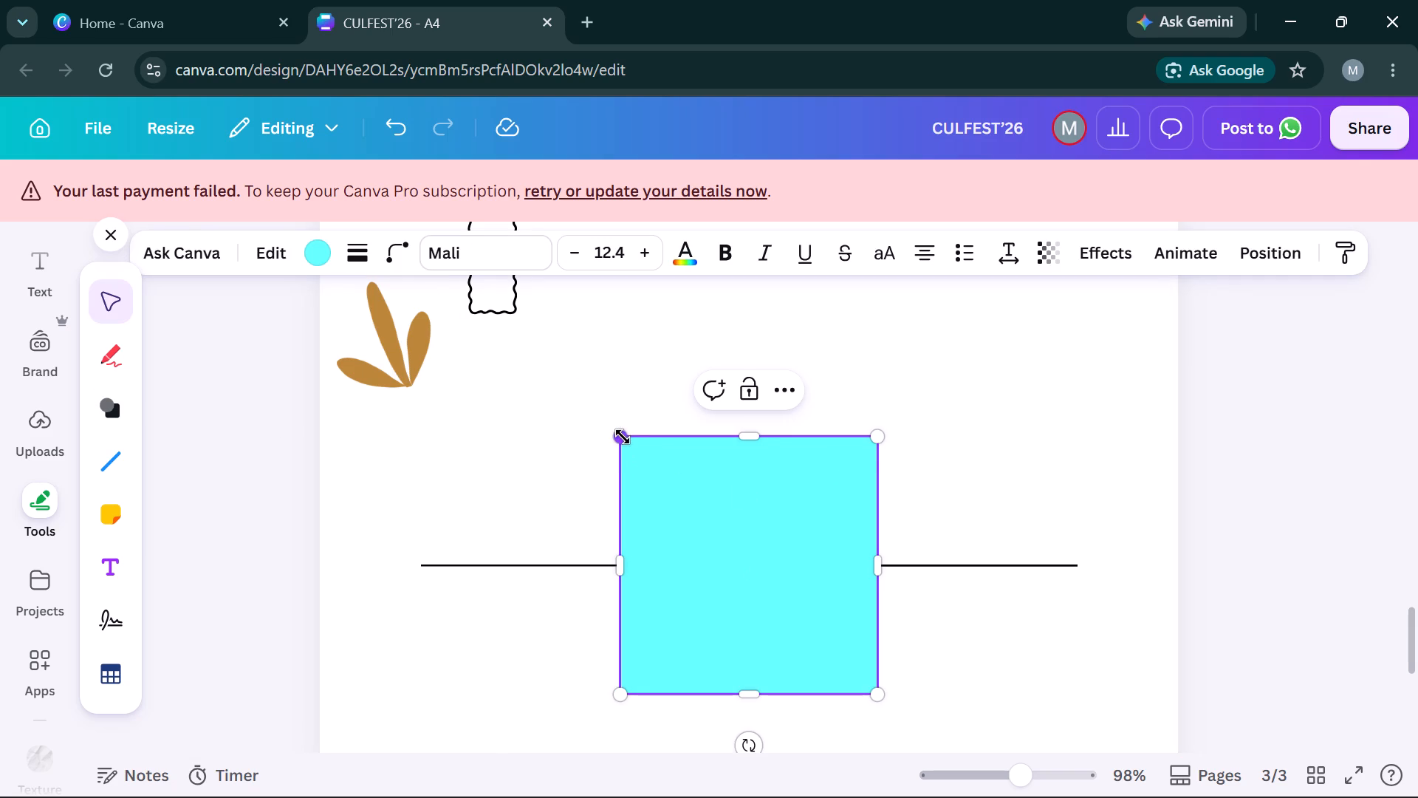
{"action": "left_click_drag", "start_coordinate": [623, 437], "coordinate": [431, 494]}
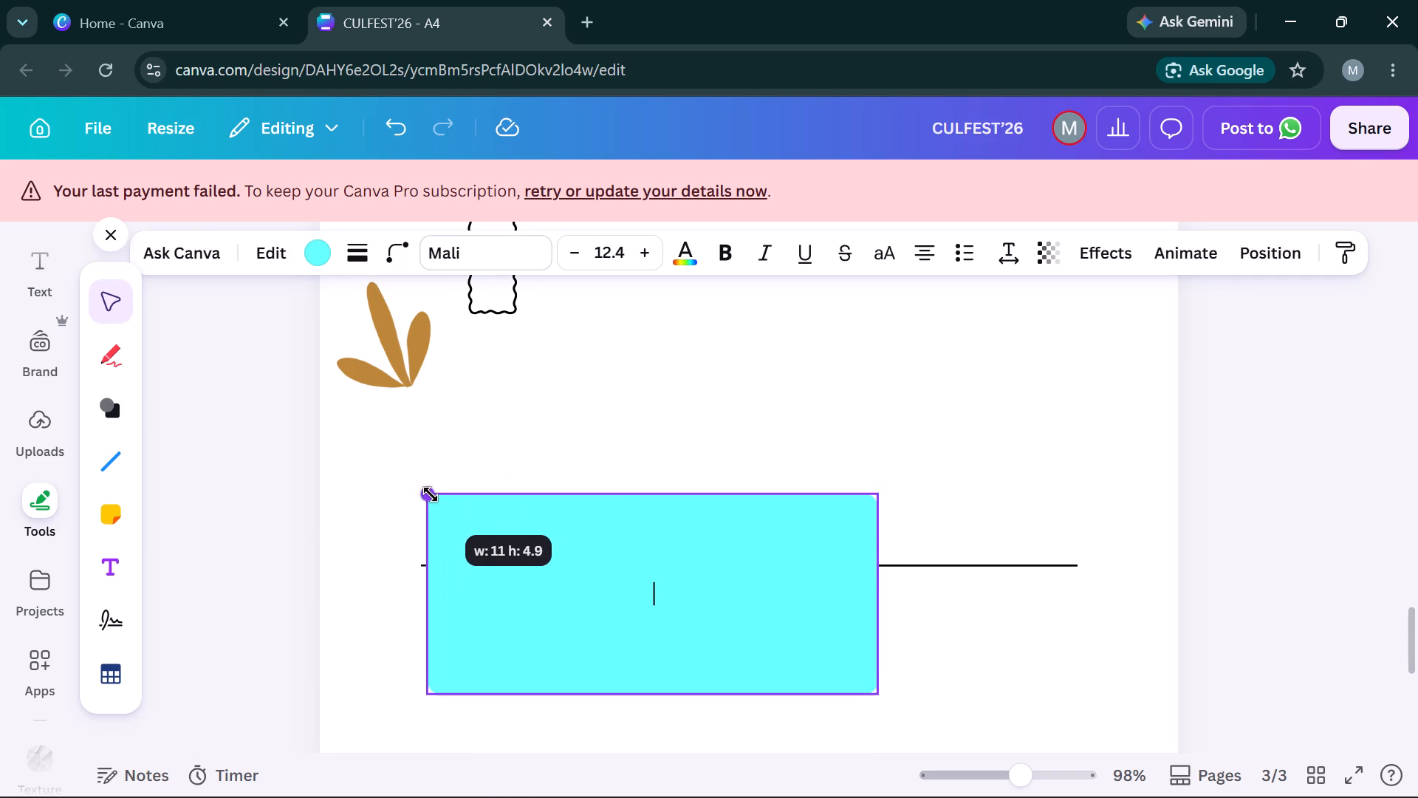
{"action": "left_click_drag", "start_coordinate": [431, 494], "coordinate": [425, 496]}
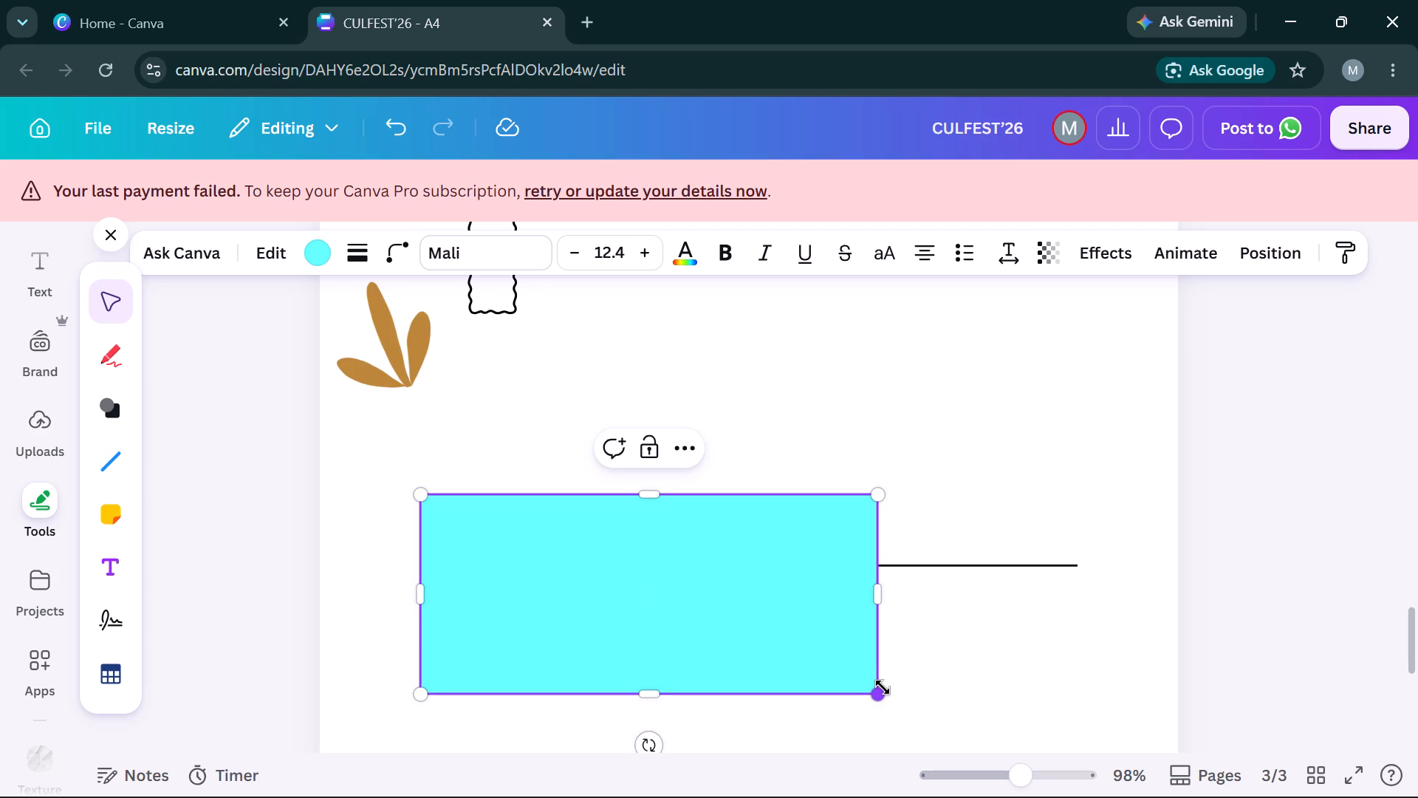
{"action": "left_click_drag", "start_coordinate": [880, 690], "coordinate": [1085, 547]}
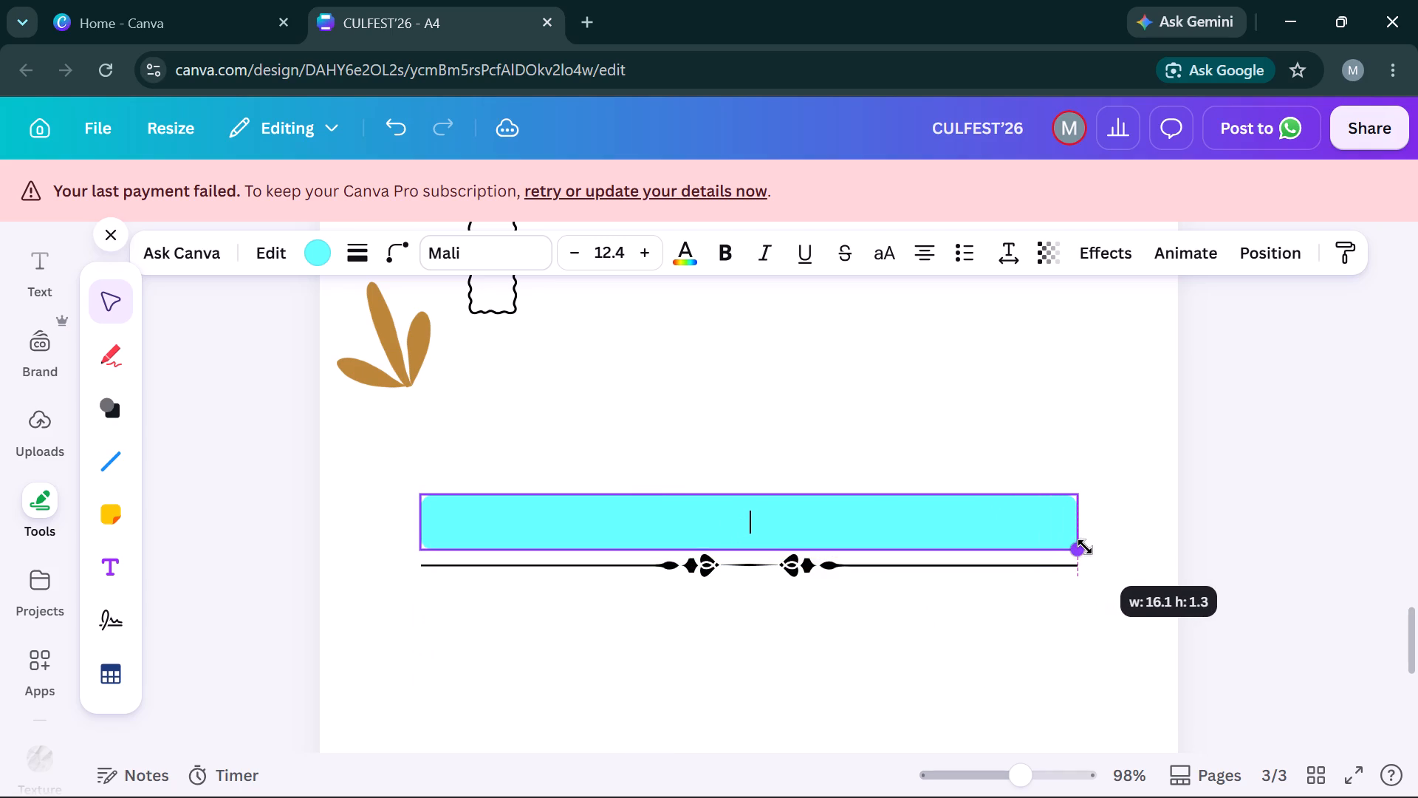
{"action": "left_click_drag", "start_coordinate": [1085, 547], "coordinate": [1085, 548]}
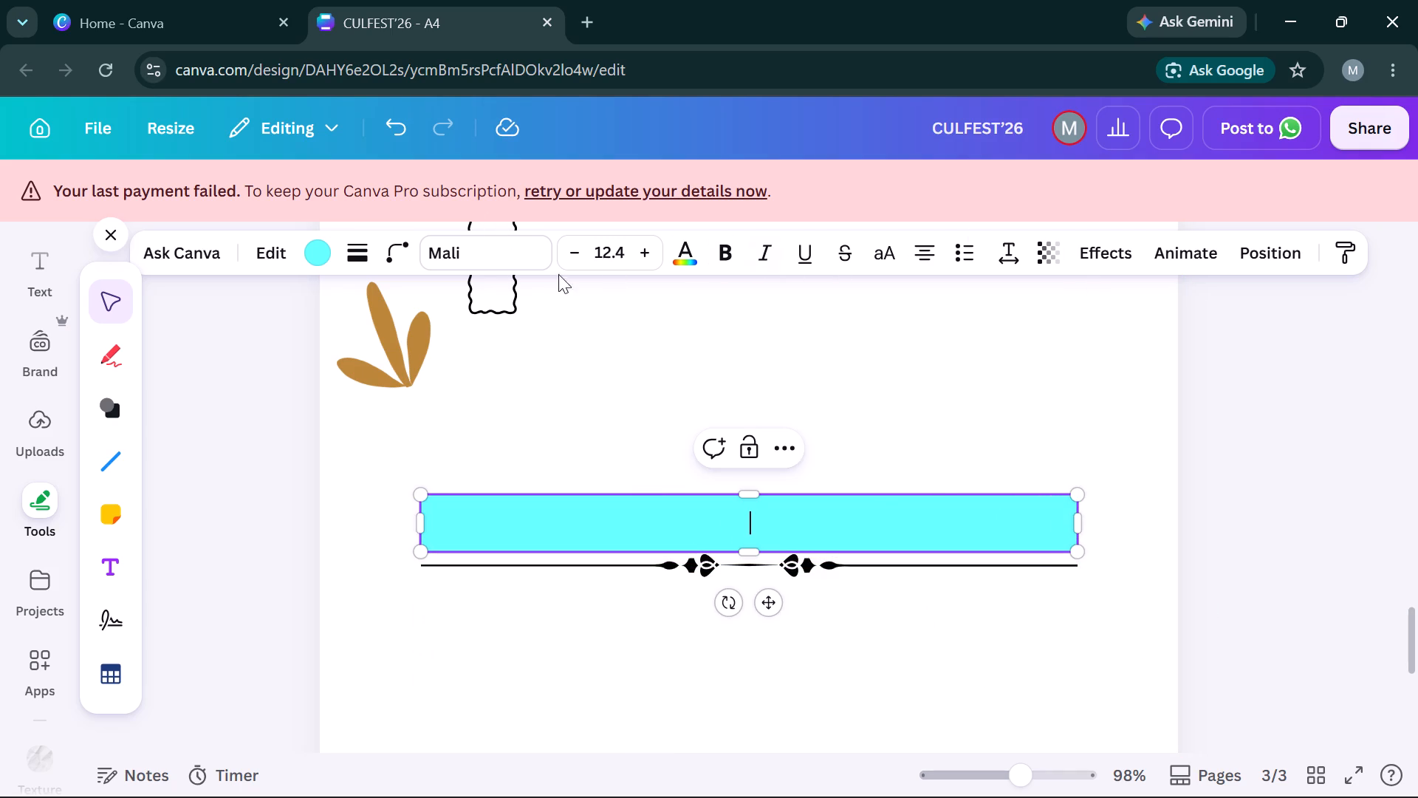
Remove the fill colour from the rounded rectangle above the ornamental divider.
{"action": "left_click", "coordinate": [311, 253]}
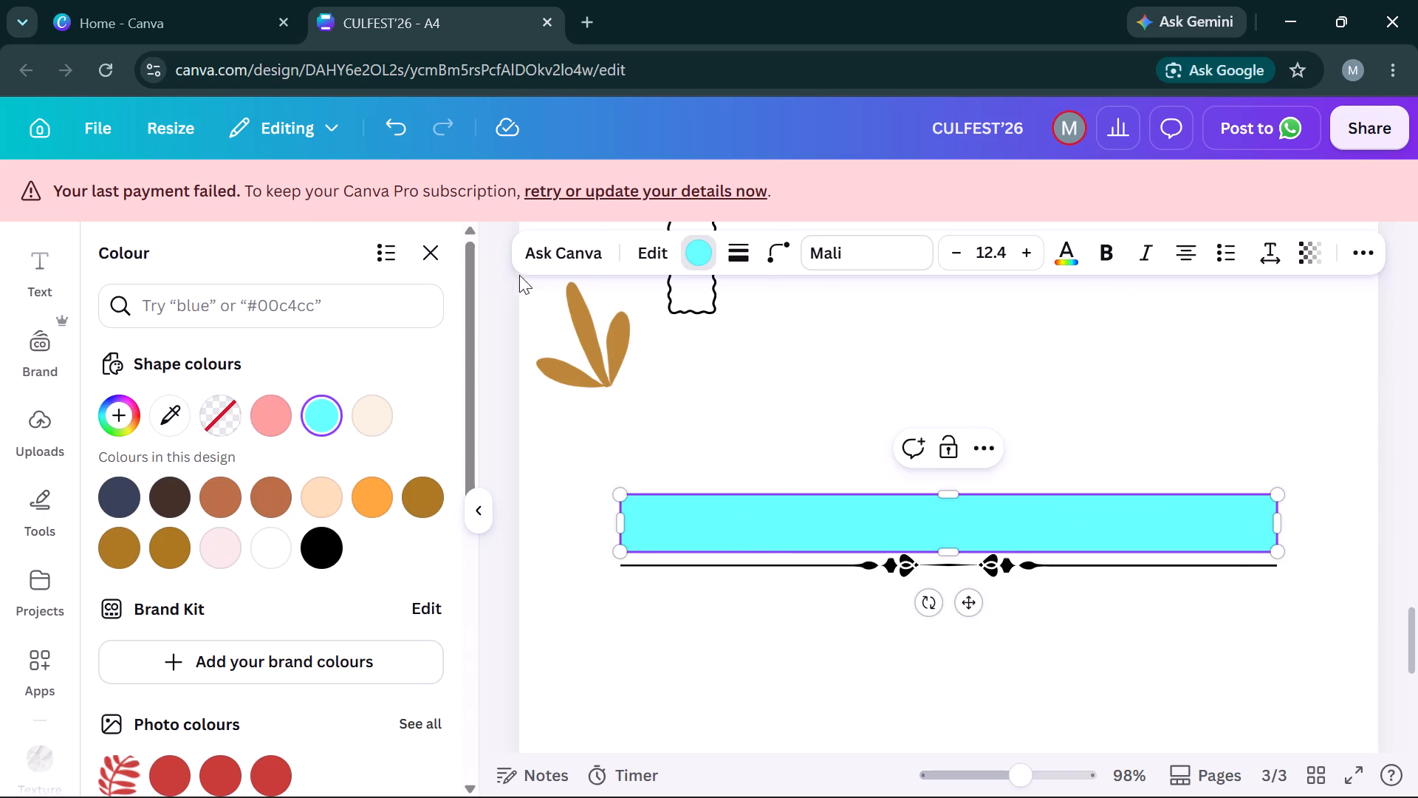
{"action": "left_click", "coordinate": [151, 422]}
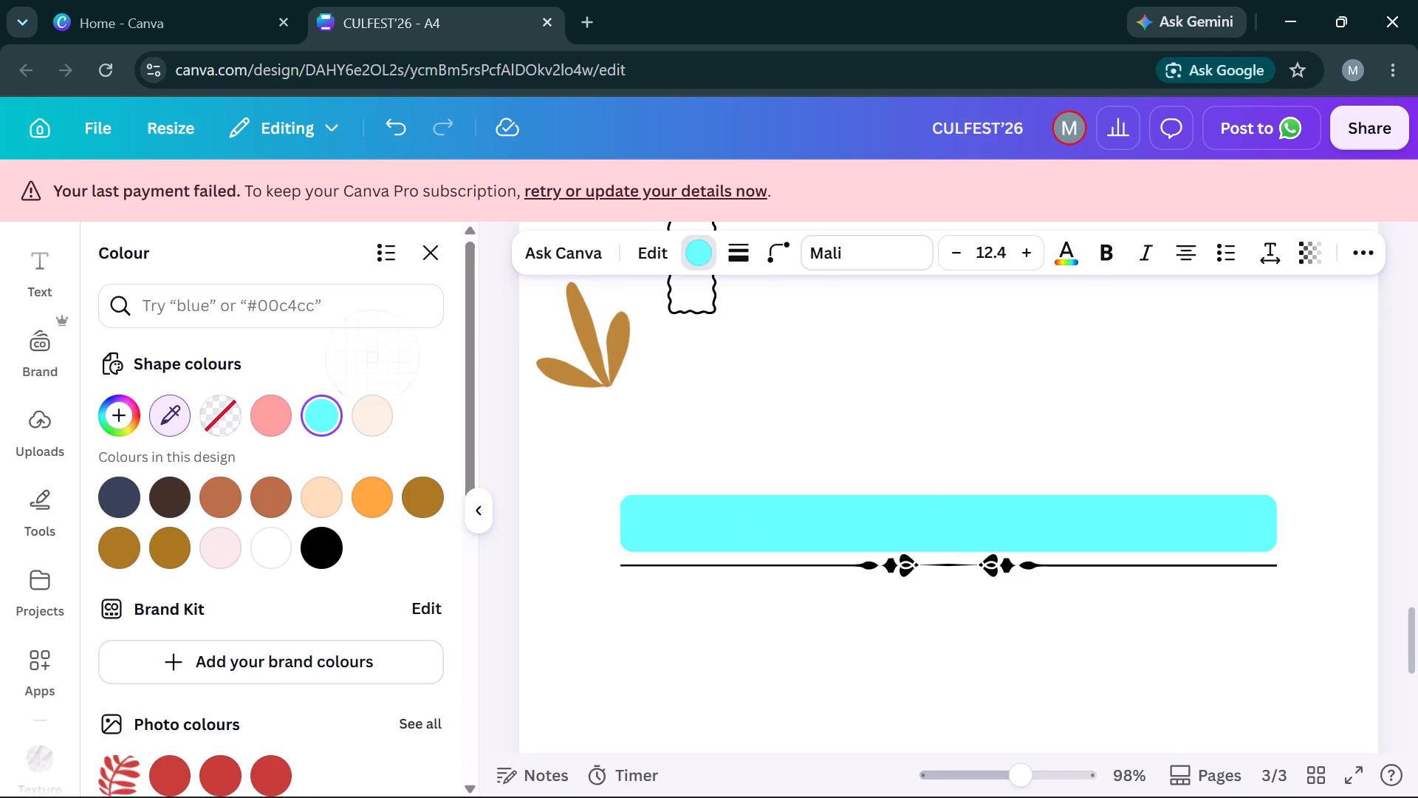
{"action": "left_click", "coordinate": [372, 357]}
{"action": "left_click", "coordinate": [372, 357]}
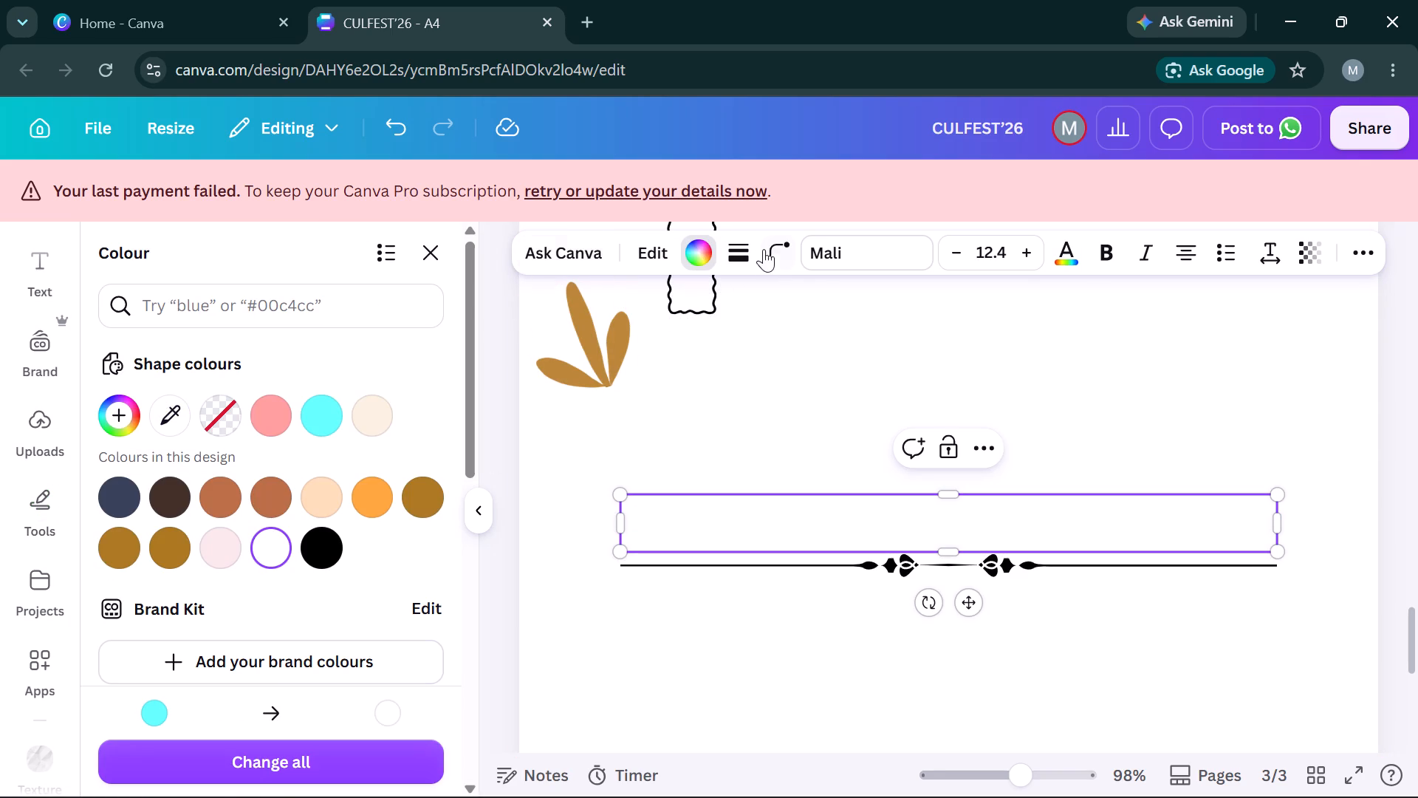
{"action": "left_click", "coordinate": [210, 411]}
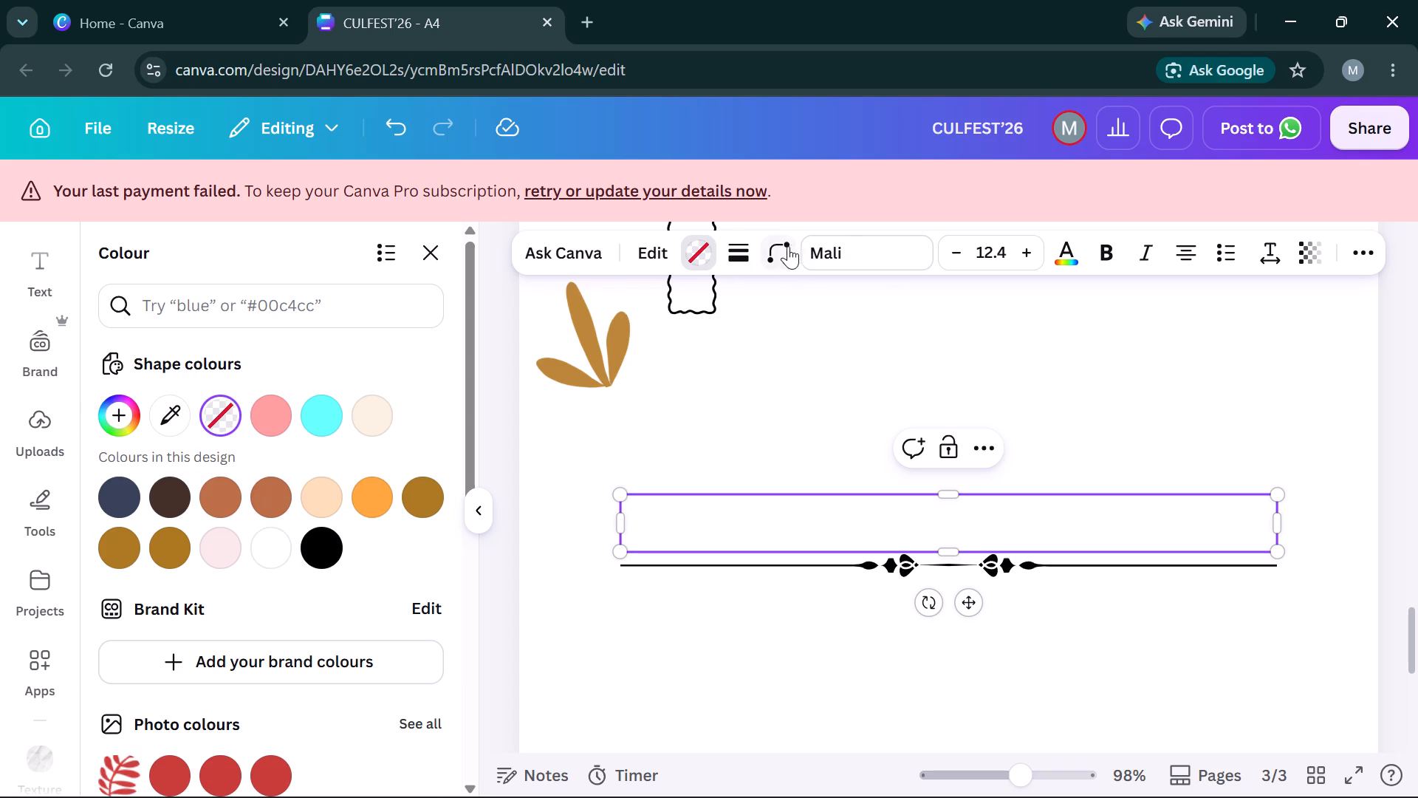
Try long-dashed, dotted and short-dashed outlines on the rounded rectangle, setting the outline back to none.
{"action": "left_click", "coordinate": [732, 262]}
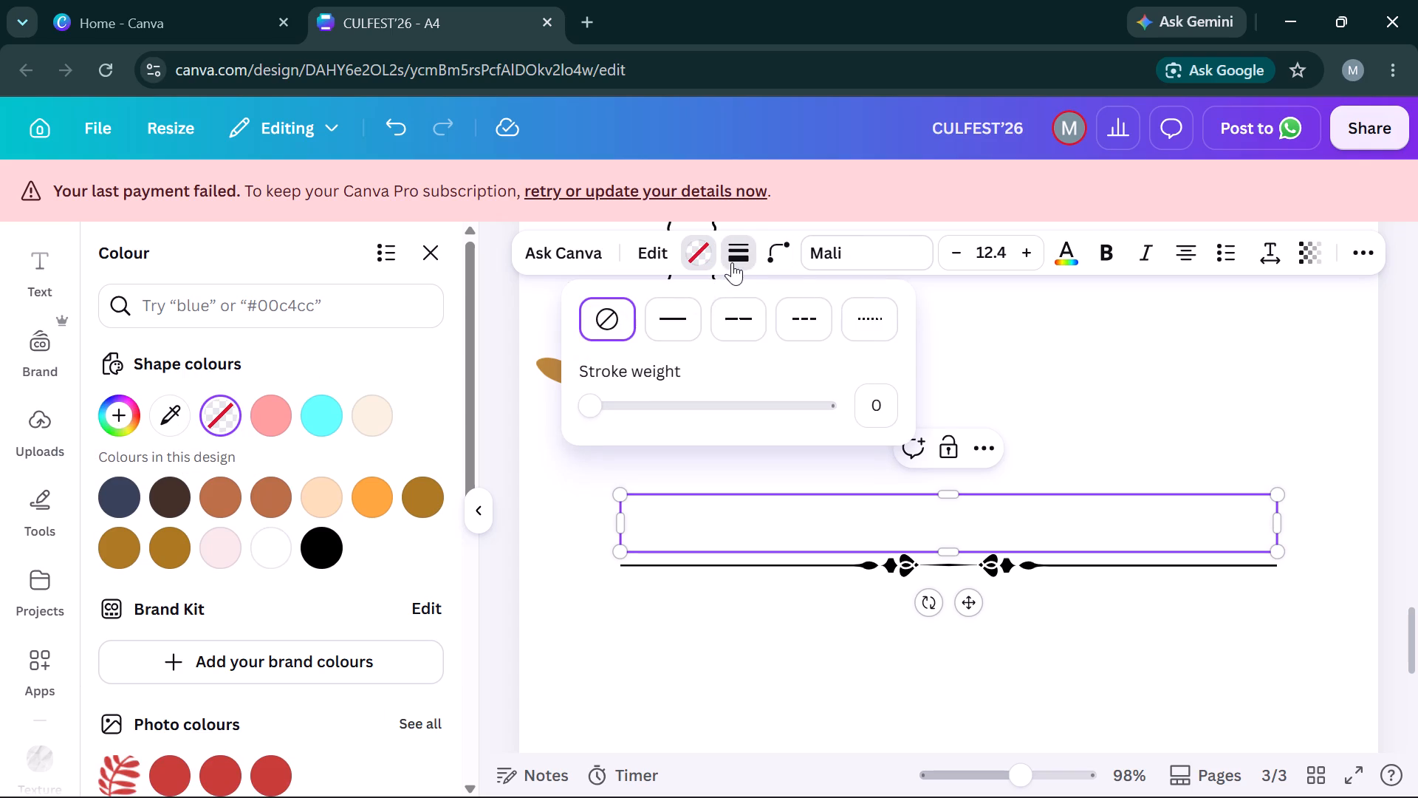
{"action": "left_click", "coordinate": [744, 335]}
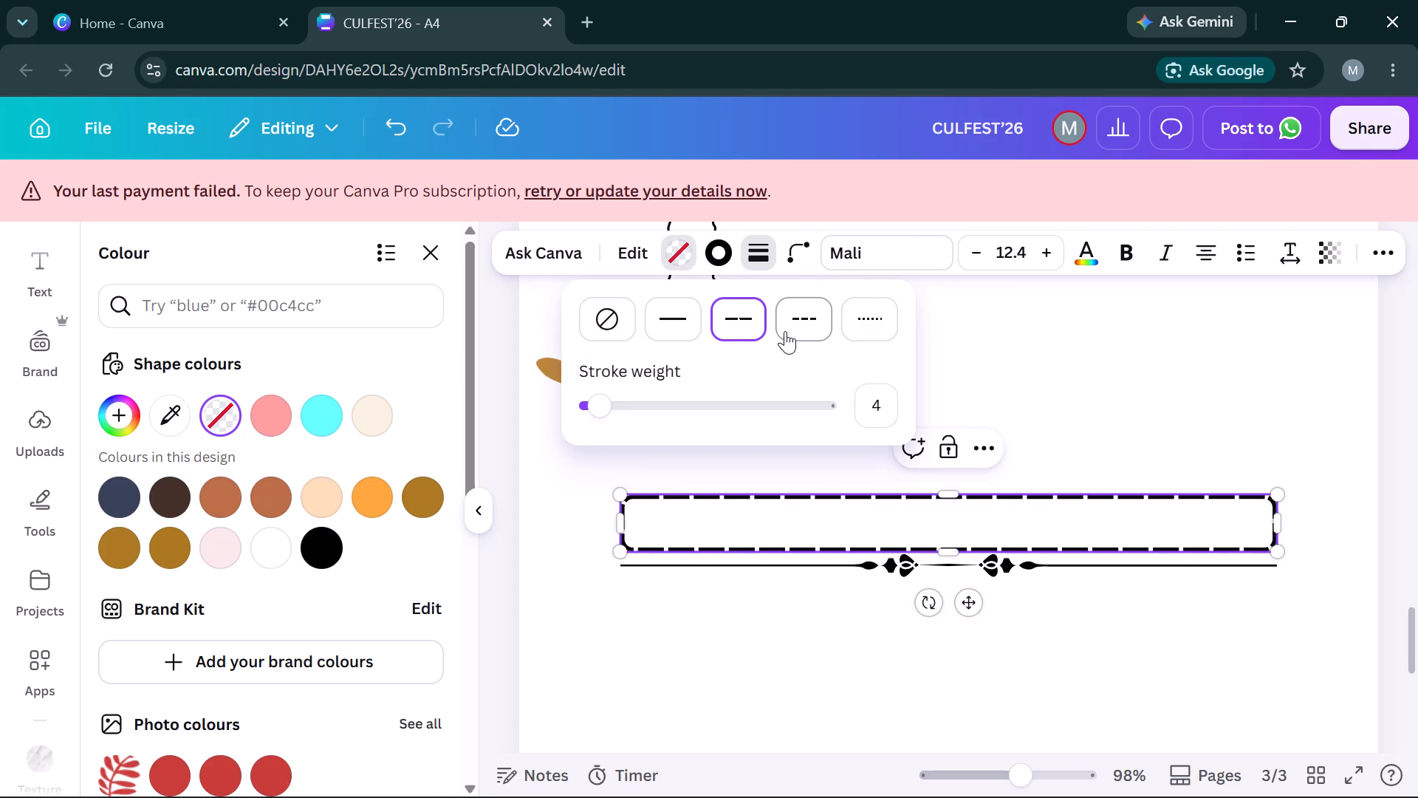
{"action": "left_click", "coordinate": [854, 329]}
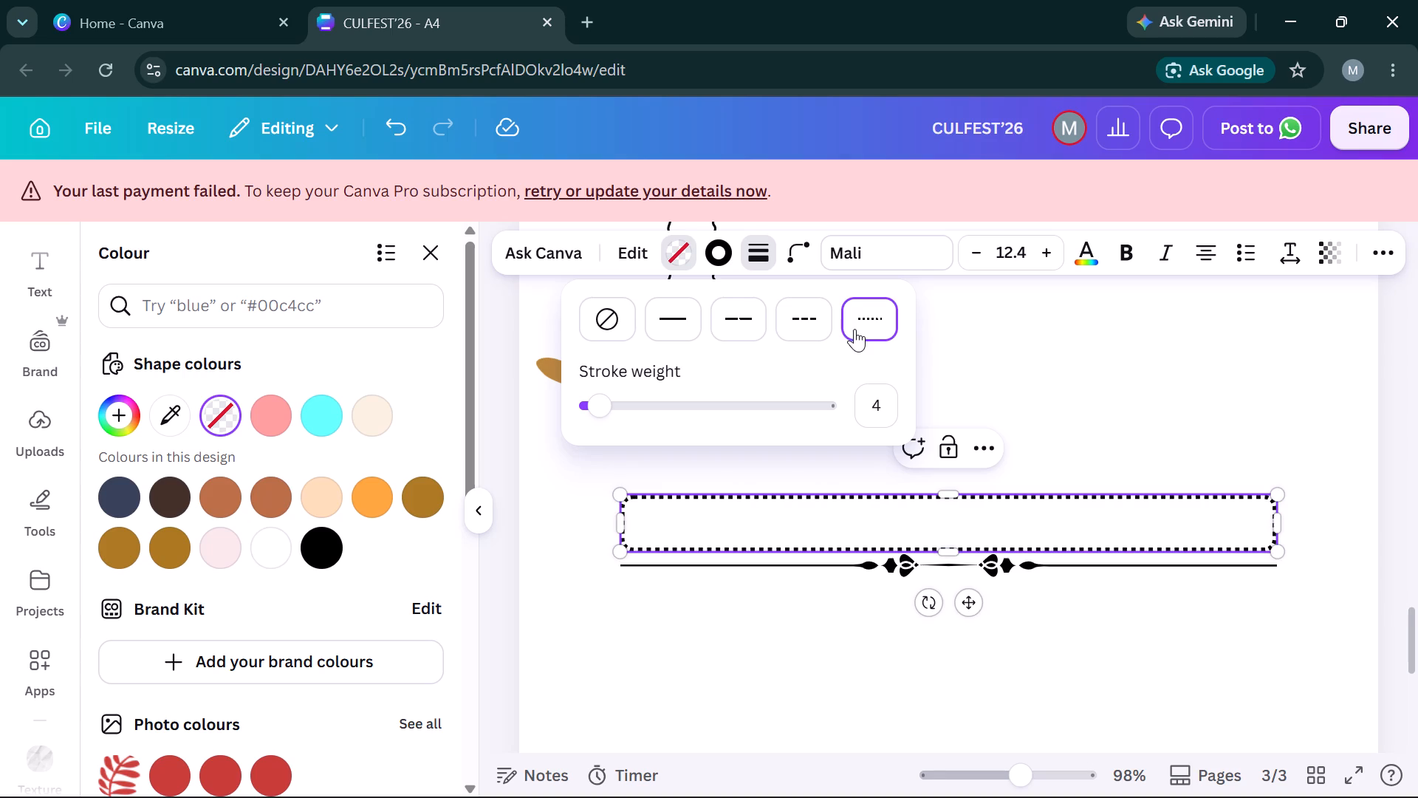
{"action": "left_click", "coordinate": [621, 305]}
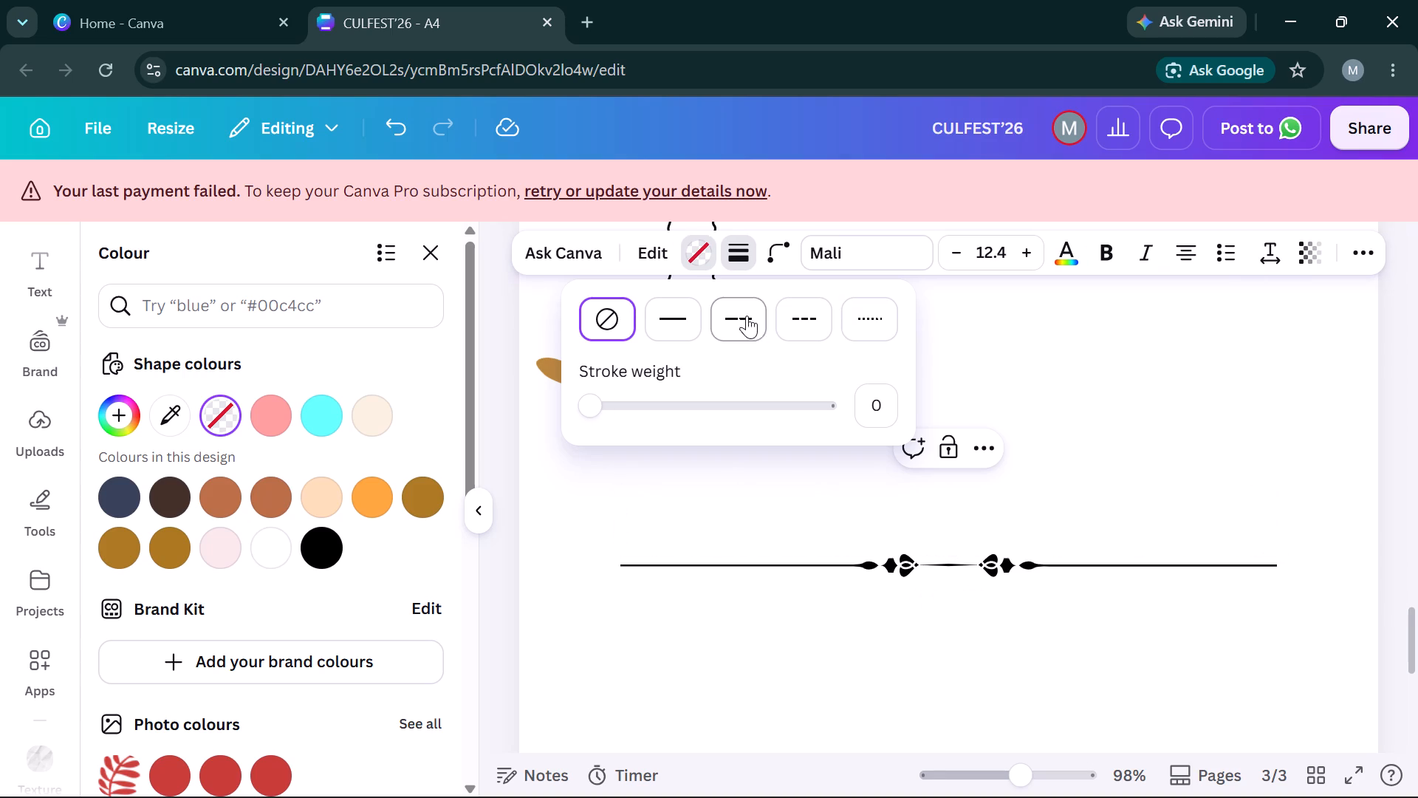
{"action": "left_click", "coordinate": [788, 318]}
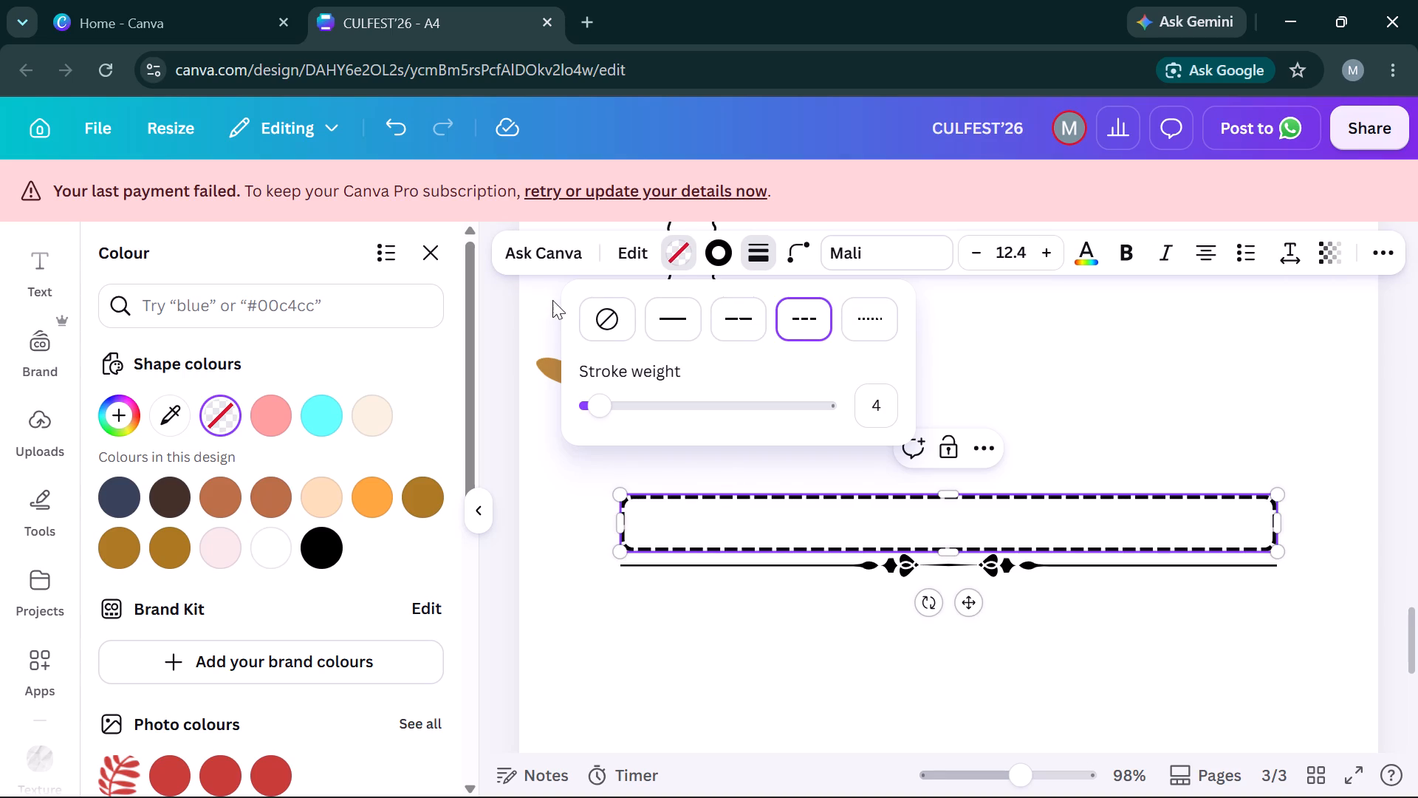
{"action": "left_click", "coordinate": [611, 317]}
Give the rounded rectangle a solid black outline with a stroke weight of 3.
{"action": "left_click", "coordinate": [683, 319]}
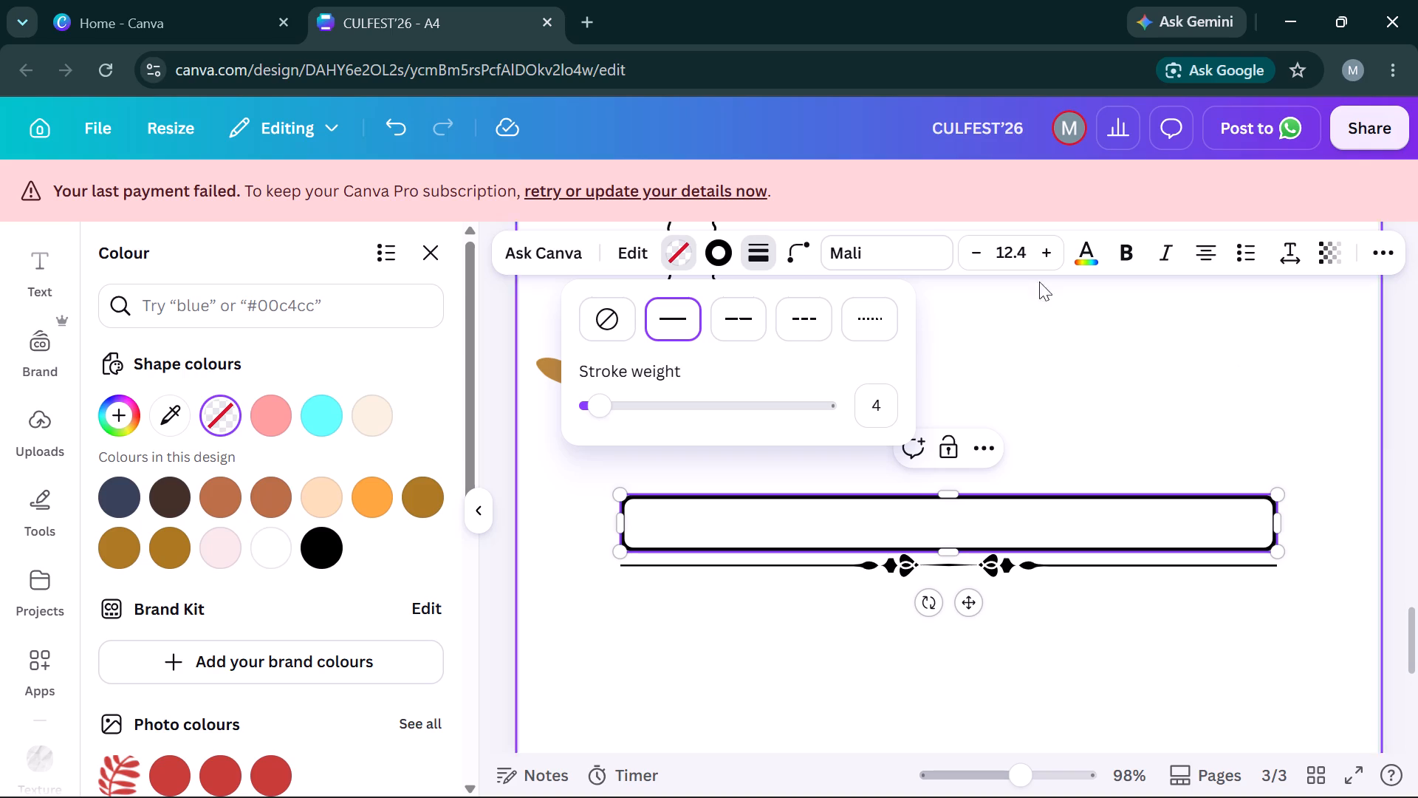
{"action": "left_click_drag", "start_coordinate": [612, 406], "coordinate": [595, 410]}
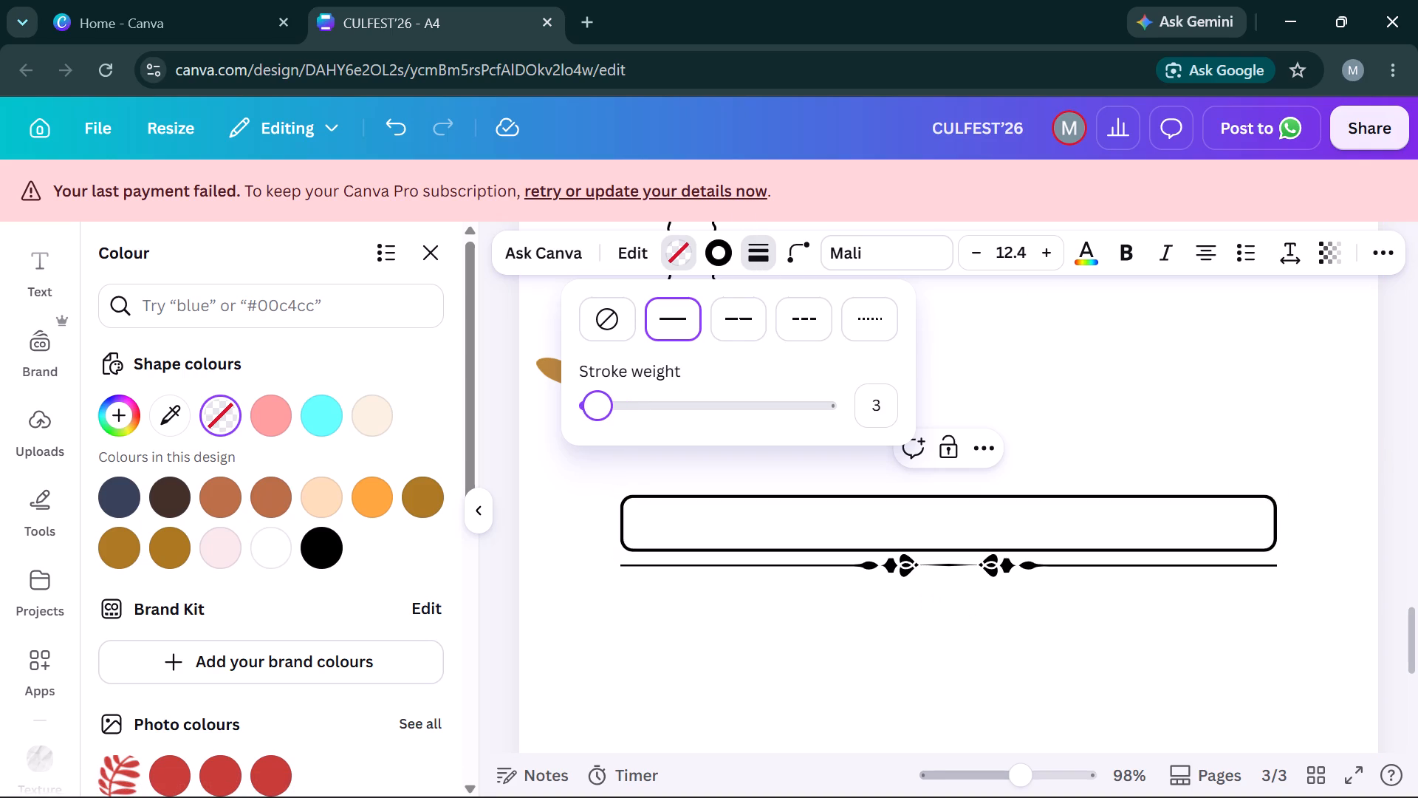
{"action": "left_click_drag", "start_coordinate": [595, 410], "coordinate": [595, 414]}
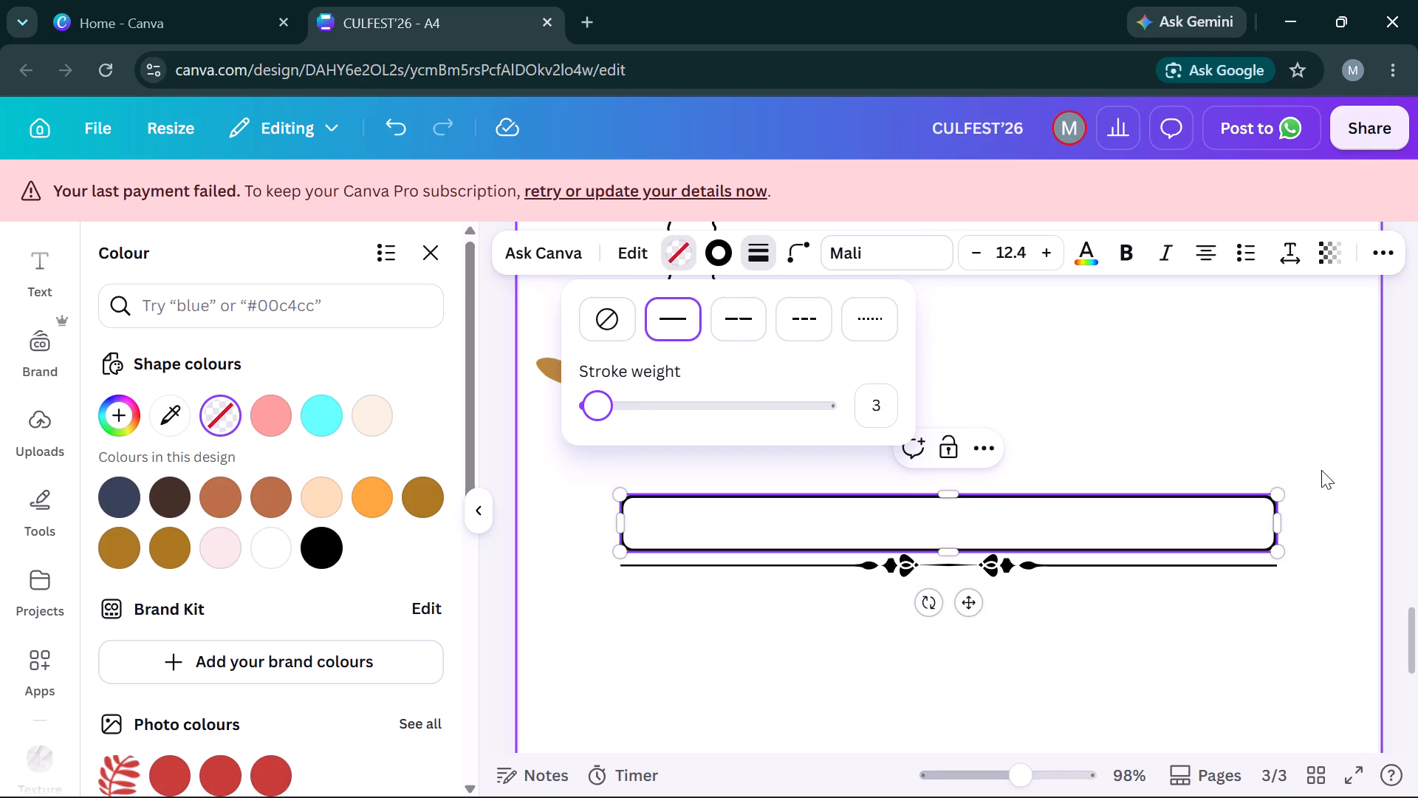
{"action": "left_click", "coordinate": [1395, 489]}
{"action": "left_click", "coordinate": [1395, 489]}
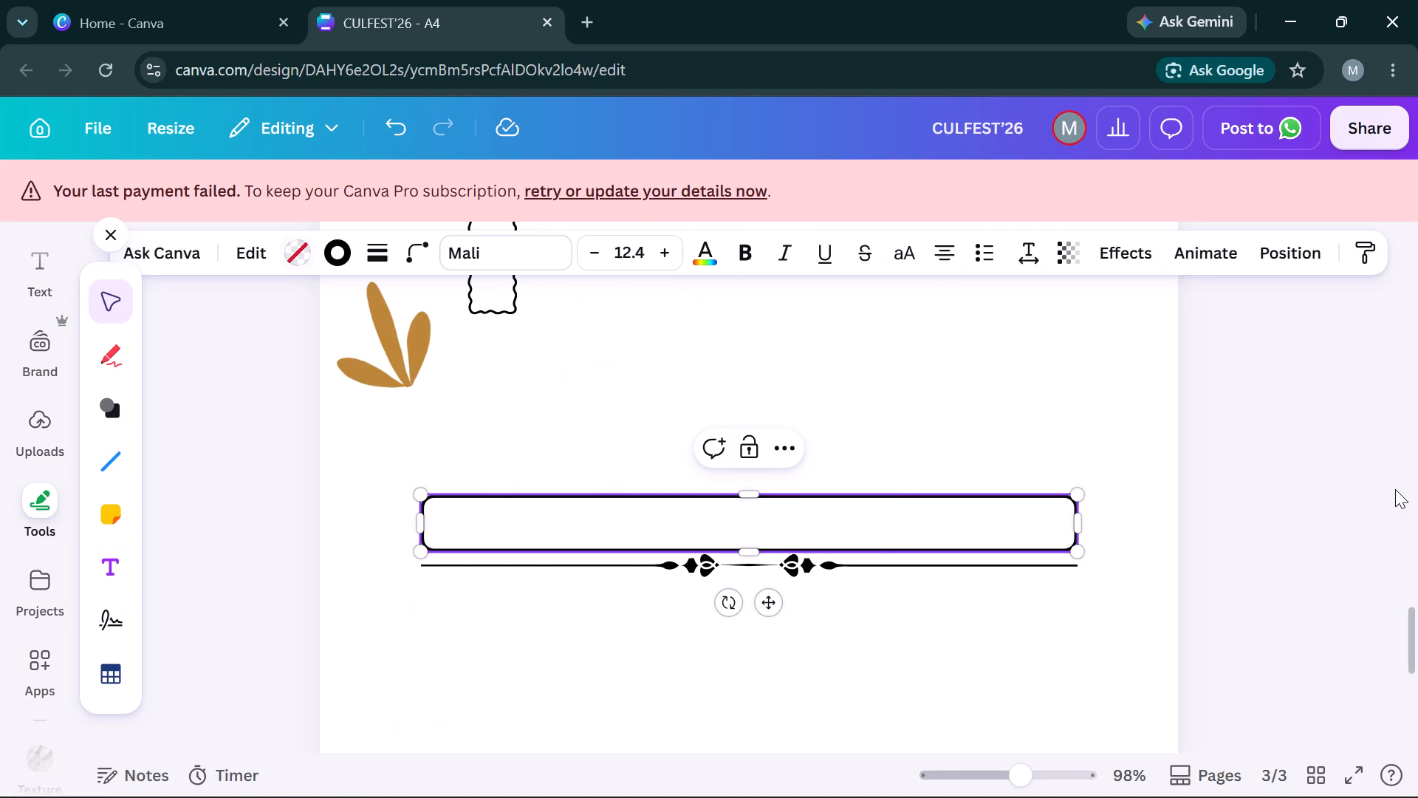
{"action": "left_click", "coordinate": [1267, 593]}
Set the corner rounding of the outlined rectangle above the ornamental divider to 100.
{"action": "scroll", "coordinate": [1267, 593], "scroll_direction": "down", "scroll_amount": 1}
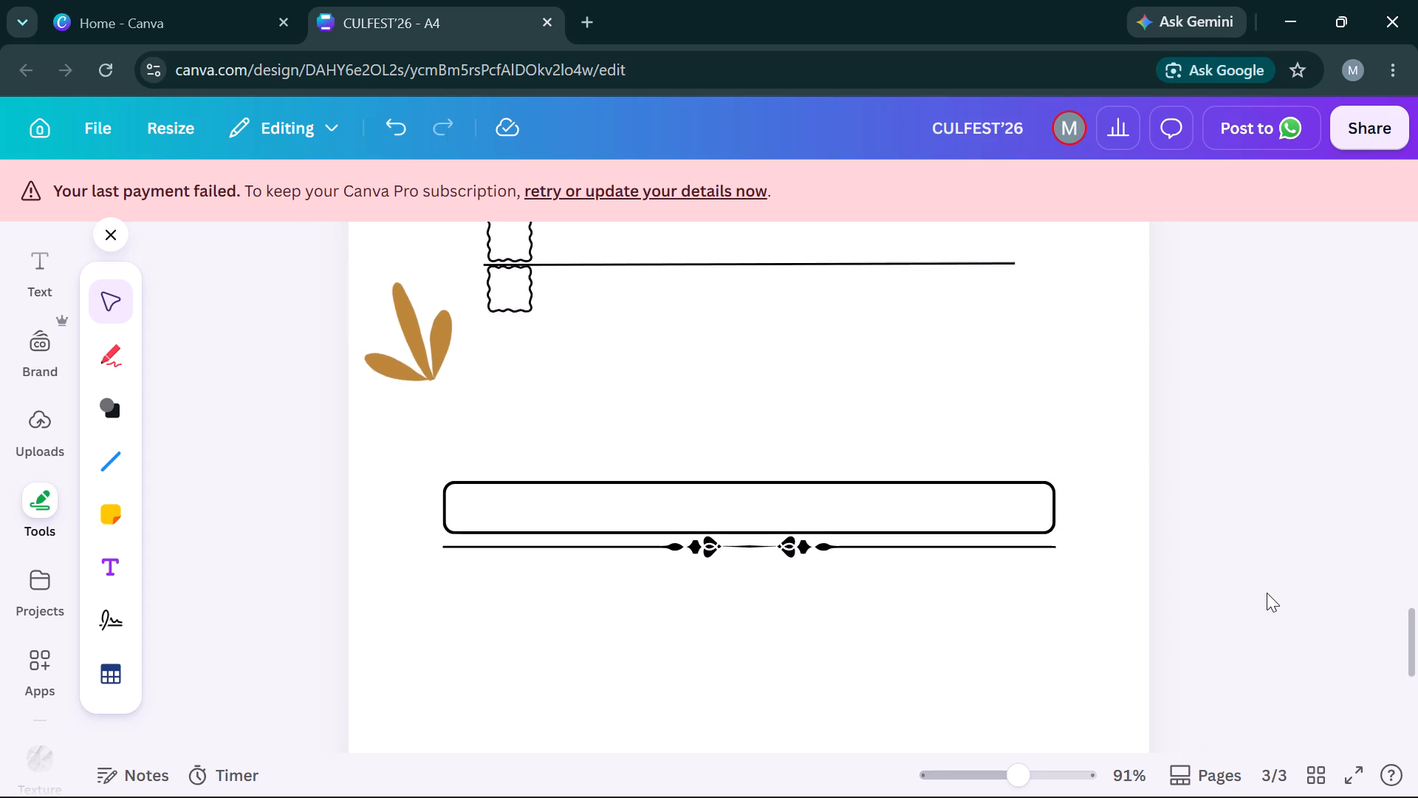
{"action": "left_click", "coordinate": [762, 503]}
{"action": "double_click", "coordinate": [762, 503]}
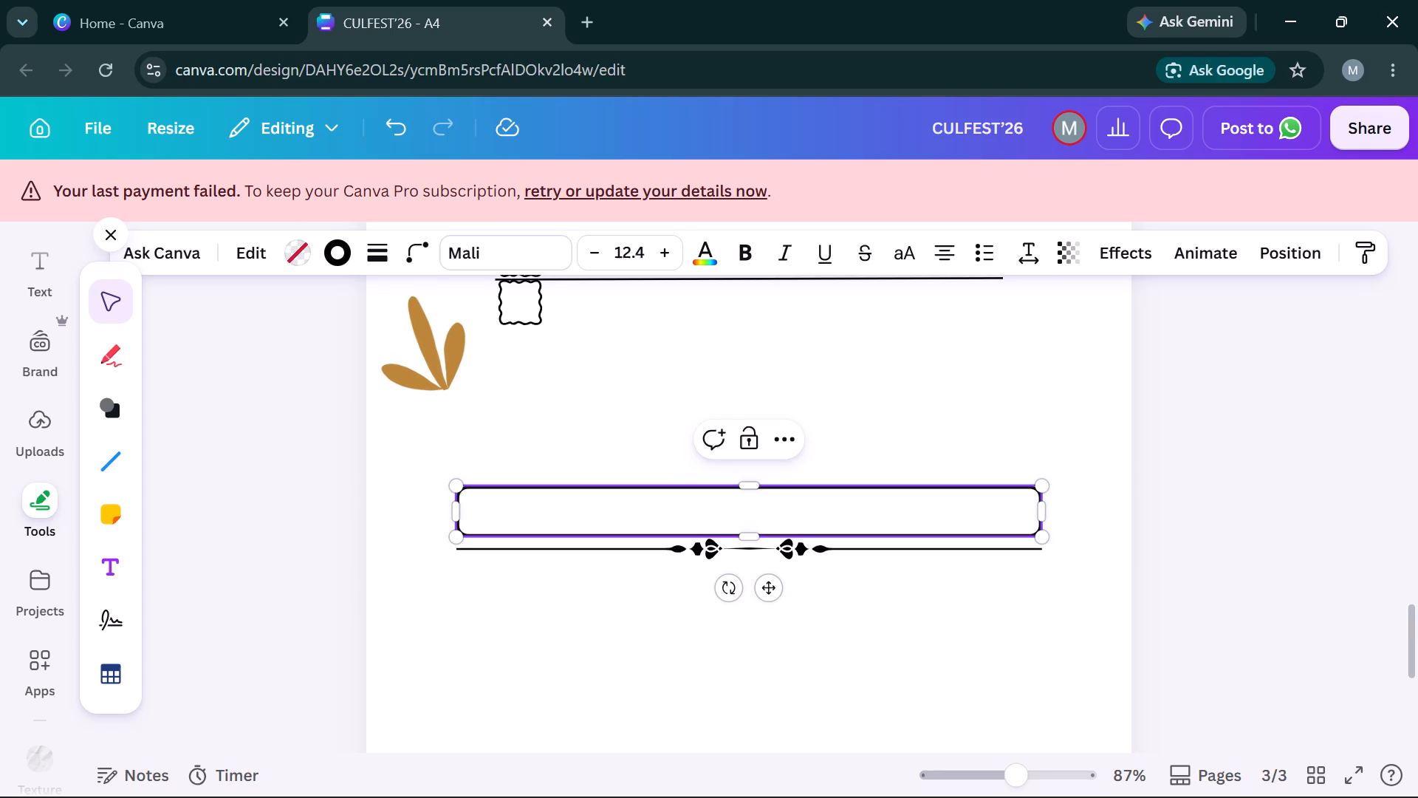
{"action": "left_click", "coordinate": [762, 503]}
{"action": "left_click", "coordinate": [876, 437]}
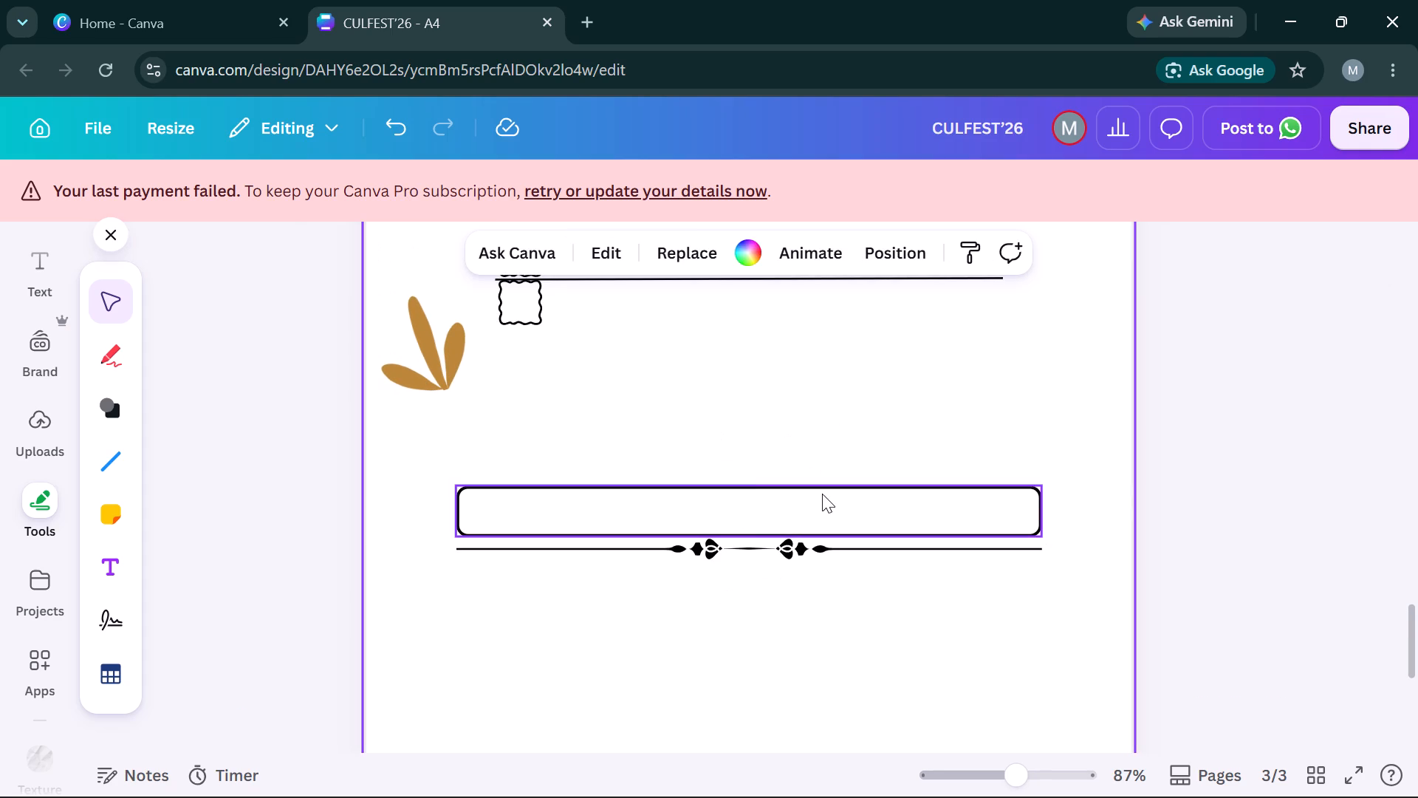
{"action": "left_click", "coordinate": [814, 499]}
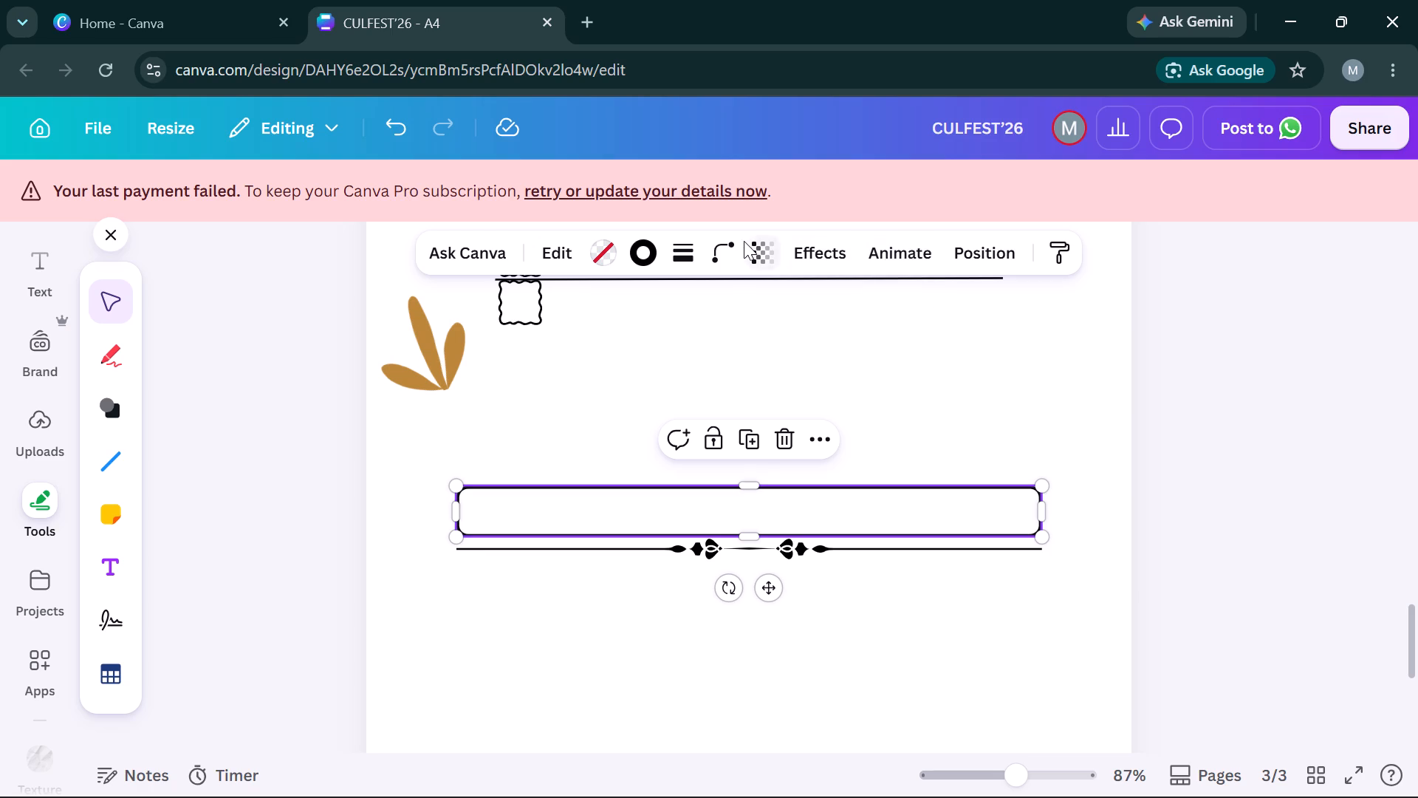
{"action": "left_click", "coordinate": [725, 249]}
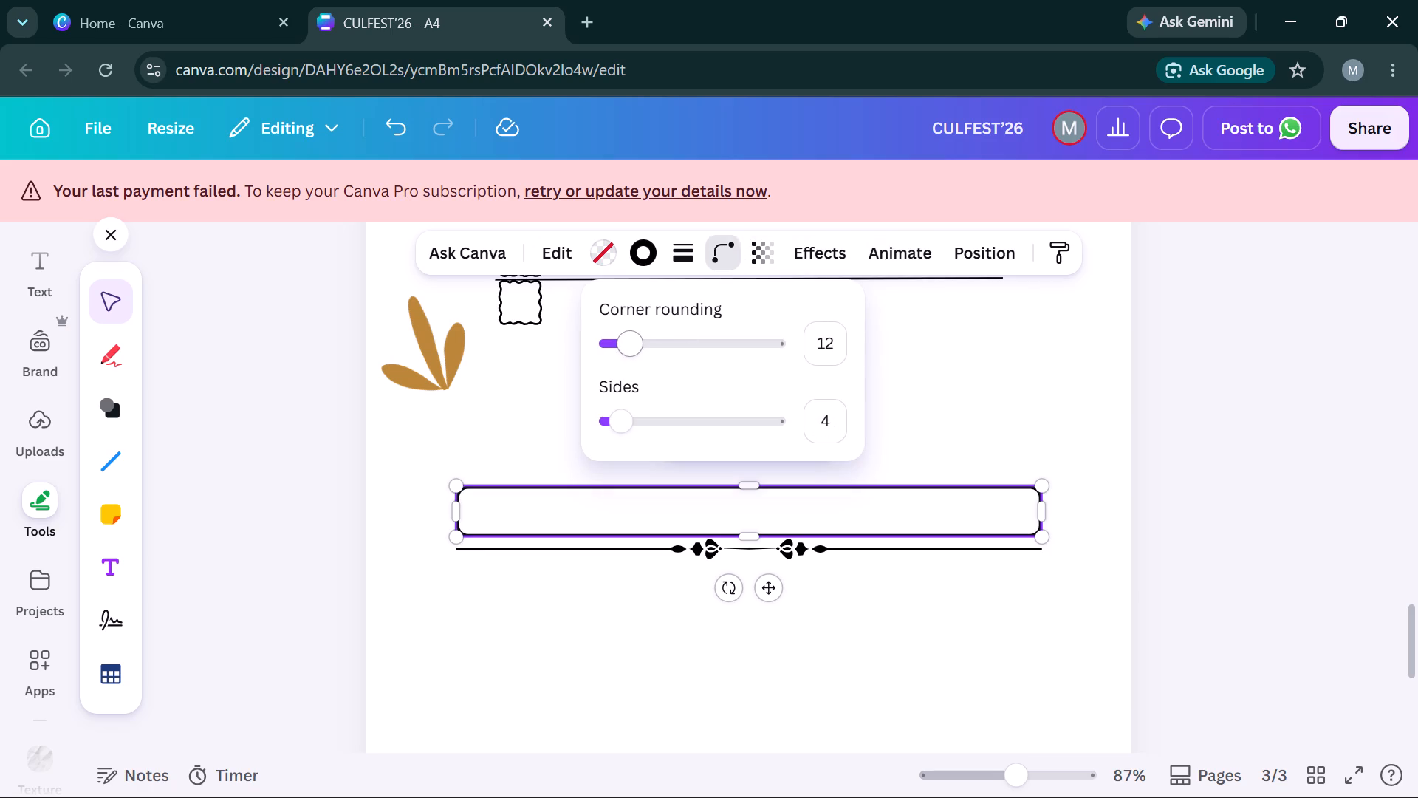
{"action": "left_click_drag", "start_coordinate": [629, 341], "coordinate": [702, 352]}
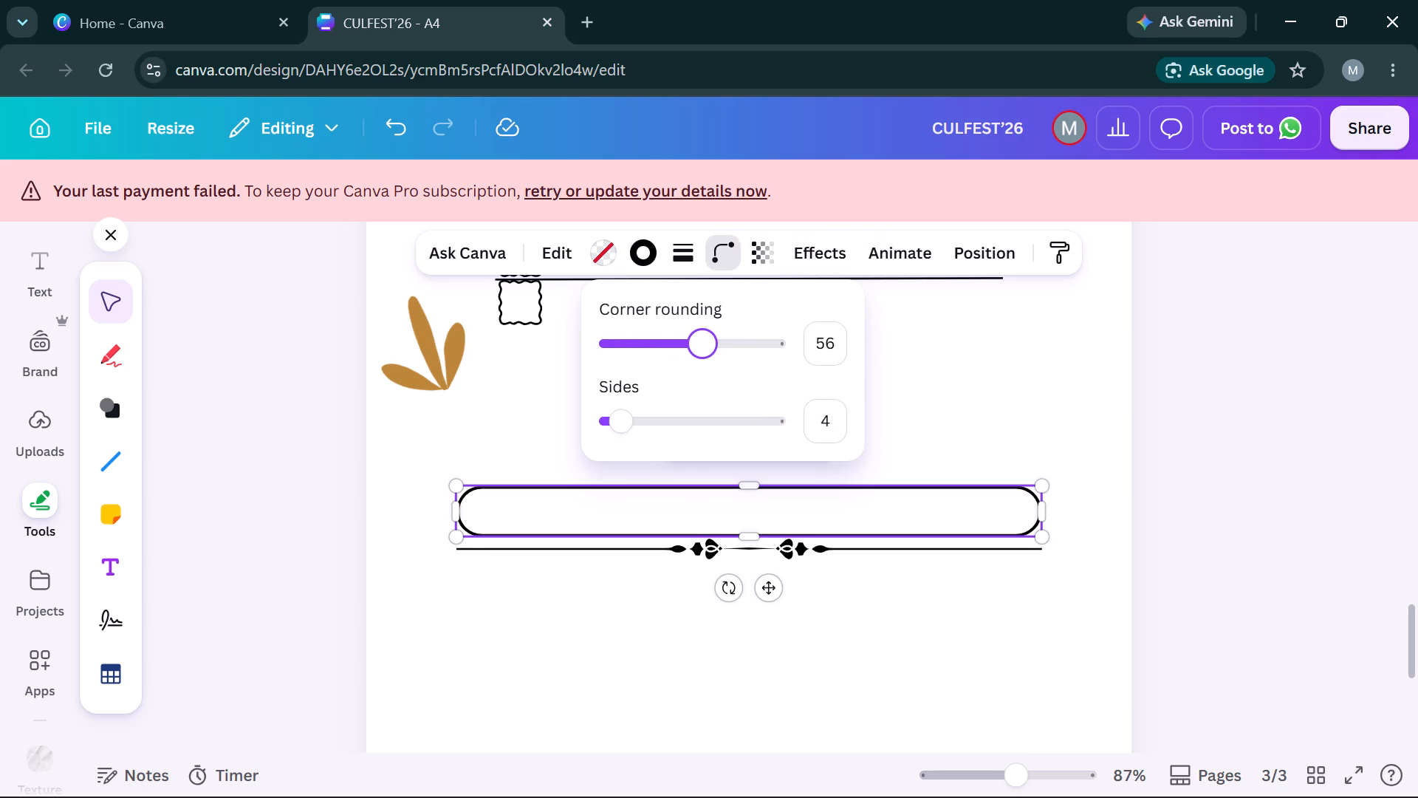
{"action": "left_click_drag", "start_coordinate": [706, 349], "coordinate": [603, 360]}
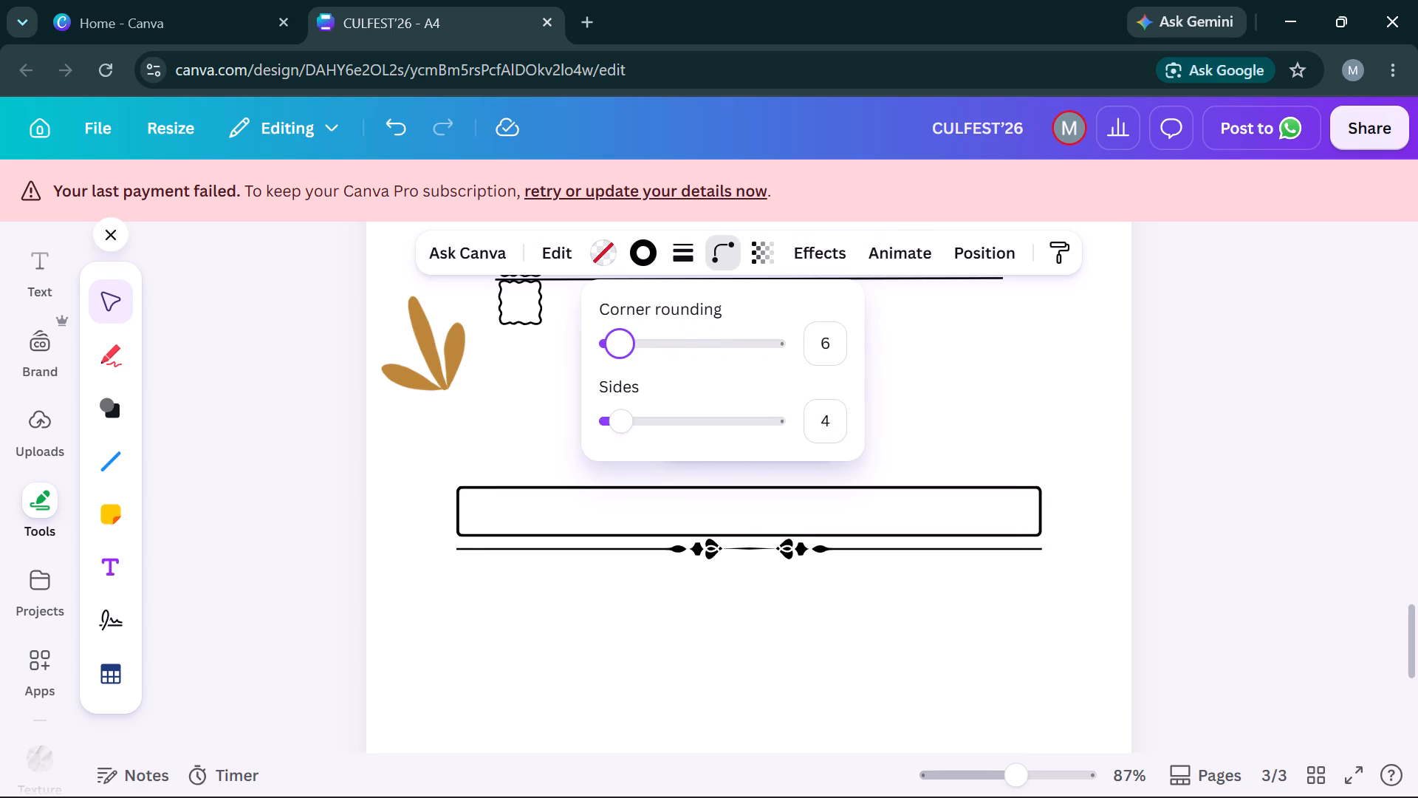
{"action": "left_click_drag", "start_coordinate": [603, 360], "coordinate": [707, 362]}
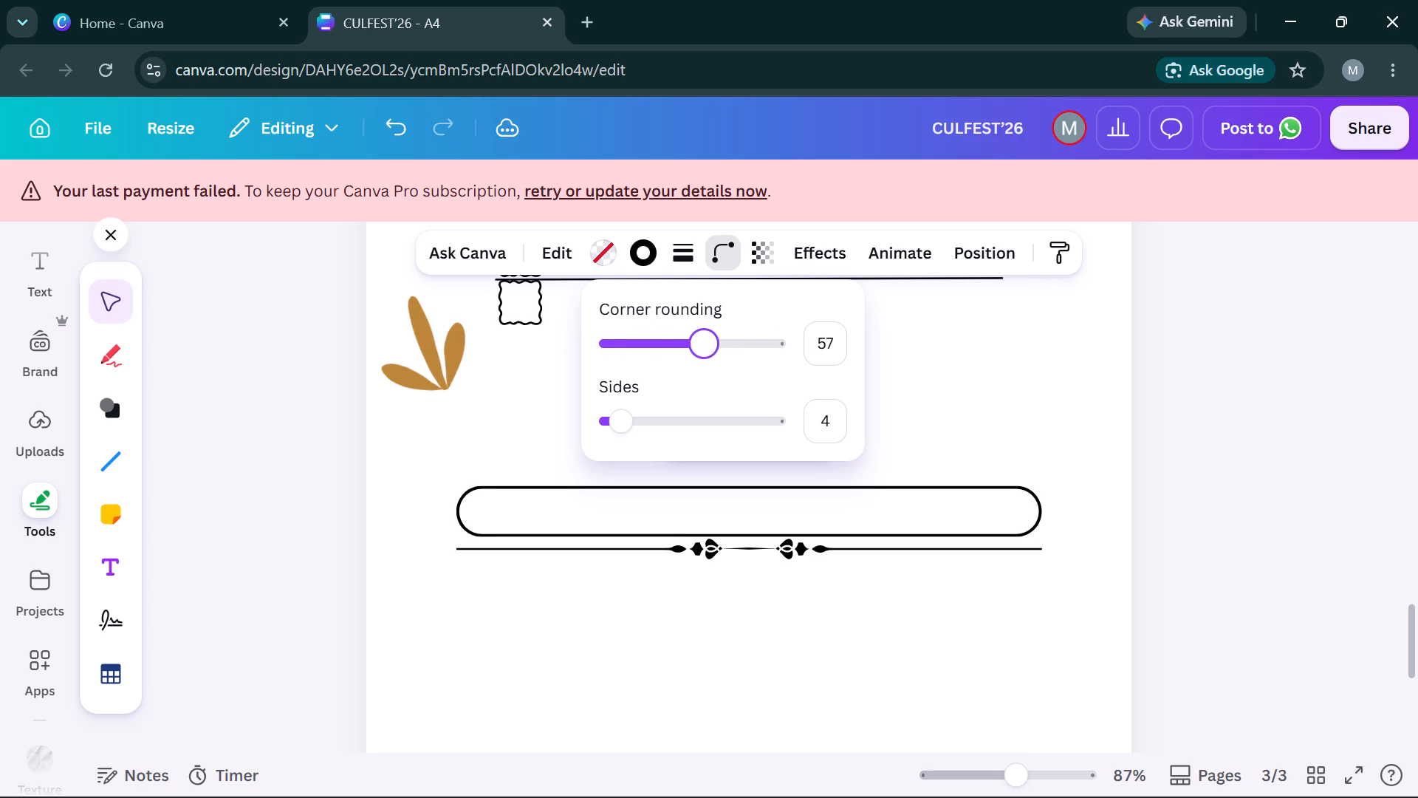
{"action": "left_click_drag", "start_coordinate": [707, 362], "coordinate": [794, 370]}
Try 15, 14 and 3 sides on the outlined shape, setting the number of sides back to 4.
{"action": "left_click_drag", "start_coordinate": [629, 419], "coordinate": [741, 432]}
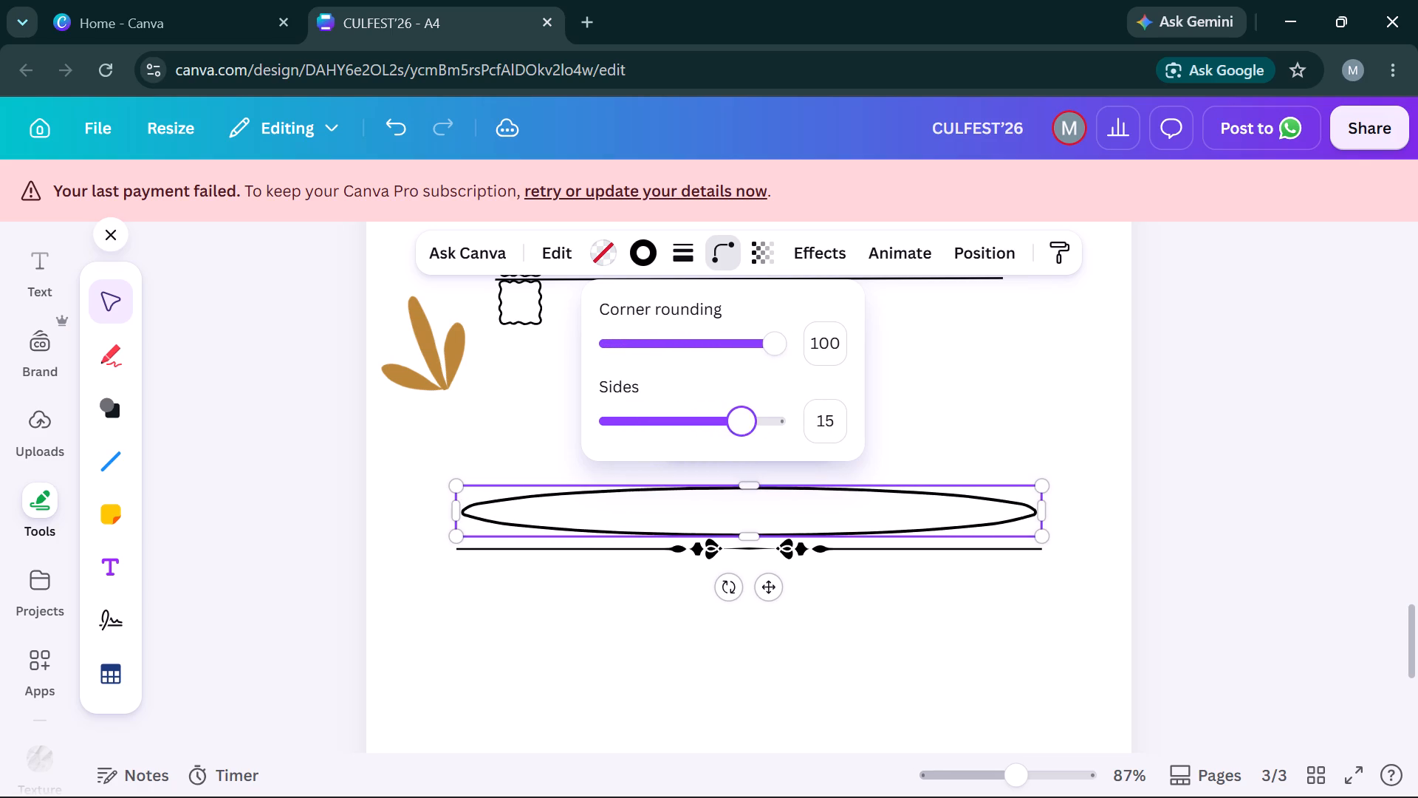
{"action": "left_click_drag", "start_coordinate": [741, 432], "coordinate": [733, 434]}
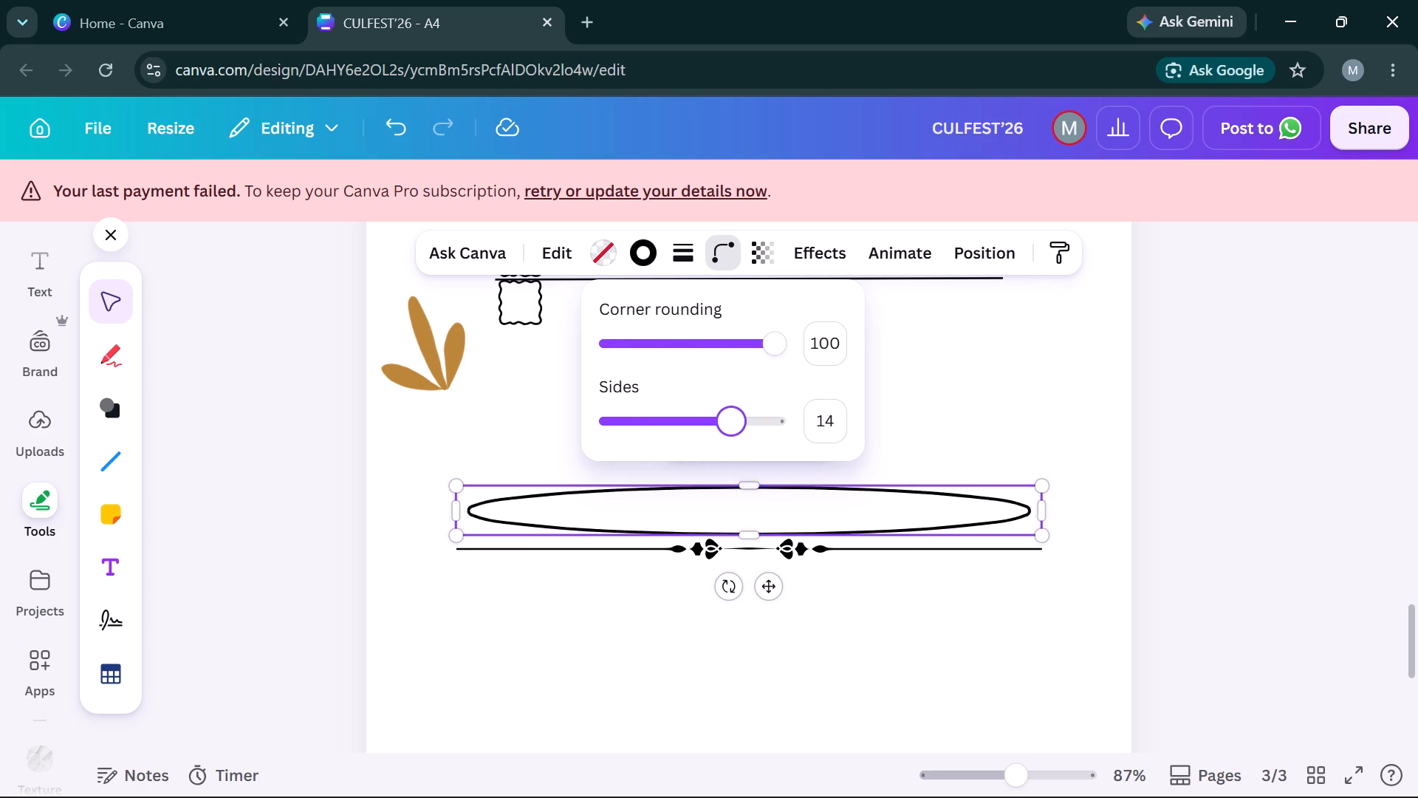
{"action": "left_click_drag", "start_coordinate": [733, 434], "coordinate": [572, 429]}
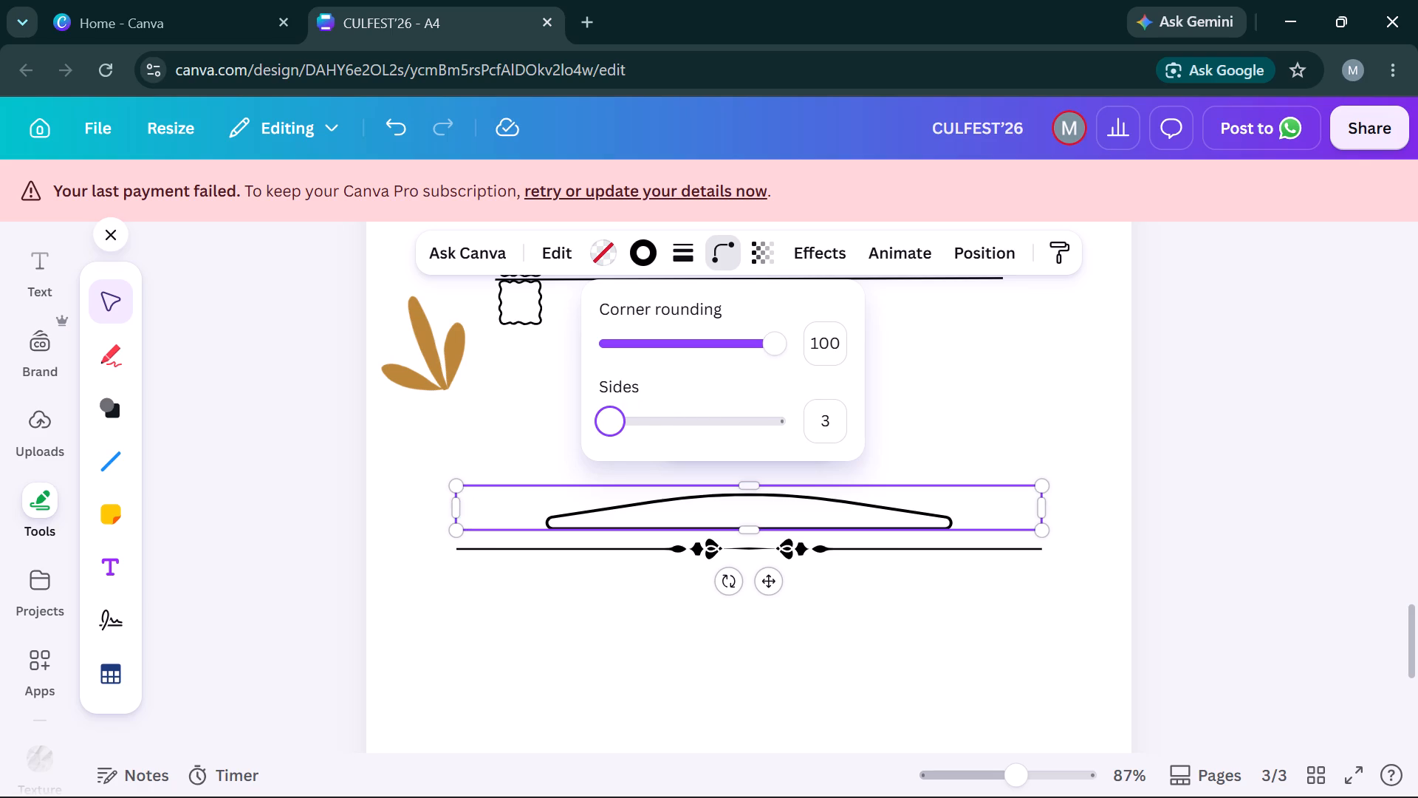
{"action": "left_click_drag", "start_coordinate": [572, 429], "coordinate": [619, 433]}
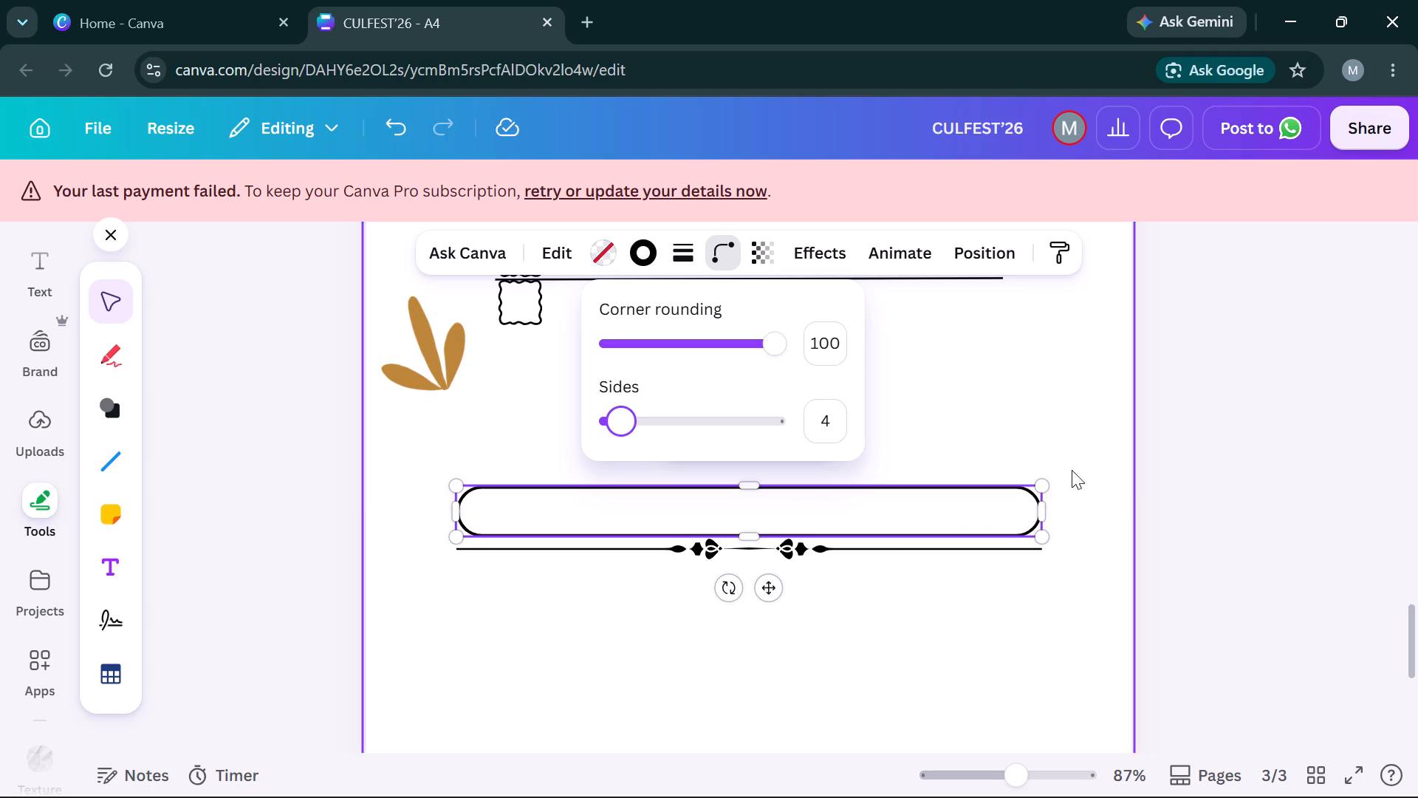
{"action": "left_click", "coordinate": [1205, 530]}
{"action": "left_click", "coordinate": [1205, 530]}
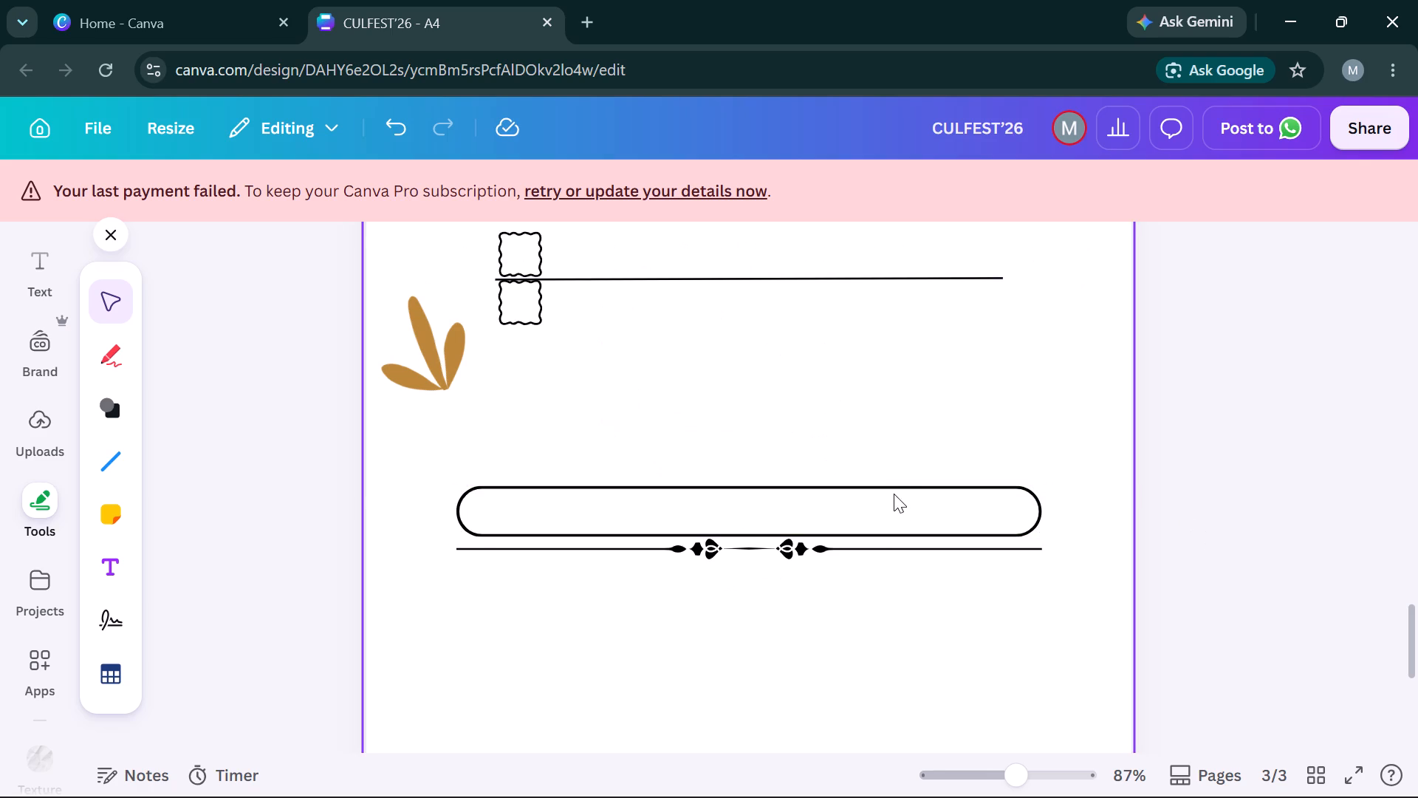
Nudge the pill-shaped outline up and down to leave a small gap above the ornamental divider.
{"action": "left_click", "coordinate": [894, 494]}
{"action": "key", "text": "Down"}
{"action": "key", "text": "Down"}
{"action": "key", "text": "Up"}
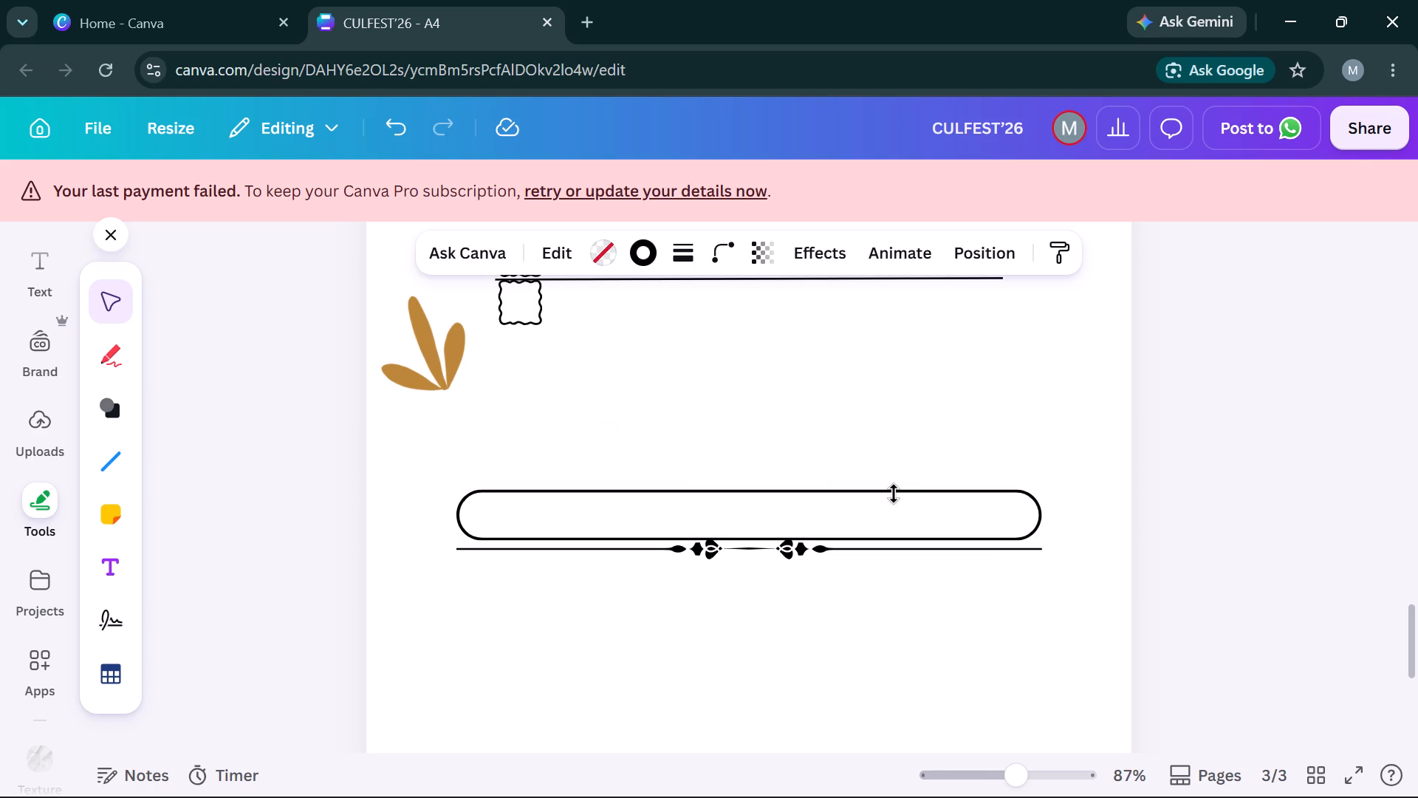
{"action": "key", "text": "Up"}
{"action": "key", "text": "Down"}
{"action": "key", "text": "Down"}
{"action": "key", "text": "Down"}
{"action": "key", "text": "Up"}
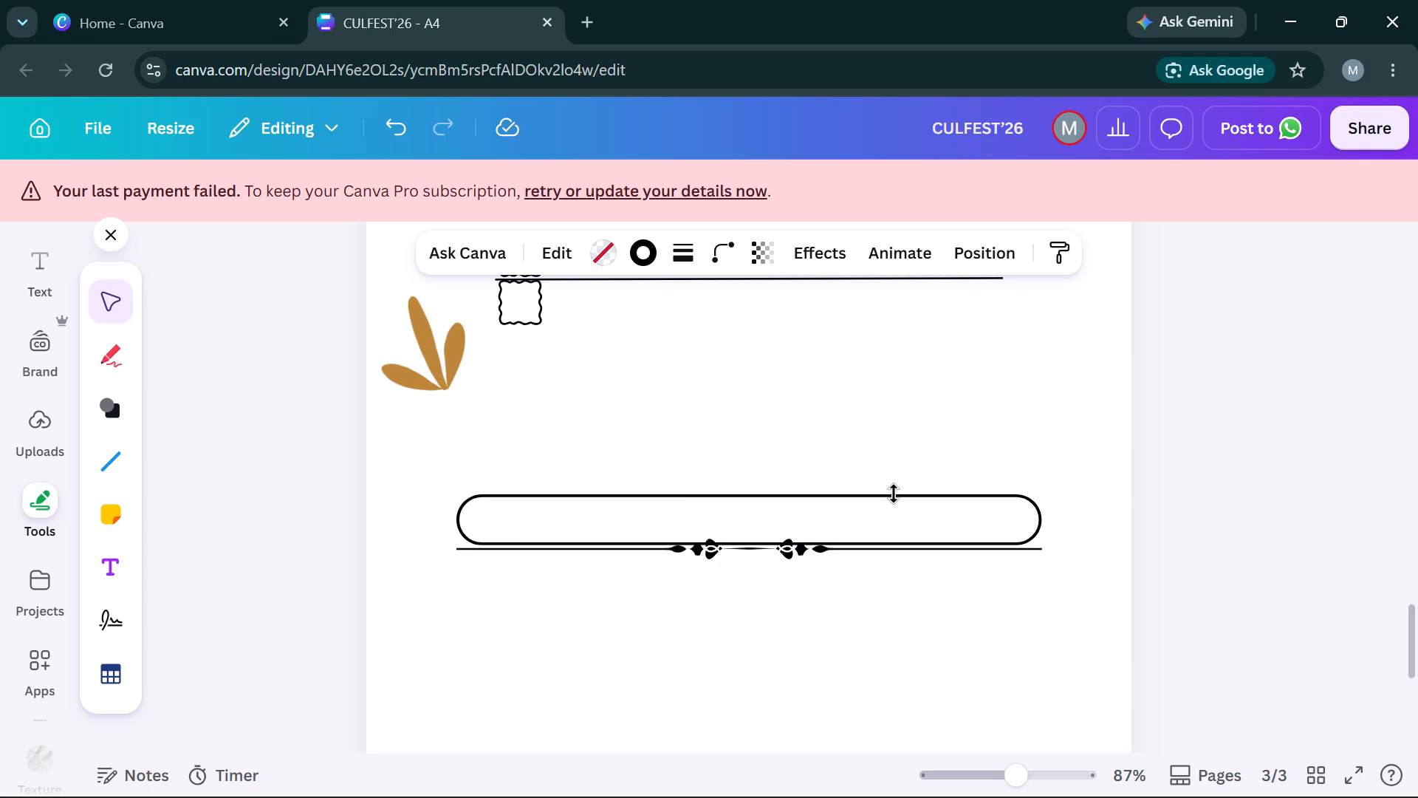
{"action": "key", "text": "Up"}
{"action": "key", "text": "Up"}
{"action": "key", "text": "Up"}
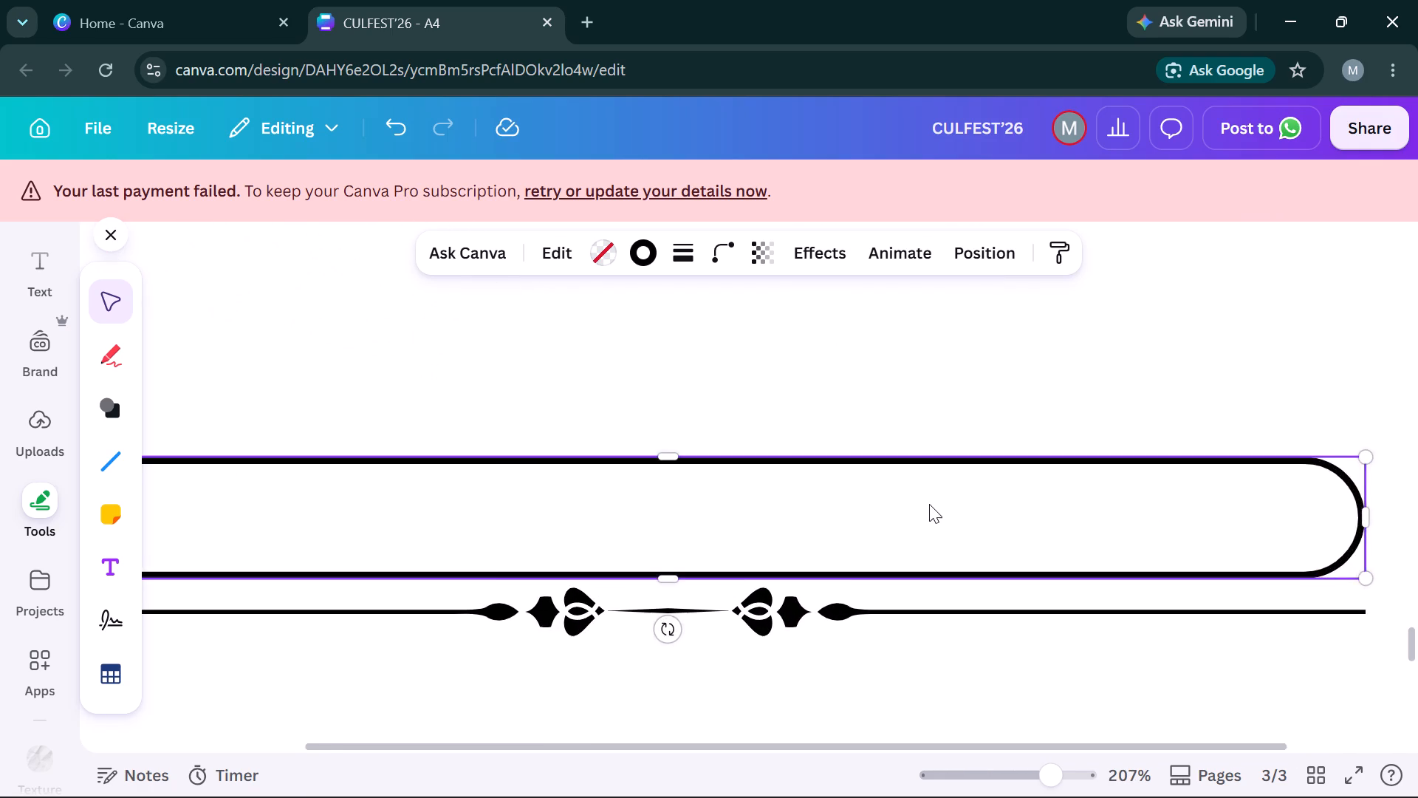
{"action": "key", "text": "Down"}
{"action": "key", "text": "Up"}
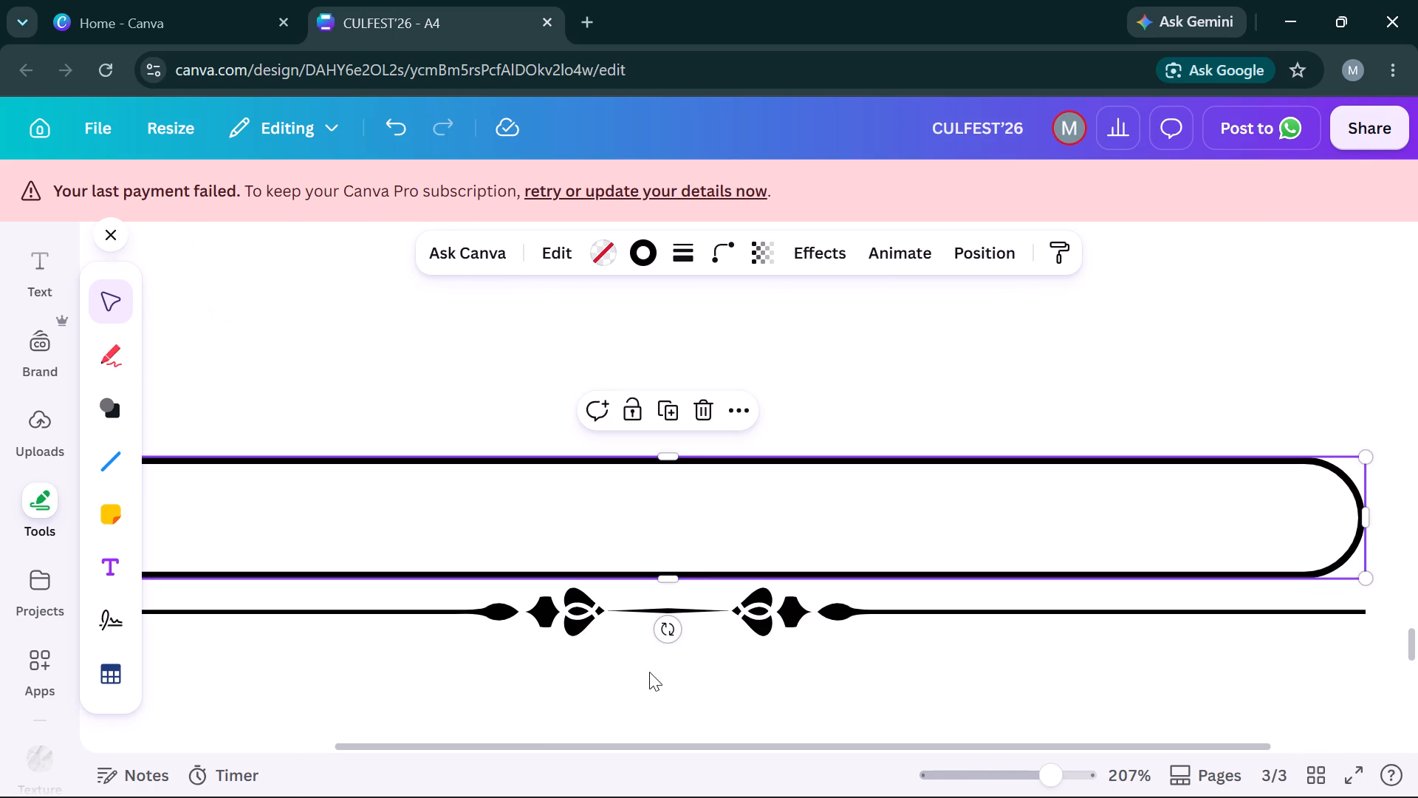
{"action": "left_click", "coordinate": [676, 497]}
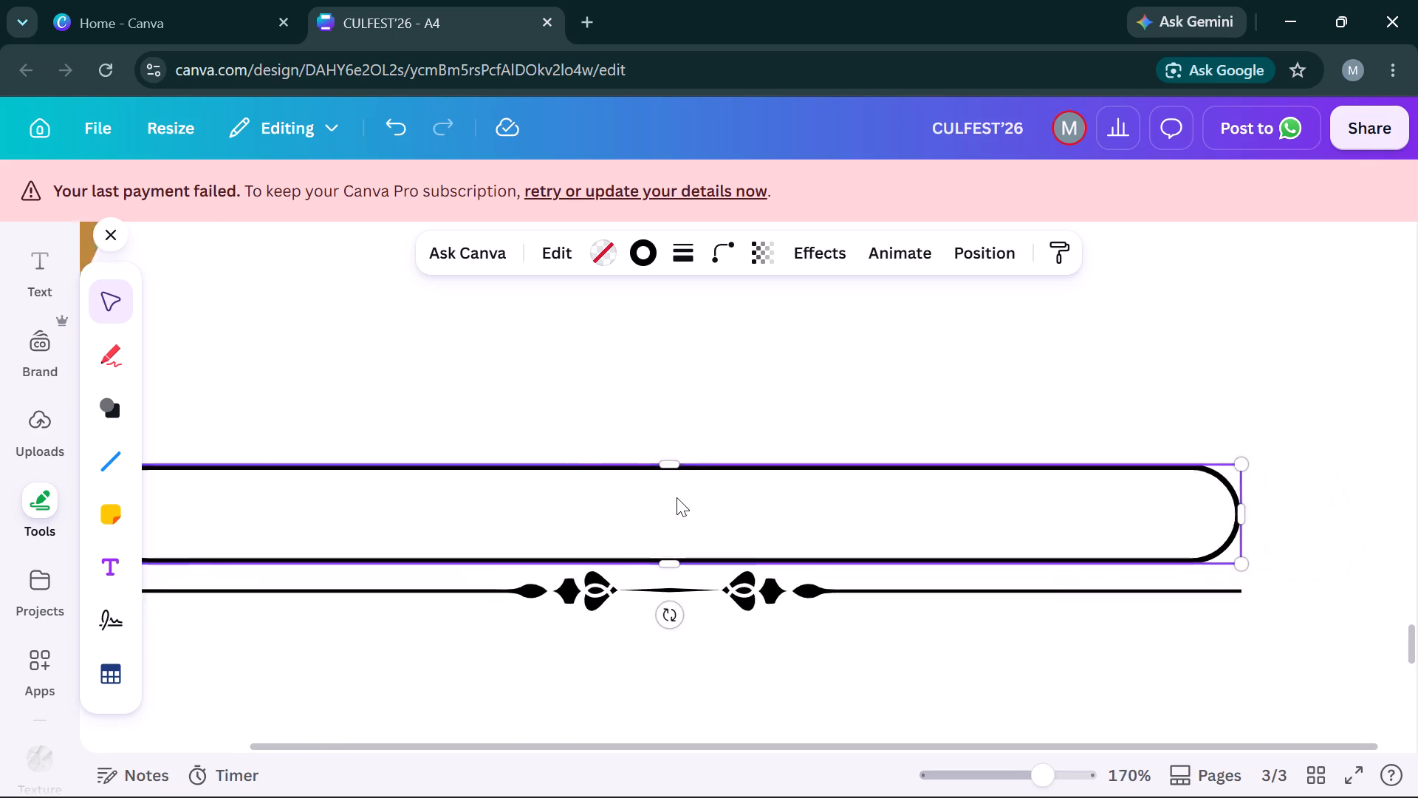
{"action": "left_click", "coordinate": [1232, 528]}
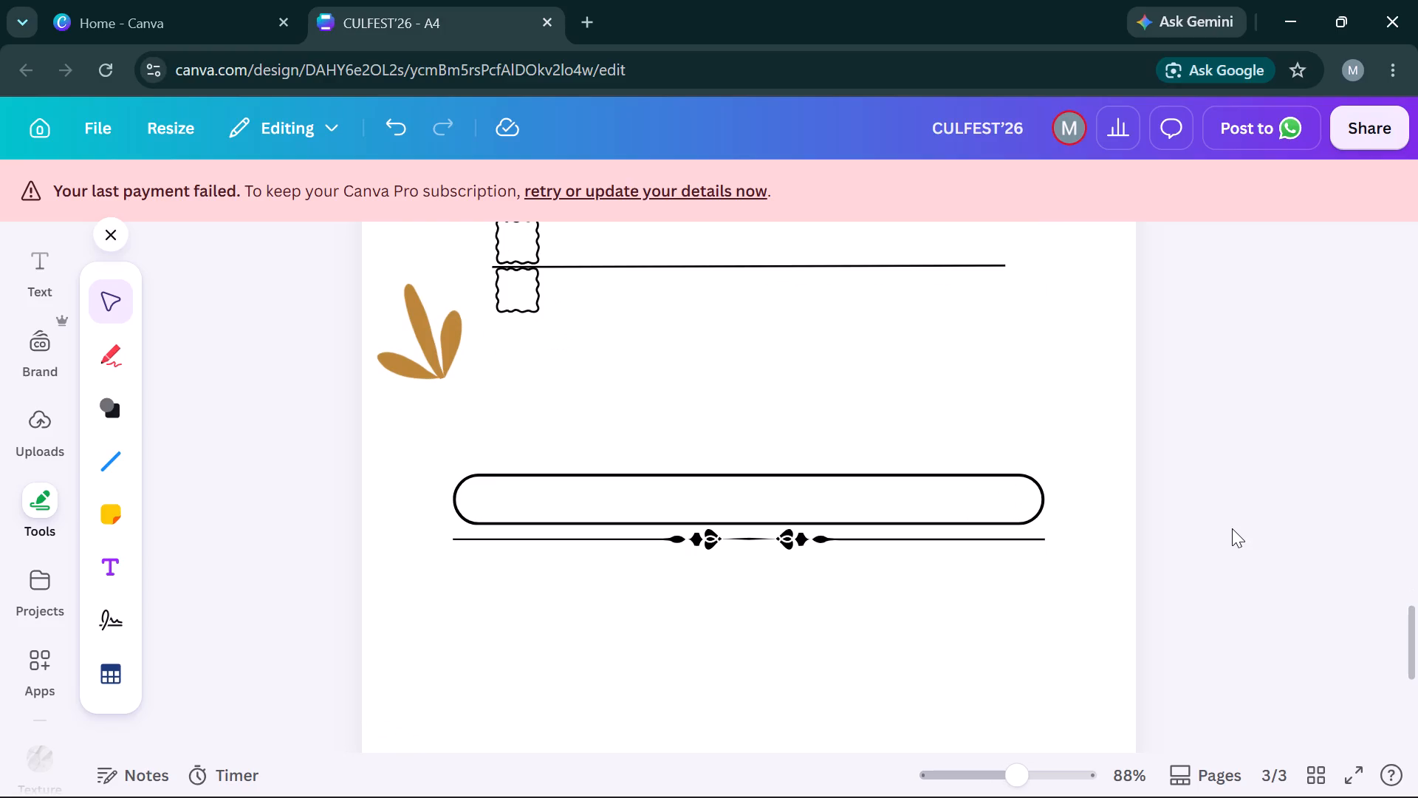
Group the pill-shaped outline with the ornamental divider and copy the group.
{"action": "left_click_drag", "start_coordinate": [988, 577], "coordinate": [840, 506]}
{"action": "left_click_drag", "start_coordinate": [840, 506], "coordinate": [729, 478]}
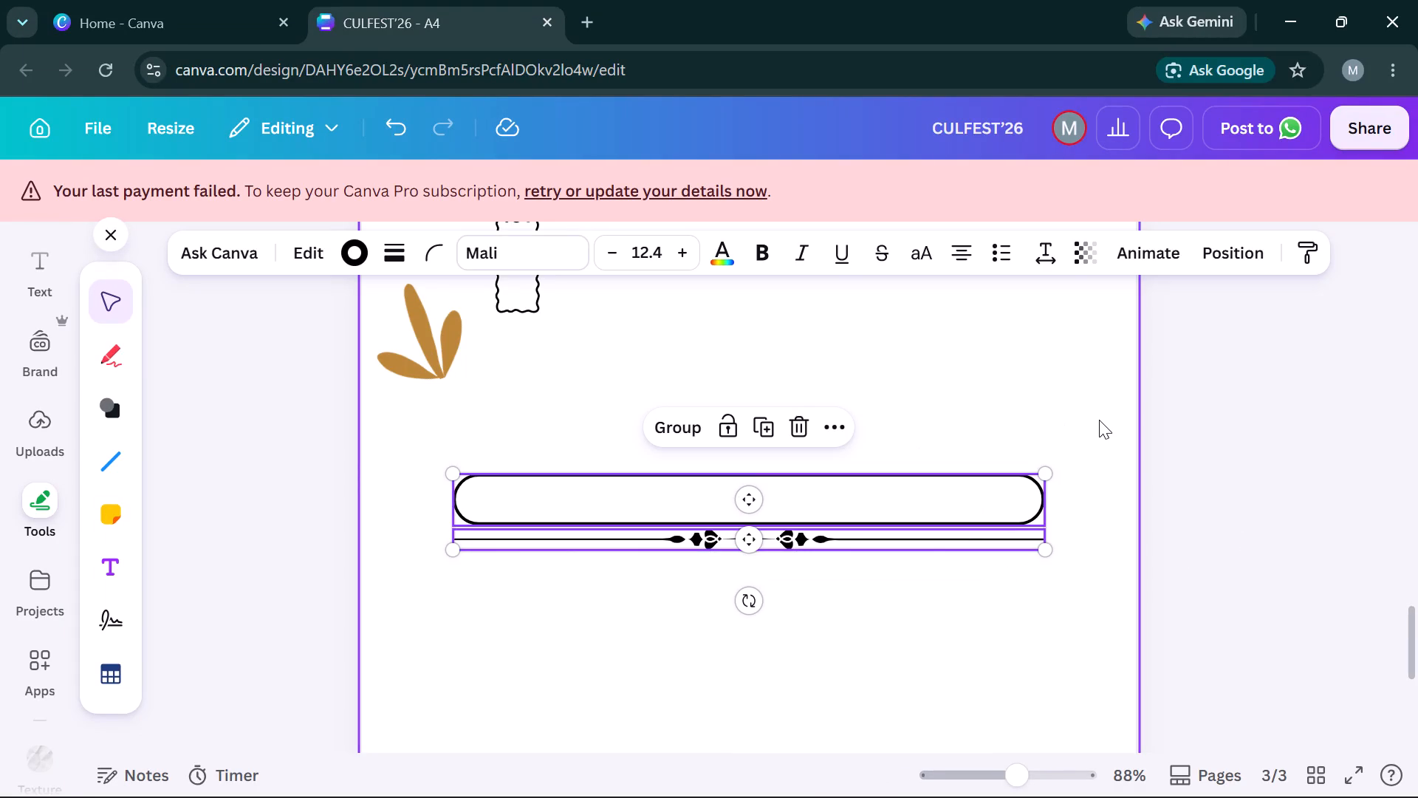
{"action": "key", "text": "ctrl+g"}
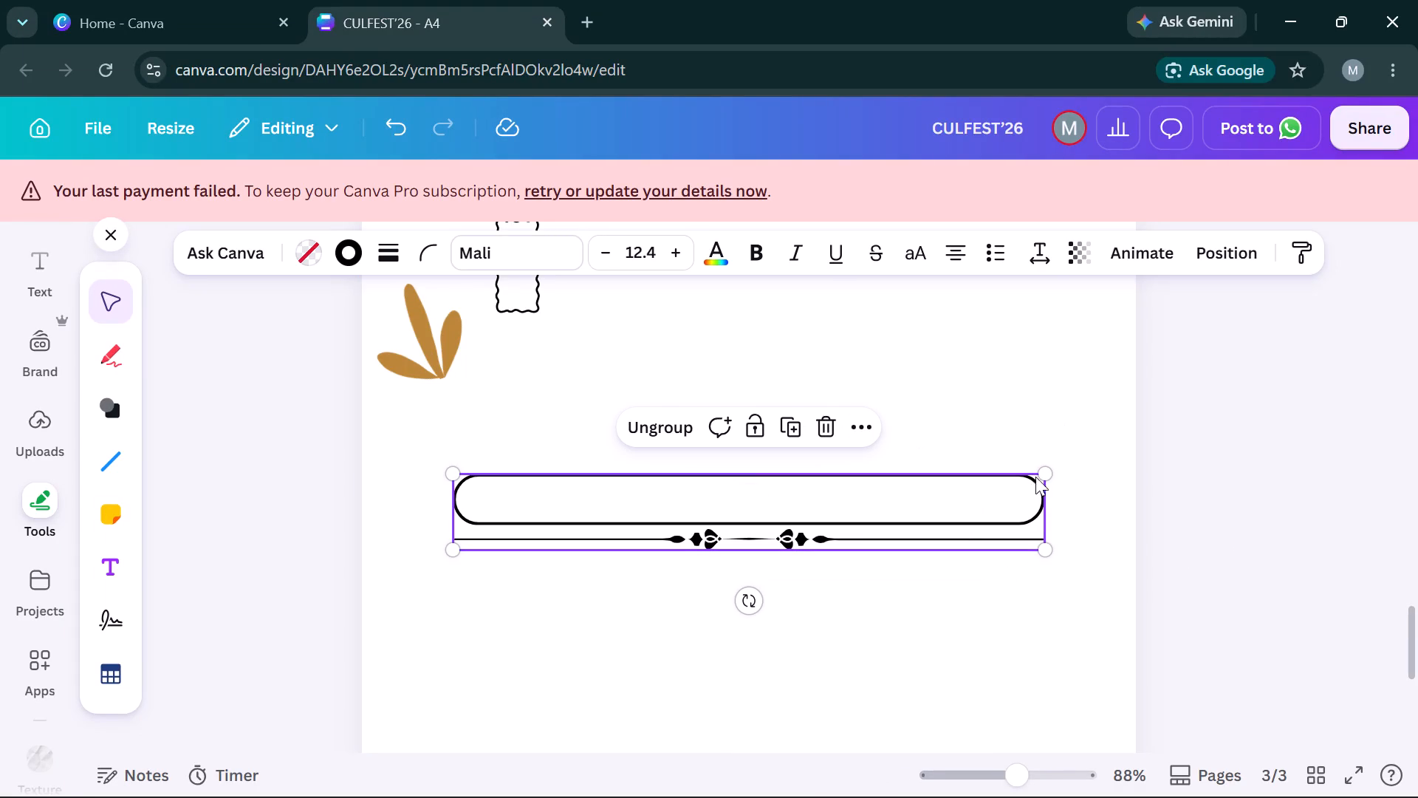
{"action": "key", "text": "ctrl+c"}
Delete the checkboxes and lines of the two lowest checklist rows on page 2.
{"action": "scroll", "coordinate": [1041, 477], "scroll_direction": "up", "scroll_amount": 5}
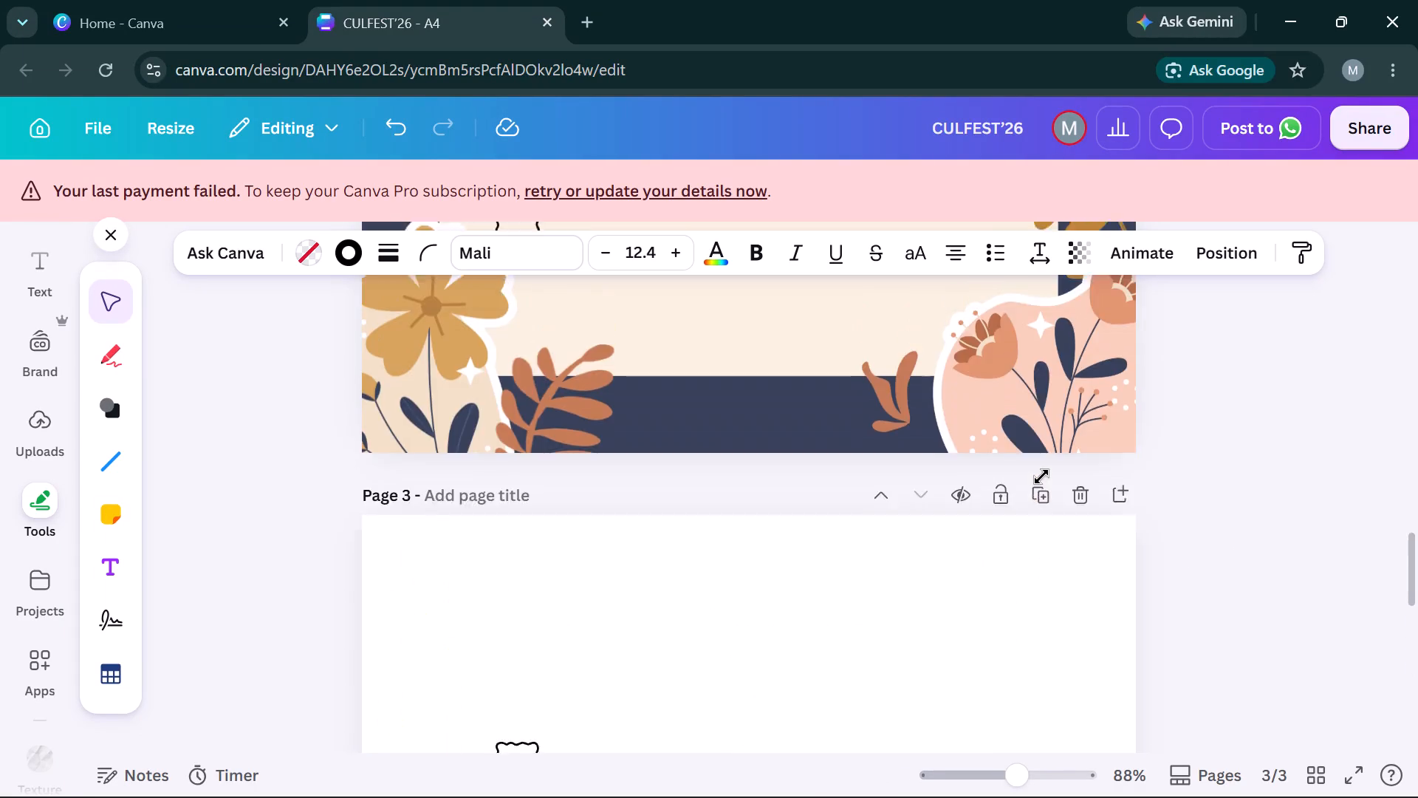
{"action": "scroll", "coordinate": [1041, 477], "scroll_direction": "up", "scroll_amount": 1}
{"action": "left_click", "coordinate": [750, 590]}
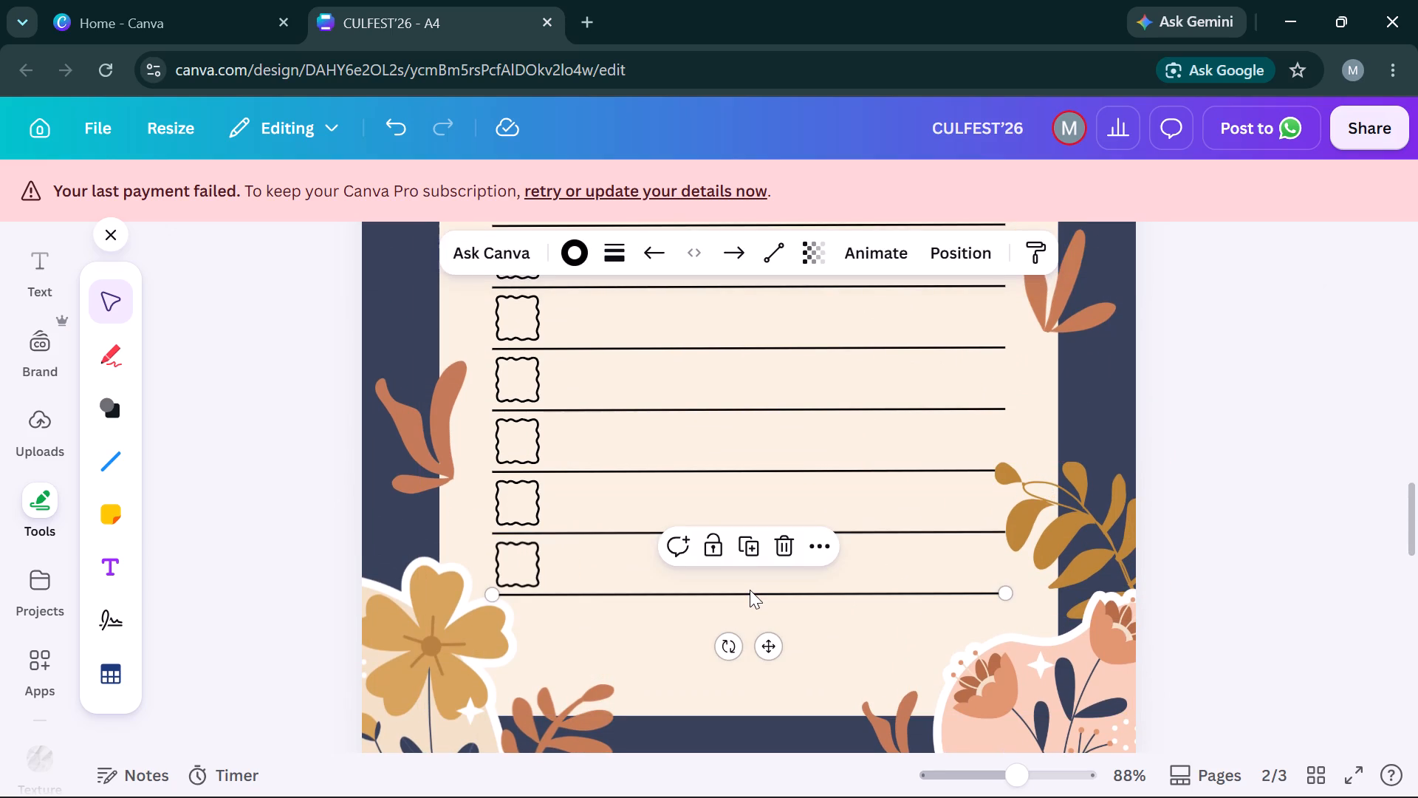
{"action": "key", "text": "Delete"}
{"action": "left_click", "coordinate": [507, 556]}
{"action": "key", "text": "Delete"}
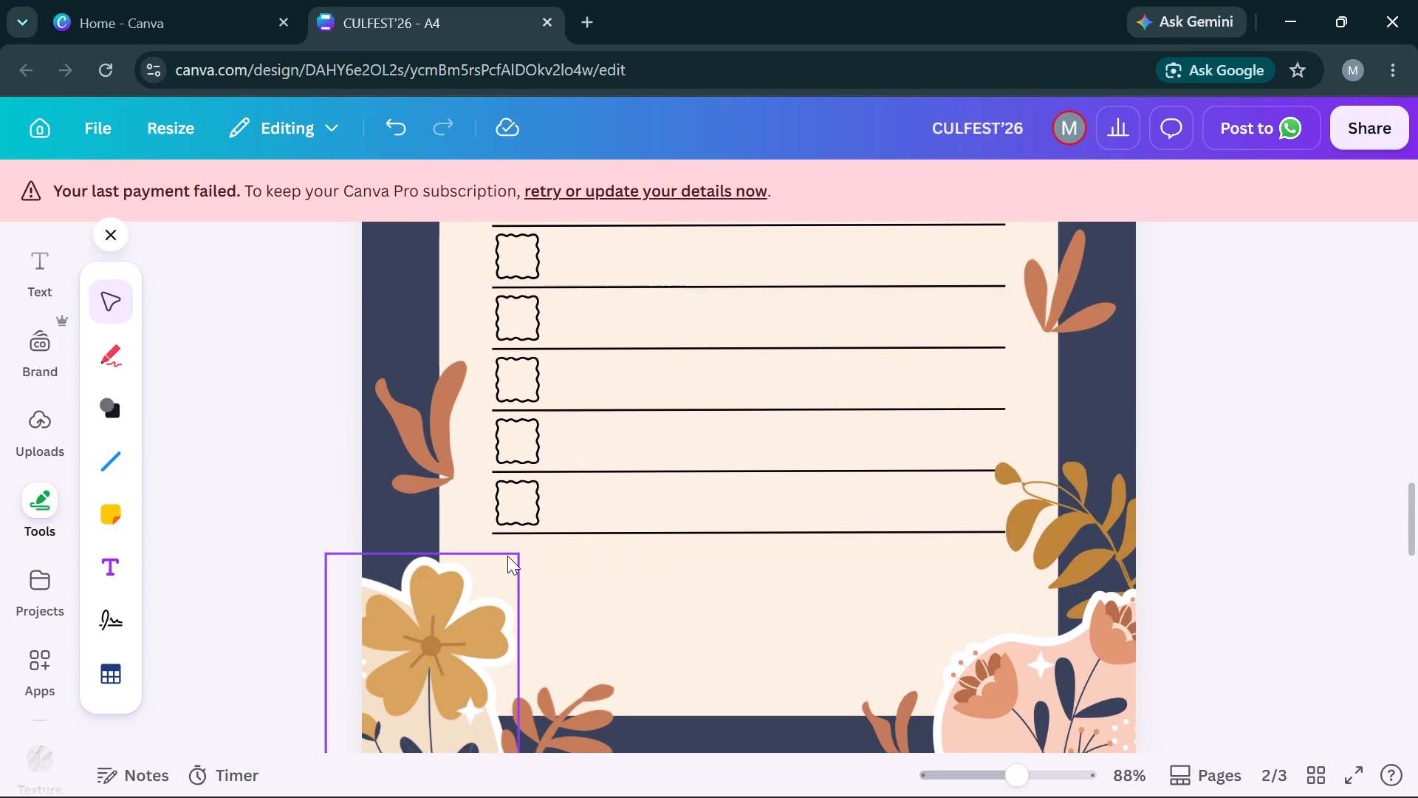
{"action": "key", "text": "Delete"}
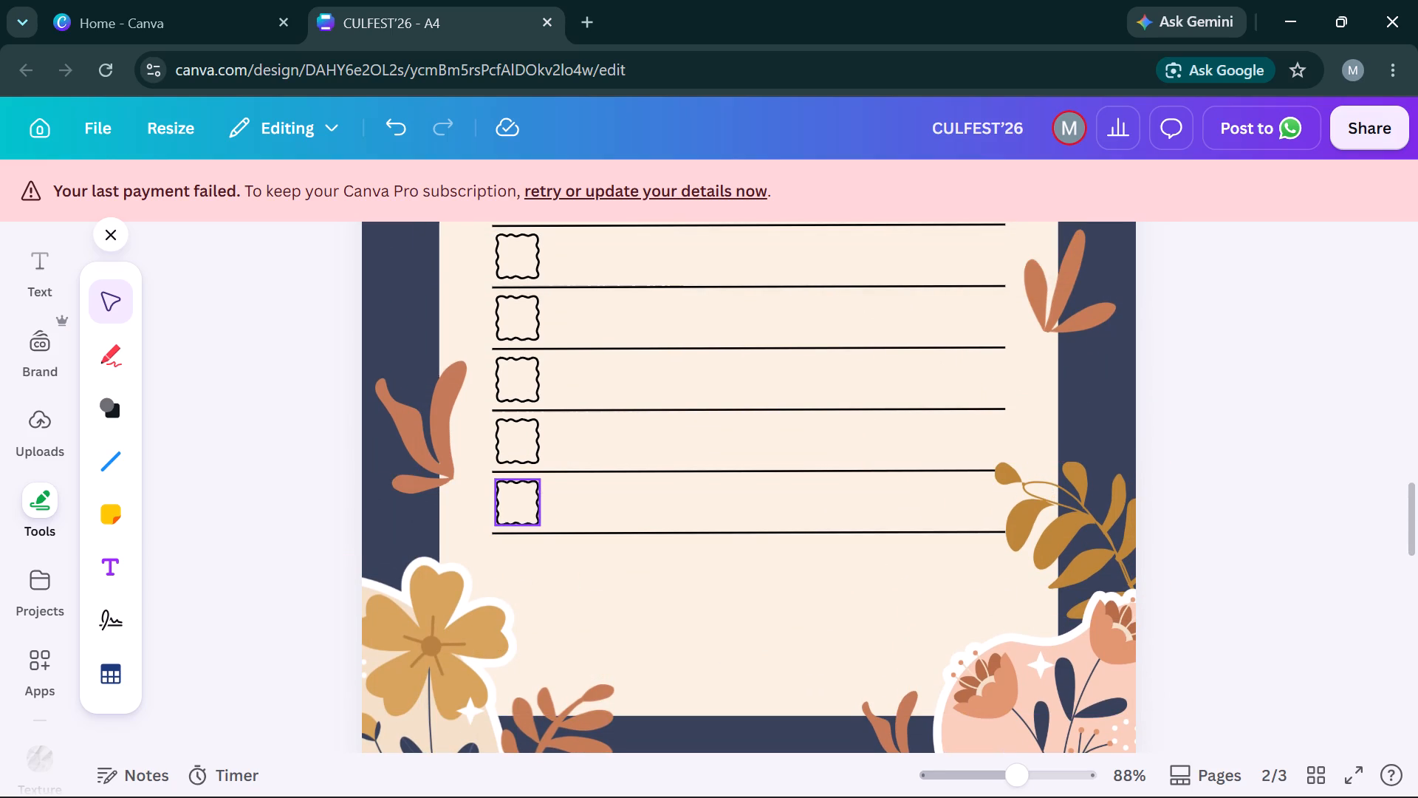
{"action": "left_click", "coordinate": [534, 513]}
{"action": "key", "text": "Delete"}
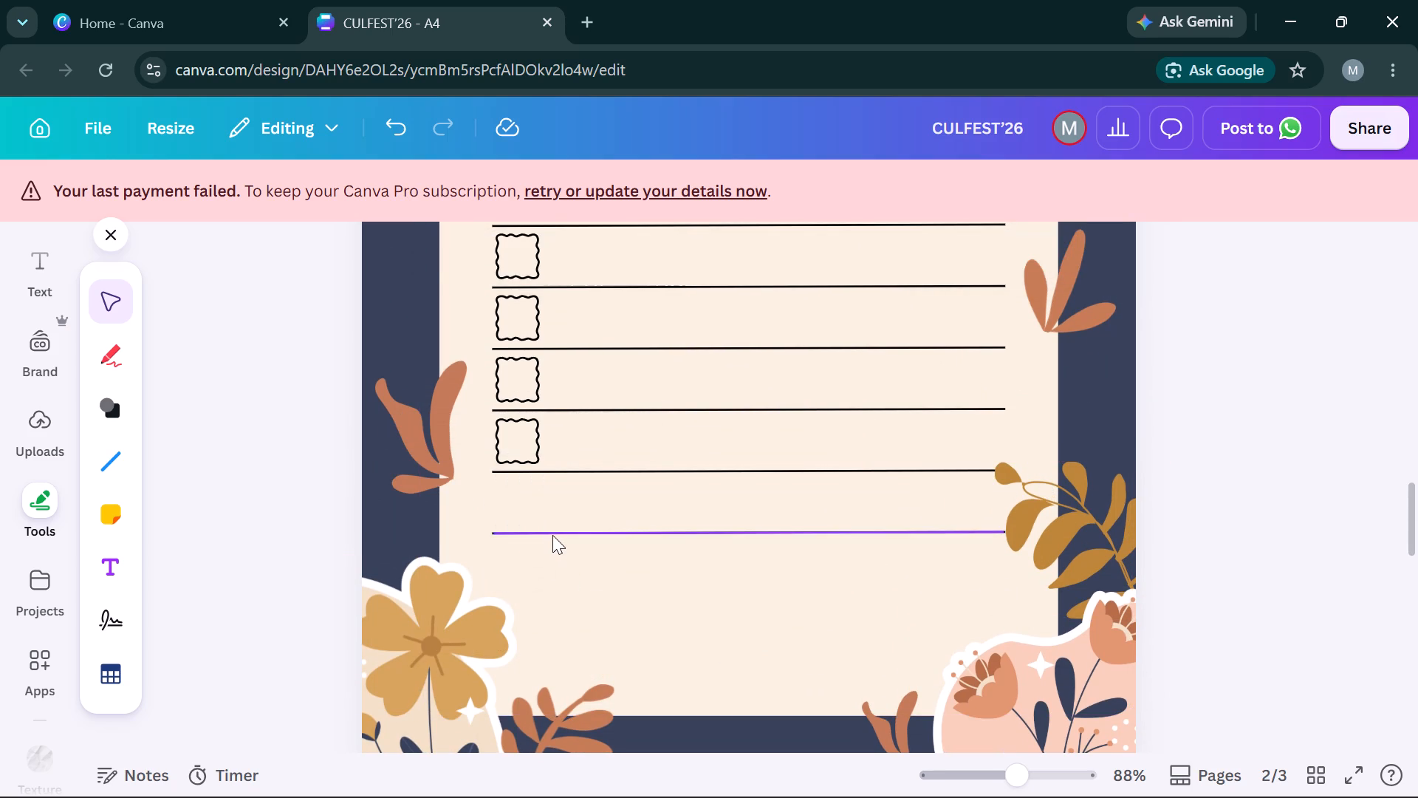
{"action": "left_click", "coordinate": [552, 535]}
{"action": "key", "text": "Delete"}
Delete the checkboxes and lines of the next two checklist rows from the bottom of page 2.
{"action": "left_click", "coordinate": [511, 453]}
{"action": "key", "text": "Delete"}
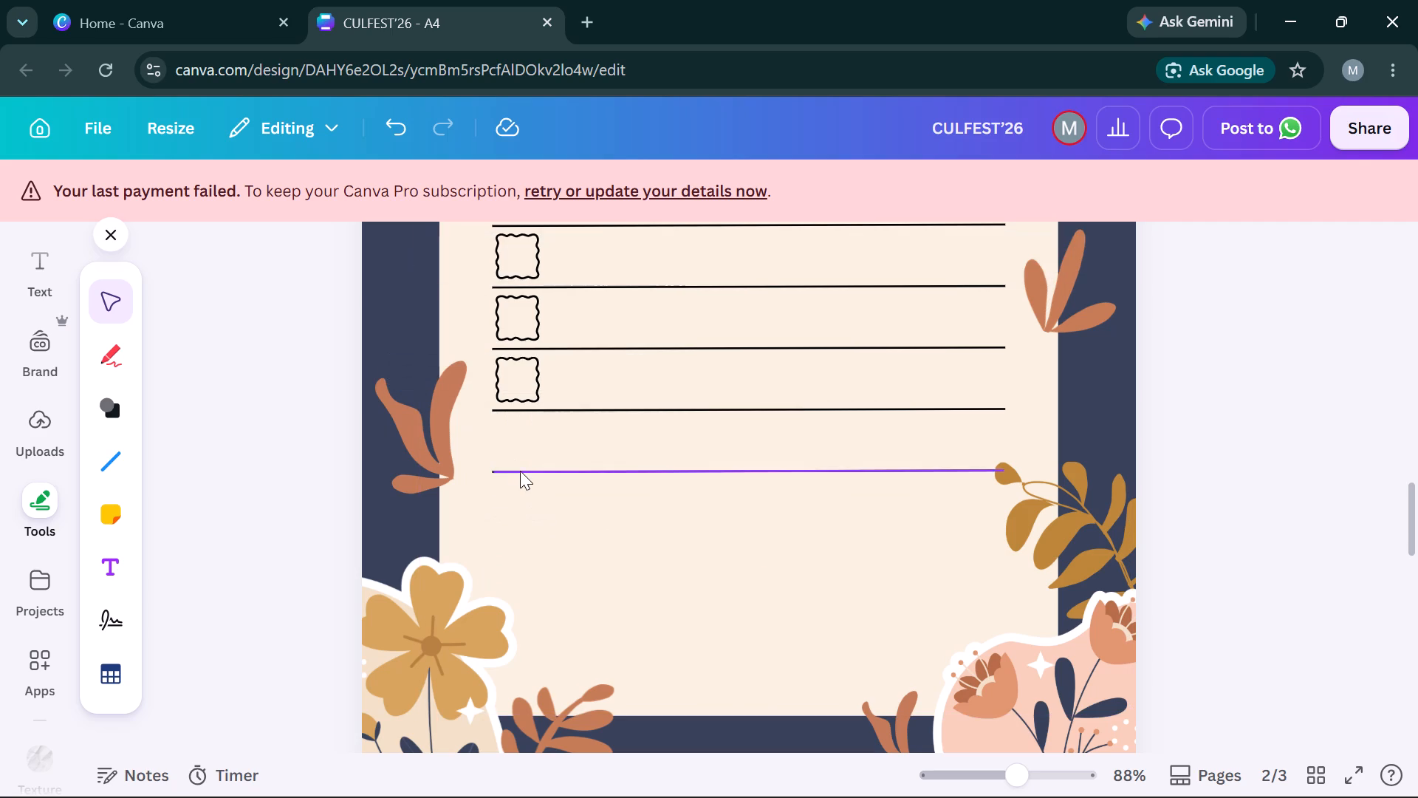
{"action": "left_click", "coordinate": [521, 473]}
{"action": "key", "text": "Delete"}
{"action": "left_click", "coordinate": [516, 377]}
{"action": "key", "text": "Delete"}
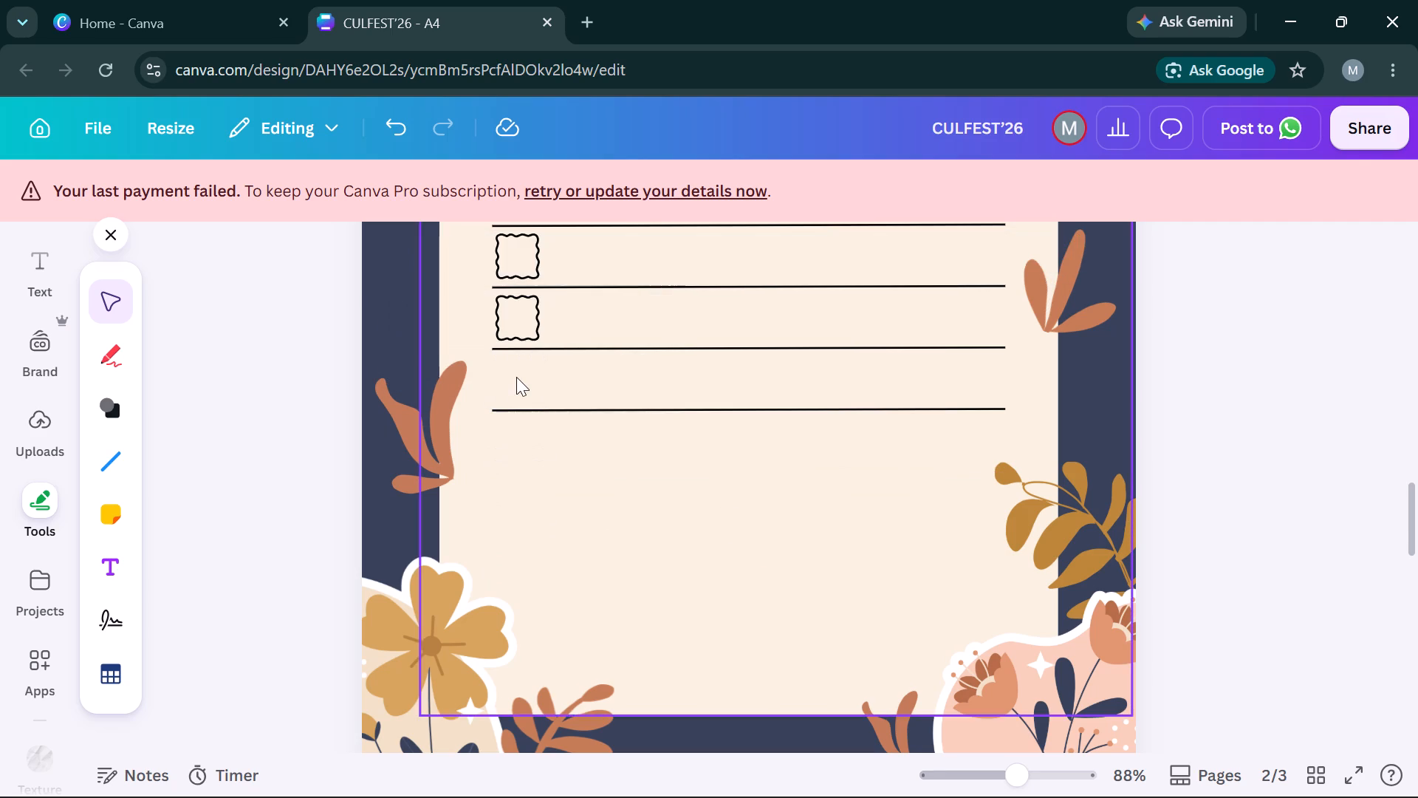
{"action": "left_click", "coordinate": [524, 410]}
{"action": "key", "text": "Delete"}
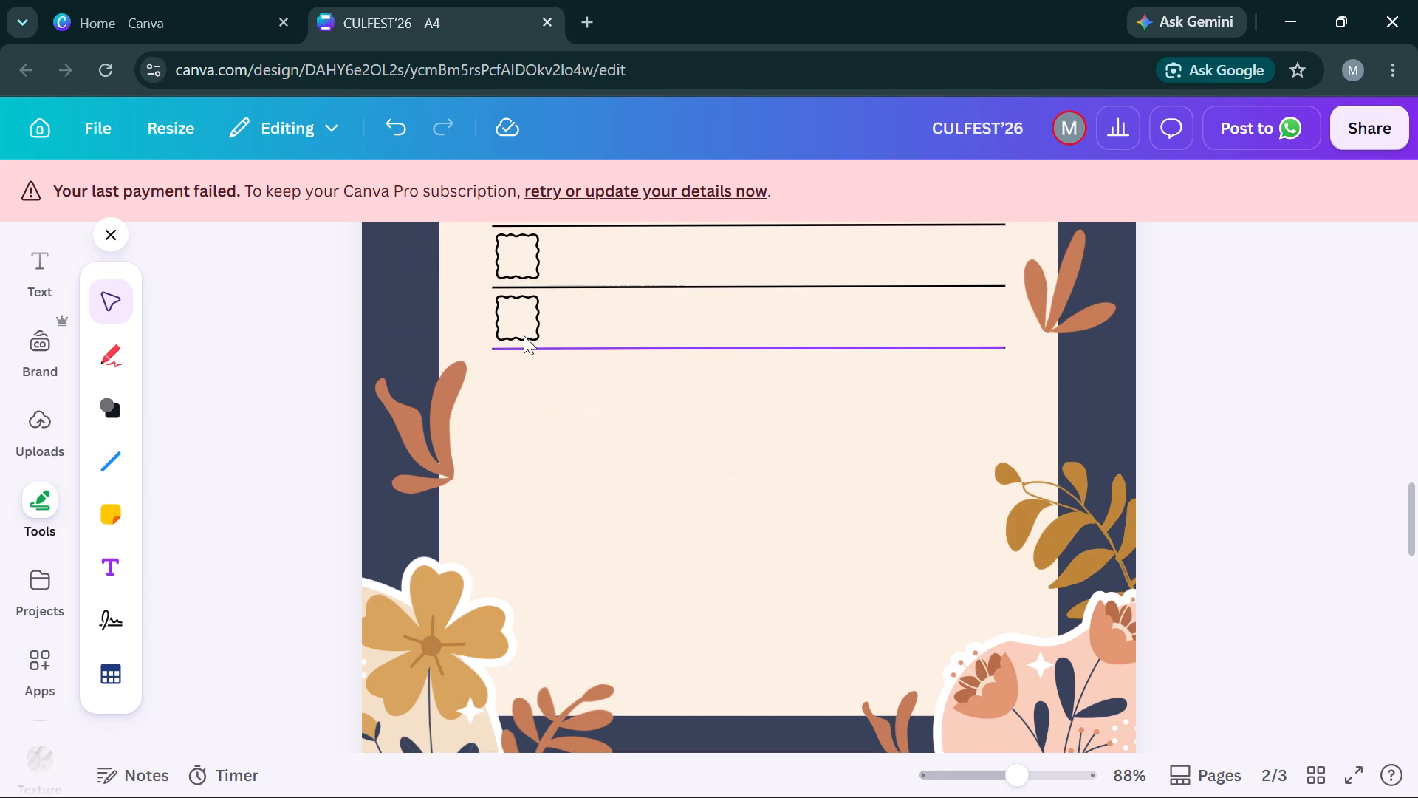
Delete the checkboxes and lines of the three lowest remaining checklist rows on page 2.
{"action": "left_click", "coordinate": [524, 335]}
{"action": "key", "text": "Delete"}
{"action": "left_click", "coordinate": [523, 329]}
{"action": "key", "text": "Delete"}
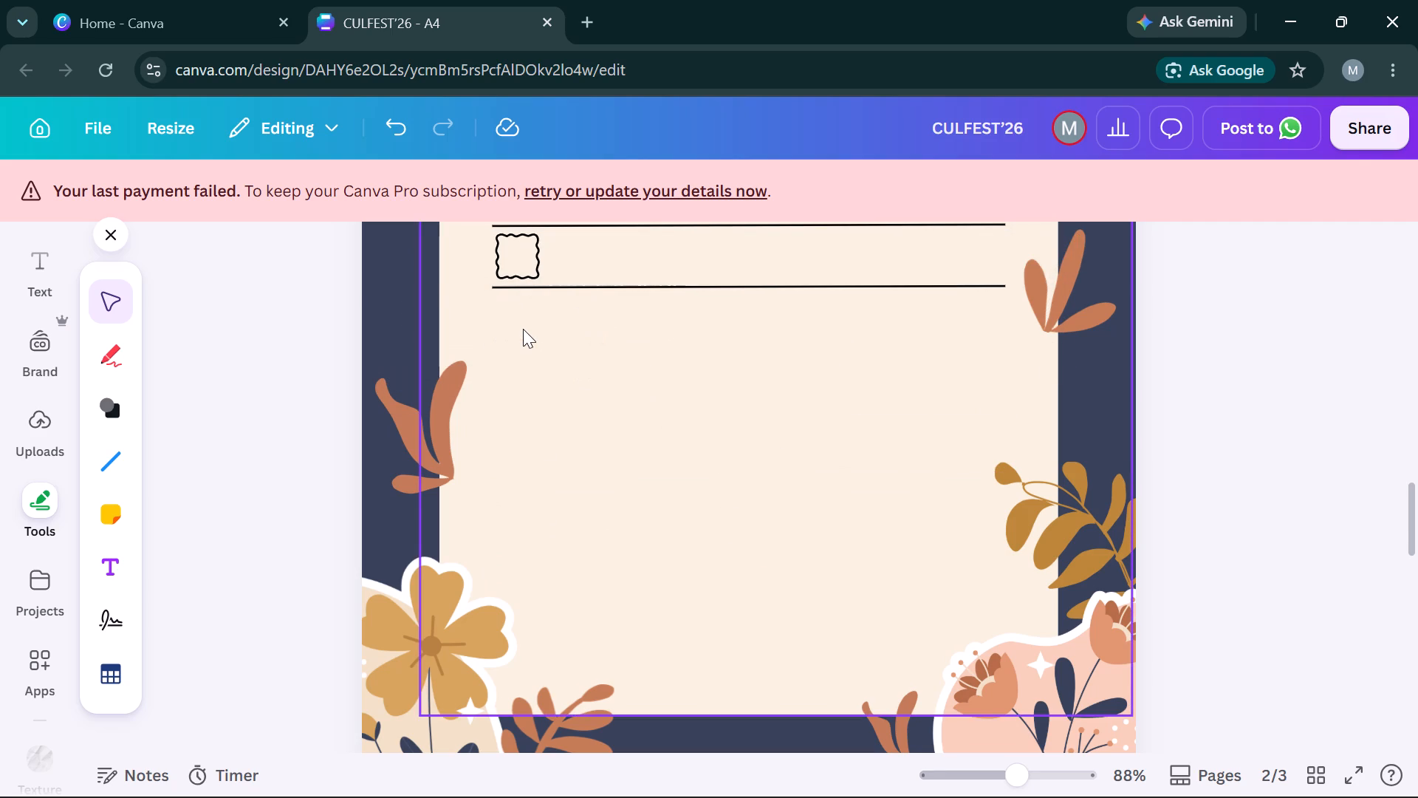
{"action": "scroll", "coordinate": [523, 329], "scroll_direction": "up", "scroll_amount": 1}
{"action": "left_click", "coordinate": [523, 329]}
{"action": "key", "text": "Delete"}
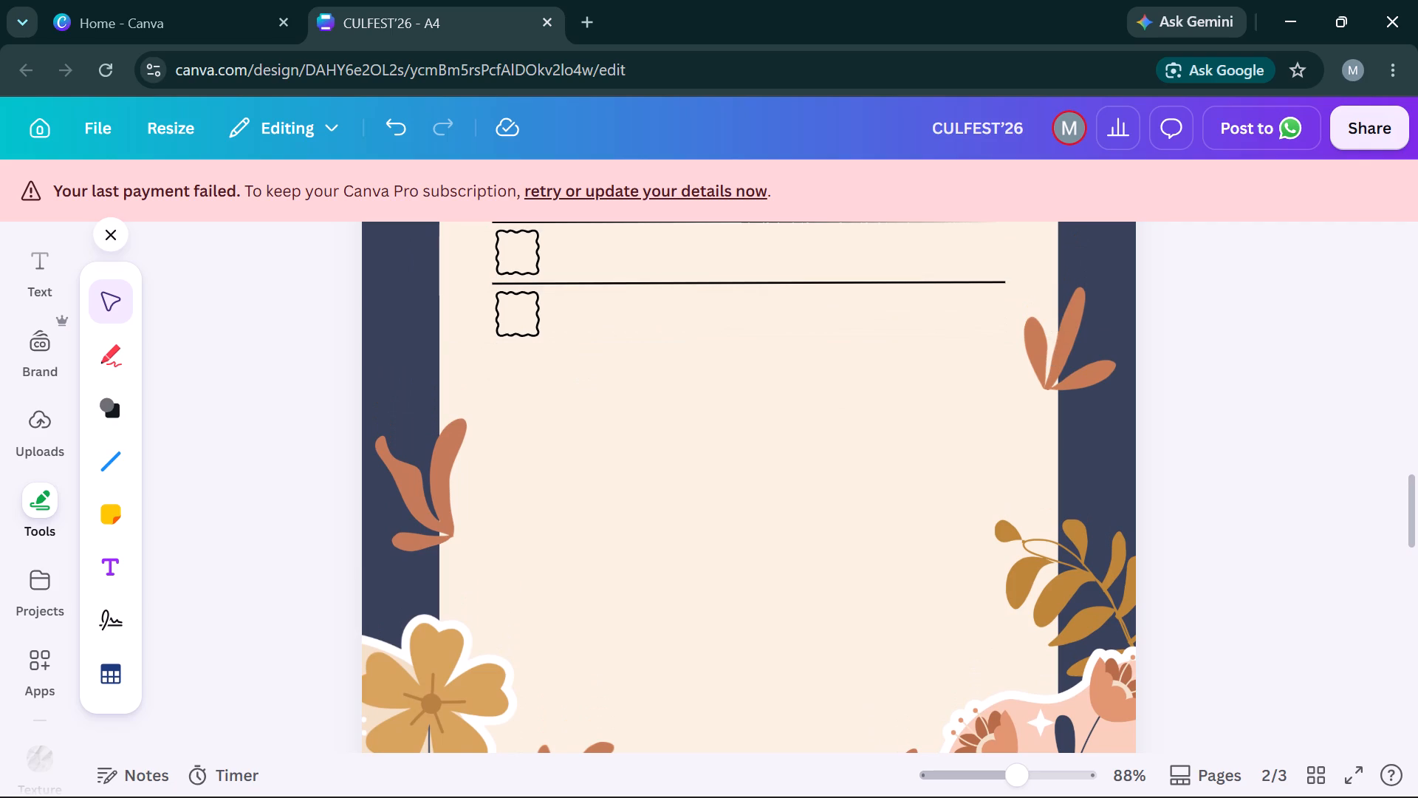
{"action": "left_click", "coordinate": [519, 321]}
{"action": "key", "text": "Delete"}
{"action": "left_click", "coordinate": [513, 288]}
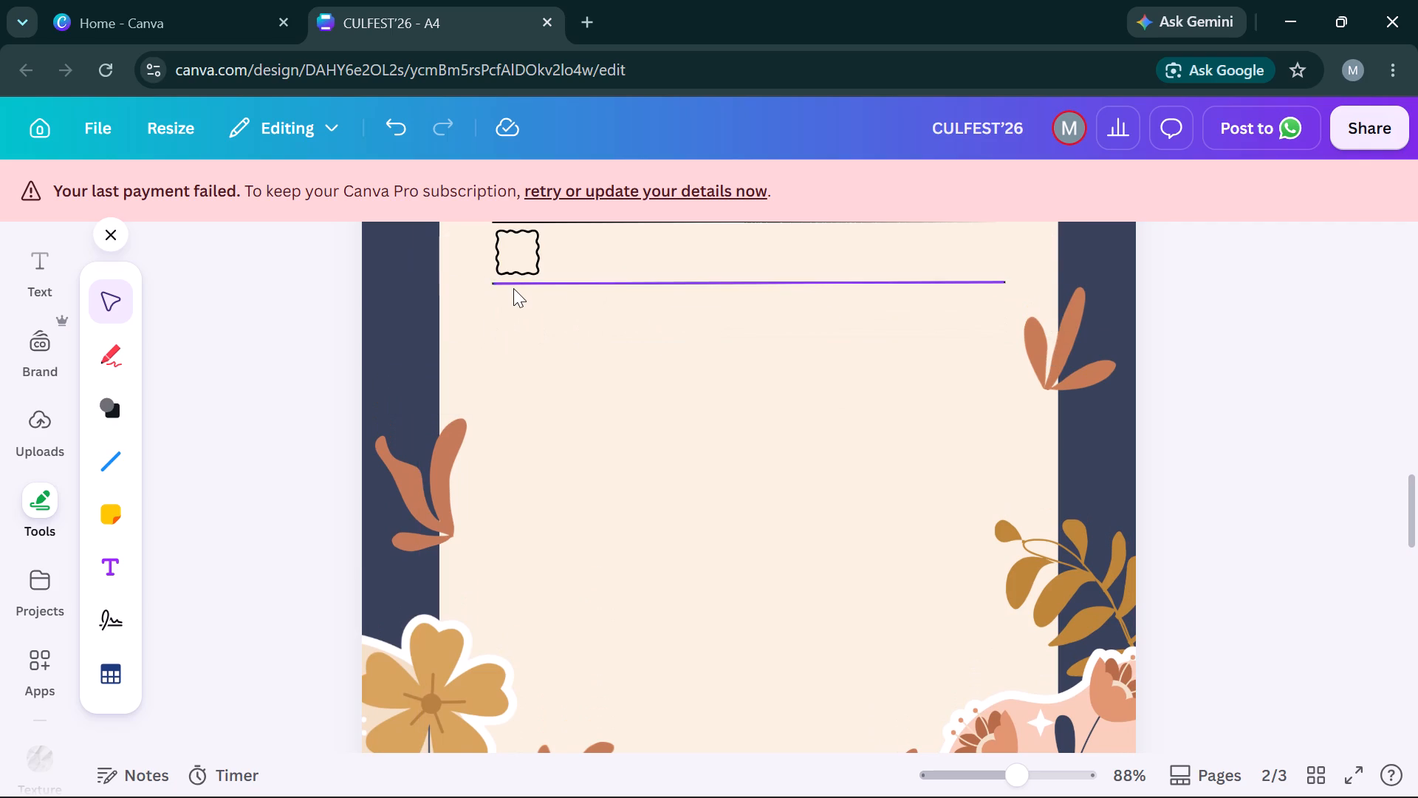
{"action": "key", "text": "Delete"}
{"action": "left_click", "coordinate": [513, 264]}
{"action": "key", "text": "Delete"}
Delete the checkboxes and lines of the next two checklist rows from the bottom of page 2.
{"action": "scroll", "coordinate": [513, 264], "scroll_direction": "up", "scroll_amount": 1}
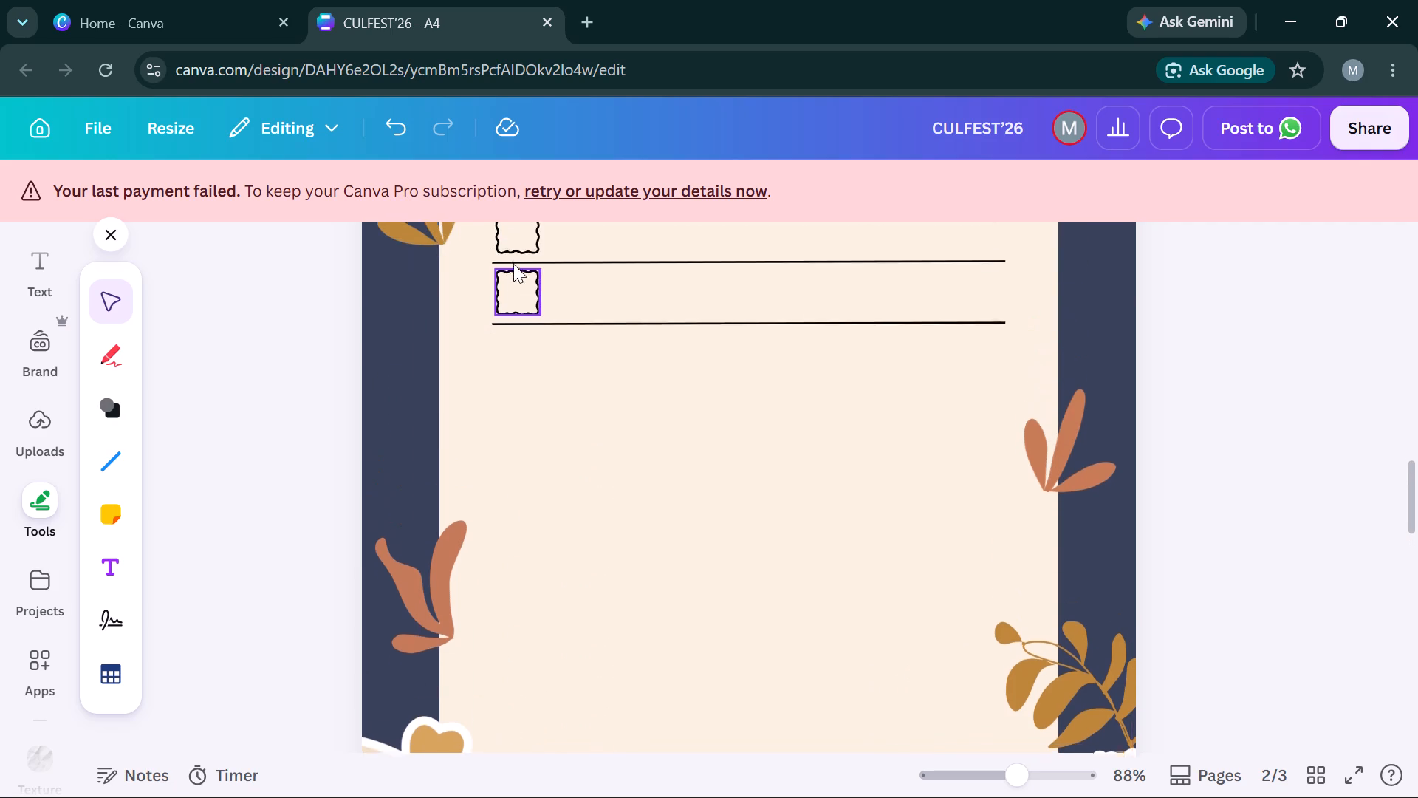
{"action": "scroll", "coordinate": [513, 264], "scroll_direction": "up", "scroll_amount": 1}
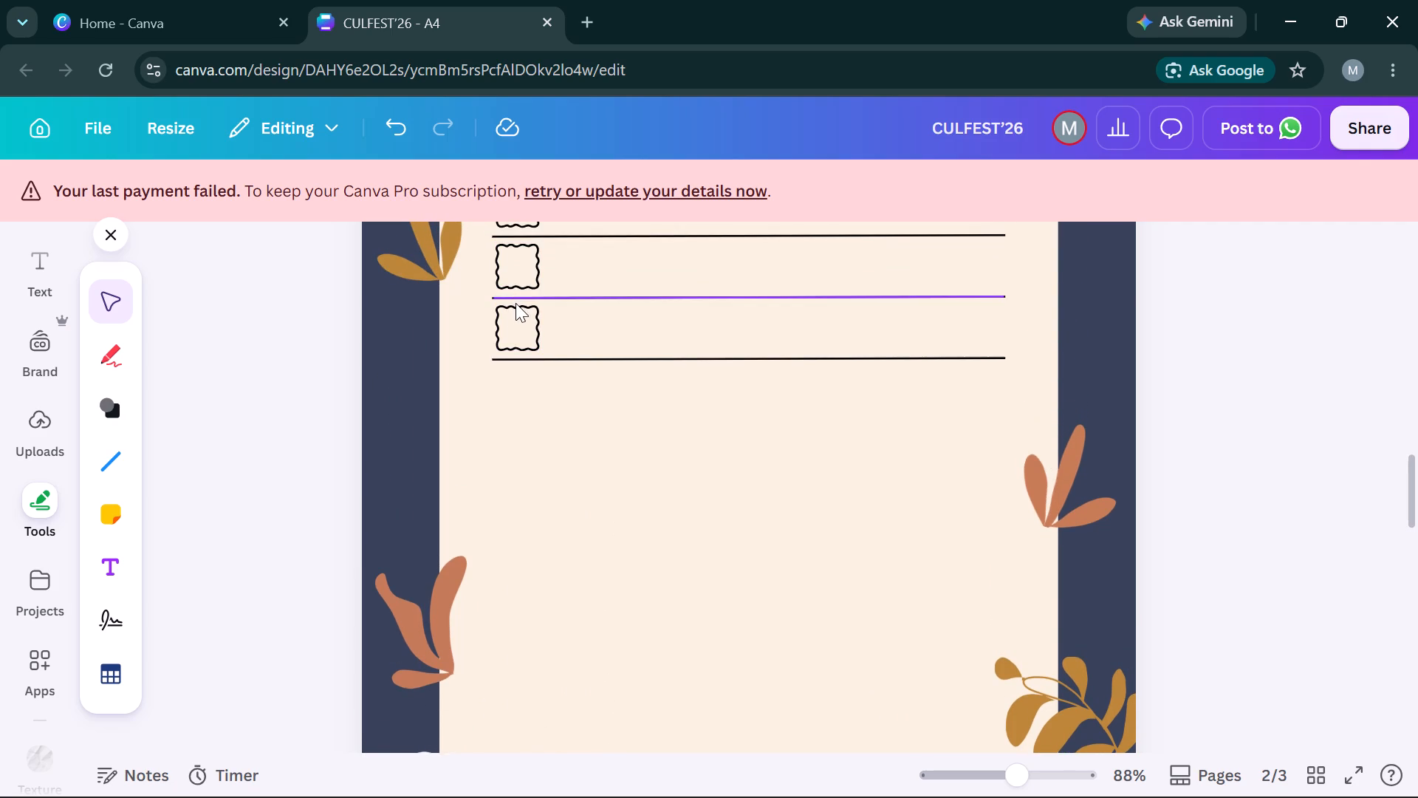
{"action": "left_click", "coordinate": [516, 308]}
{"action": "key", "text": "Delete"}
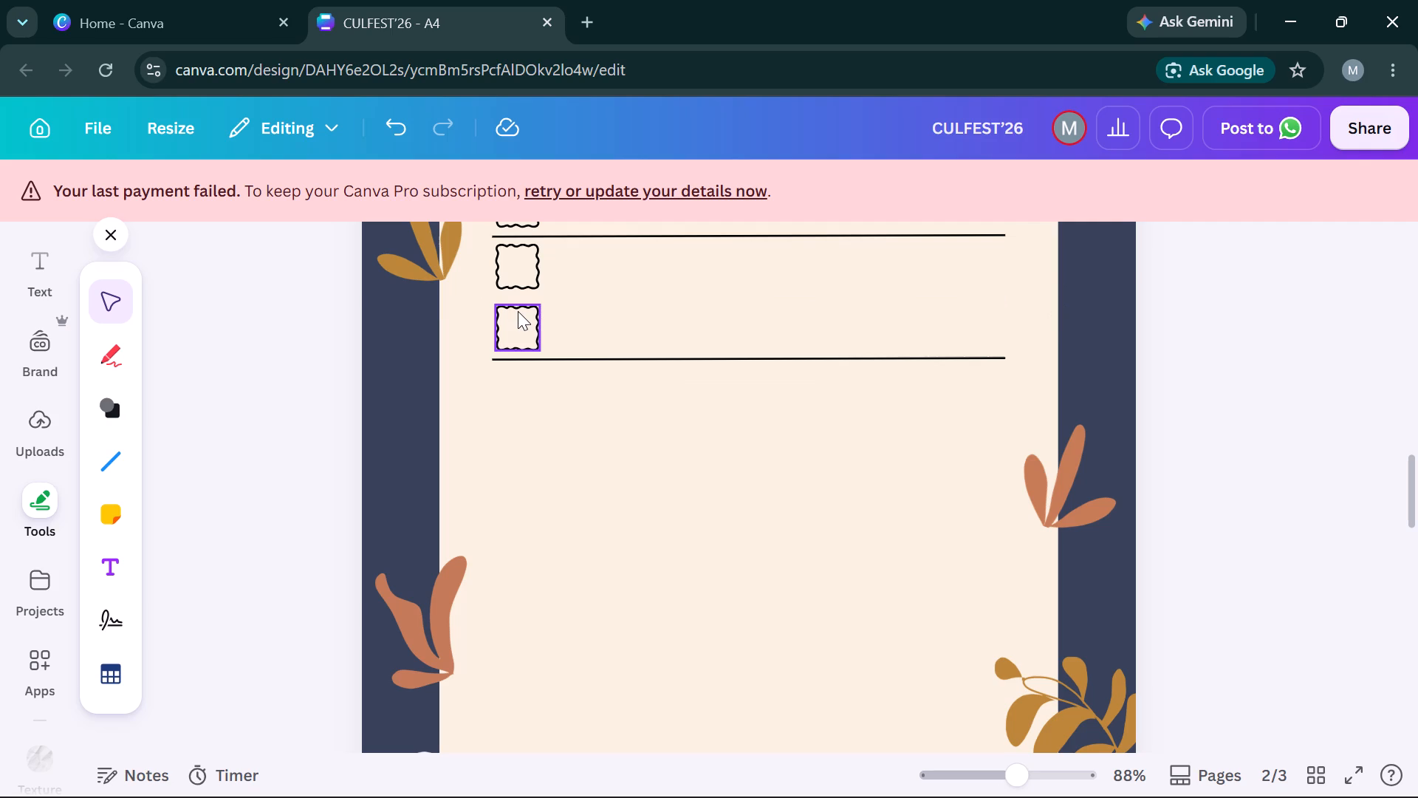
{"action": "left_click", "coordinate": [518, 311]}
{"action": "key", "text": "Delete"}
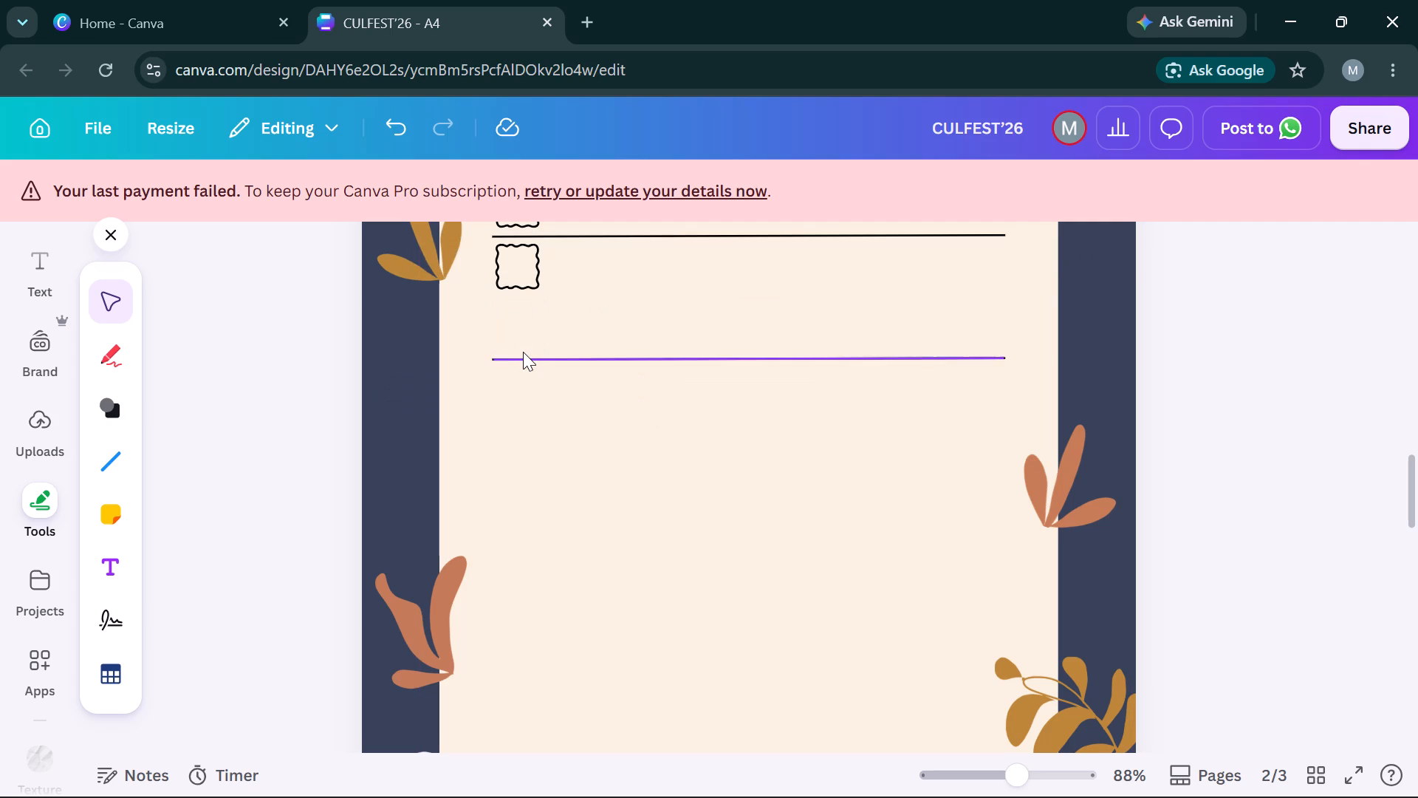
{"action": "left_click", "coordinate": [523, 352]}
{"action": "key", "text": "Delete"}
{"action": "left_click", "coordinate": [509, 262]}
{"action": "key", "text": "Delete"}
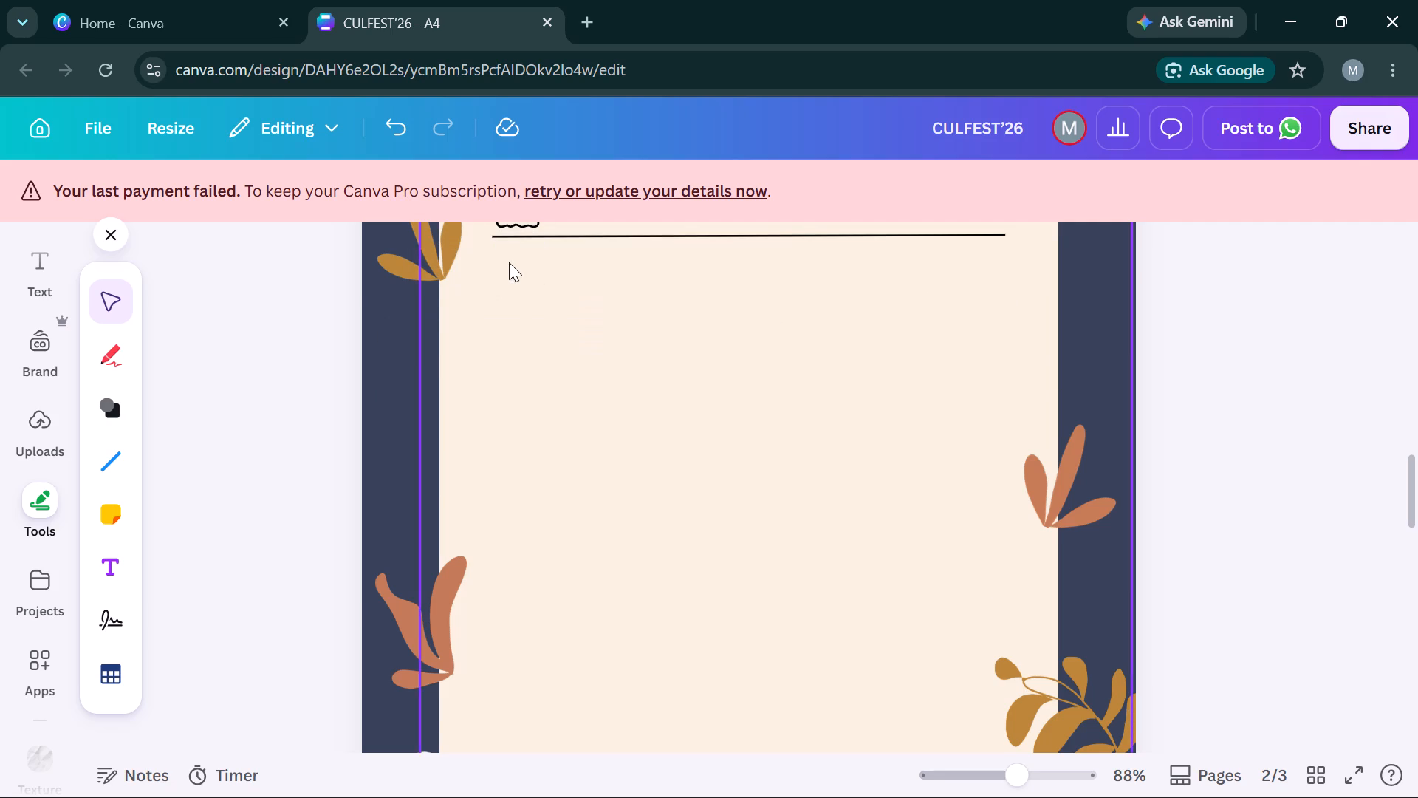
Delete the checkboxes and lines of the last two checklist rows beneath the SPONSORSHIP PACKAGES heading.
{"action": "scroll", "coordinate": [509, 262], "scroll_direction": "up", "scroll_amount": 1}
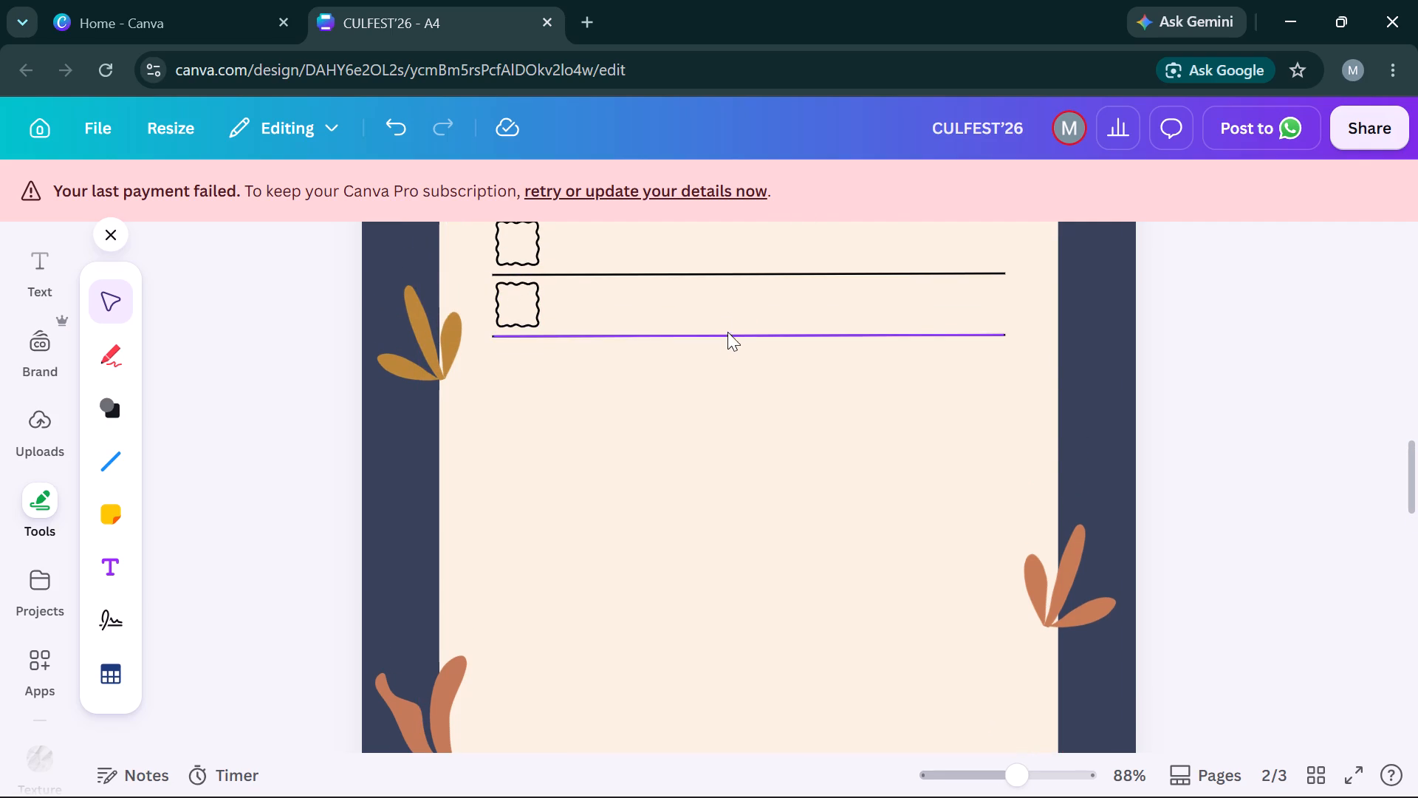
{"action": "left_click", "coordinate": [719, 339]}
{"action": "scroll", "coordinate": [719, 339], "scroll_direction": "up", "scroll_amount": 3}
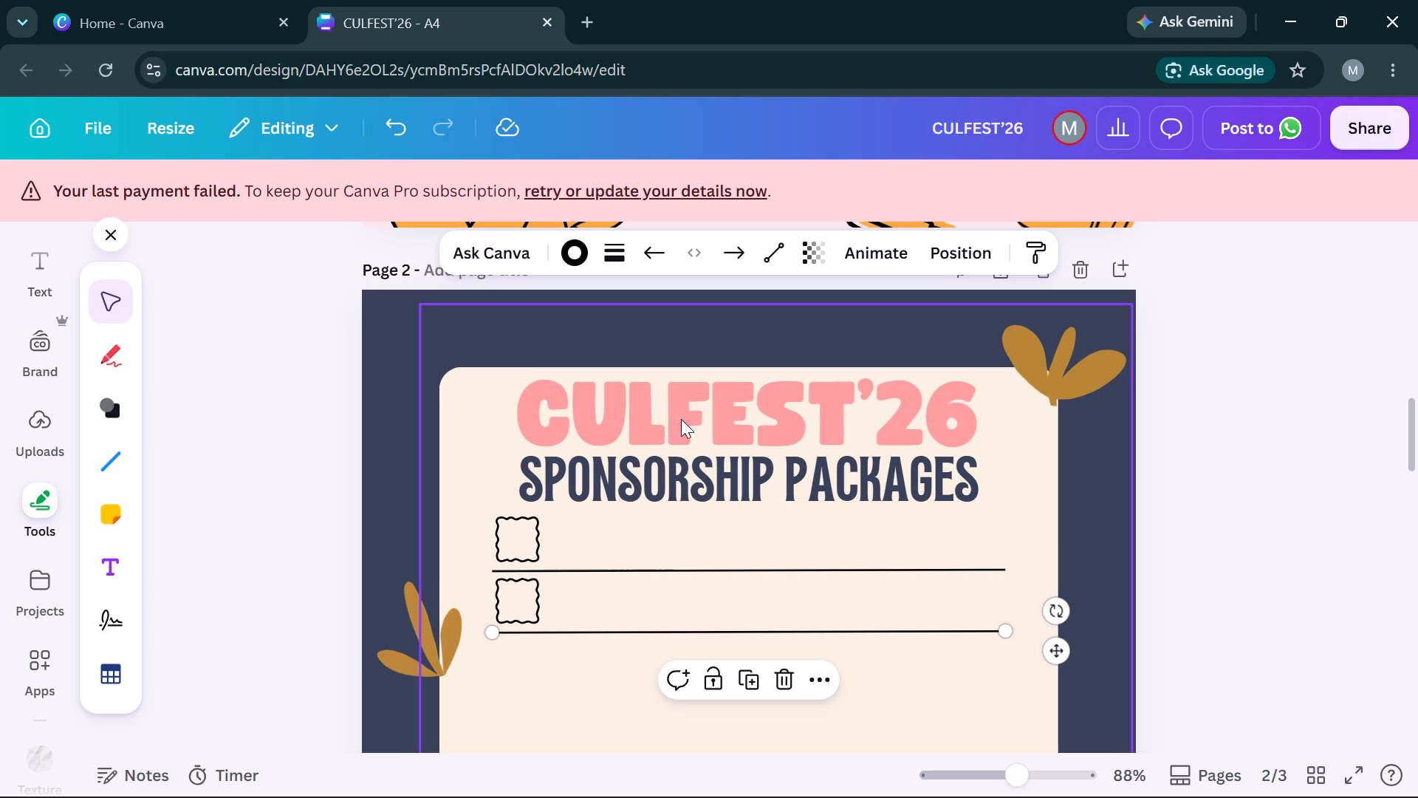
{"action": "key", "text": "Delete"}
{"action": "left_click", "coordinate": [512, 603]}
{"action": "key", "text": "Delete"}
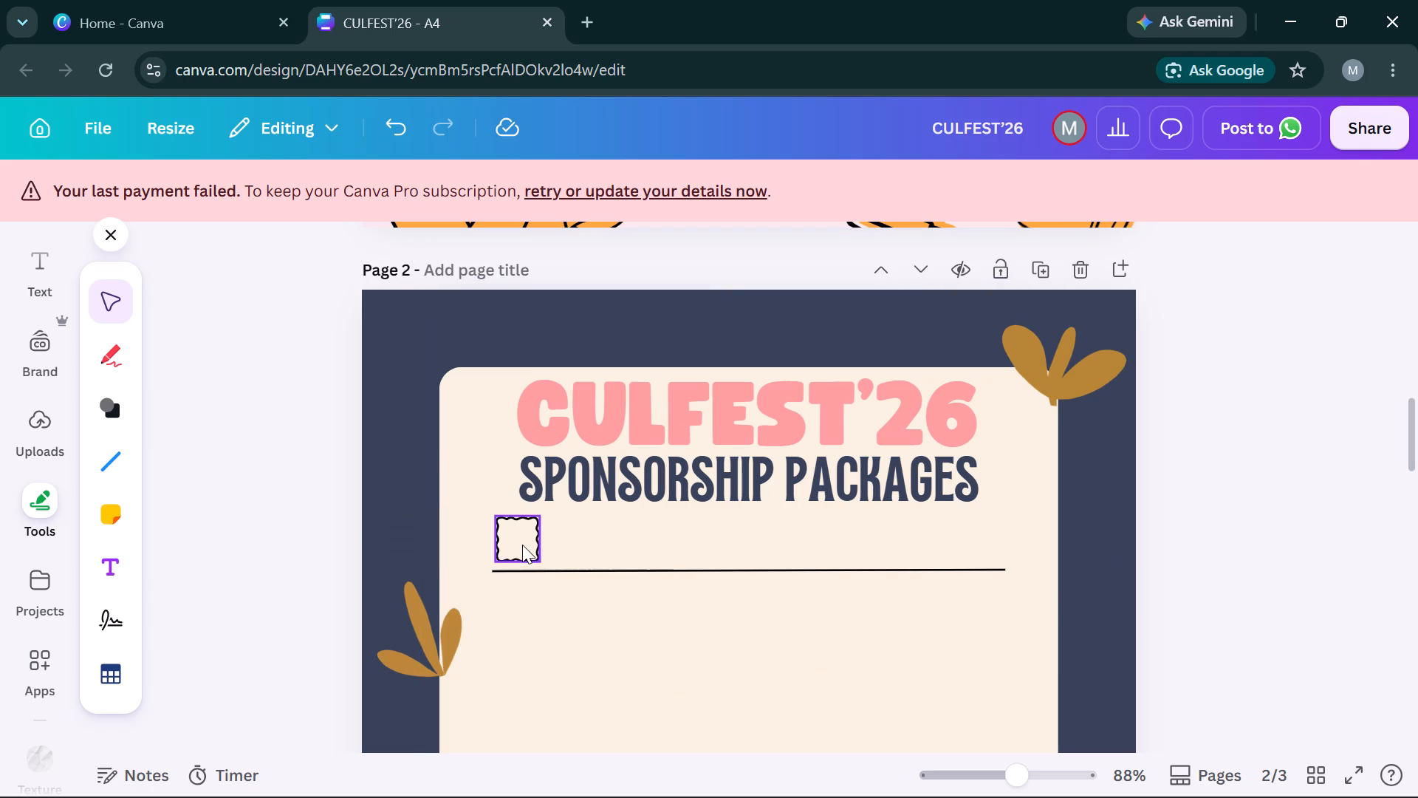
{"action": "left_click", "coordinate": [522, 545]}
{"action": "key", "text": "Delete"}
{"action": "left_click", "coordinate": [522, 566]}
{"action": "key", "text": "Delete"}
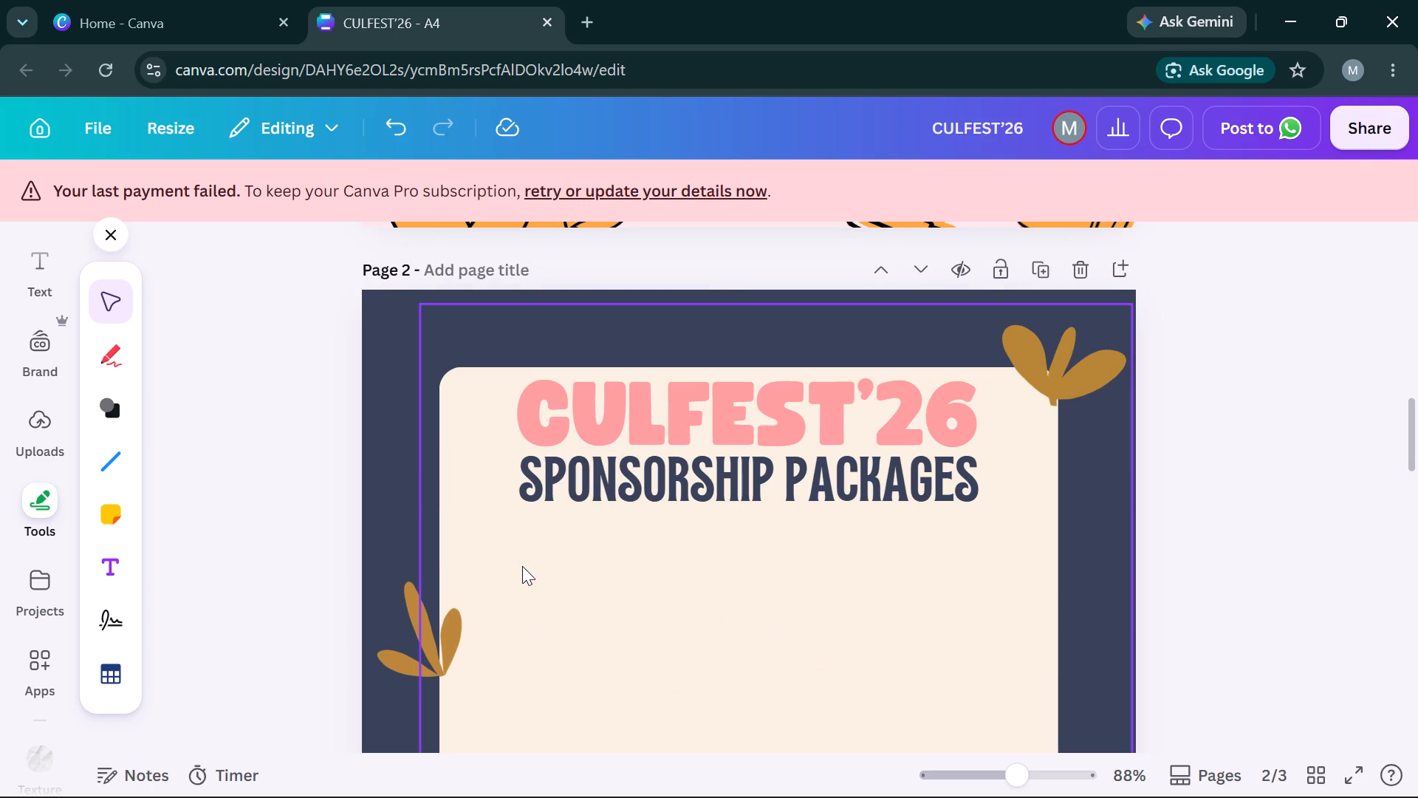
Paste the copied pill-and-divider group on page 2 and move it just below the SPONSORSHIP PACKAGES heading.
{"action": "key", "text": "ctrl+v"}
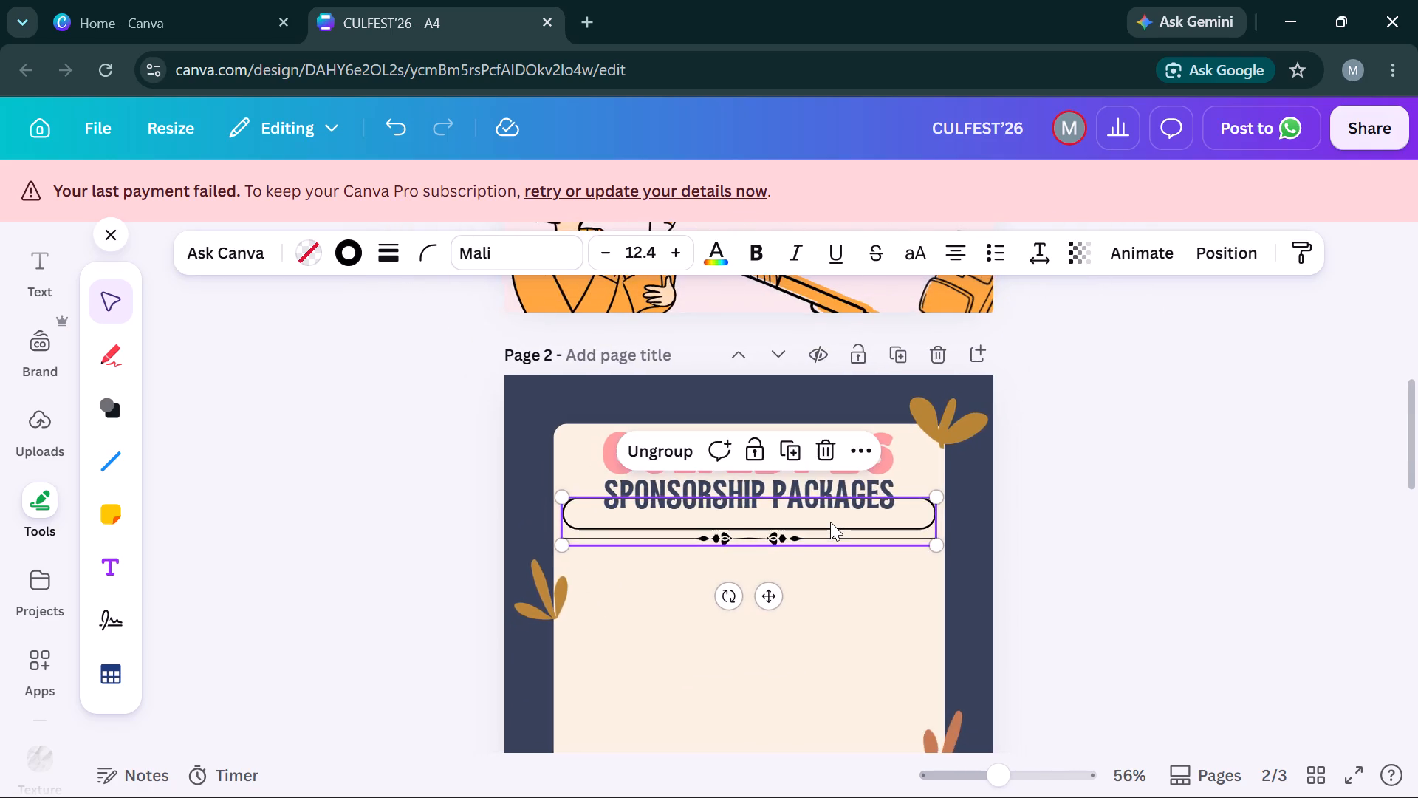
{"action": "left_click_drag", "start_coordinate": [767, 611], "coordinate": [767, 617]}
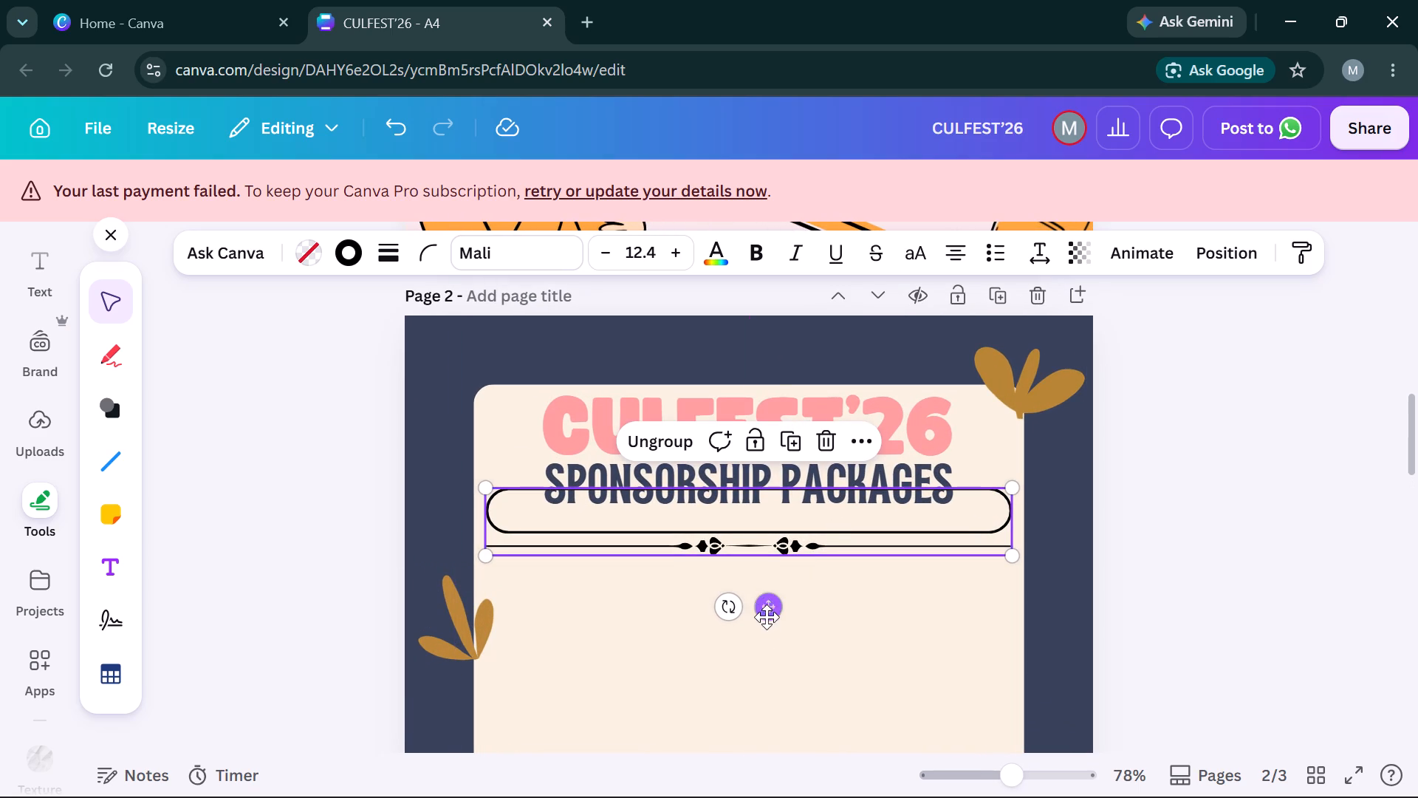
{"action": "left_click_drag", "start_coordinate": [767, 617], "coordinate": [767, 635]}
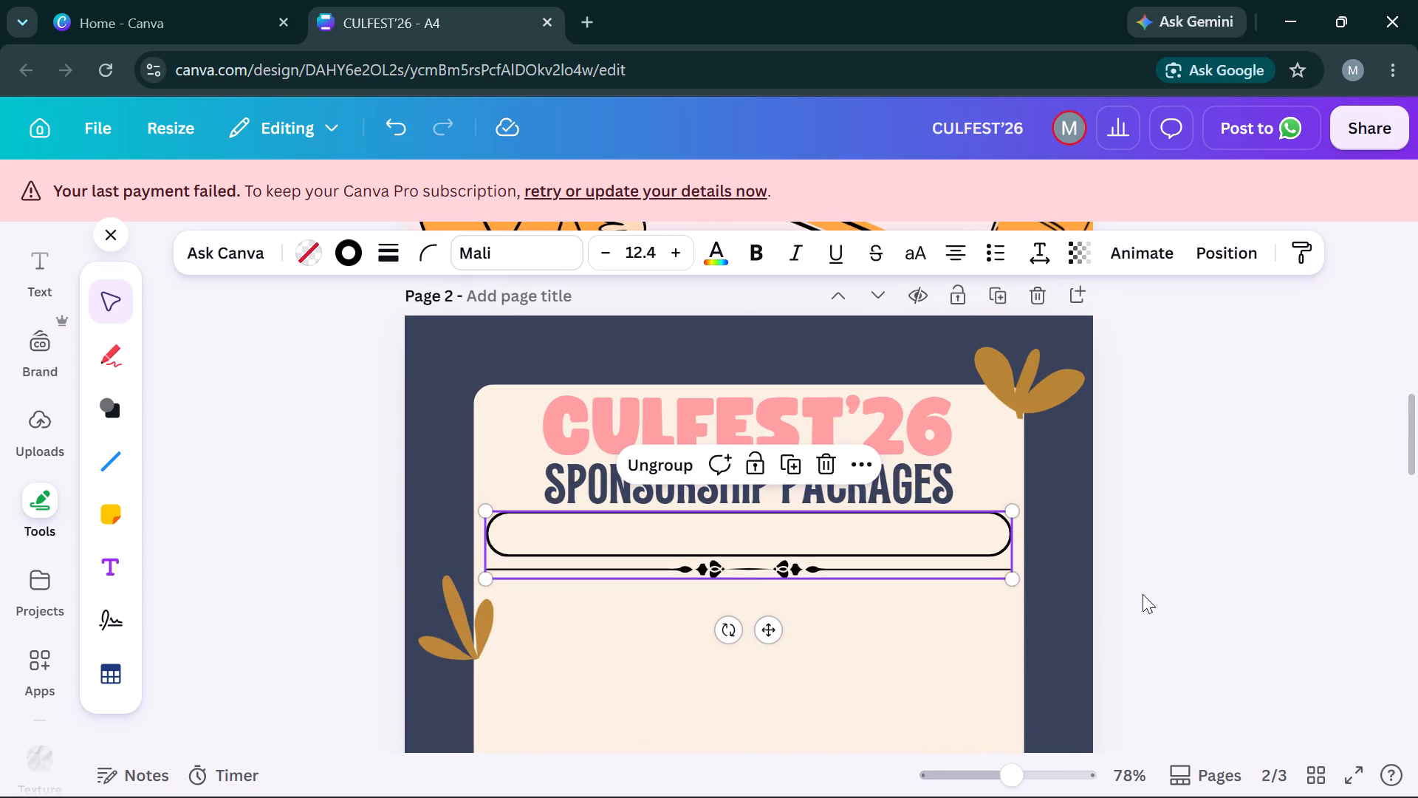
{"action": "left_click", "coordinate": [1143, 594]}
Ungroup the original pill outline and ornamental divider on page 3.
{"action": "scroll", "coordinate": [1143, 594], "scroll_direction": "down", "scroll_amount": 6}
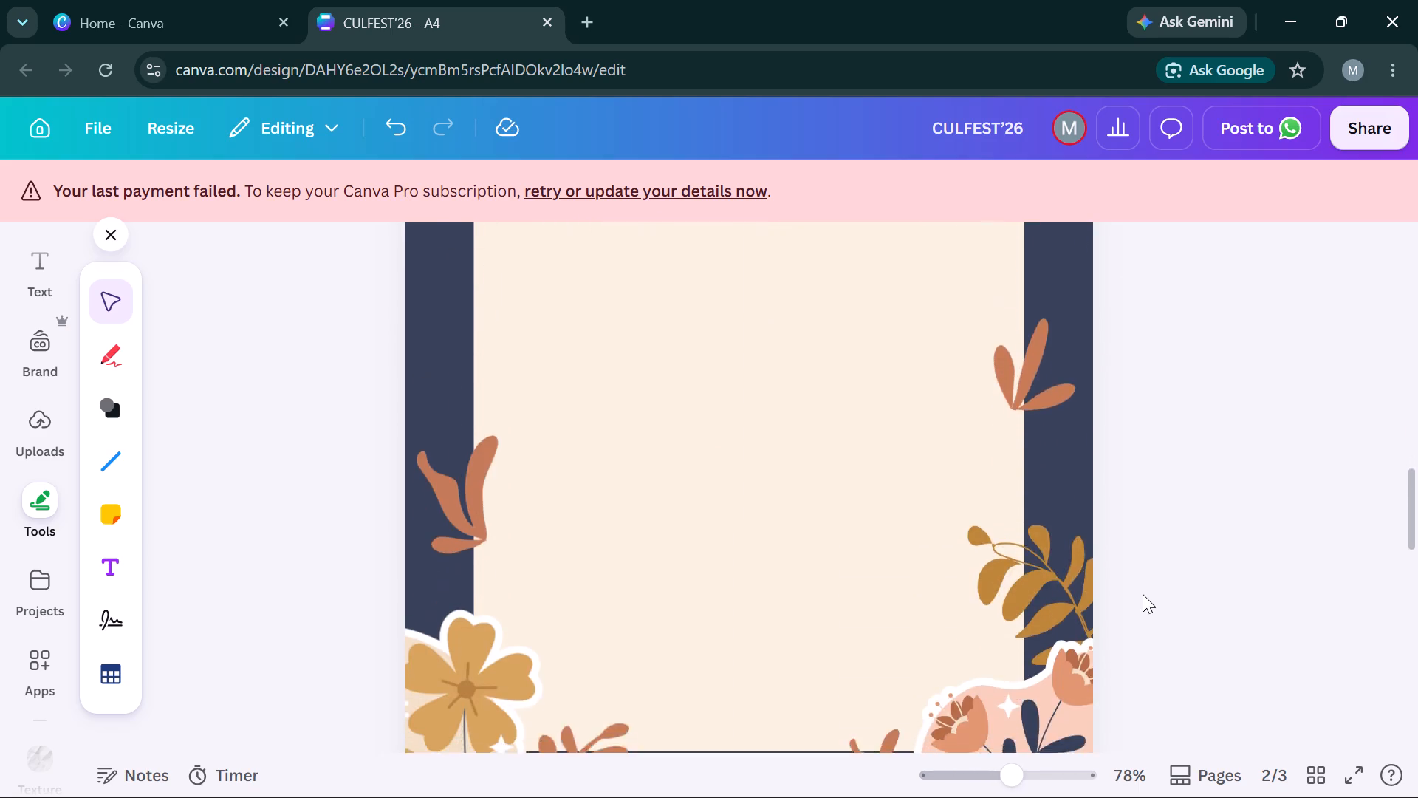
{"action": "scroll", "coordinate": [1143, 594], "scroll_direction": "down", "scroll_amount": 2}
{"action": "scroll", "coordinate": [1143, 594], "scroll_direction": "right", "scroll_amount": 1}
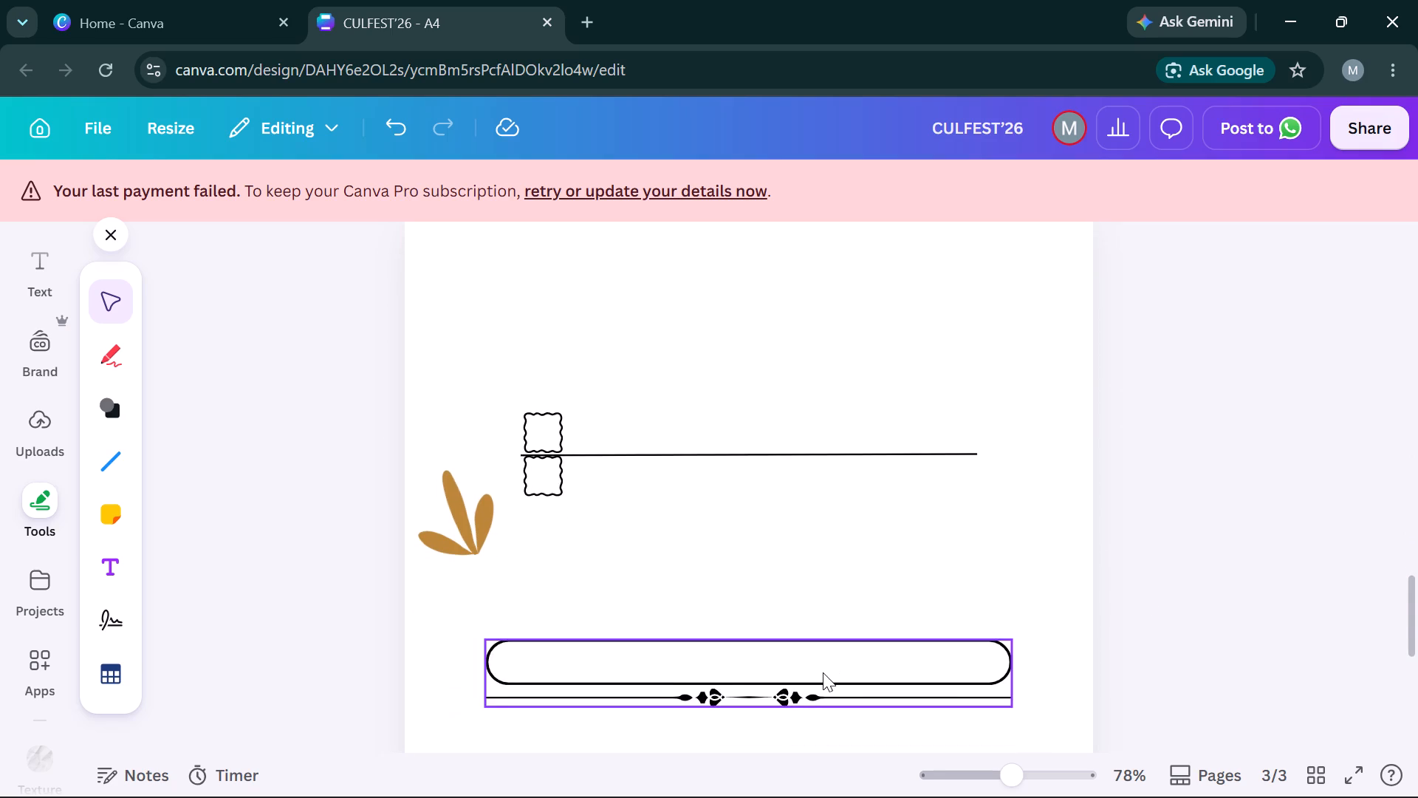
{"action": "left_click", "coordinate": [823, 672]}
{"action": "key", "text": "ctrl+shift+g"}
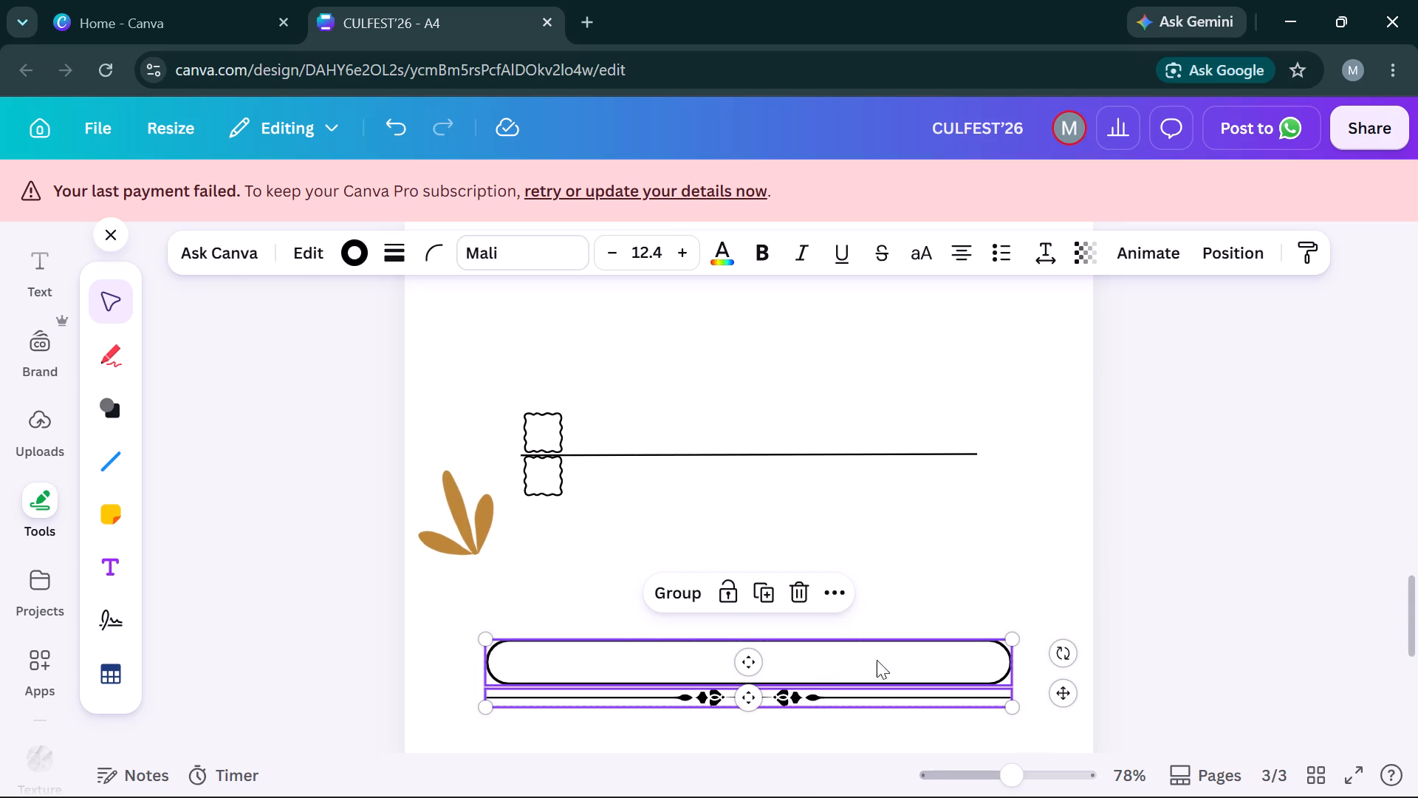
{"action": "left_click", "coordinate": [1102, 565]}
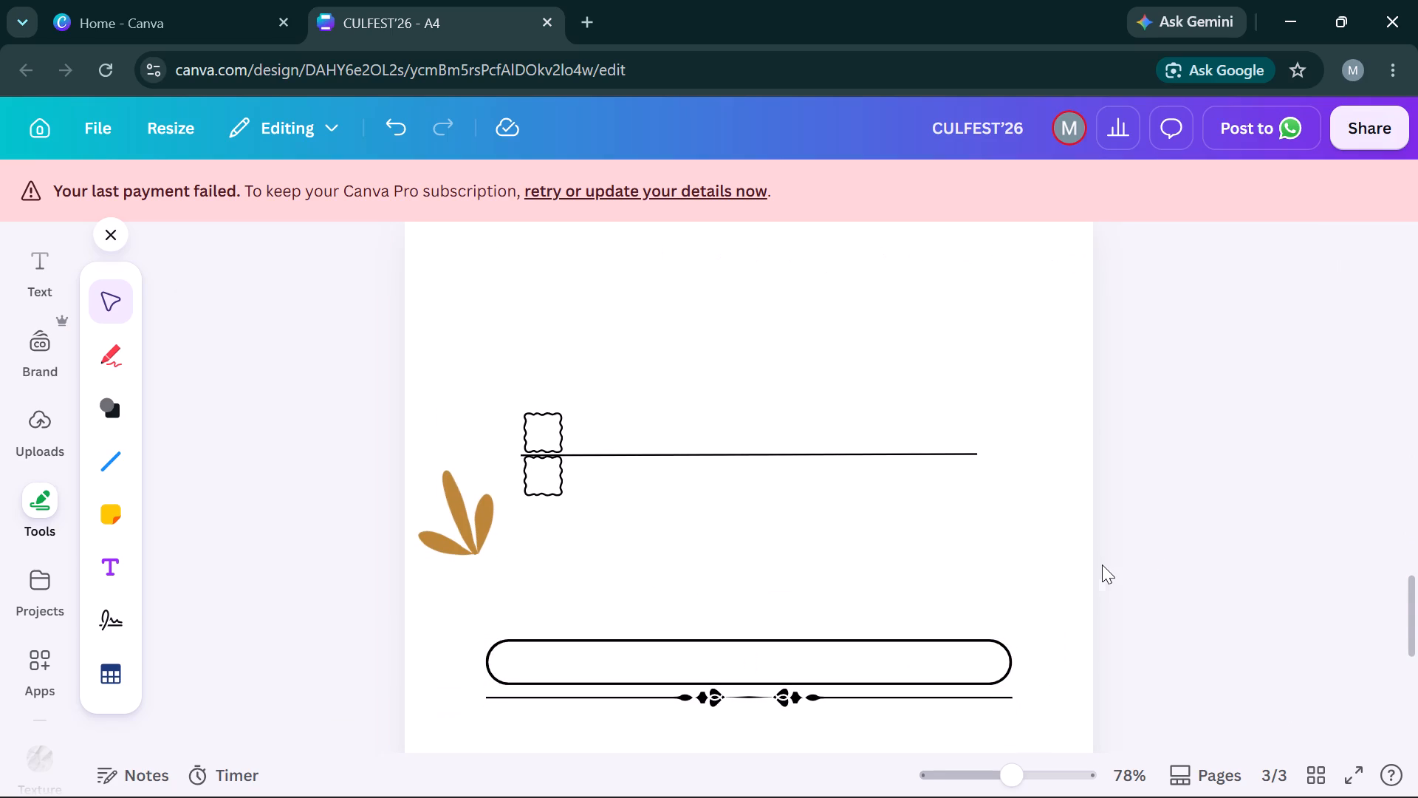
Move the page 3 pill outline down so its bottom edge lies on the ornamental divider's line.
{"action": "scroll", "coordinate": [1102, 565], "scroll_direction": "down", "scroll_amount": 1}
{"action": "left_click", "coordinate": [874, 629]}
{"action": "key", "text": "Down"}
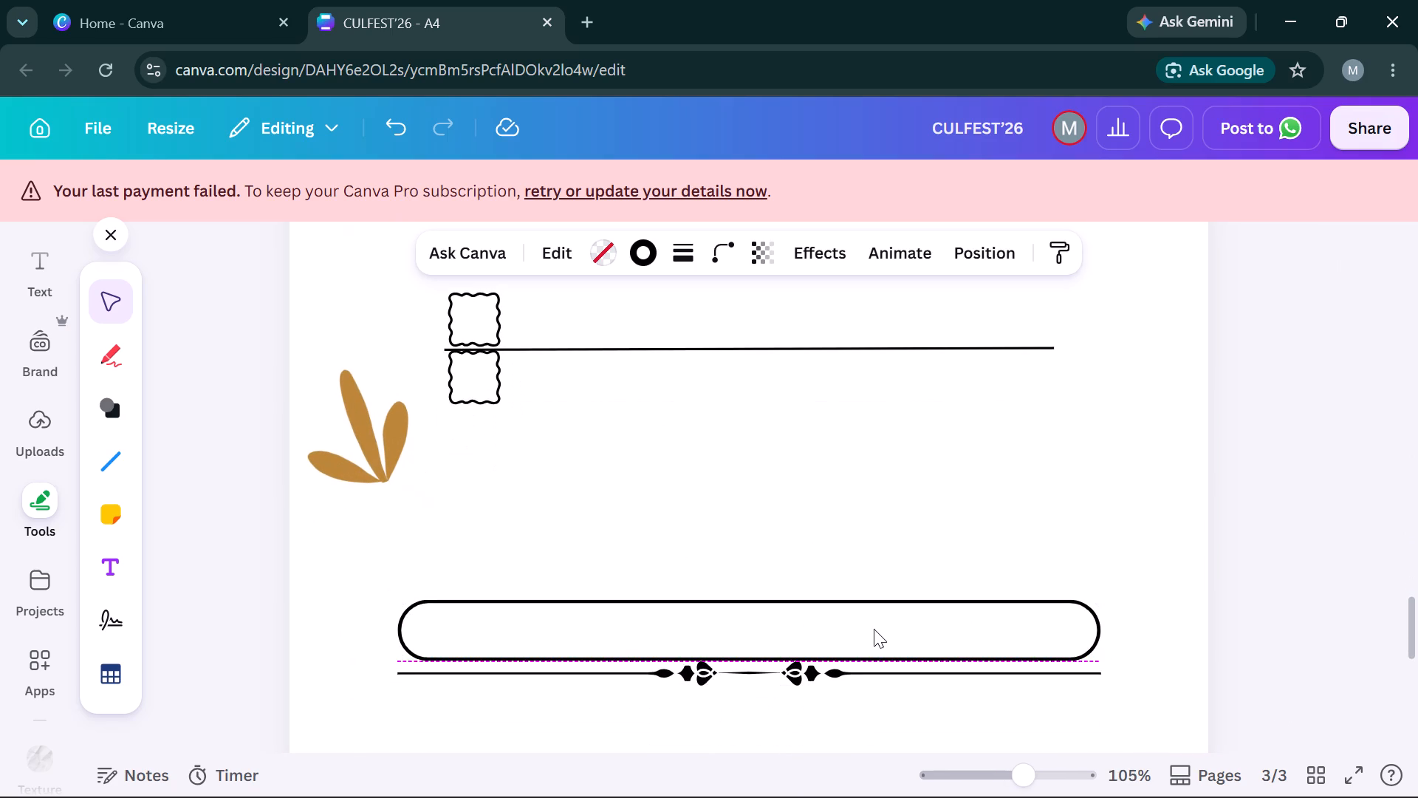
{"action": "key", "text": "Down"}
{"action": "key", "text": "Down"}
{"action": "key", "text": "Down"}
{"action": "key", "text": "Down"}
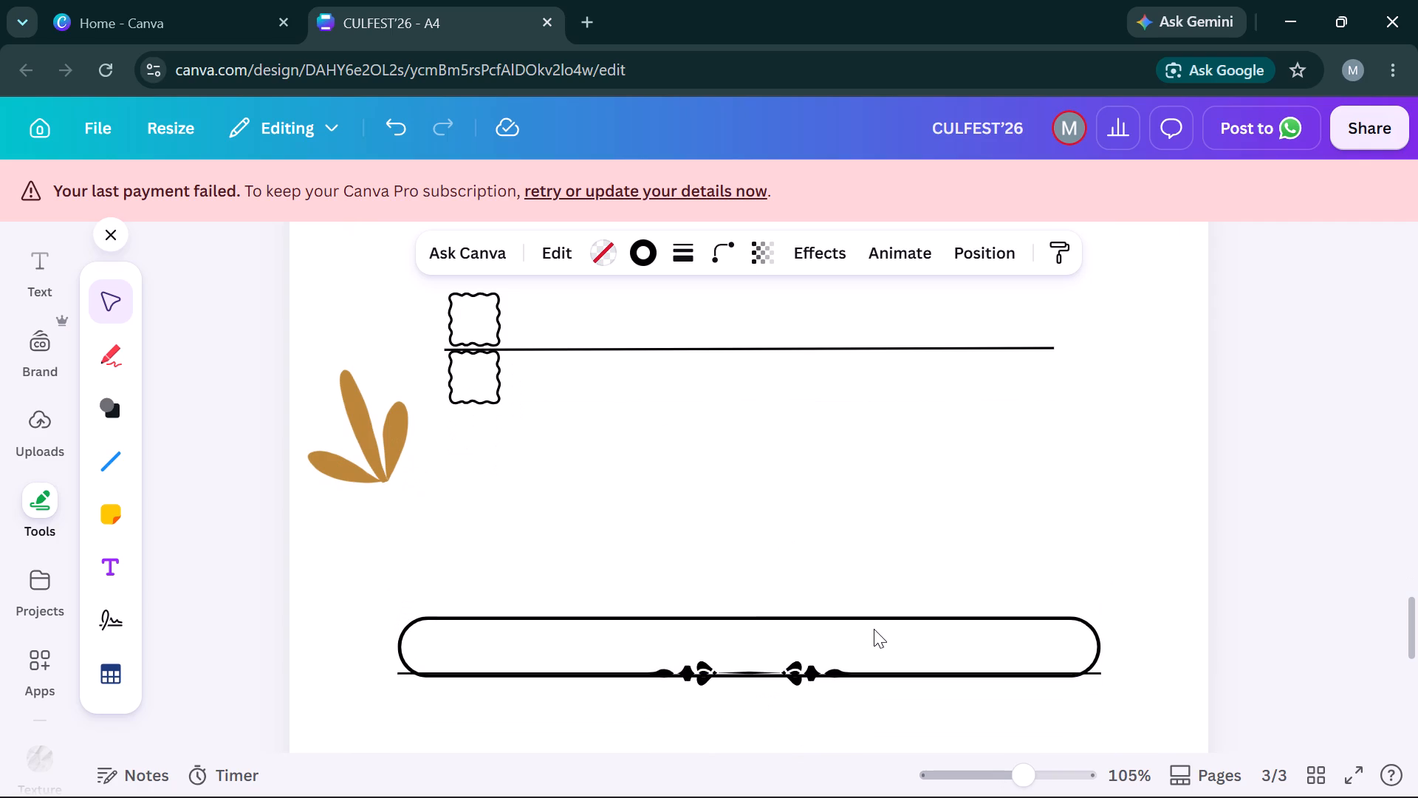
{"action": "left_click", "coordinate": [769, 729]}
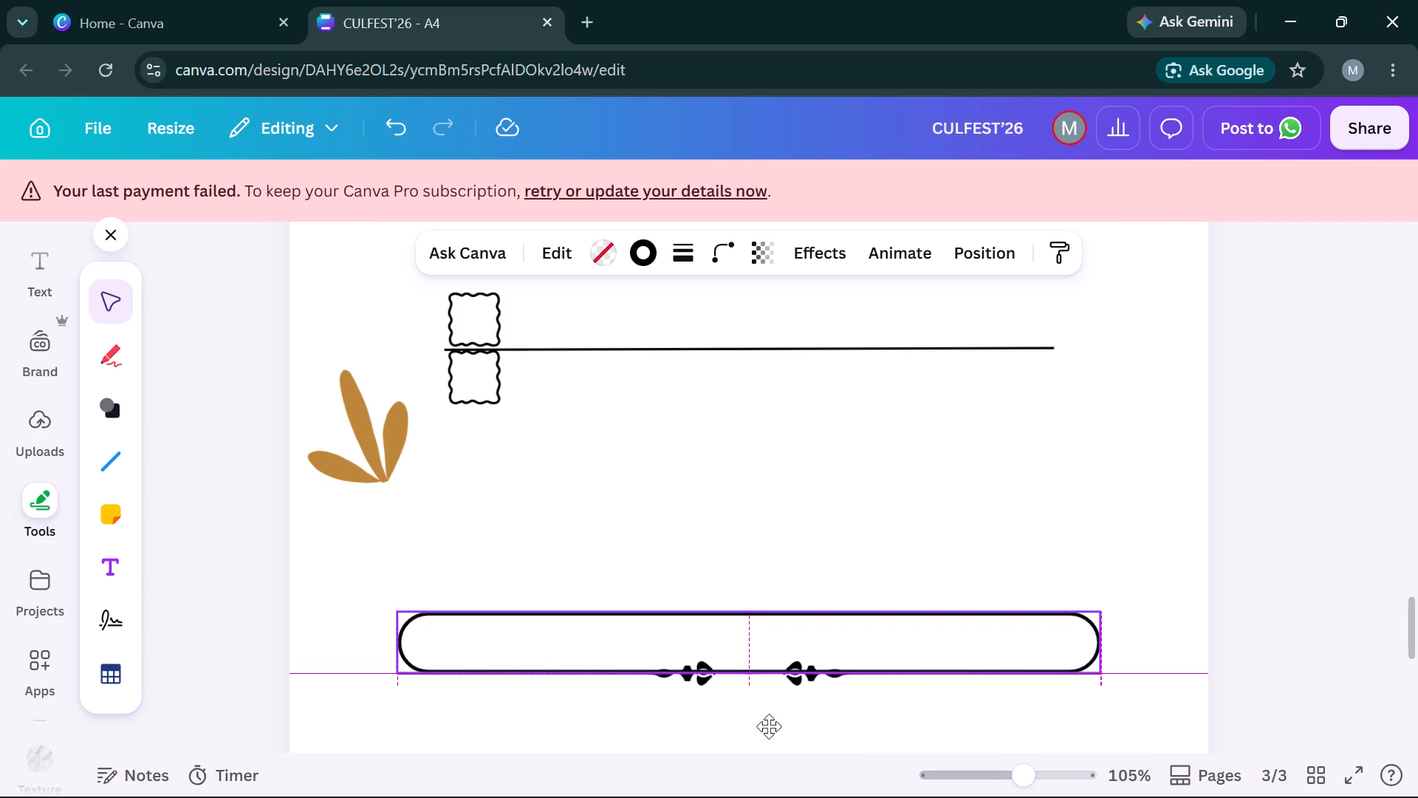
{"action": "left_click", "coordinate": [1250, 587]}
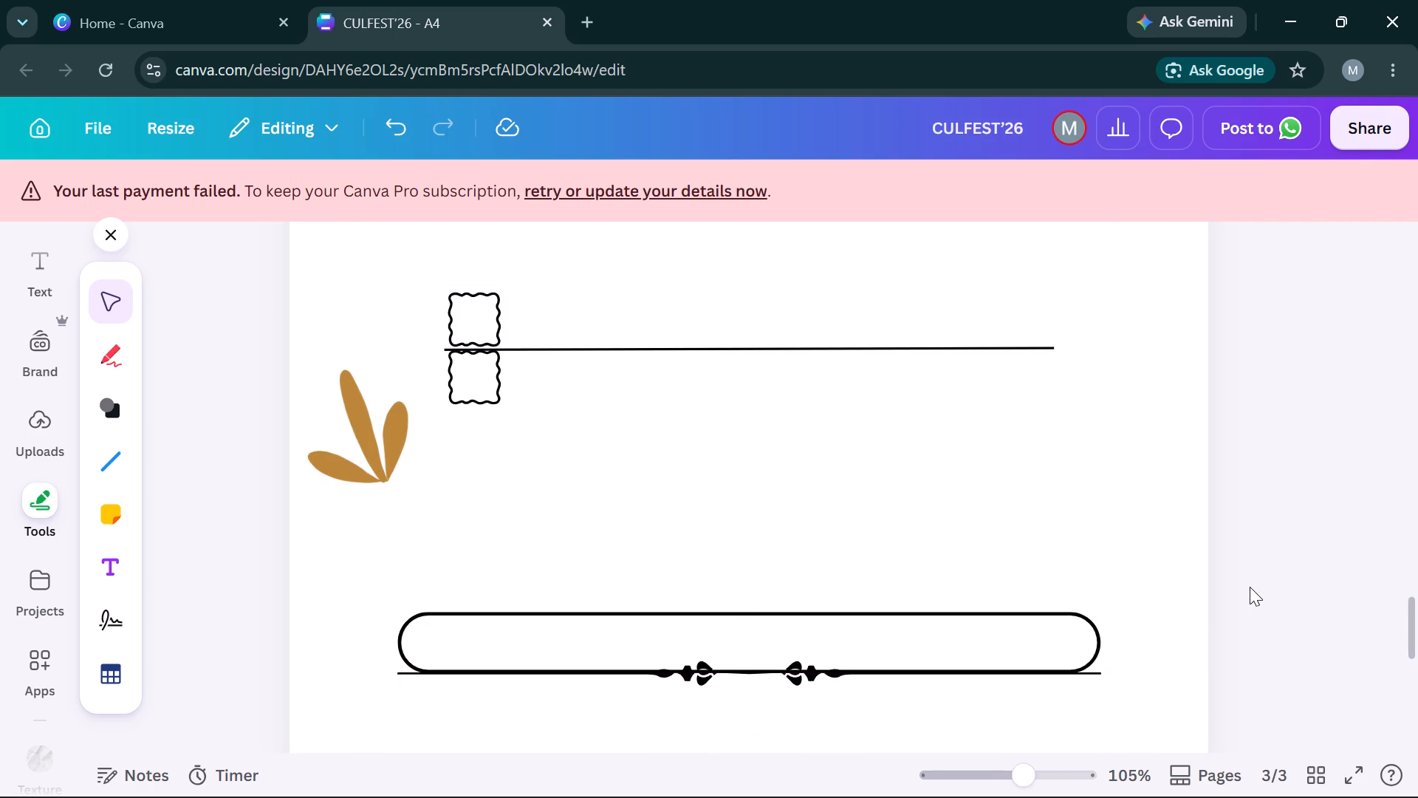
Set the stroke weight of the pill outline on page 3 to 2.
{"action": "left_click", "coordinate": [1046, 627]}
{"action": "left_click", "coordinate": [679, 256]}
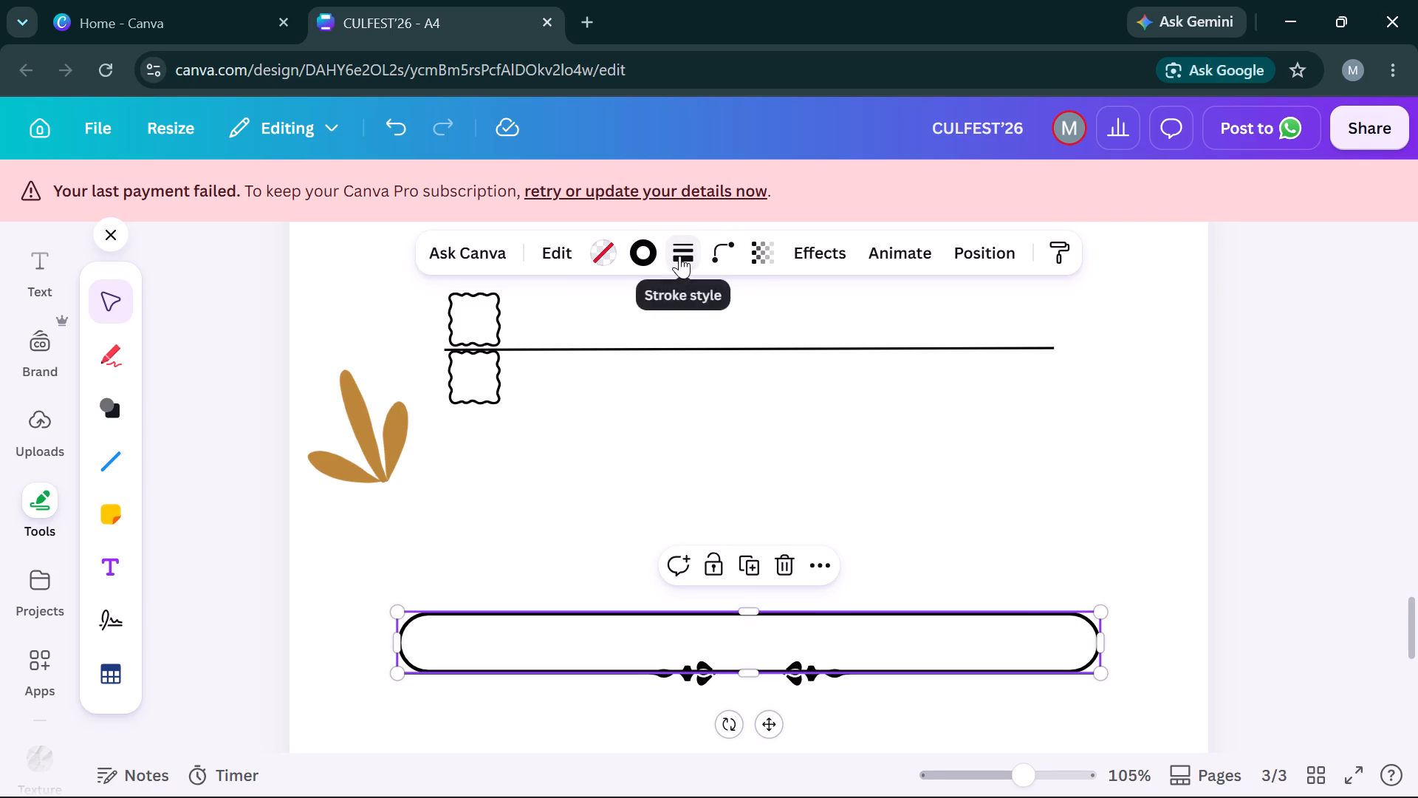
{"action": "left_click_drag", "start_coordinate": [546, 400], "coordinate": [538, 402]}
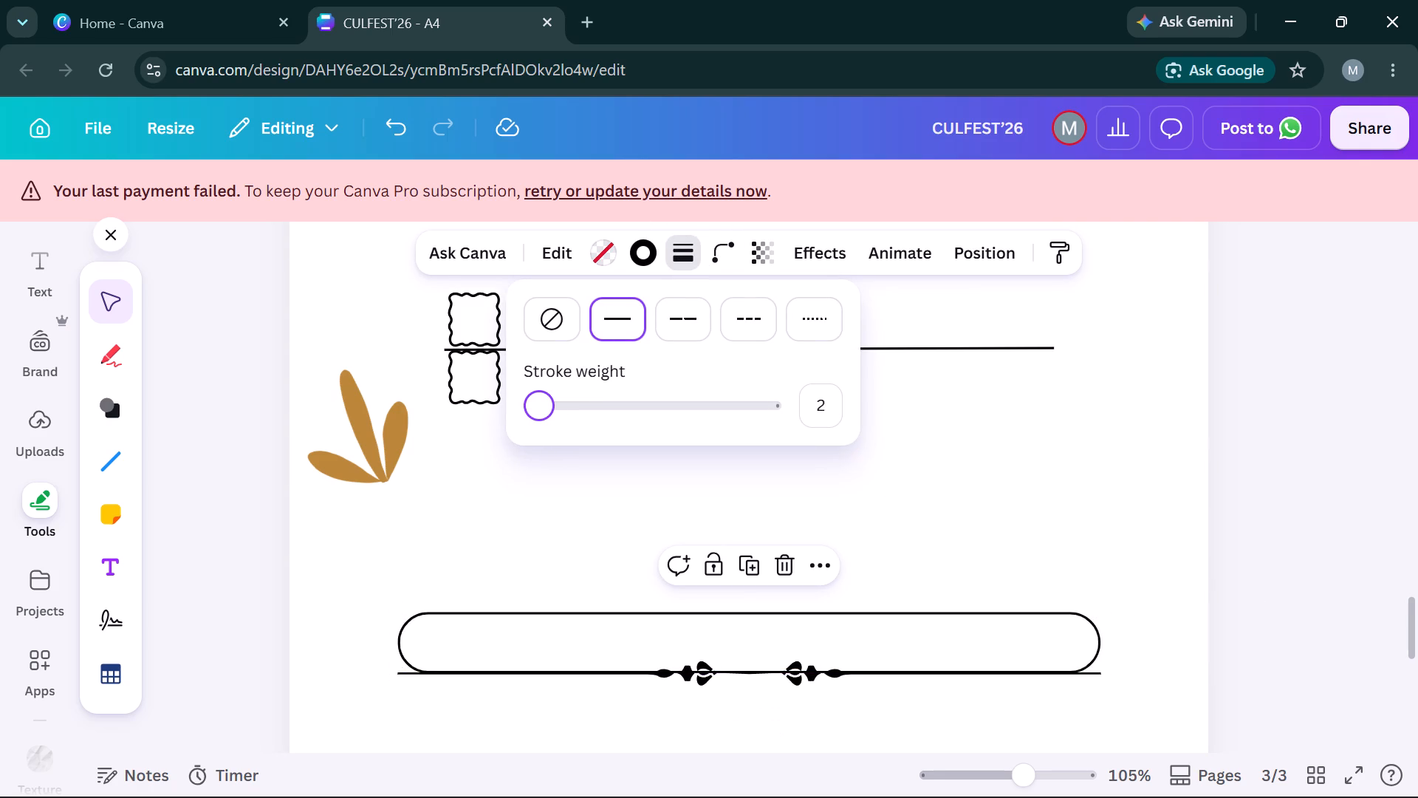
{"action": "left_click_drag", "start_coordinate": [538, 402], "coordinate": [535, 405]}
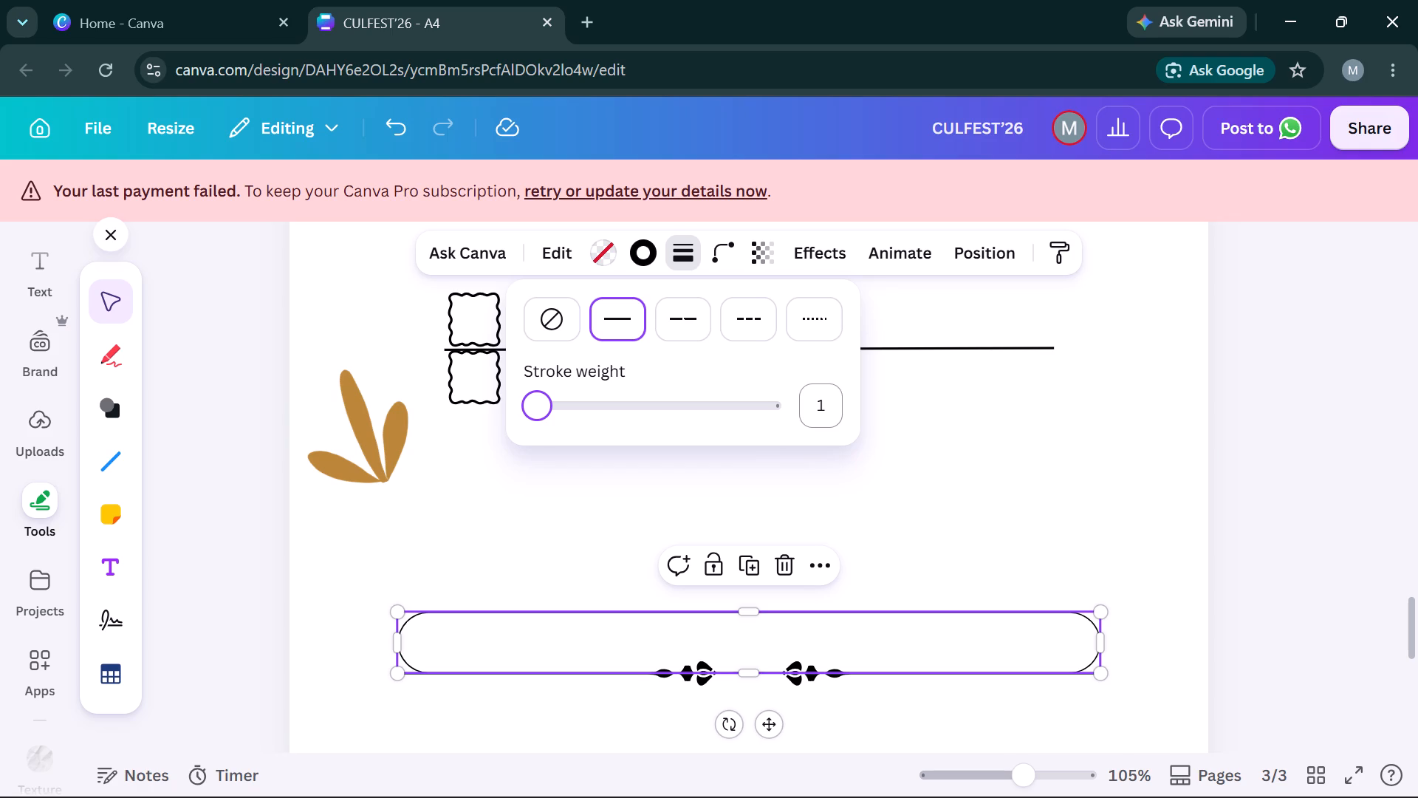
{"action": "left_click", "coordinate": [823, 408]}
{"action": "key", "text": "2"}
{"action": "key", "text": "Return"}
{"action": "left_click", "coordinate": [1335, 443]}
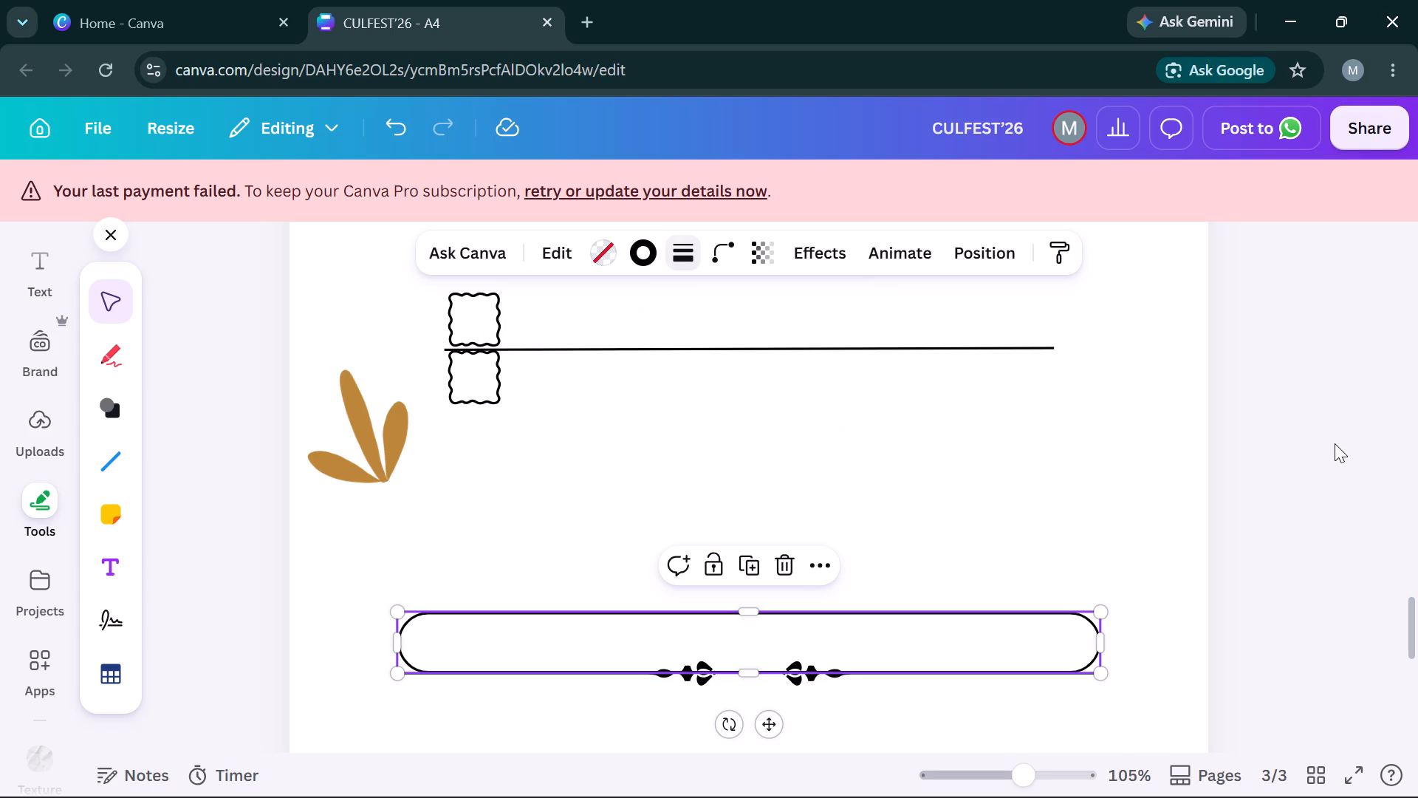
{"action": "left_click", "coordinate": [1335, 443]}
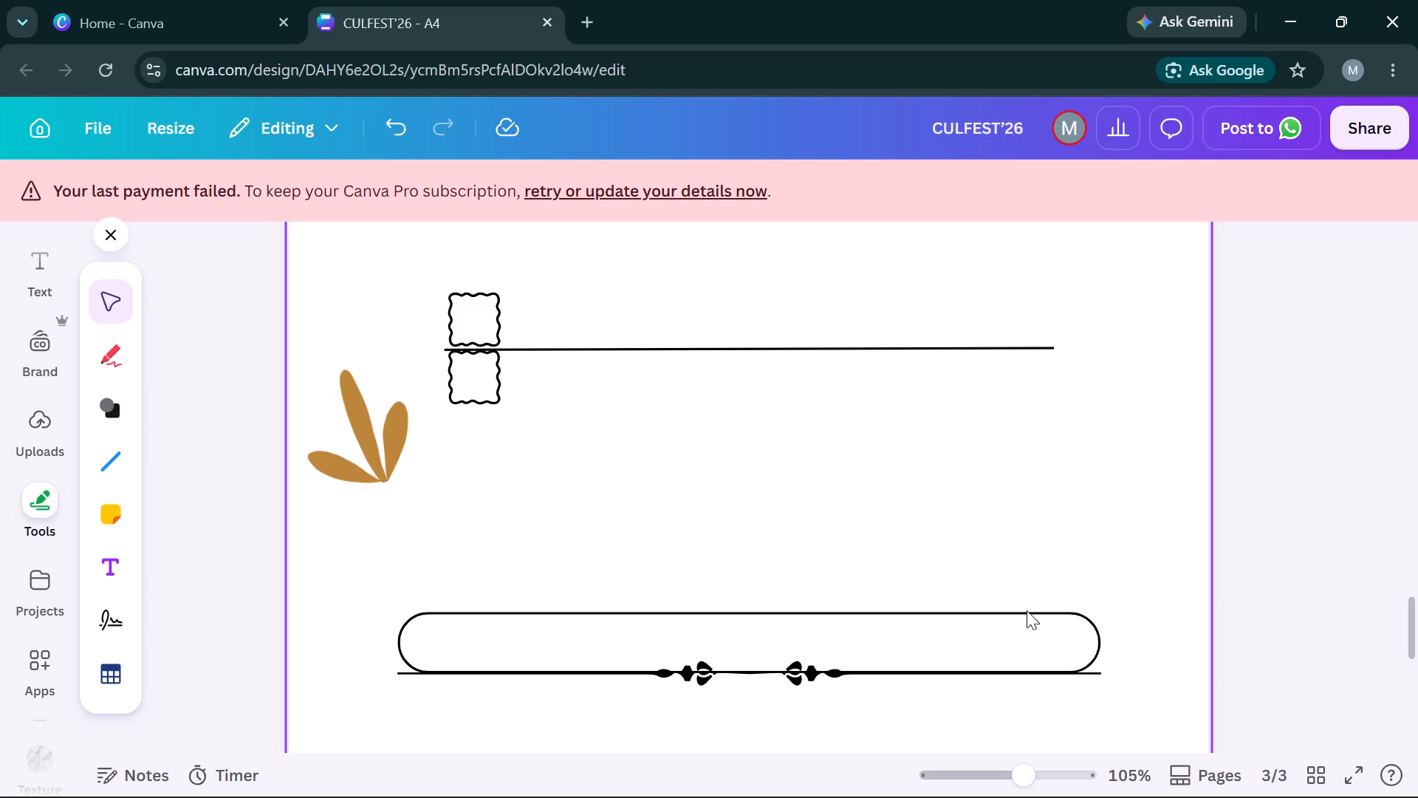
Duplicate the ornamental divider on page 3 and align the copy along the pill outline's top edge.
{"action": "left_click", "coordinate": [1096, 675]}
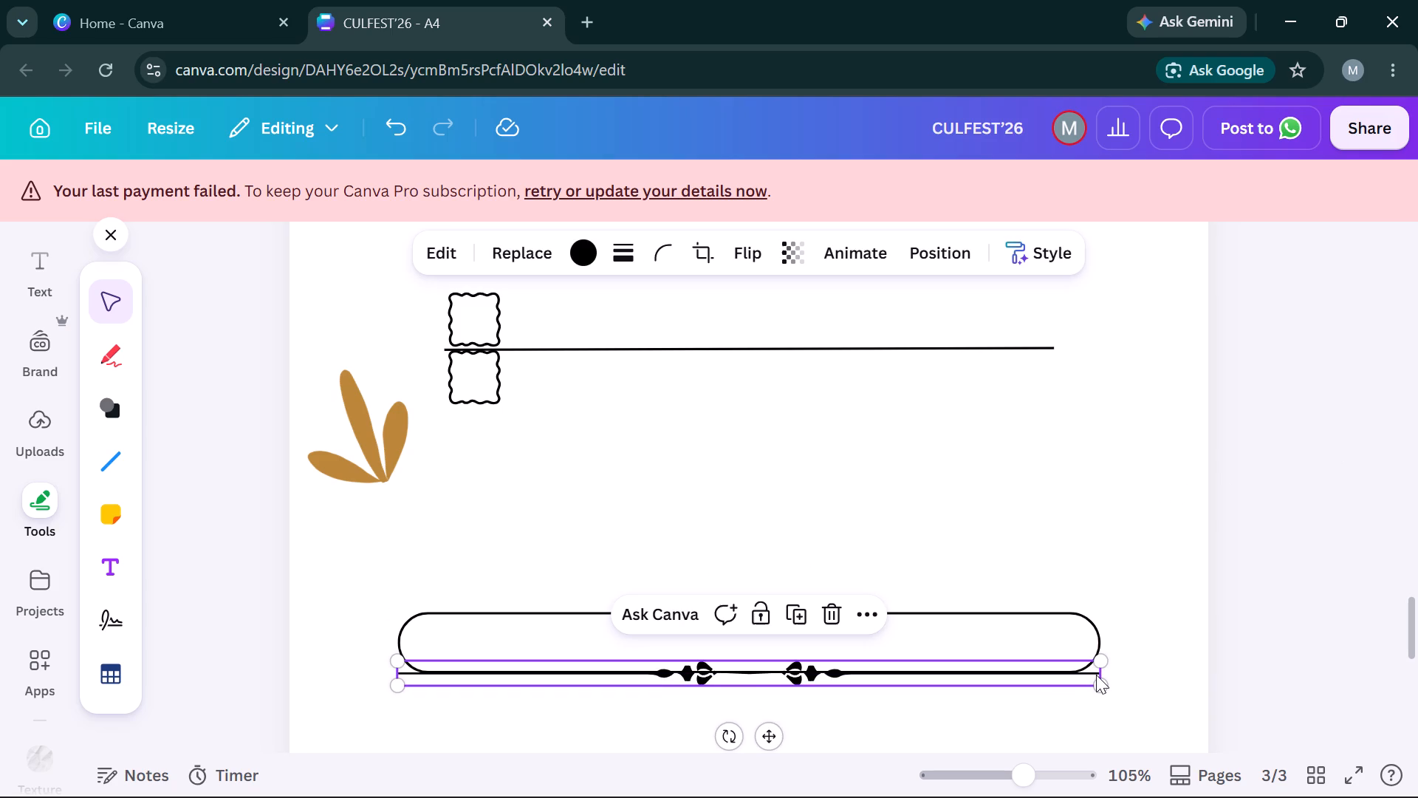
{"action": "key", "text": "ctrl+c"}
{"action": "key", "text": "ctrl+v"}
{"action": "key", "text": "Left"}
{"action": "key", "text": "Left"}
{"action": "key", "text": "Left"}
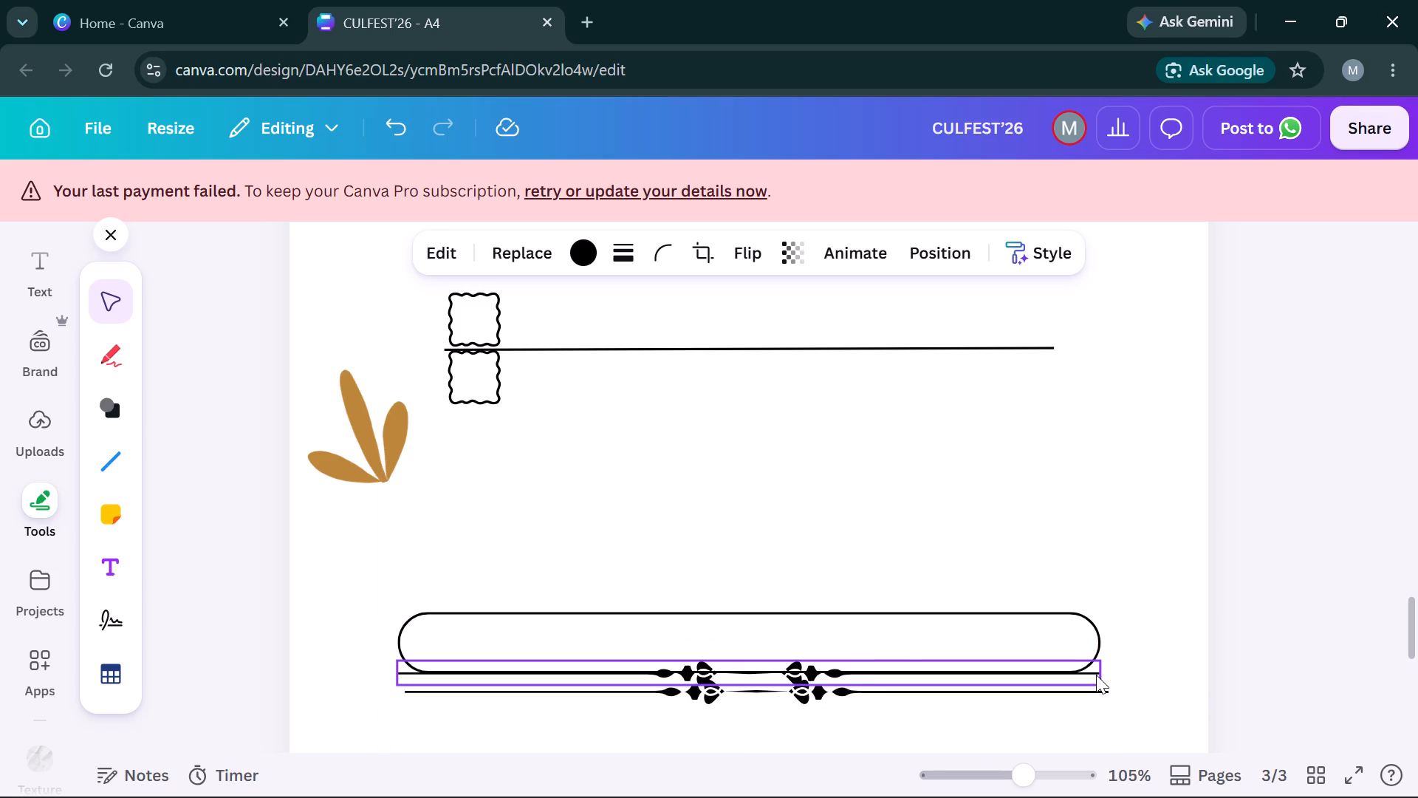
{"action": "key", "text": "Left"}
{"action": "key", "text": "Left"}
{"action": "key", "text": "Up"}
{"action": "key", "text": "Up"}
{"action": "key", "text": "Up"}
{"action": "key", "text": "Up"}
{"action": "key", "text": "Up"}
{"action": "key", "text": "Up"}
{"action": "key", "text": "Up"}
{"action": "key", "text": "Up"}
{"action": "key", "text": "Up"}
{"action": "key", "text": "Up"}
{"action": "key", "text": "Up"}
{"action": "key", "text": "Up"}
{"action": "key", "text": "Up"}
{"action": "key", "text": "Up"}
{"action": "key", "text": "Up"}
{"action": "key", "text": "Up"}
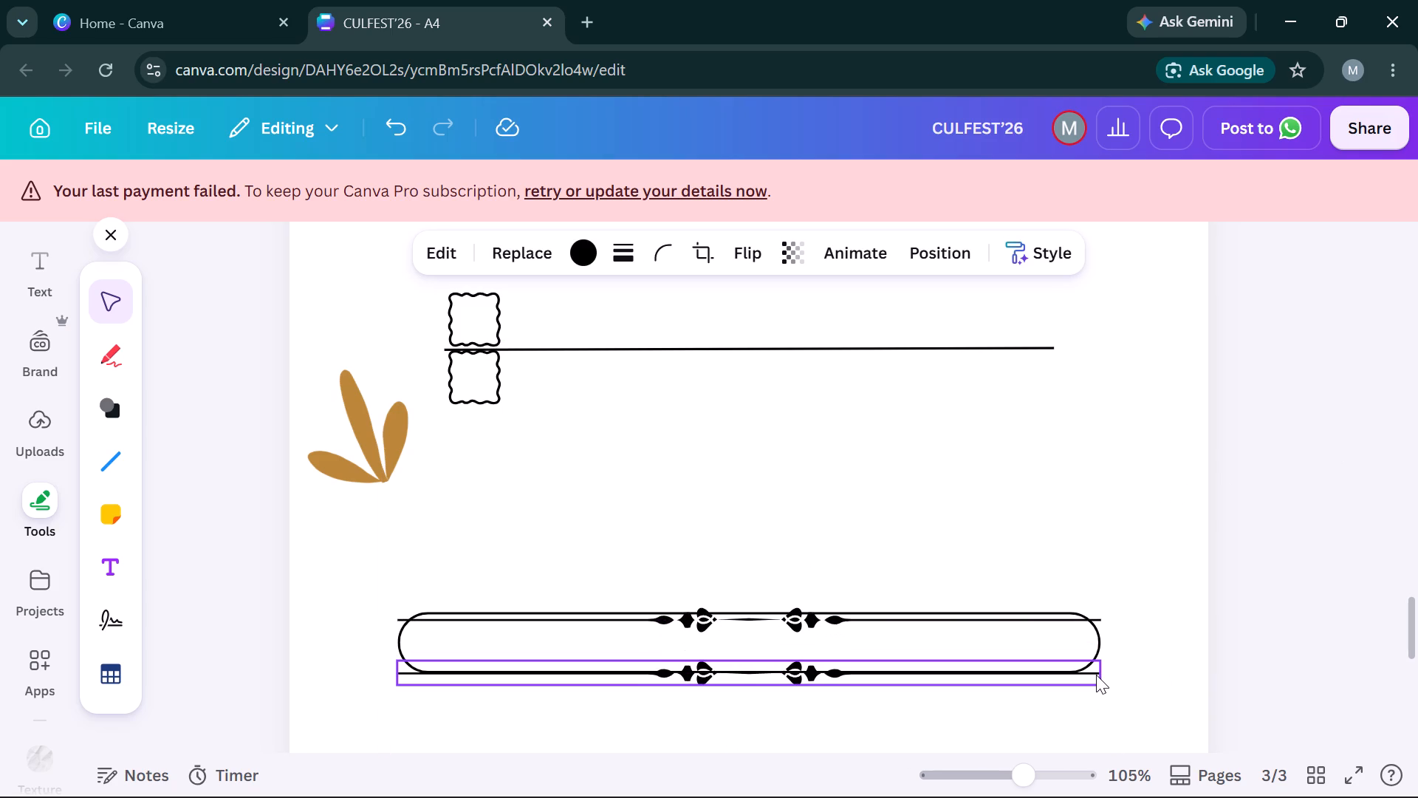
{"action": "key", "text": "Up"}
{"action": "key", "text": "Up"}
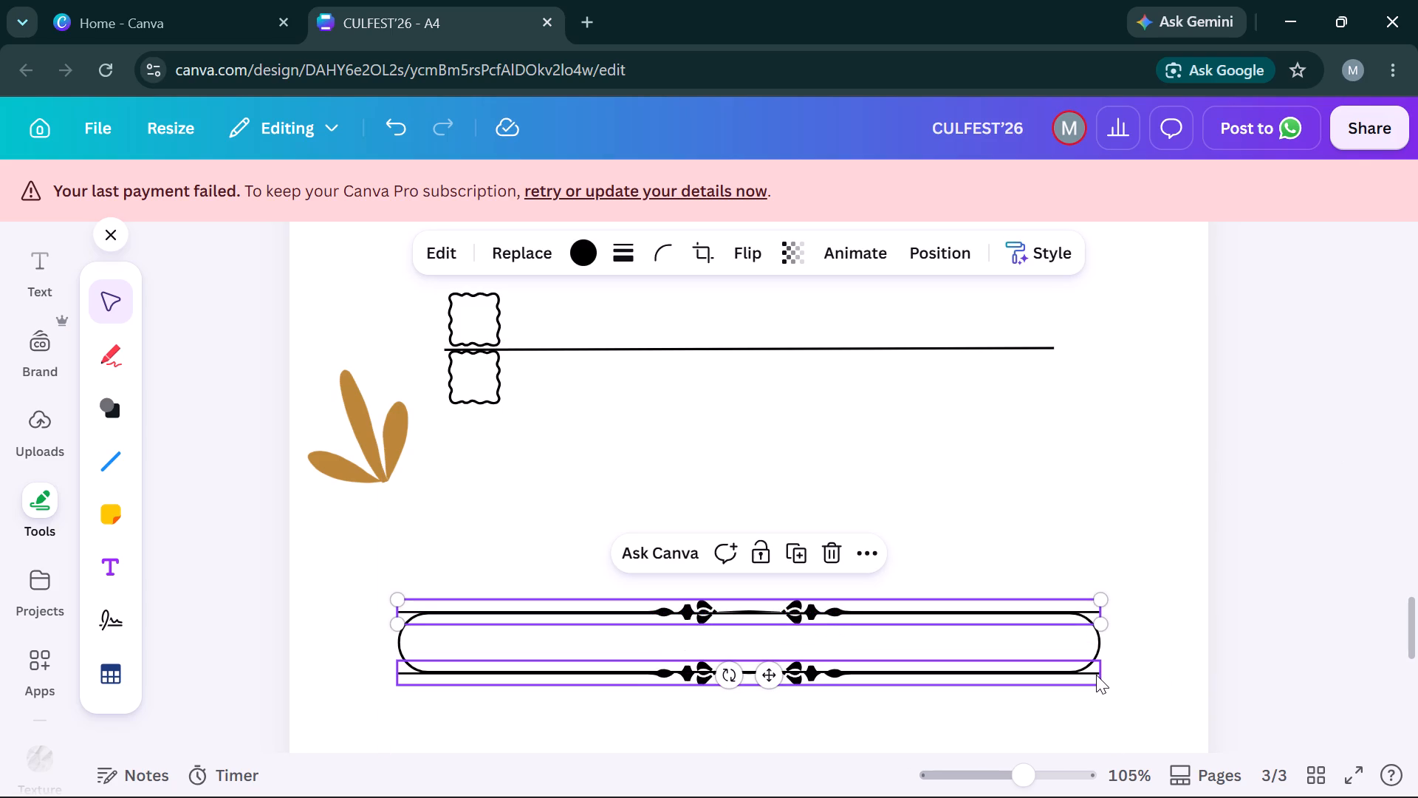
{"action": "left_click", "coordinate": [1256, 681]}
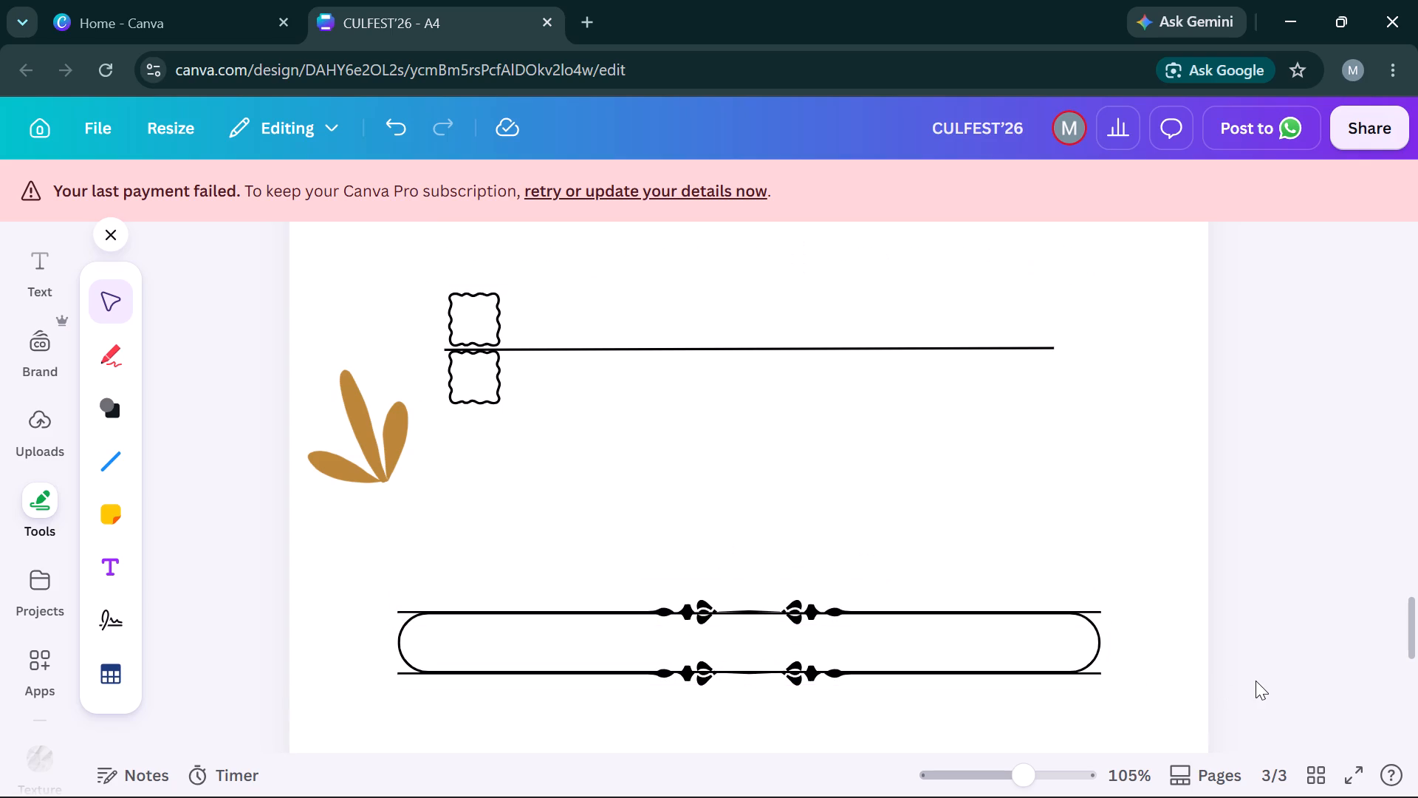
Group the pill outline on page 3 with its top and bottom ornamental dividers.
{"action": "left_click_drag", "start_coordinate": [1086, 516], "coordinate": [696, 746]}
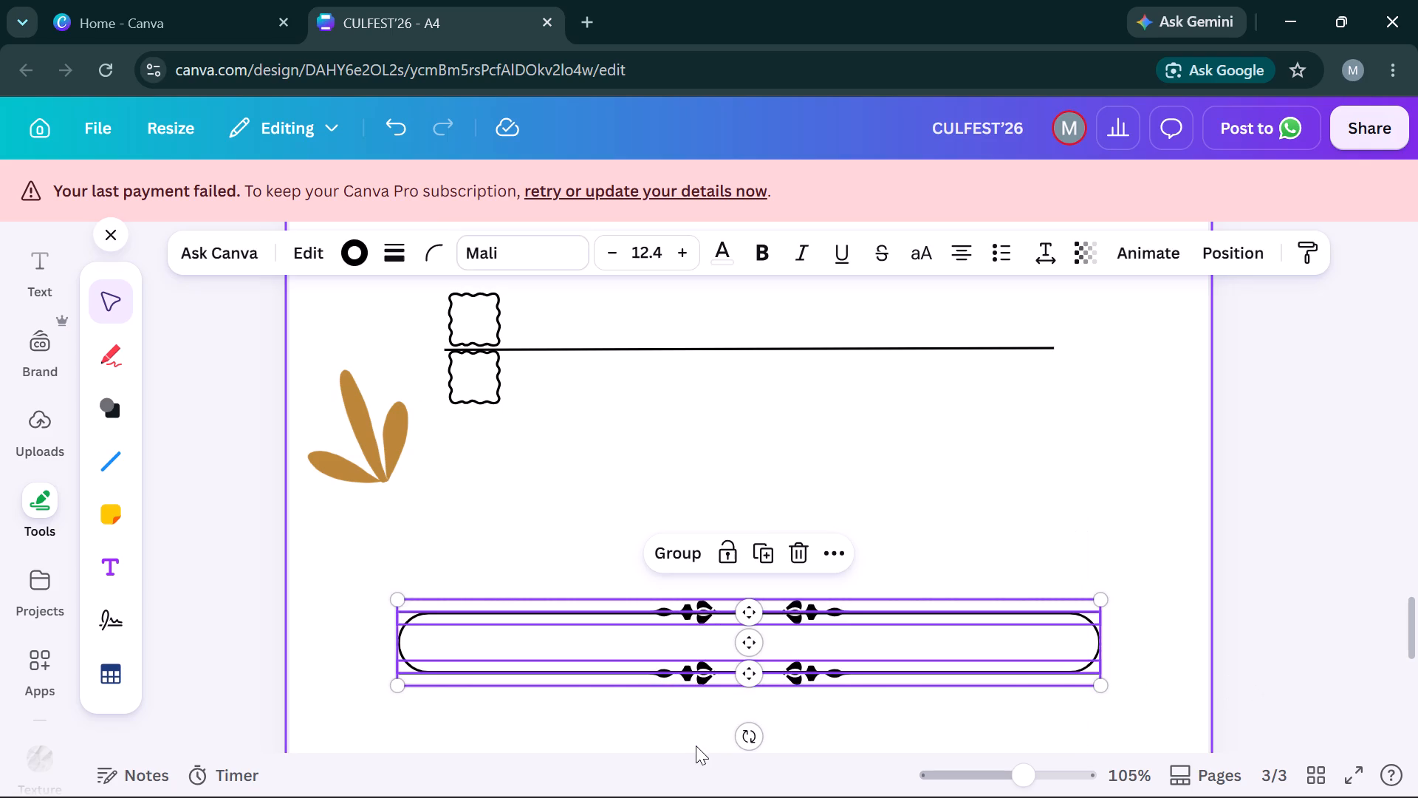
{"action": "key", "text": "ctrl+g"}
Replace page 2's old pill-and-divider frame with a copy of the new group, placed directly beneath the SPONSORSHIP PACKAGES heading.
{"action": "key", "text": "ctrl+c"}
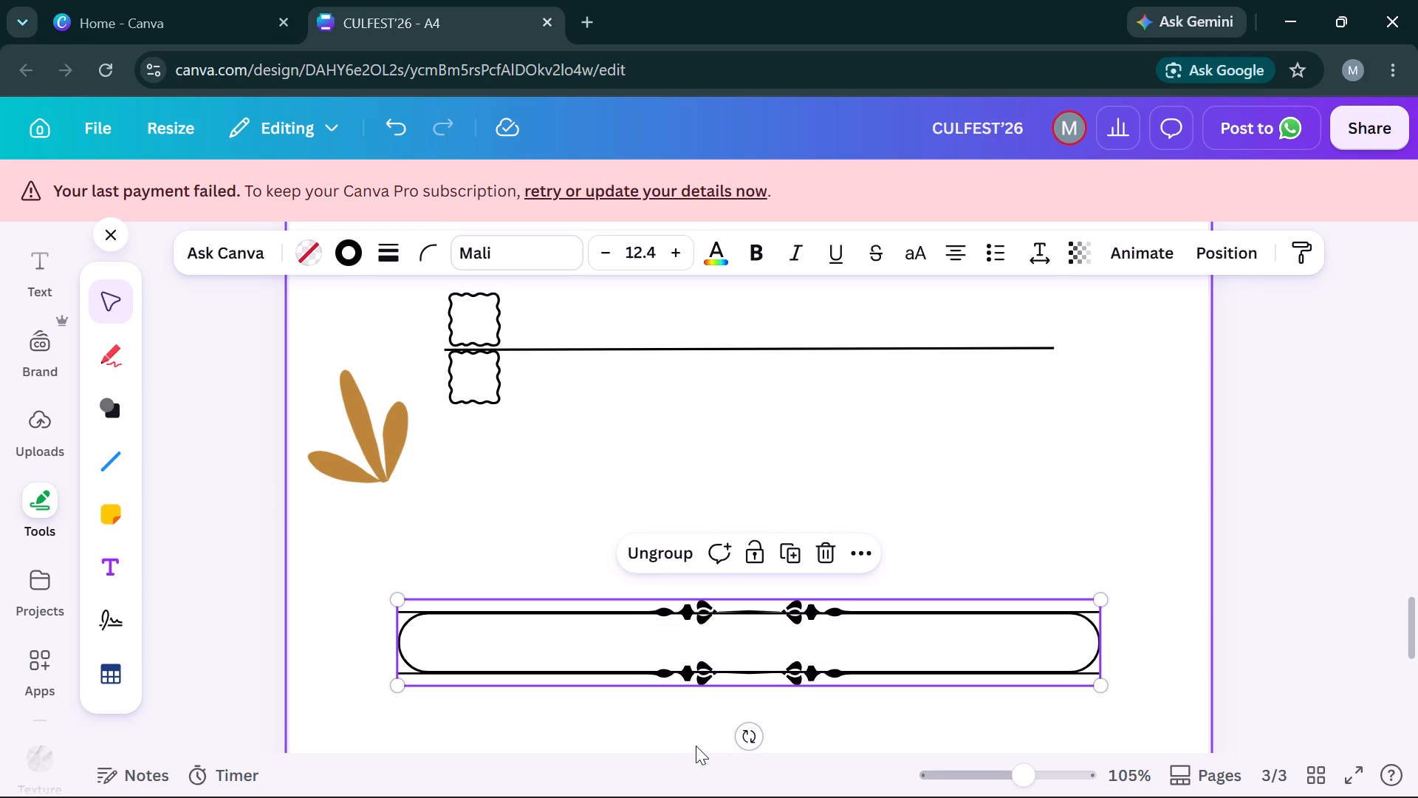
{"action": "scroll", "coordinate": [696, 746], "scroll_direction": "up", "scroll_amount": 7}
{"action": "scroll", "coordinate": [696, 746], "scroll_direction": "down", "scroll_amount": 1}
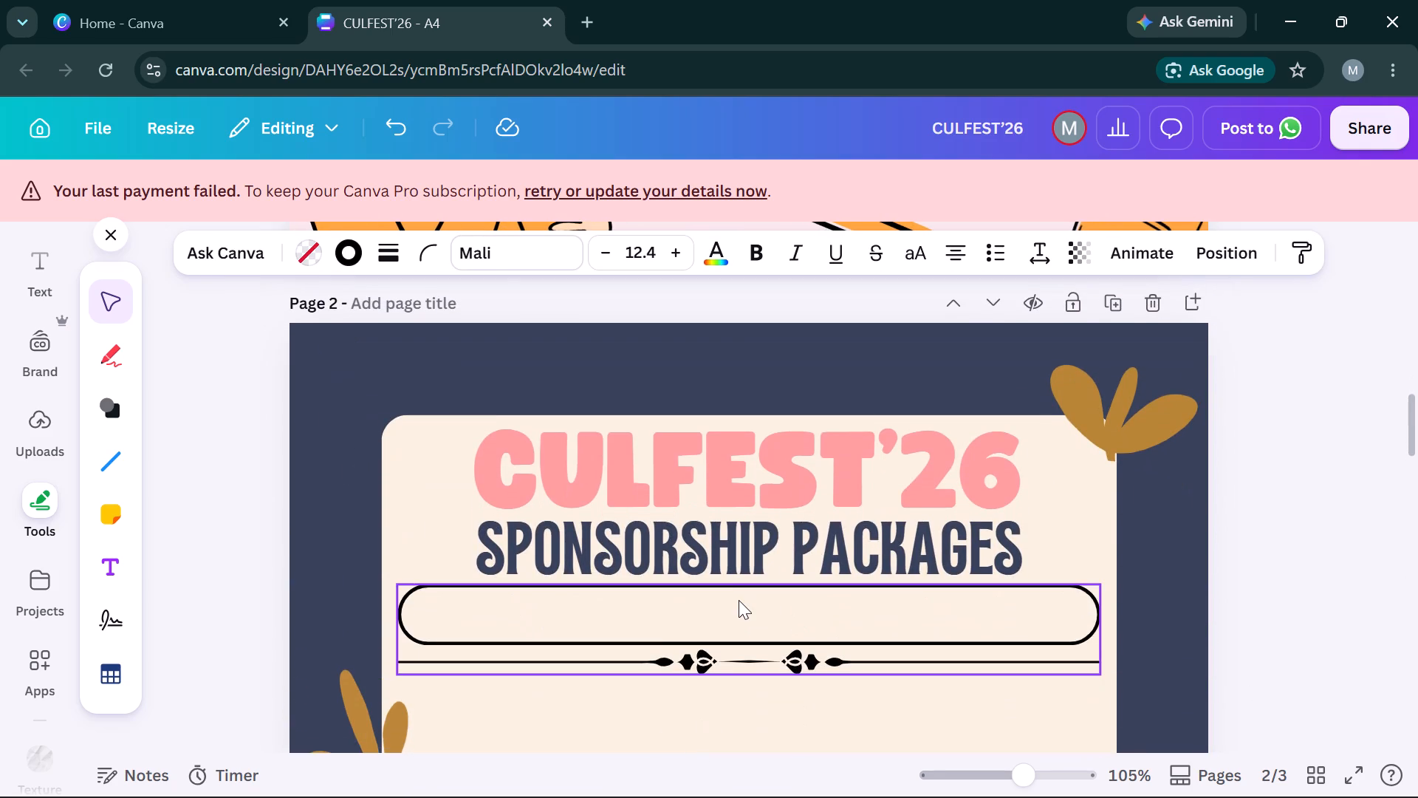
{"action": "left_click", "coordinate": [739, 601]}
{"action": "key", "text": "Delete"}
{"action": "key", "text": "ctrl+v"}
{"action": "key", "text": "Down"}
{"action": "key", "text": "Down"}
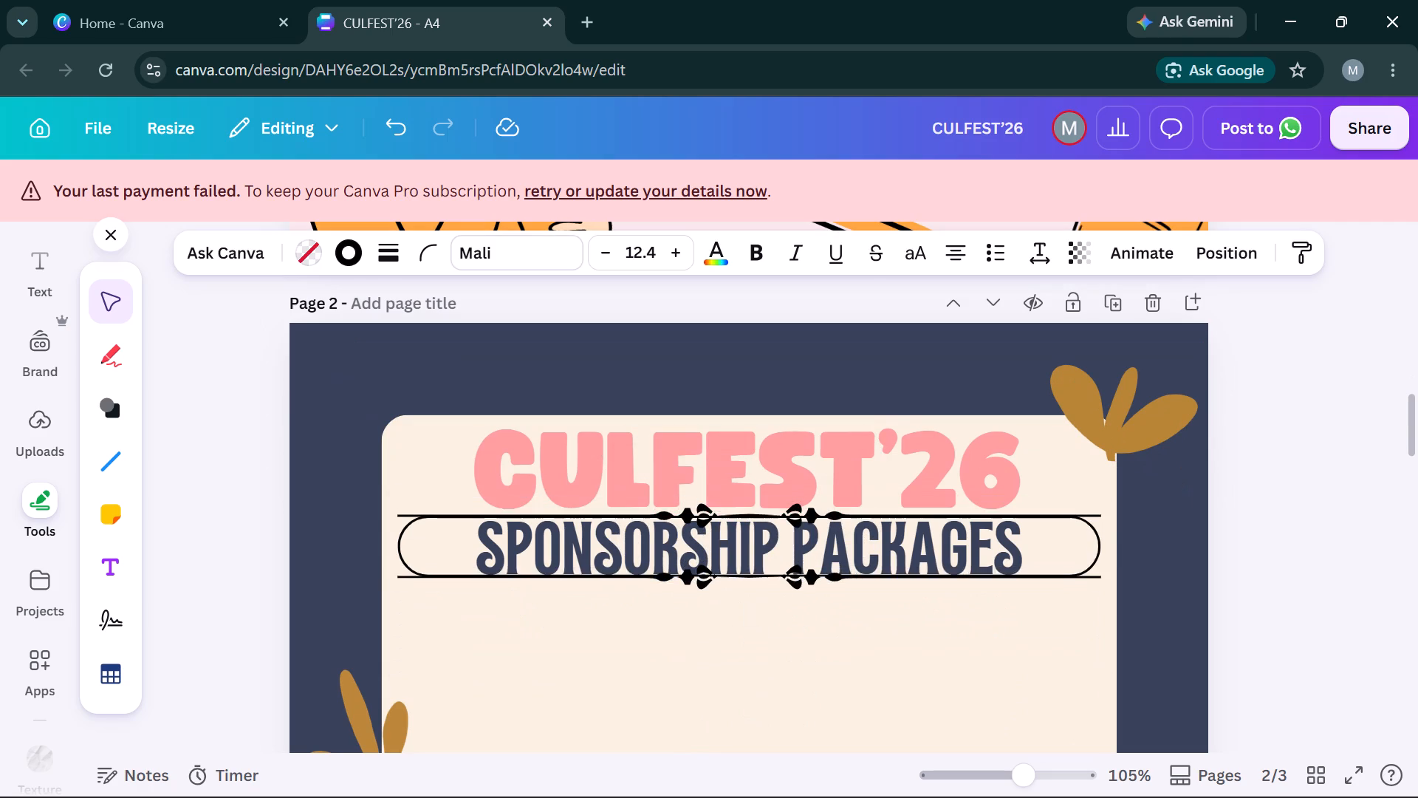
{"action": "key", "text": "Down"}
{"action": "key", "text": "Down"}
{"action": "key", "text": "Down"}
{"action": "key", "text": "Down"}
{"action": "key", "text": "Down"}
{"action": "key", "text": "Down"}
{"action": "key", "text": "Down"}
{"action": "key", "text": "Down"}
{"action": "key", "text": "Down"}
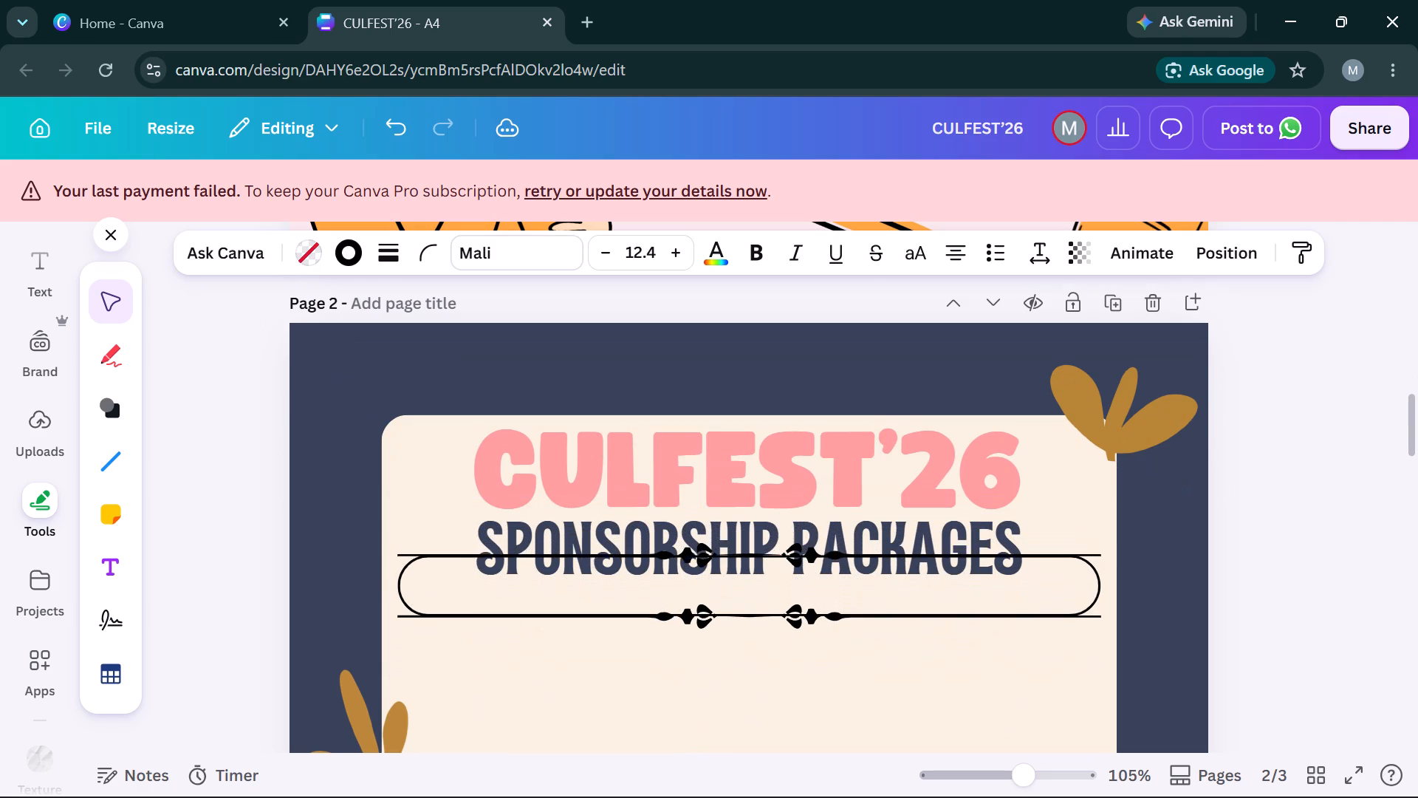
{"action": "key", "text": "Down"}
{"action": "key", "text": "Down"}
{"action": "key", "text": "Down"}
{"action": "key", "text": "Down"}
{"action": "key", "text": "Down"}
{"action": "key", "text": "Down"}
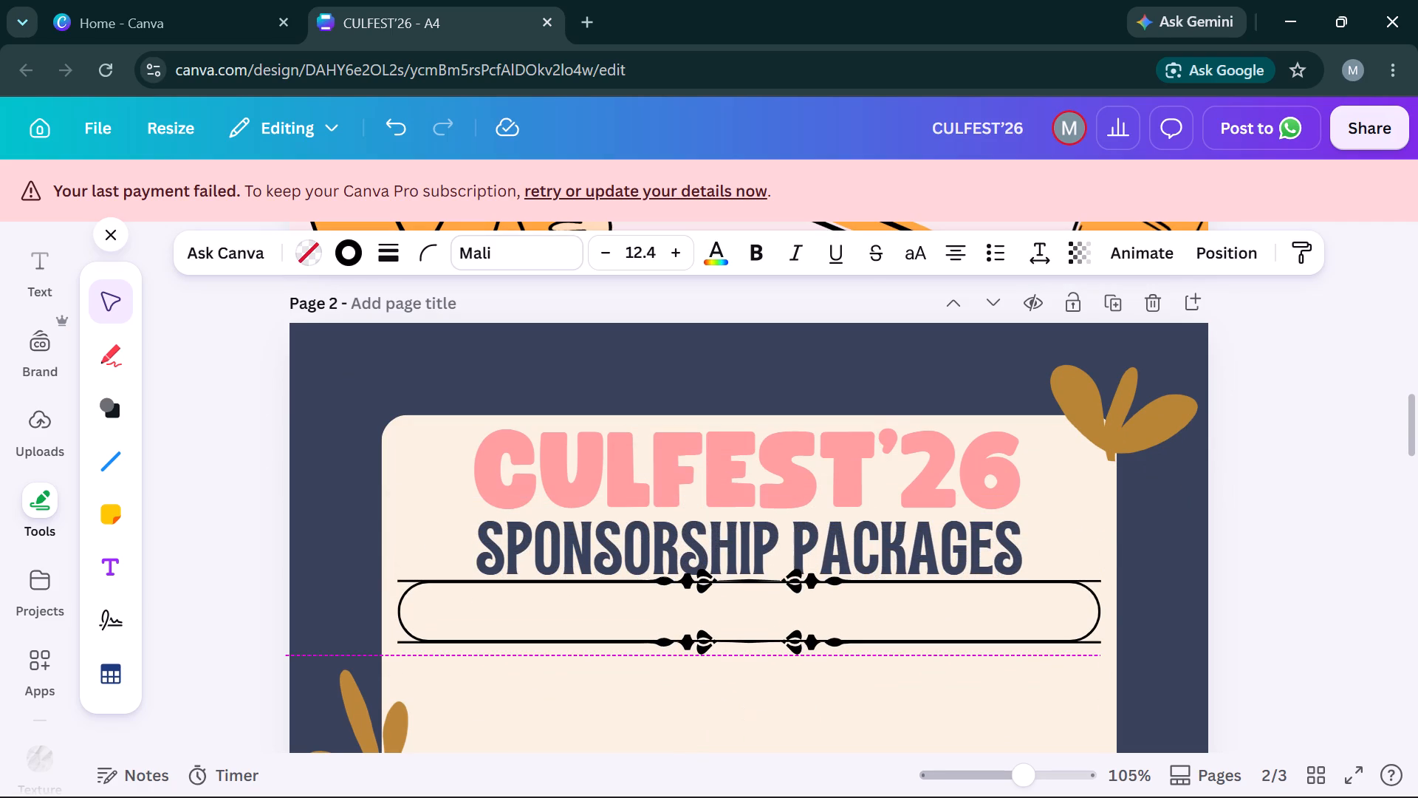
{"action": "key", "text": "Down"}
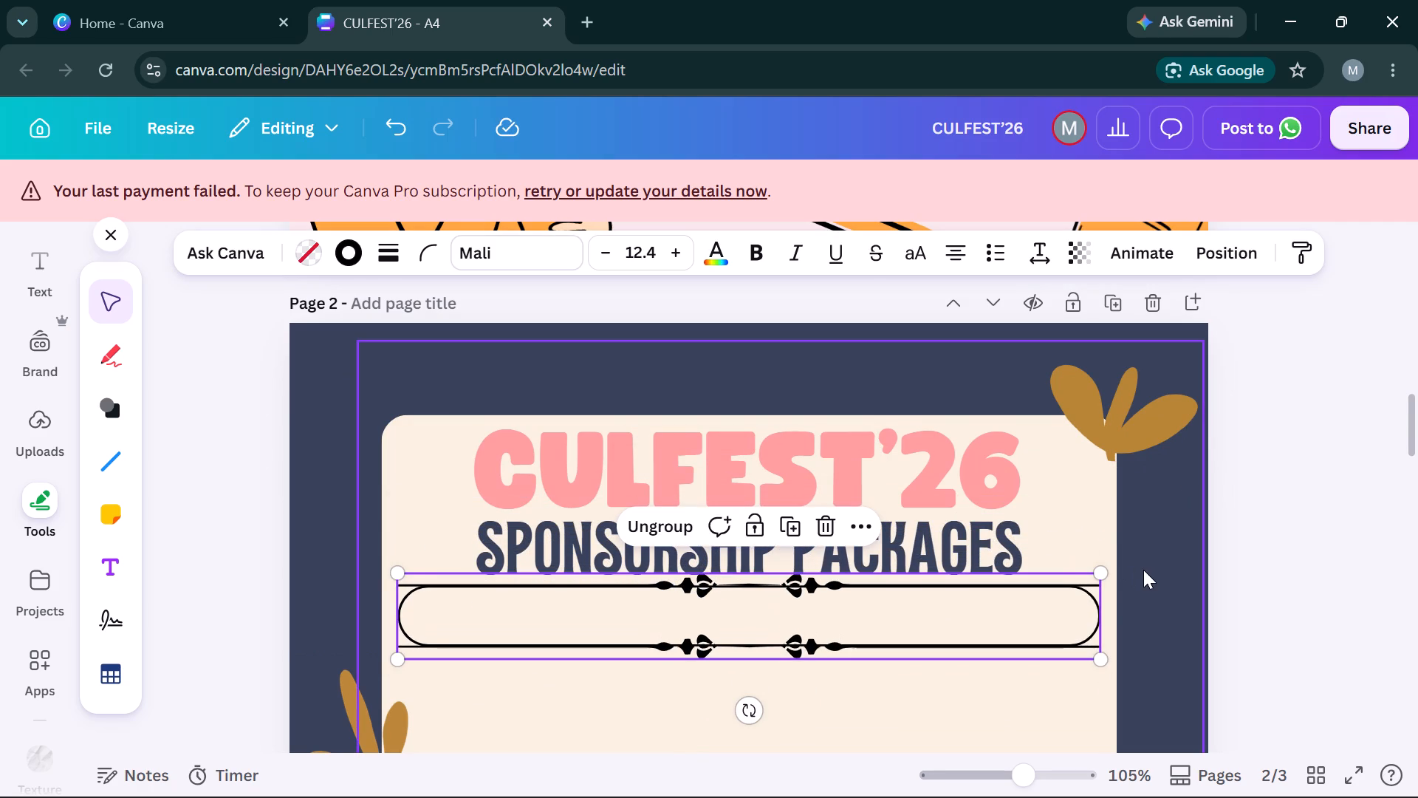
Duplicate the page 2 pill frame as a second row directly below, left-aligned with its top divider overlapping the first row's bottom divider.
{"action": "scroll", "coordinate": [1143, 570], "scroll_direction": "down", "scroll_amount": 1}
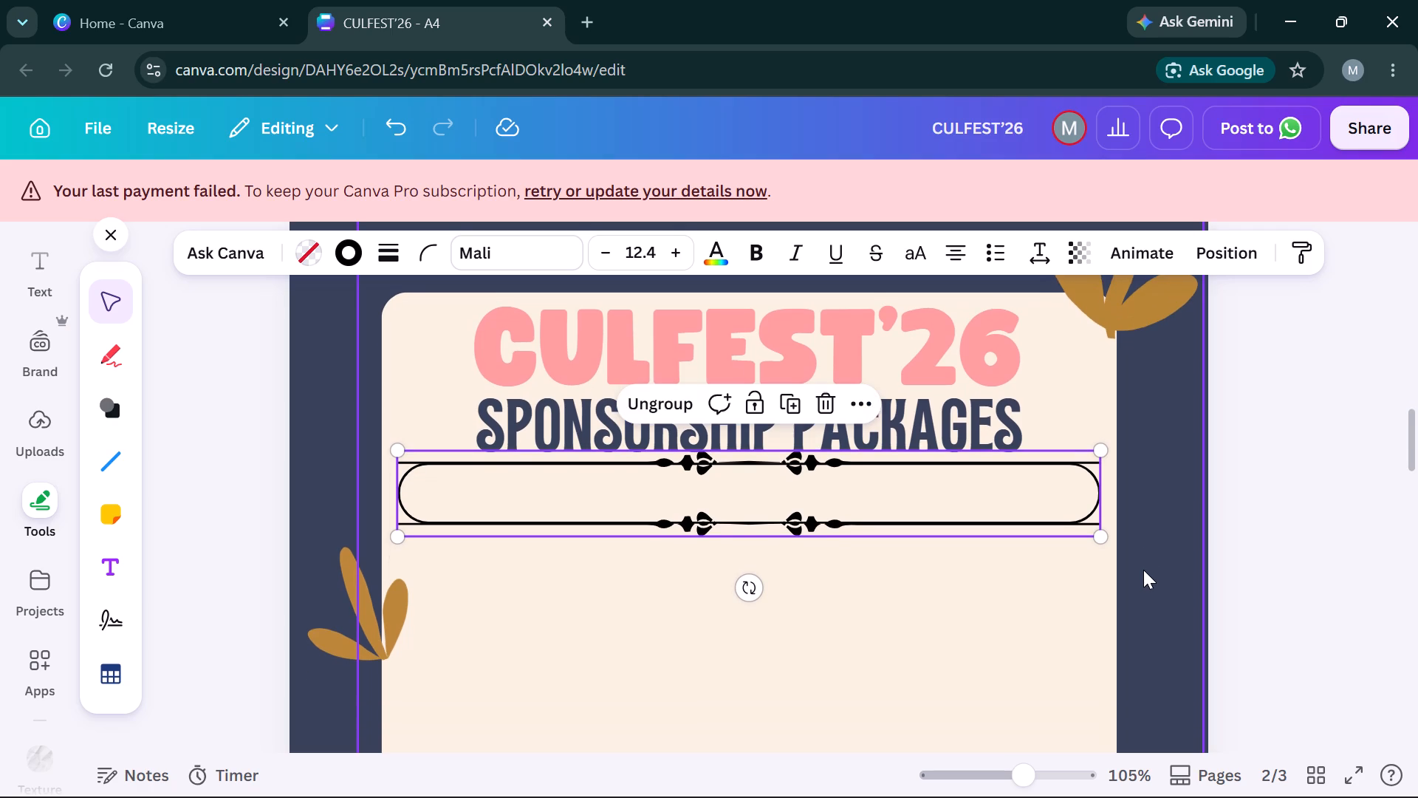
{"action": "key", "text": "ctrl+c"}
{"action": "key", "text": "ctrl+v"}
{"action": "key", "text": "Down"}
{"action": "key", "text": "Left"}
{"action": "key", "text": "Left"}
{"action": "key", "text": "Left"}
{"action": "key", "text": "Left"}
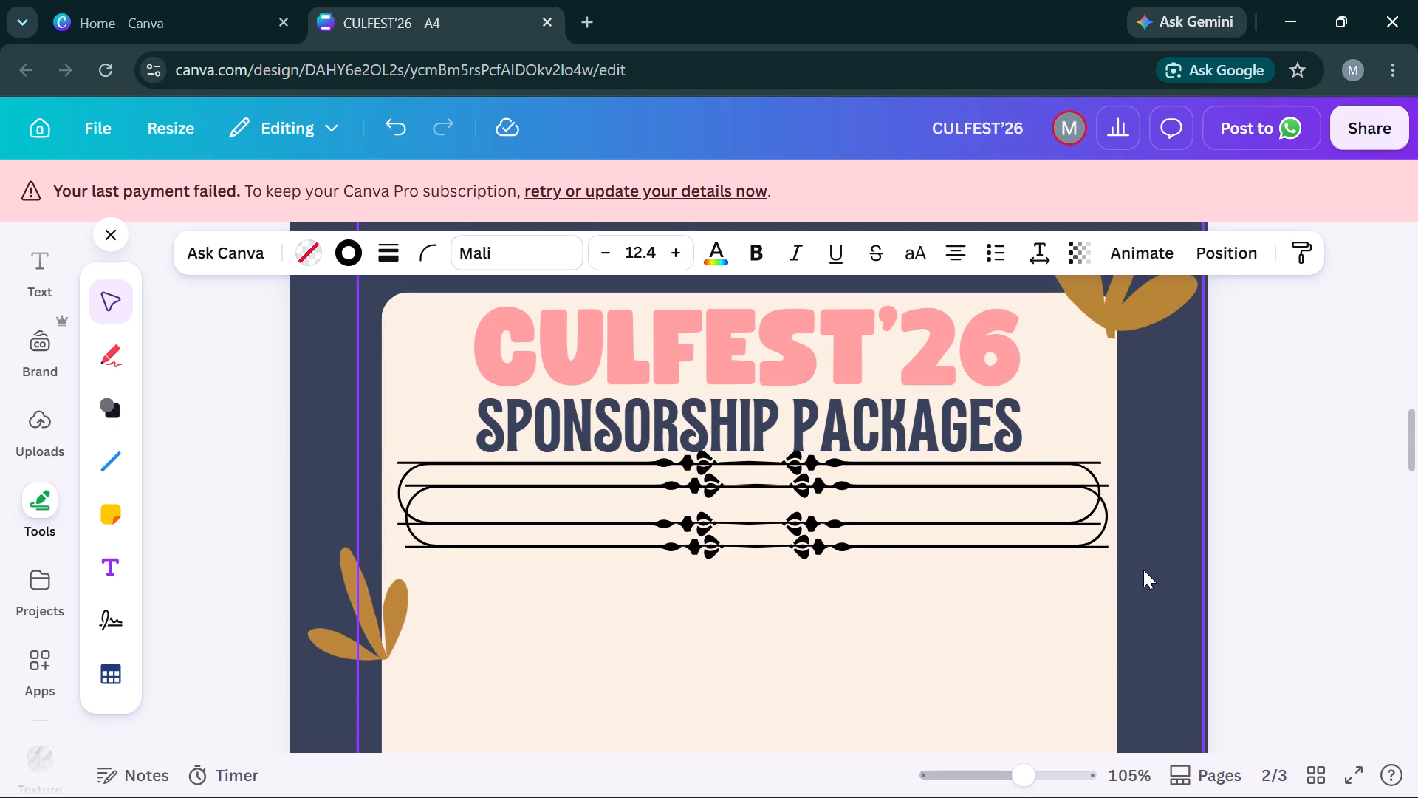
{"action": "key", "text": "Left"}
{"action": "key", "text": "Down"}
{"action": "key", "text": "Down"}
{"action": "key", "text": "Down"}
{"action": "key", "text": "Down"}
{"action": "key", "text": "Down"}
{"action": "key", "text": "Down"}
{"action": "key", "text": "Down"}
{"action": "key", "text": "Down"}
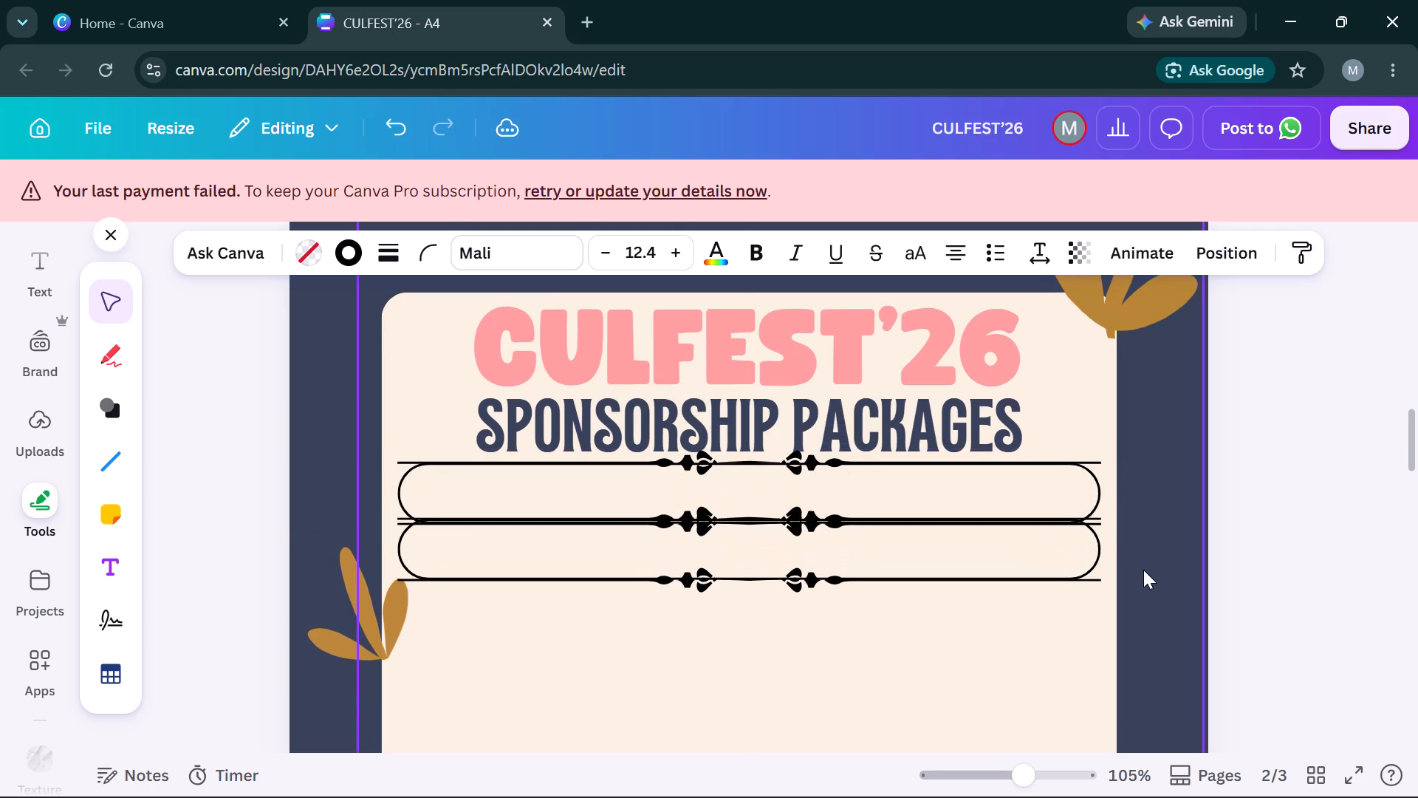
{"action": "key", "text": "Down"}
Duplicate the second pill frame as an aligned third row, overlapping its top divider with the second row's bottom divider.
{"action": "scroll", "coordinate": [1143, 570], "scroll_direction": "down", "scroll_amount": 1}
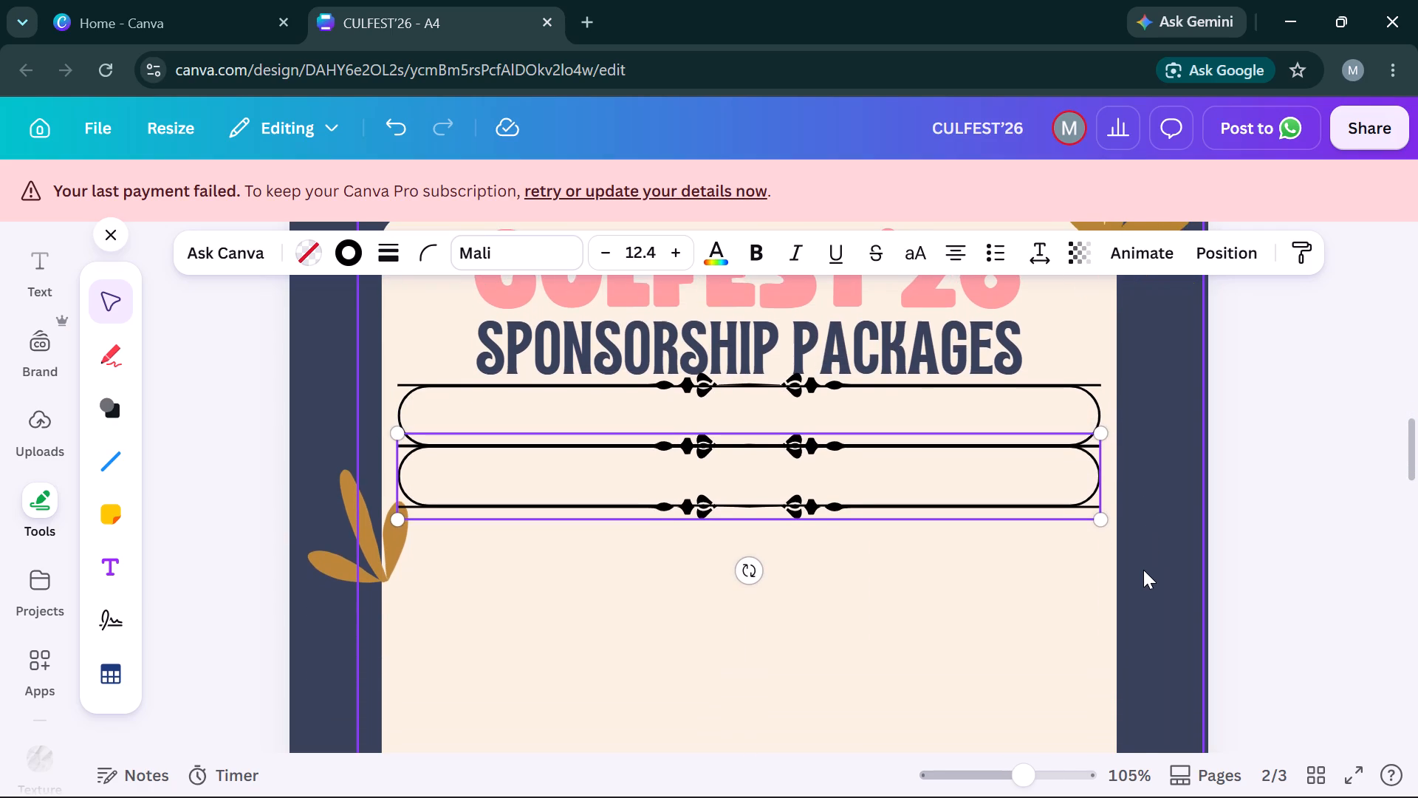
{"action": "scroll", "coordinate": [1143, 570], "scroll_direction": "down", "scroll_amount": 1}
{"action": "key", "text": "ctrl+c"}
{"action": "key", "text": "ctrl+v"}
{"action": "key", "text": "Left"}
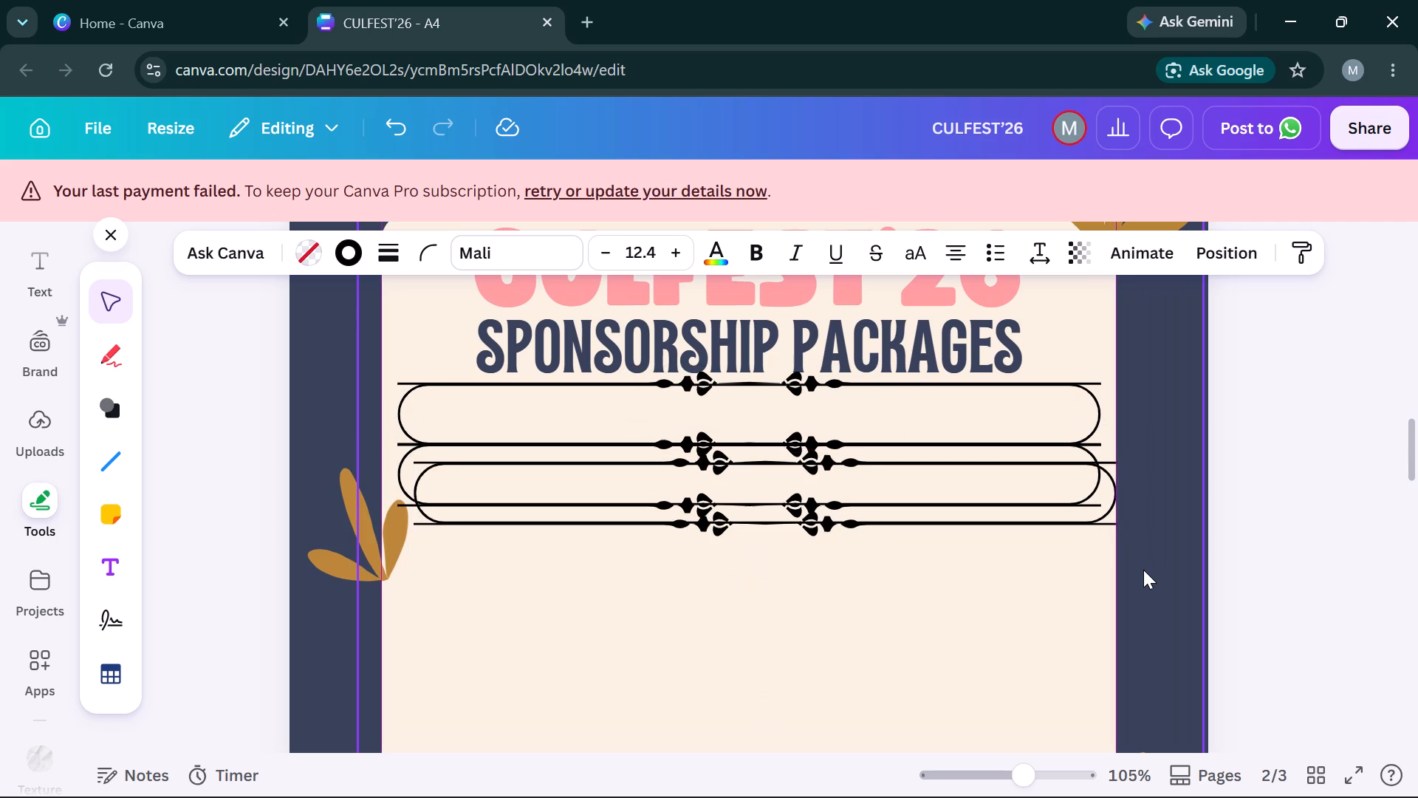
{"action": "key", "text": "Left"}
{"action": "key", "text": "Left"}
{"action": "key", "text": "Left"}
{"action": "key", "text": "Left"}
{"action": "key", "text": "Down"}
{"action": "key", "text": "Down"}
{"action": "key", "text": "Down"}
{"action": "key", "text": "Down"}
{"action": "key", "text": "Down"}
{"action": "key", "text": "Down"}
{"action": "key", "text": "Down"}
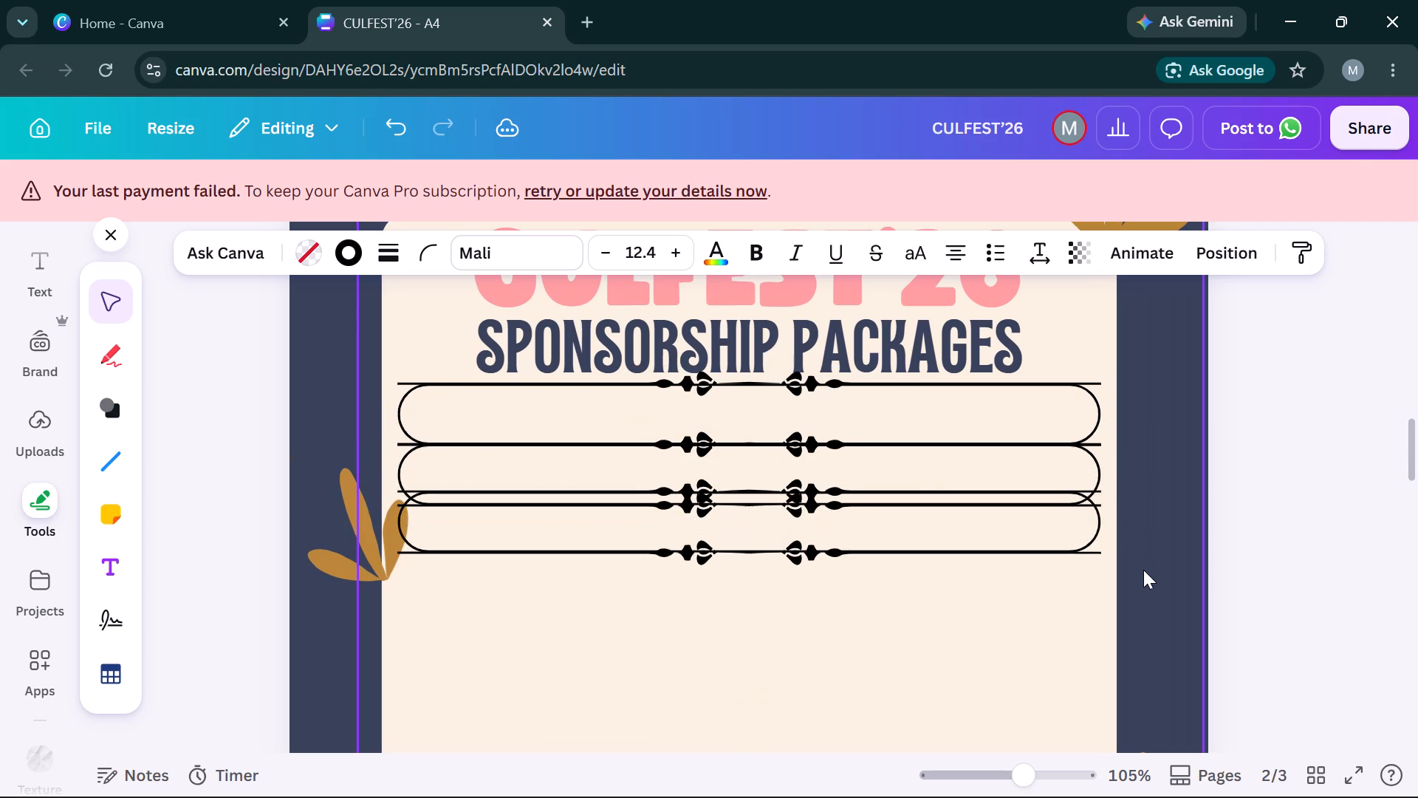
{"action": "key", "text": "Down"}
{"action": "key", "text": "Down"}
{"action": "key", "text": "Down"}
{"action": "key", "text": "Down"}
{"action": "key", "text": "Up"}
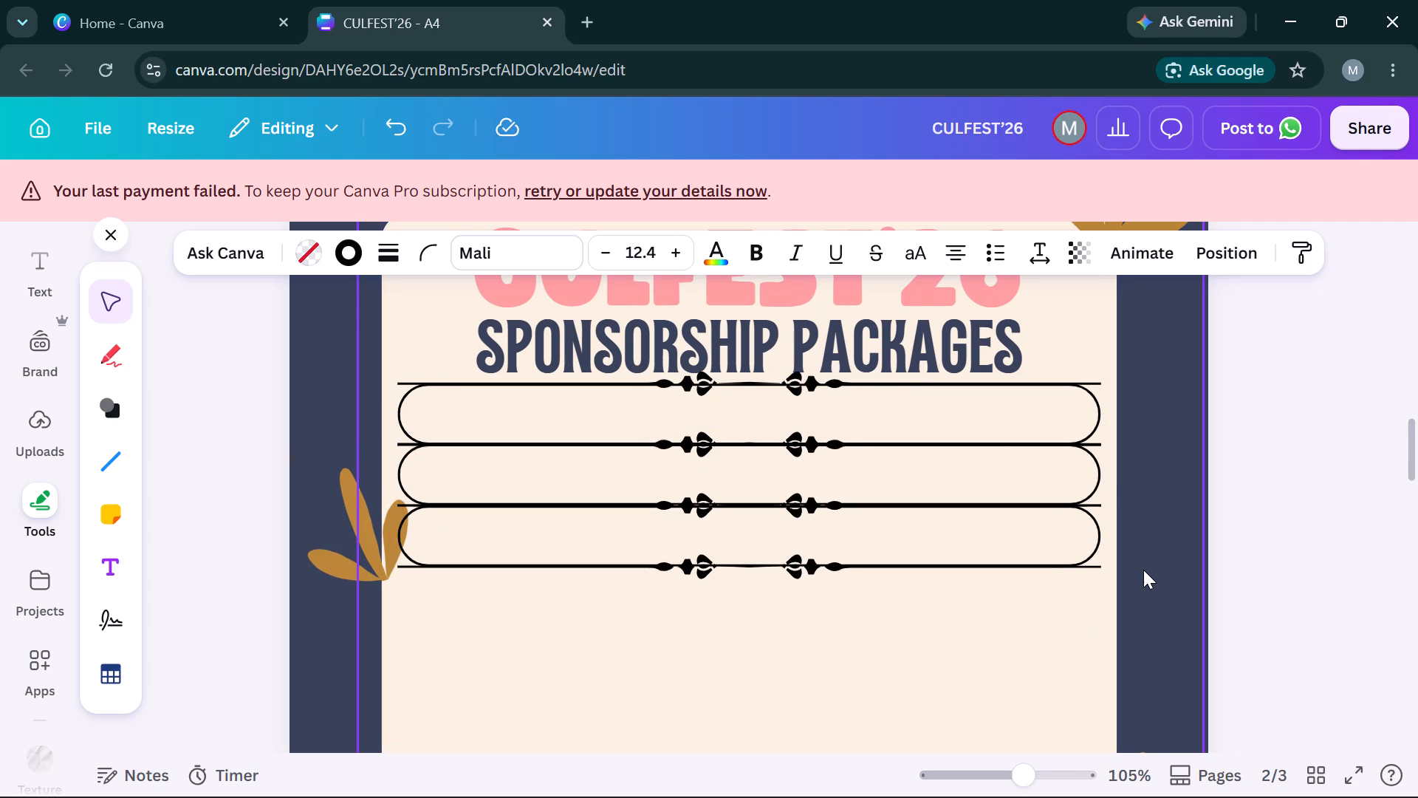
Duplicate the third pill frame as an aligned fourth row, overlapping its top divider with the third row's bottom divider.
{"action": "key", "text": "ctrl+c"}
{"action": "key", "text": "ctrl+v"}
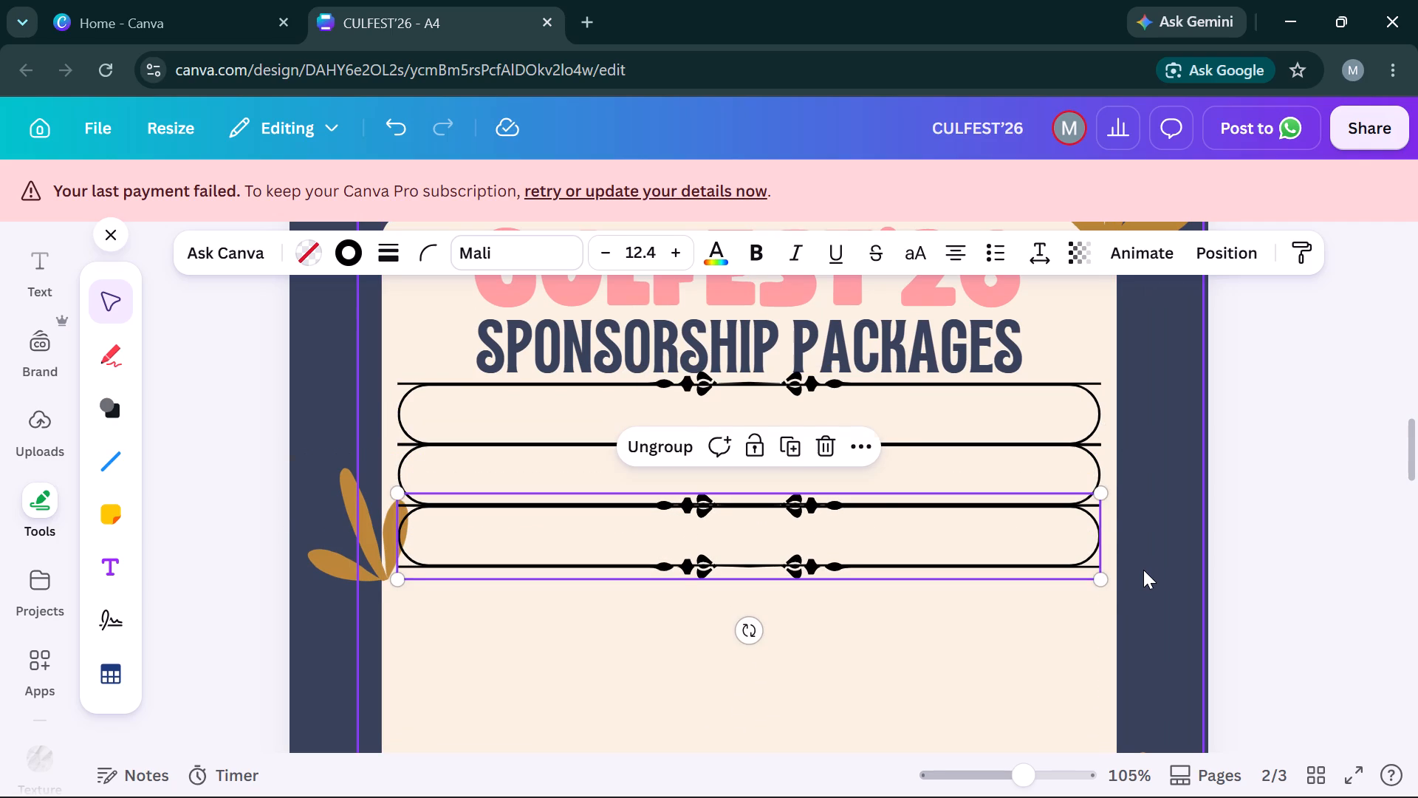
{"action": "key", "text": "Left"}
{"action": "key", "text": "Left"}
{"action": "key", "text": "Left"}
{"action": "key", "text": "Left"}
{"action": "key", "text": "Left"}
{"action": "key", "text": "Down"}
{"action": "key", "text": "Down"}
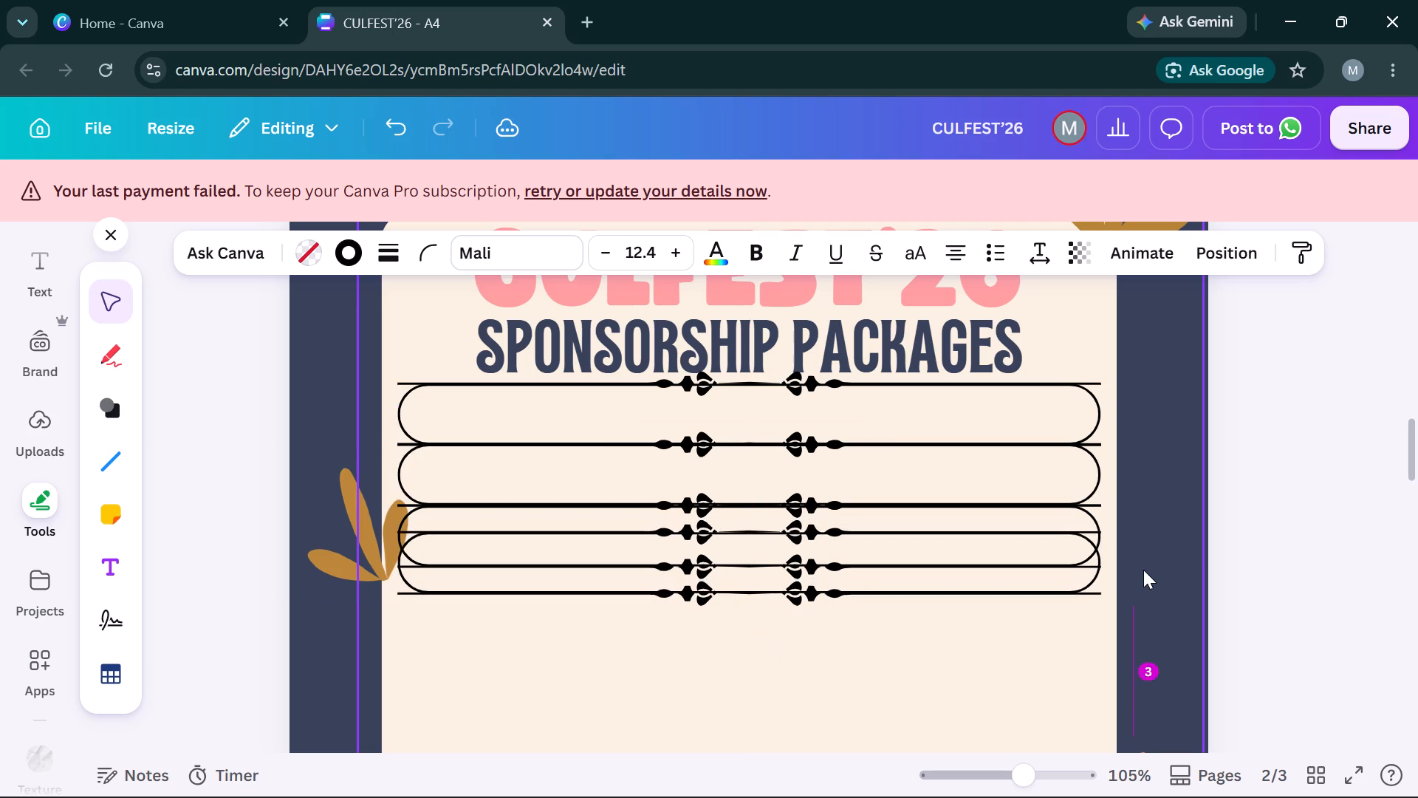
{"action": "key", "text": "Down"}
{"action": "key", "text": "Down"}
{"action": "key", "text": "Down"}
{"action": "key", "text": "Down"}
{"action": "key", "text": "Down"}
{"action": "key", "text": "Down"}
{"action": "key", "text": "Down"}
{"action": "key", "text": "Down"}
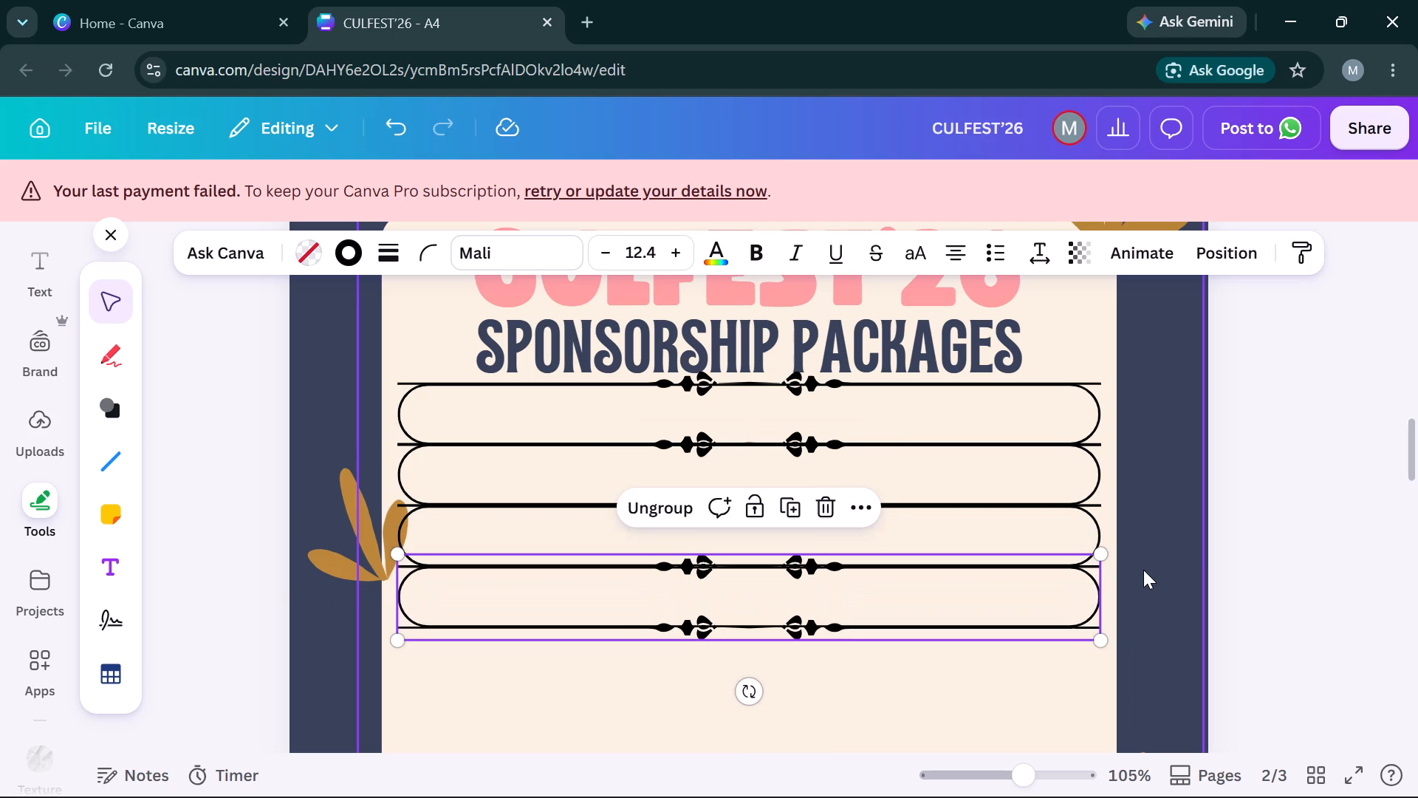
{"action": "key", "text": "Down"}
{"action": "key", "text": "Up"}
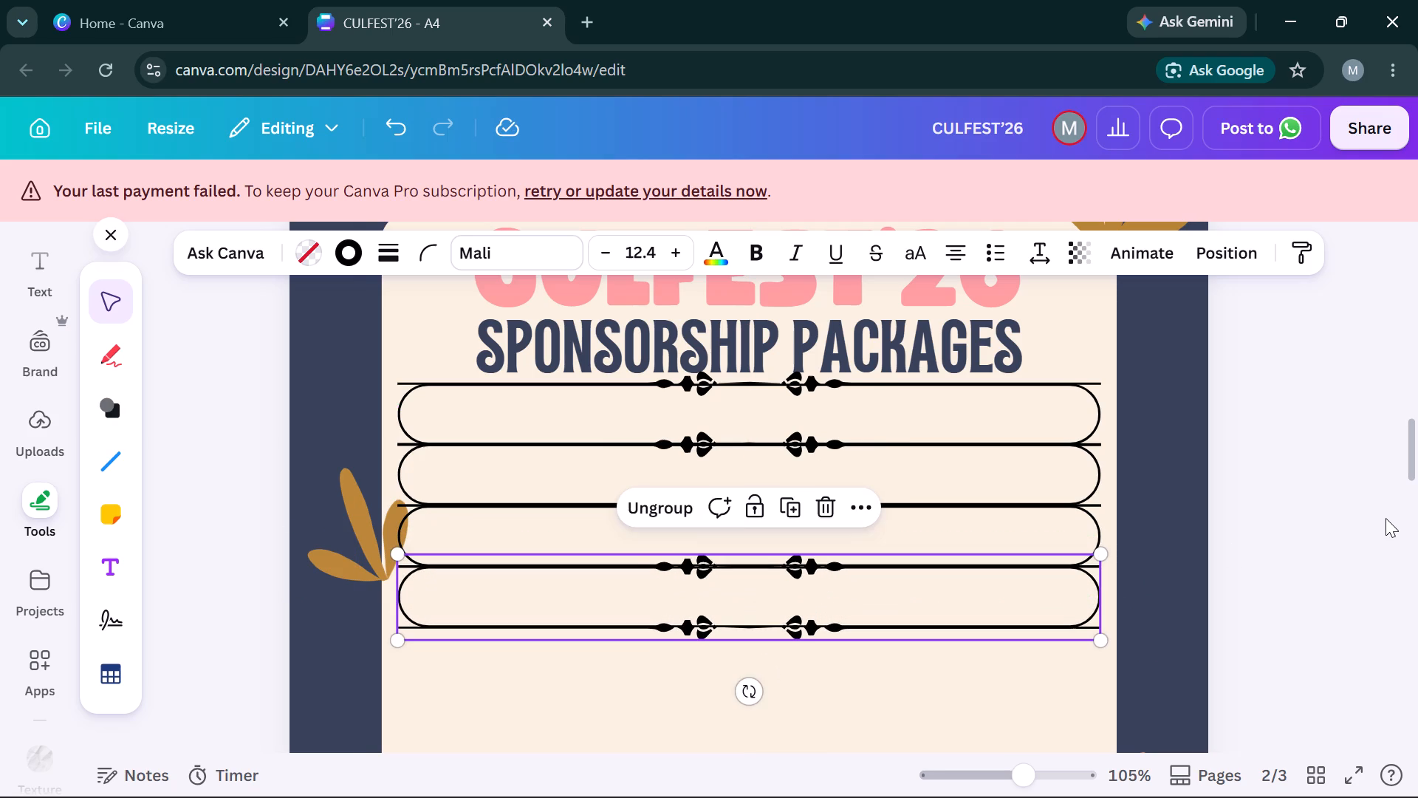
Duplicate the fourth pill frame as an aligned fifth row, overlapping its top divider with the fourth row's bottom divider.
{"action": "scroll", "coordinate": [1385, 518], "scroll_direction": "down", "scroll_amount": 1}
{"action": "scroll", "coordinate": [1385, 518], "scroll_direction": "up", "scroll_amount": 2}
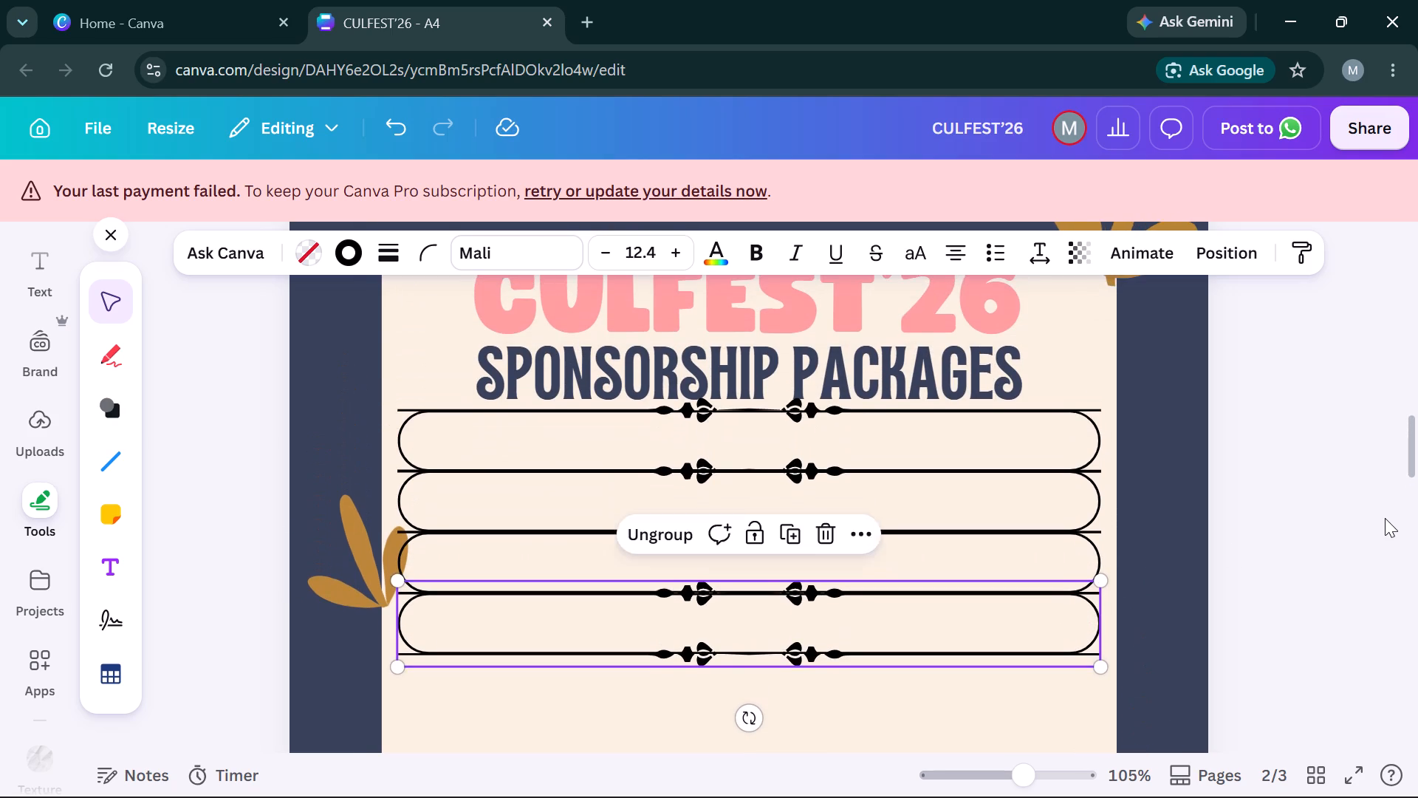
{"action": "scroll", "coordinate": [1385, 518], "scroll_direction": "down", "scroll_amount": 2}
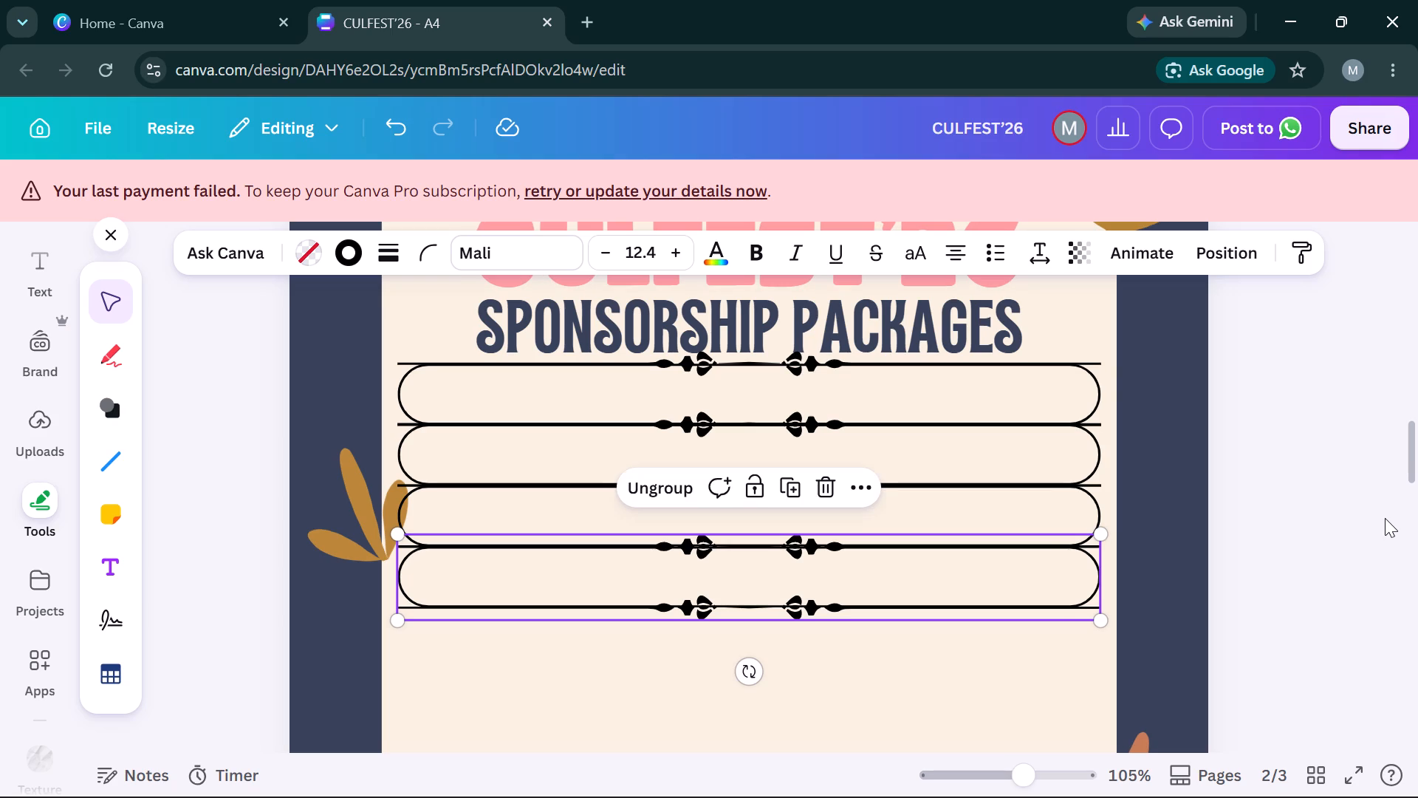
{"action": "key", "text": "ctrl+c"}
{"action": "key", "text": "ctrl+v"}
{"action": "key", "text": "Left"}
{"action": "key", "text": "Left"}
{"action": "key", "text": "Left"}
{"action": "key", "text": "Left"}
{"action": "key", "text": "Left"}
{"action": "key", "text": "Down"}
{"action": "key", "text": "Down"}
{"action": "key", "text": "Down"}
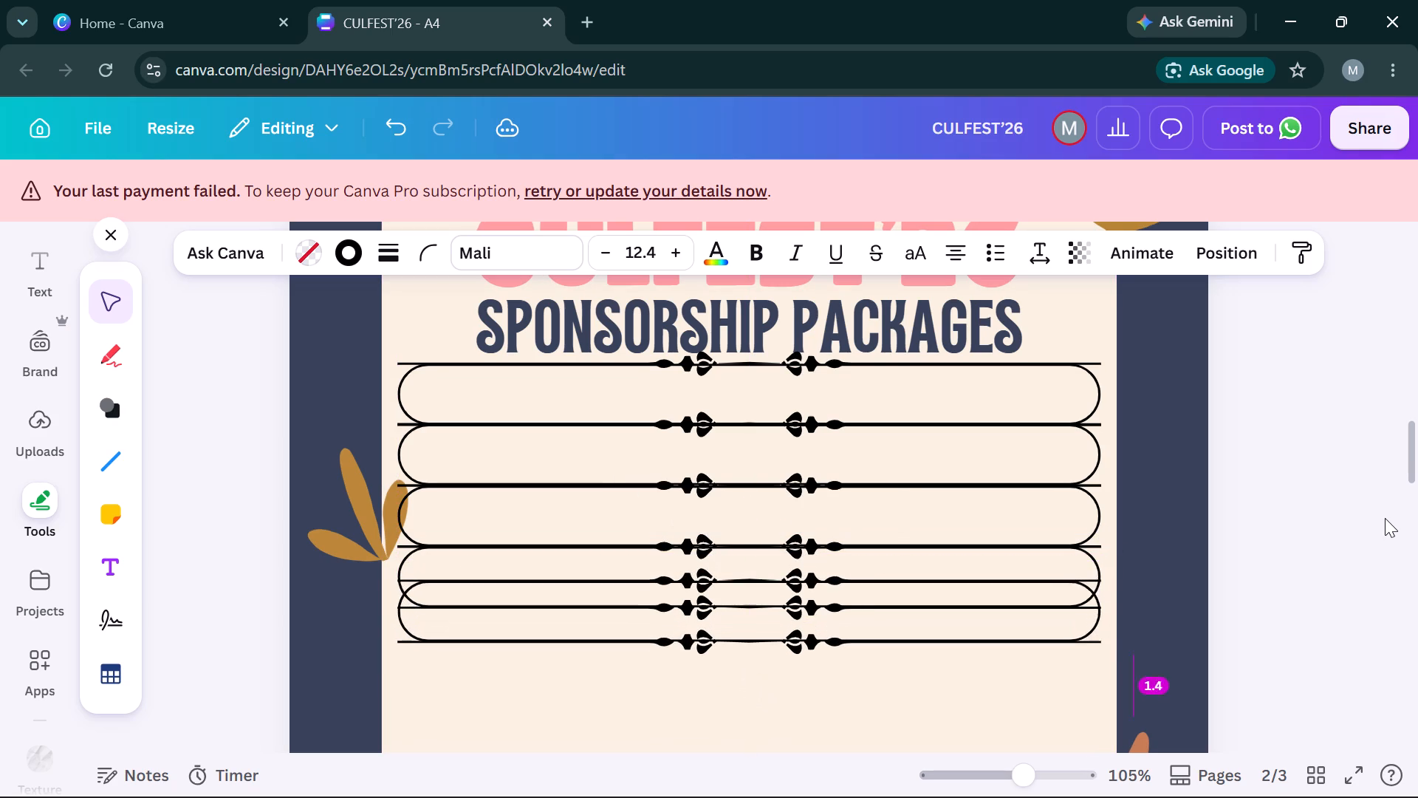
{"action": "key", "text": "Down"}
{"action": "key", "text": "Down"}
{"action": "key", "text": "Down"}
{"action": "key", "text": "Down"}
{"action": "key", "text": "Down"}
{"action": "key", "text": "Down"}
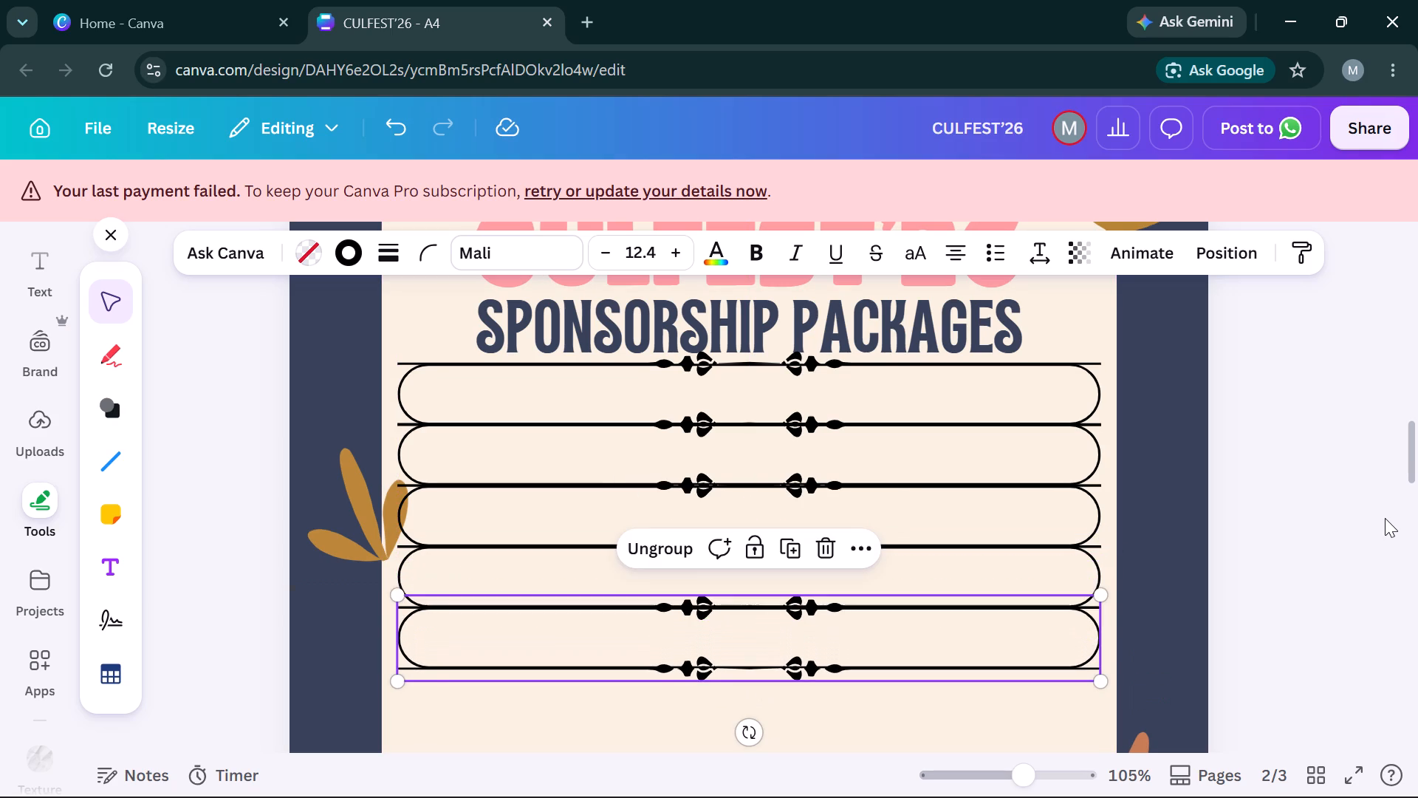
Duplicate the fifth pill frame as an aligned sixth row, overlapping its top divider with the fifth row's bottom divider.
{"action": "key", "text": "ctrl+c"}
{"action": "key", "text": "ctrl+v"}
{"action": "key", "text": "Left"}
{"action": "key", "text": "Left"}
{"action": "key", "text": "Left"}
{"action": "key", "text": "Left"}
{"action": "key", "text": "Left"}
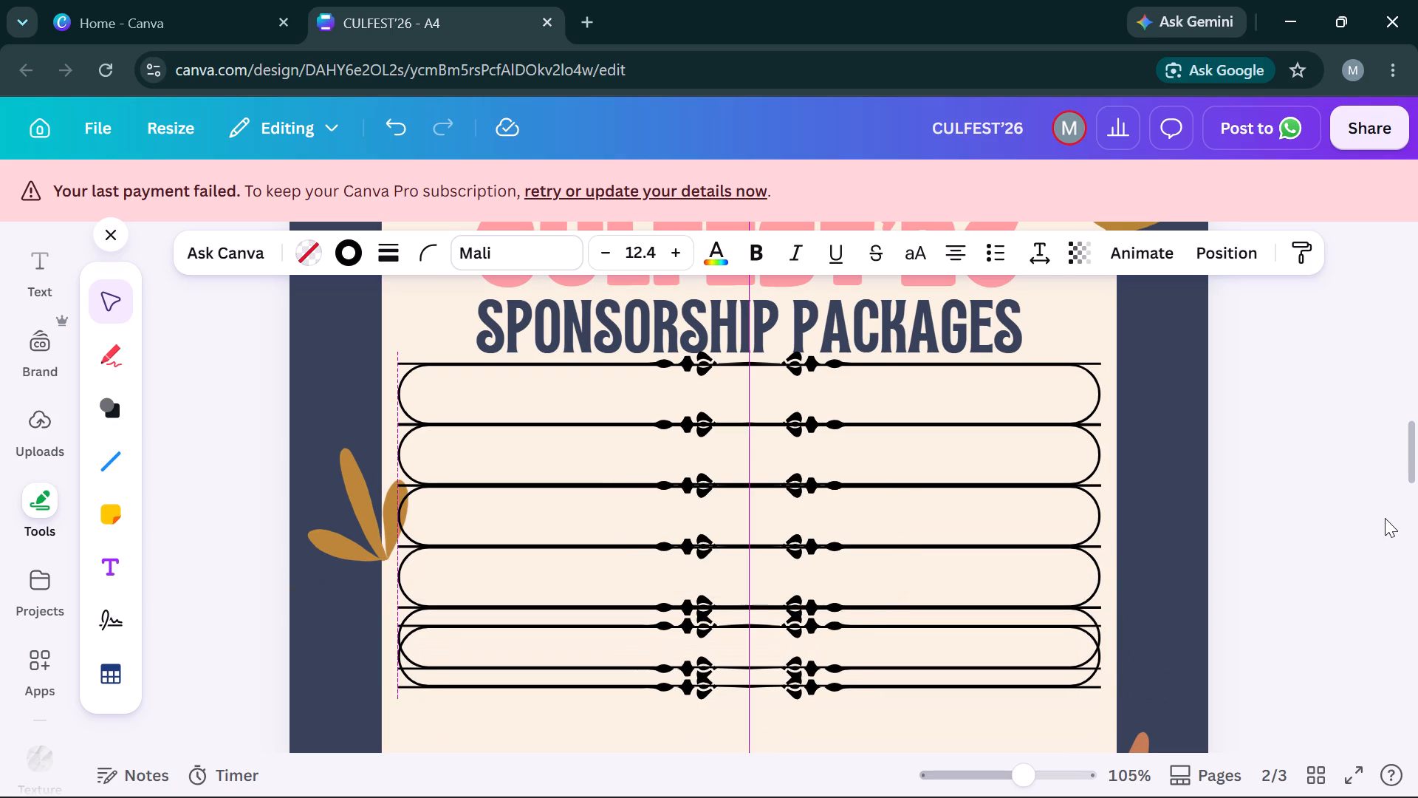
{"action": "key", "text": "Down"}
{"action": "key", "text": "Down"}
{"action": "key", "text": "Down"}
{"action": "key", "text": "Down"}
{"action": "key", "text": "Down"}
{"action": "key", "text": "Down"}
{"action": "key", "text": "Down"}
{"action": "key", "text": "Down"}
{"action": "key", "text": "Down"}
{"action": "key", "text": "Down"}
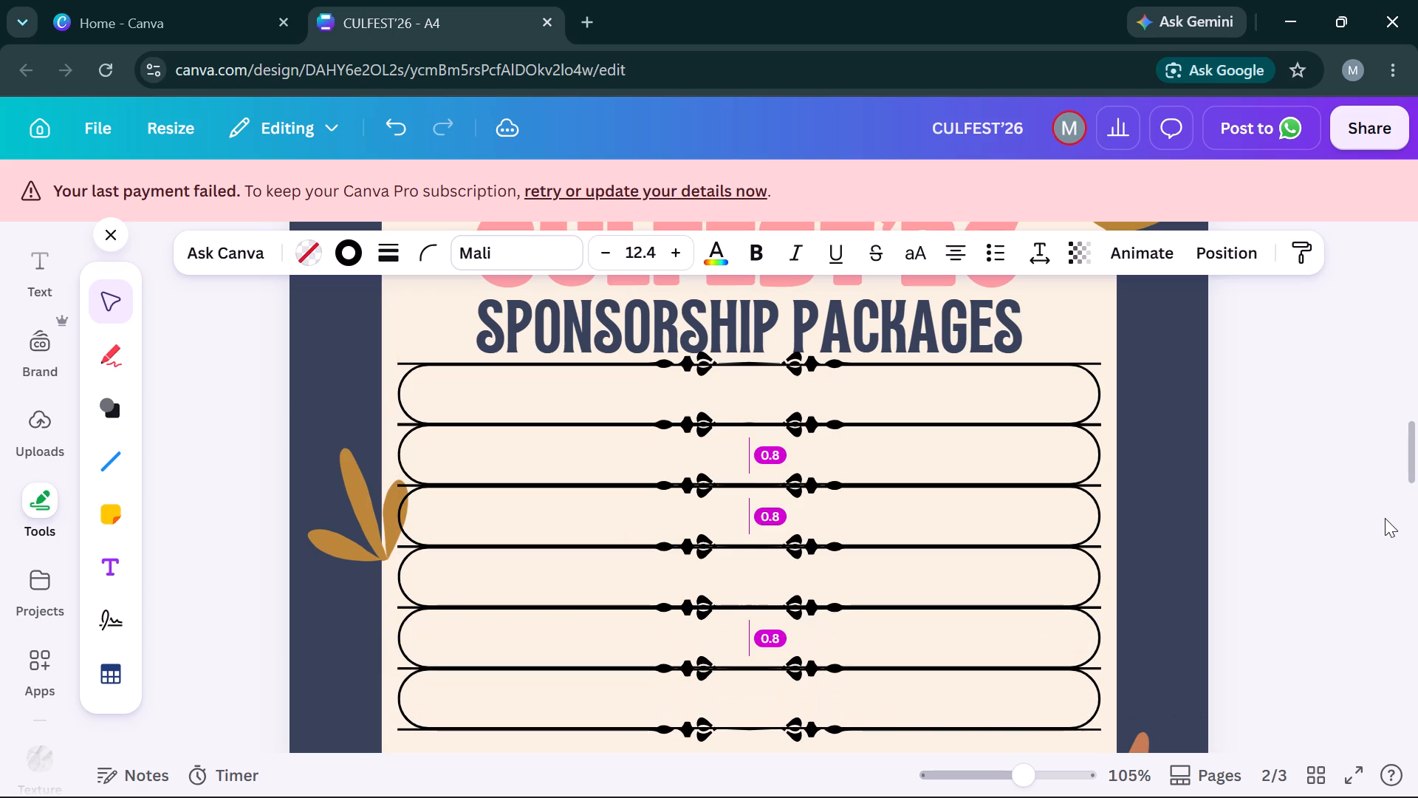
{"action": "key", "text": "Down"}
{"action": "key", "text": "Up"}
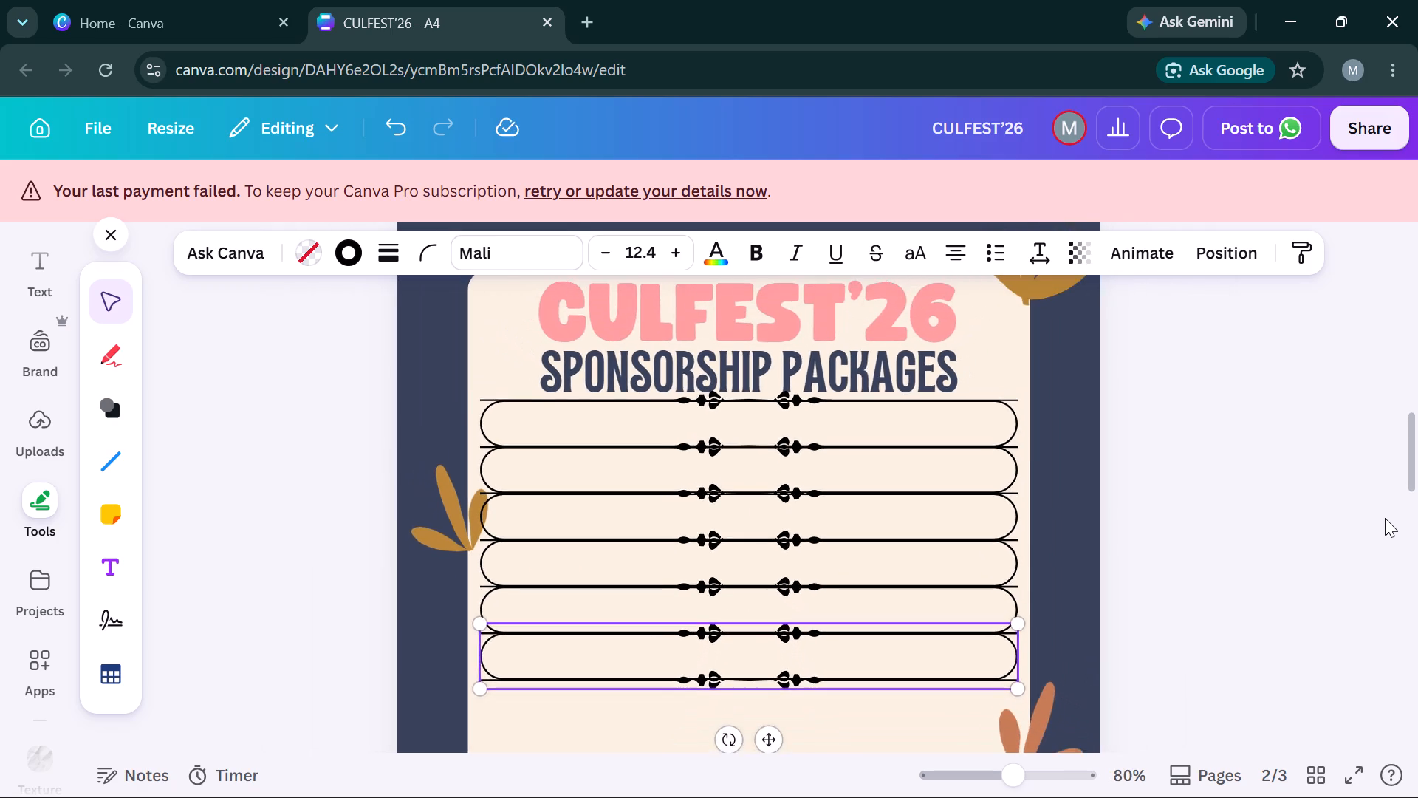
Duplicate the sixth pill frame as an aligned seventh row, overlapping its top divider with the sixth row's bottom divider.
{"action": "scroll", "coordinate": [1385, 518], "scroll_direction": "down", "scroll_amount": 2}
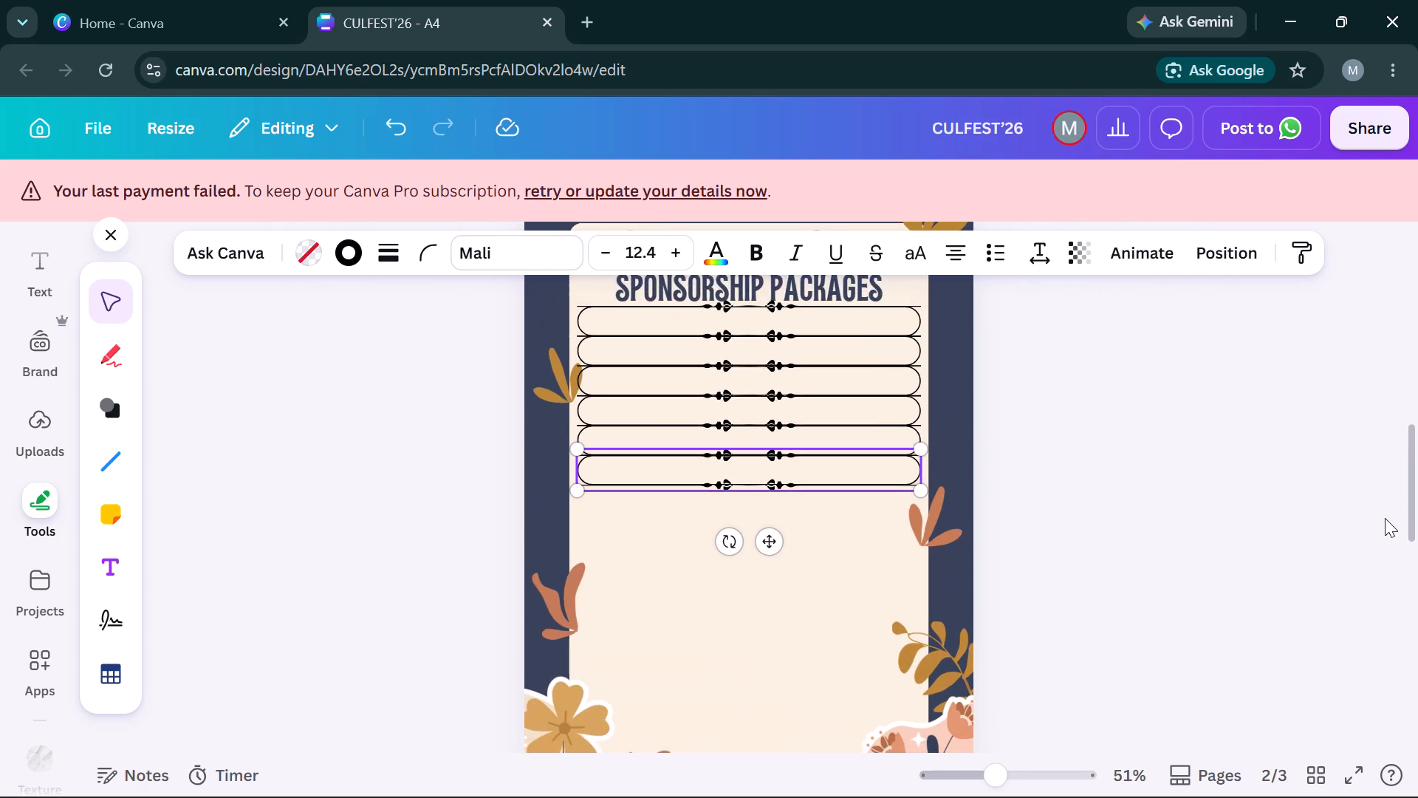
{"action": "scroll", "coordinate": [1385, 518], "scroll_direction": "right", "scroll_amount": 2}
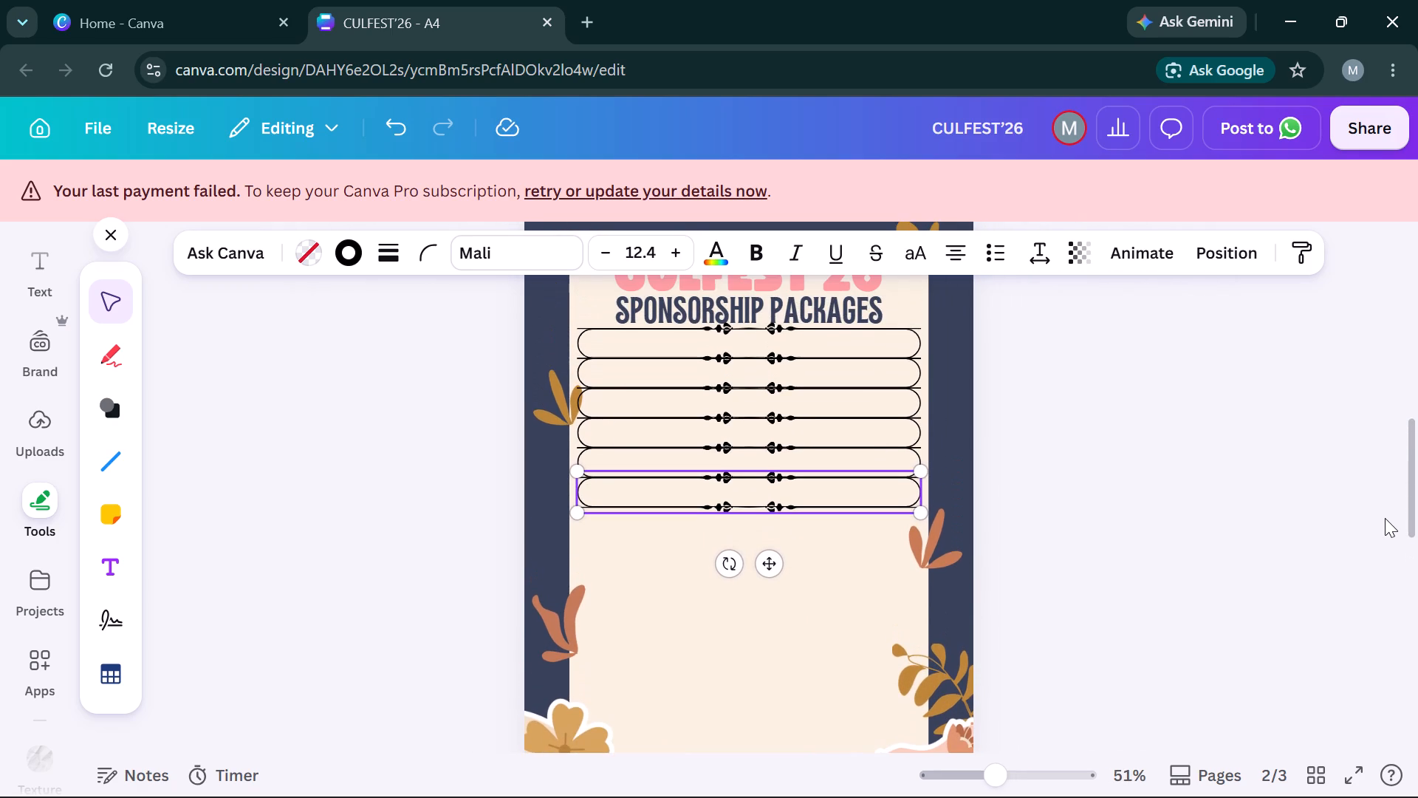
{"action": "scroll", "coordinate": [1385, 518], "scroll_direction": "right", "scroll_amount": 1}
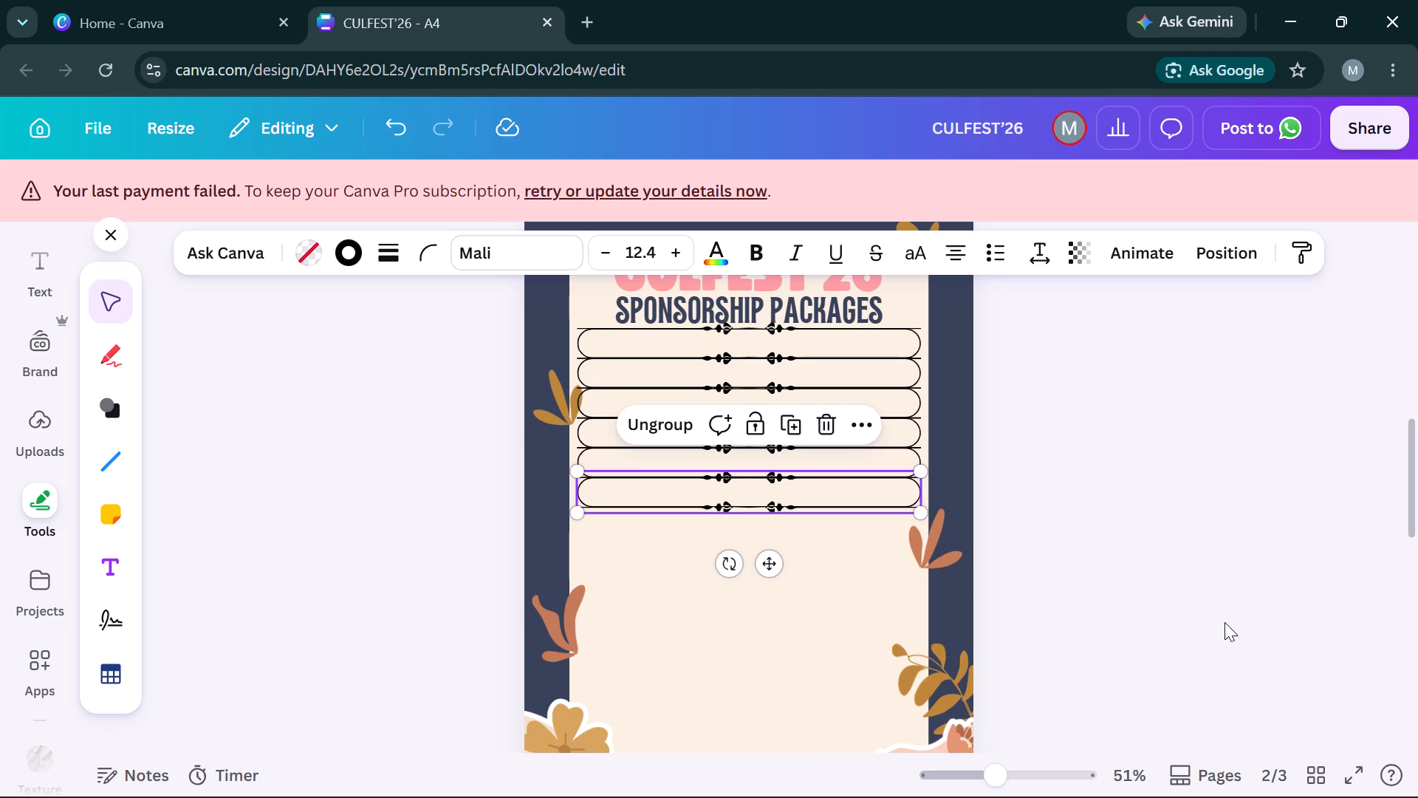
{"action": "scroll", "coordinate": [1225, 622], "scroll_direction": "down", "scroll_amount": 1}
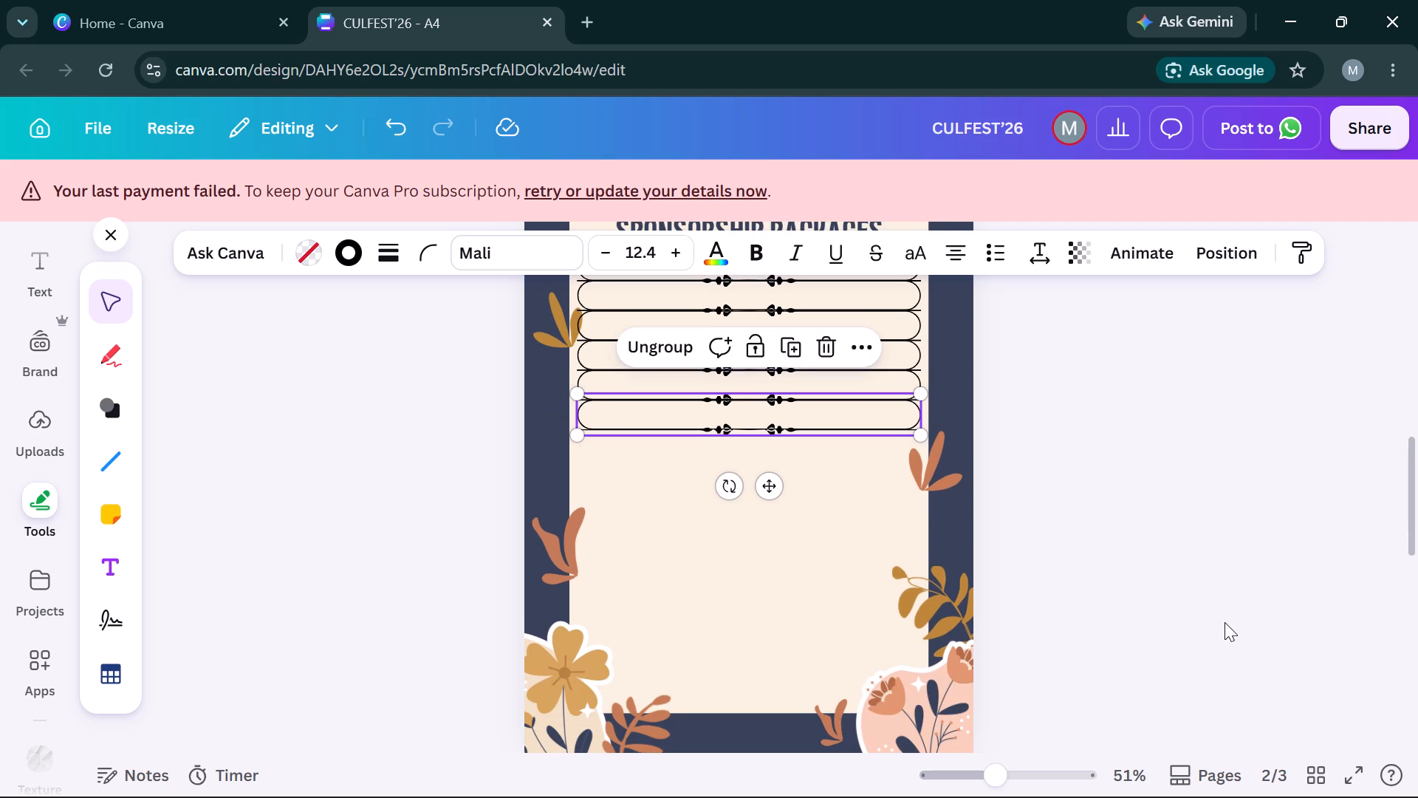
{"action": "key", "text": "ctrl+c"}
{"action": "key", "text": "ctrl+v"}
{"action": "key", "text": "Left"}
{"action": "key", "text": "Left"}
{"action": "key", "text": "Left"}
{"action": "key", "text": "Left"}
{"action": "key", "text": "Left"}
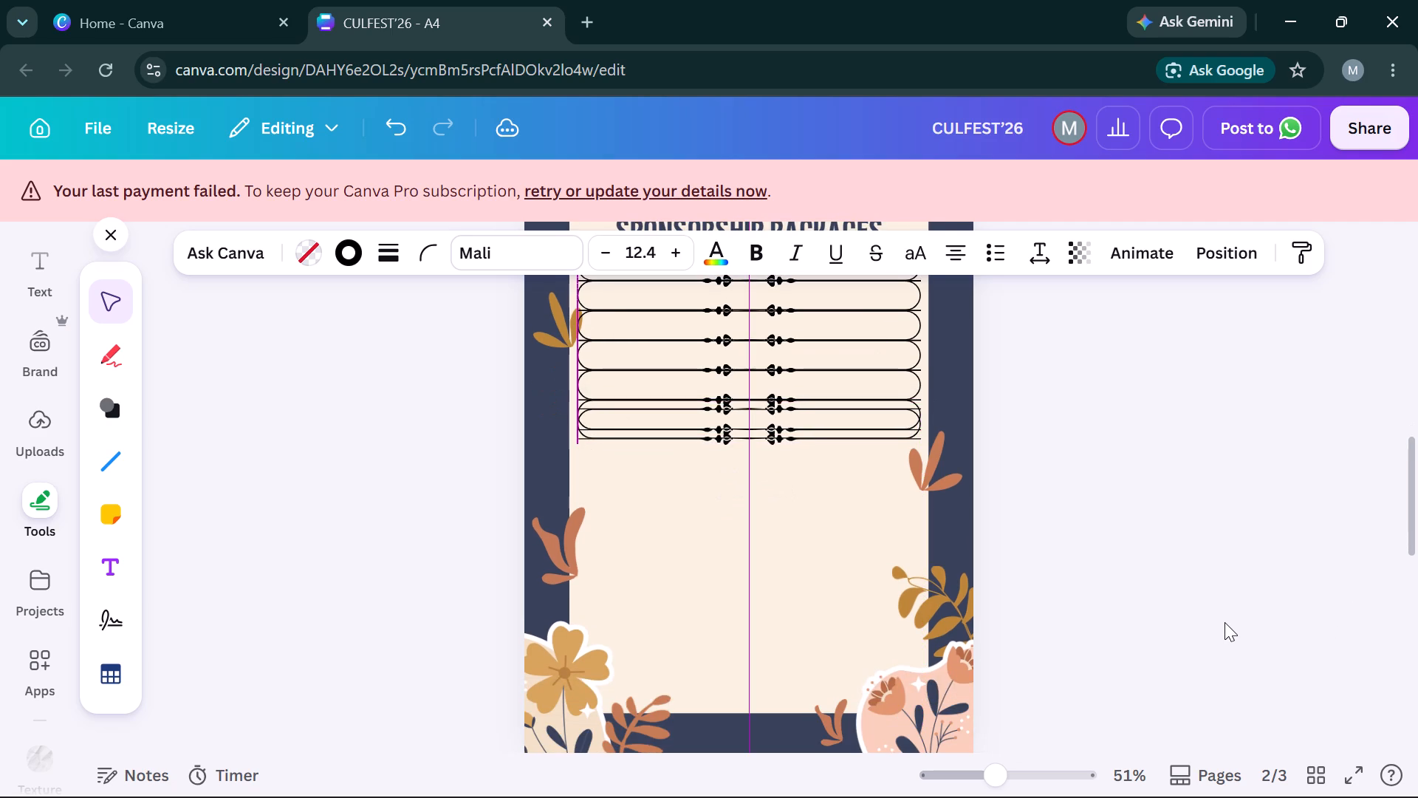
{"action": "key", "text": "Down"}
{"action": "key", "text": "Down"}
{"action": "key", "text": "Down"}
{"action": "key", "text": "Down"}
{"action": "key", "text": "Down"}
{"action": "key", "text": "Down"}
{"action": "key", "text": "Down"}
{"action": "key", "text": "Down"}
{"action": "key", "text": "Down"}
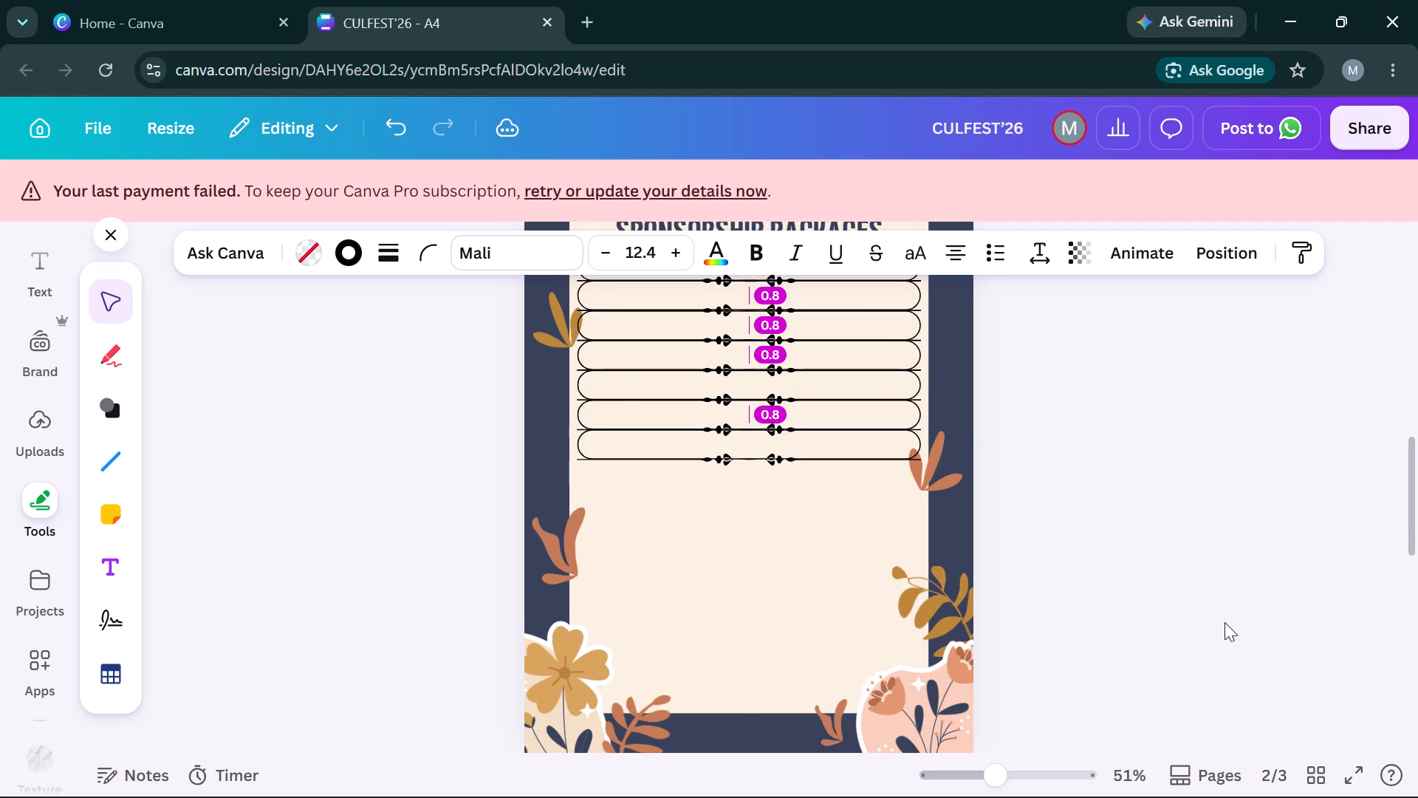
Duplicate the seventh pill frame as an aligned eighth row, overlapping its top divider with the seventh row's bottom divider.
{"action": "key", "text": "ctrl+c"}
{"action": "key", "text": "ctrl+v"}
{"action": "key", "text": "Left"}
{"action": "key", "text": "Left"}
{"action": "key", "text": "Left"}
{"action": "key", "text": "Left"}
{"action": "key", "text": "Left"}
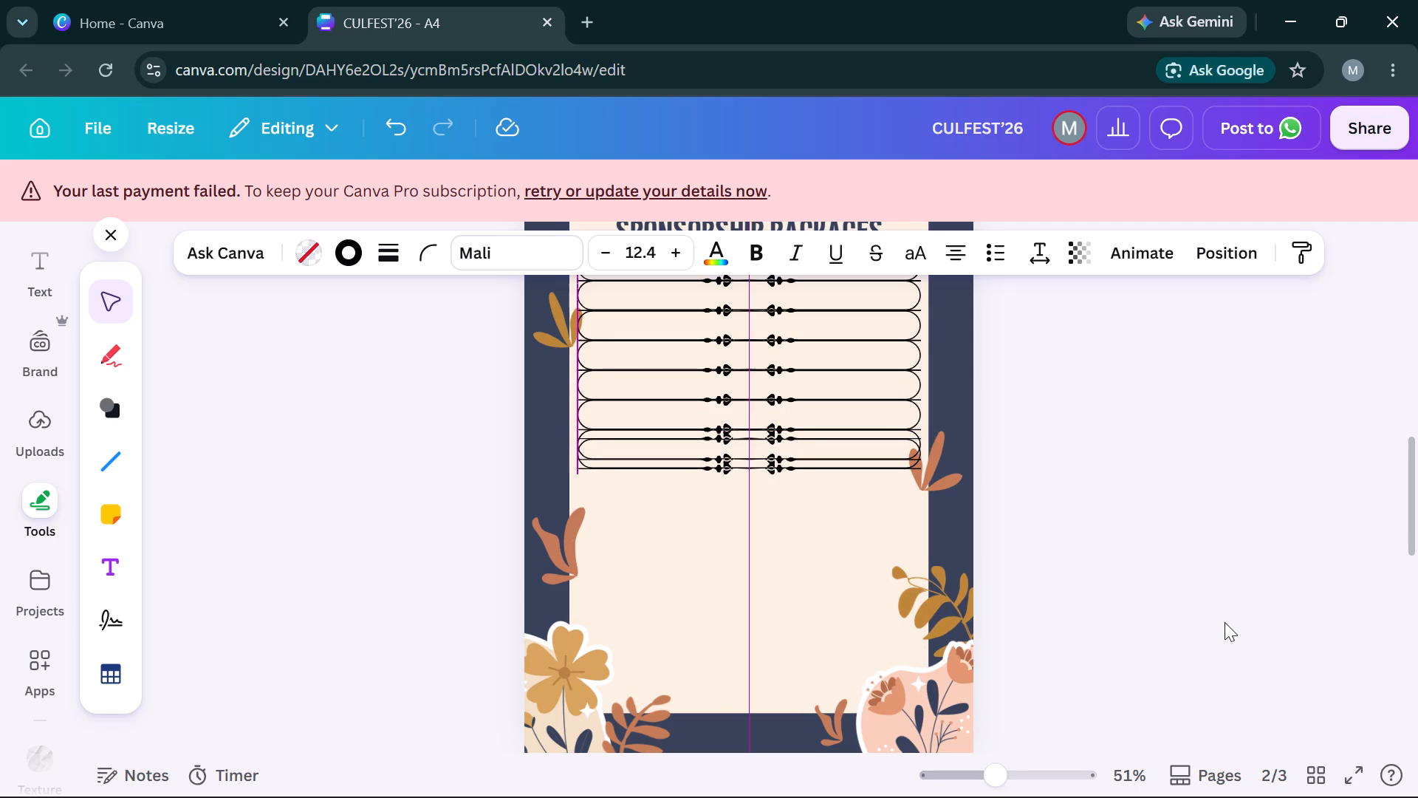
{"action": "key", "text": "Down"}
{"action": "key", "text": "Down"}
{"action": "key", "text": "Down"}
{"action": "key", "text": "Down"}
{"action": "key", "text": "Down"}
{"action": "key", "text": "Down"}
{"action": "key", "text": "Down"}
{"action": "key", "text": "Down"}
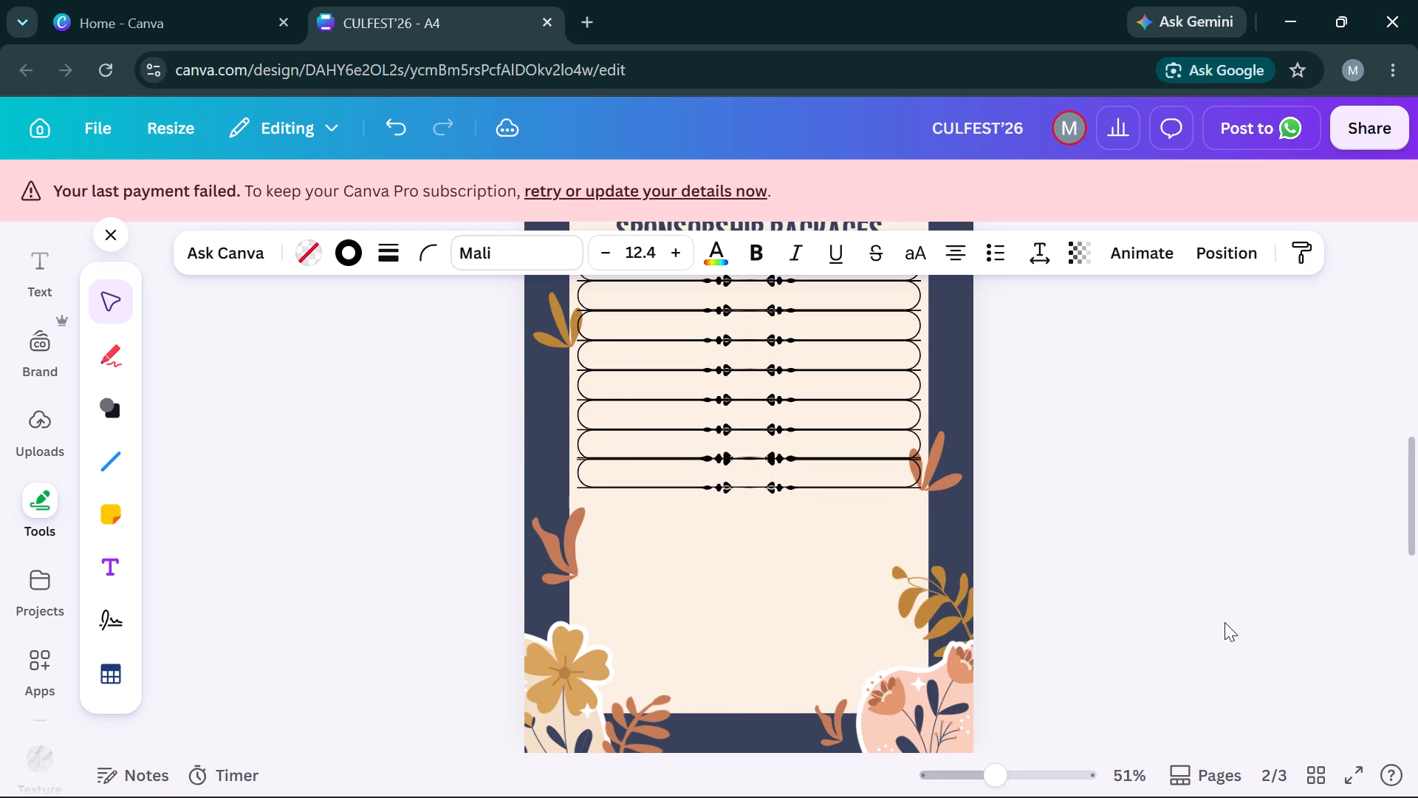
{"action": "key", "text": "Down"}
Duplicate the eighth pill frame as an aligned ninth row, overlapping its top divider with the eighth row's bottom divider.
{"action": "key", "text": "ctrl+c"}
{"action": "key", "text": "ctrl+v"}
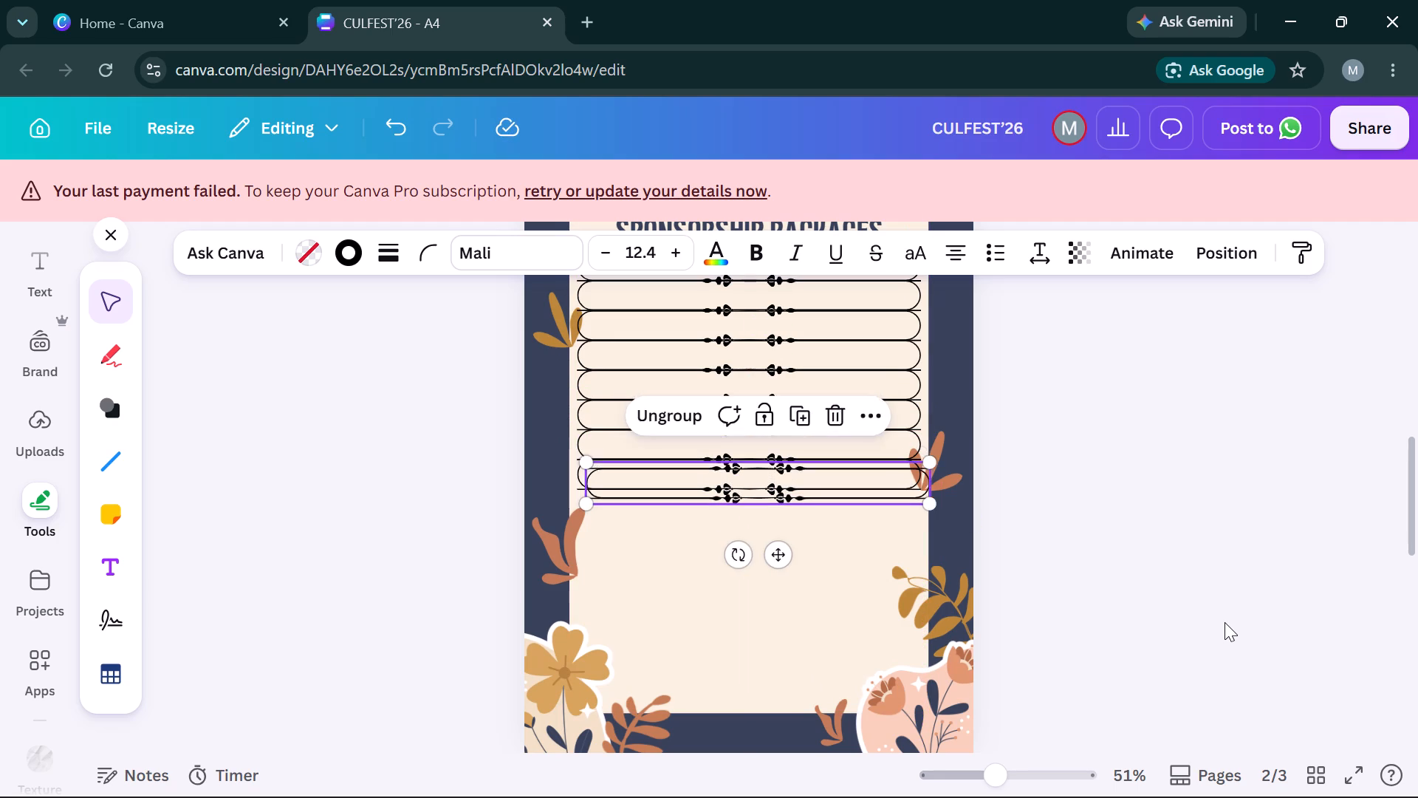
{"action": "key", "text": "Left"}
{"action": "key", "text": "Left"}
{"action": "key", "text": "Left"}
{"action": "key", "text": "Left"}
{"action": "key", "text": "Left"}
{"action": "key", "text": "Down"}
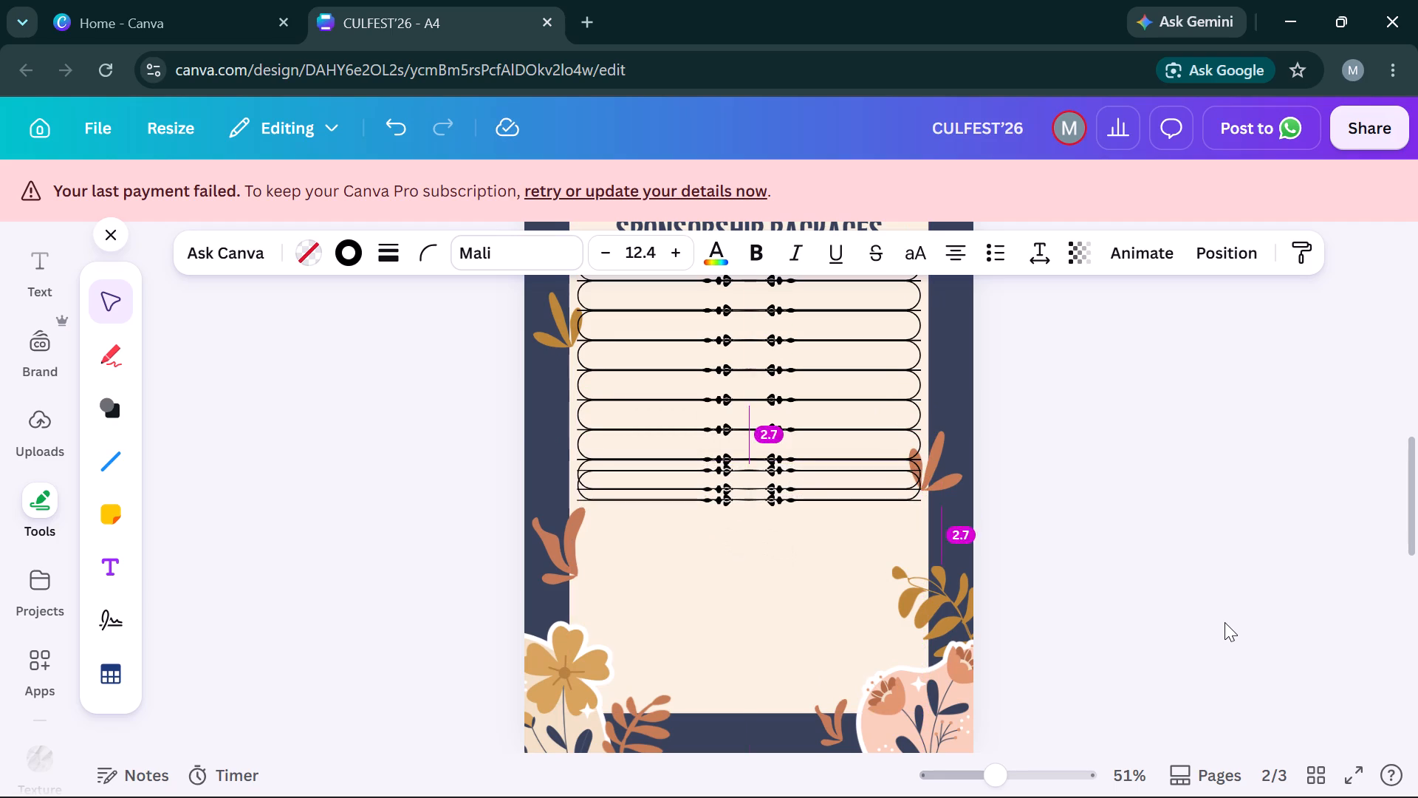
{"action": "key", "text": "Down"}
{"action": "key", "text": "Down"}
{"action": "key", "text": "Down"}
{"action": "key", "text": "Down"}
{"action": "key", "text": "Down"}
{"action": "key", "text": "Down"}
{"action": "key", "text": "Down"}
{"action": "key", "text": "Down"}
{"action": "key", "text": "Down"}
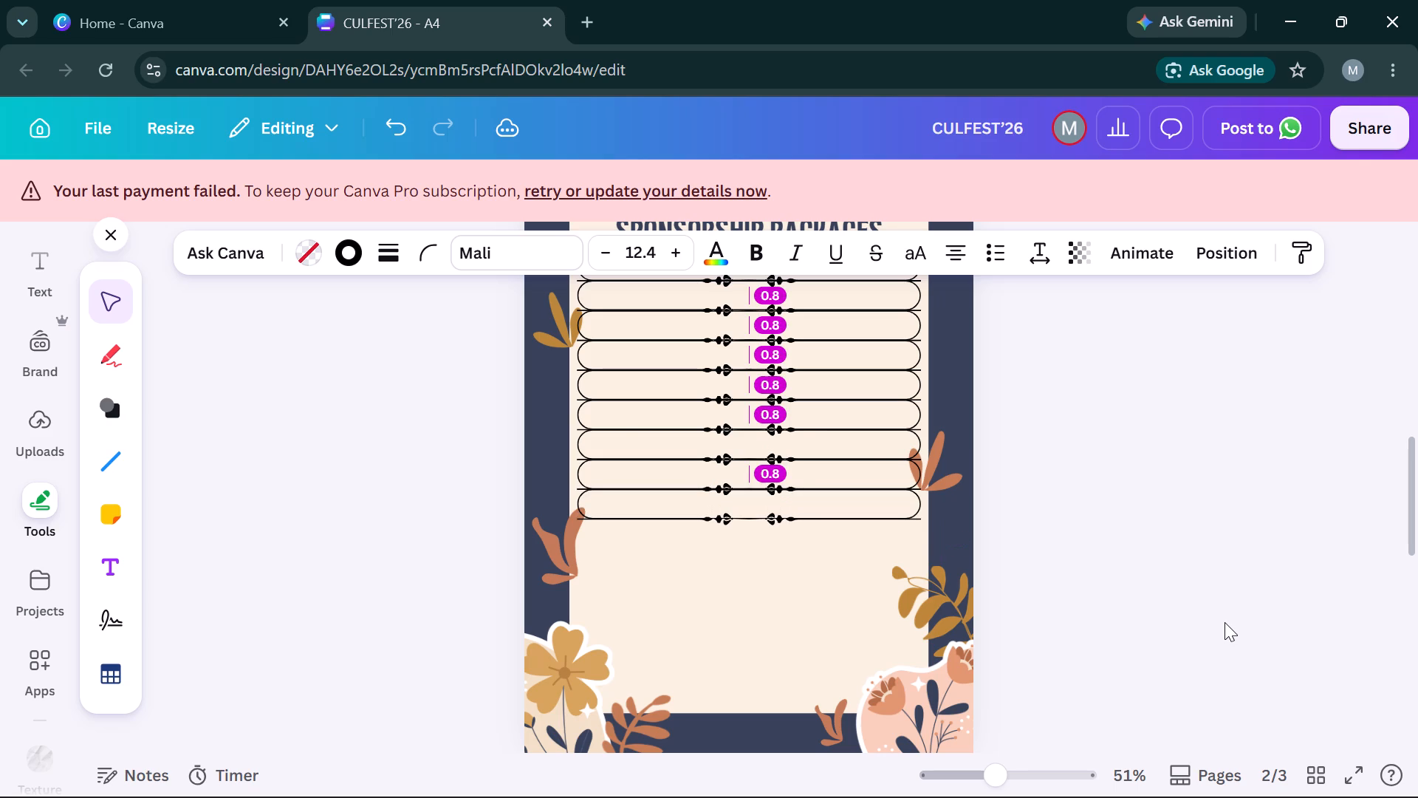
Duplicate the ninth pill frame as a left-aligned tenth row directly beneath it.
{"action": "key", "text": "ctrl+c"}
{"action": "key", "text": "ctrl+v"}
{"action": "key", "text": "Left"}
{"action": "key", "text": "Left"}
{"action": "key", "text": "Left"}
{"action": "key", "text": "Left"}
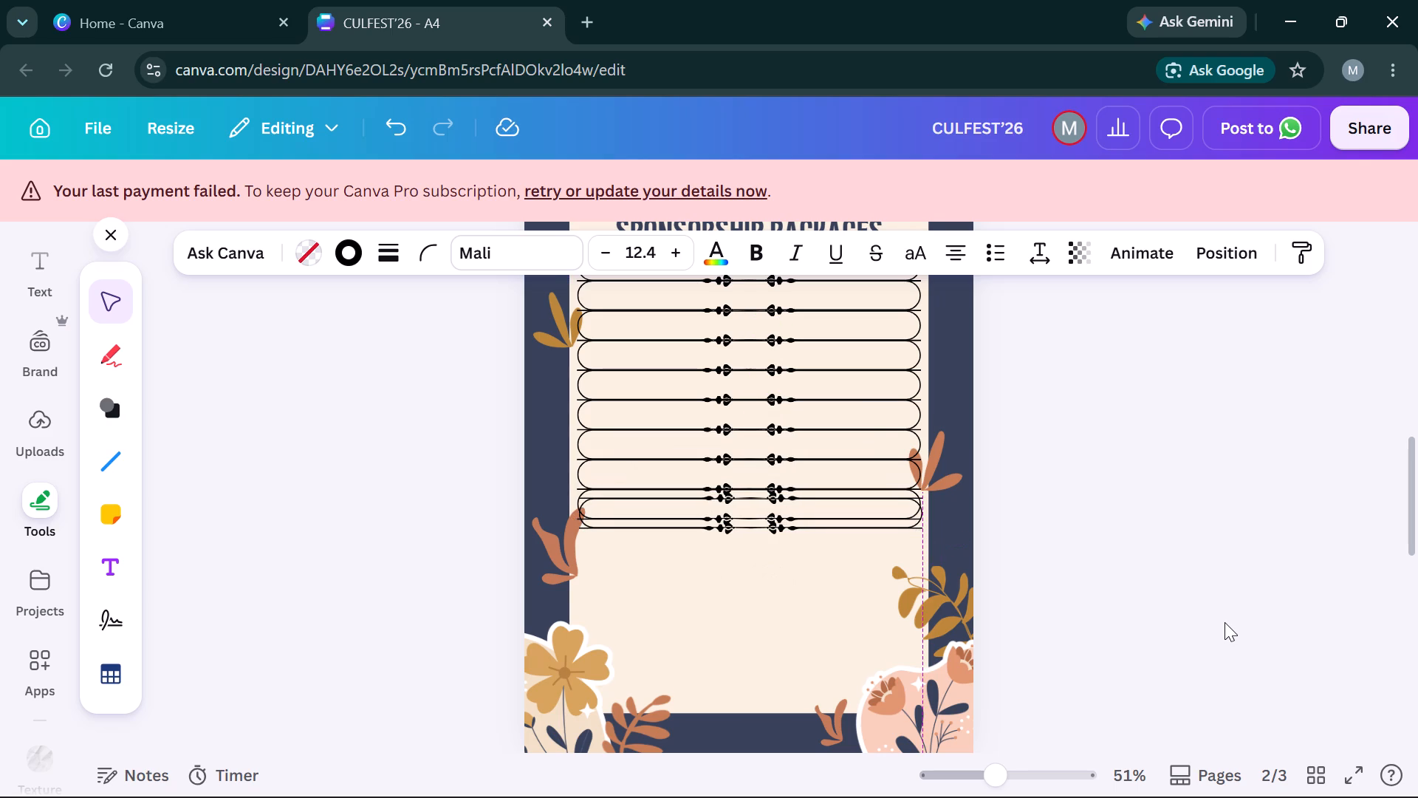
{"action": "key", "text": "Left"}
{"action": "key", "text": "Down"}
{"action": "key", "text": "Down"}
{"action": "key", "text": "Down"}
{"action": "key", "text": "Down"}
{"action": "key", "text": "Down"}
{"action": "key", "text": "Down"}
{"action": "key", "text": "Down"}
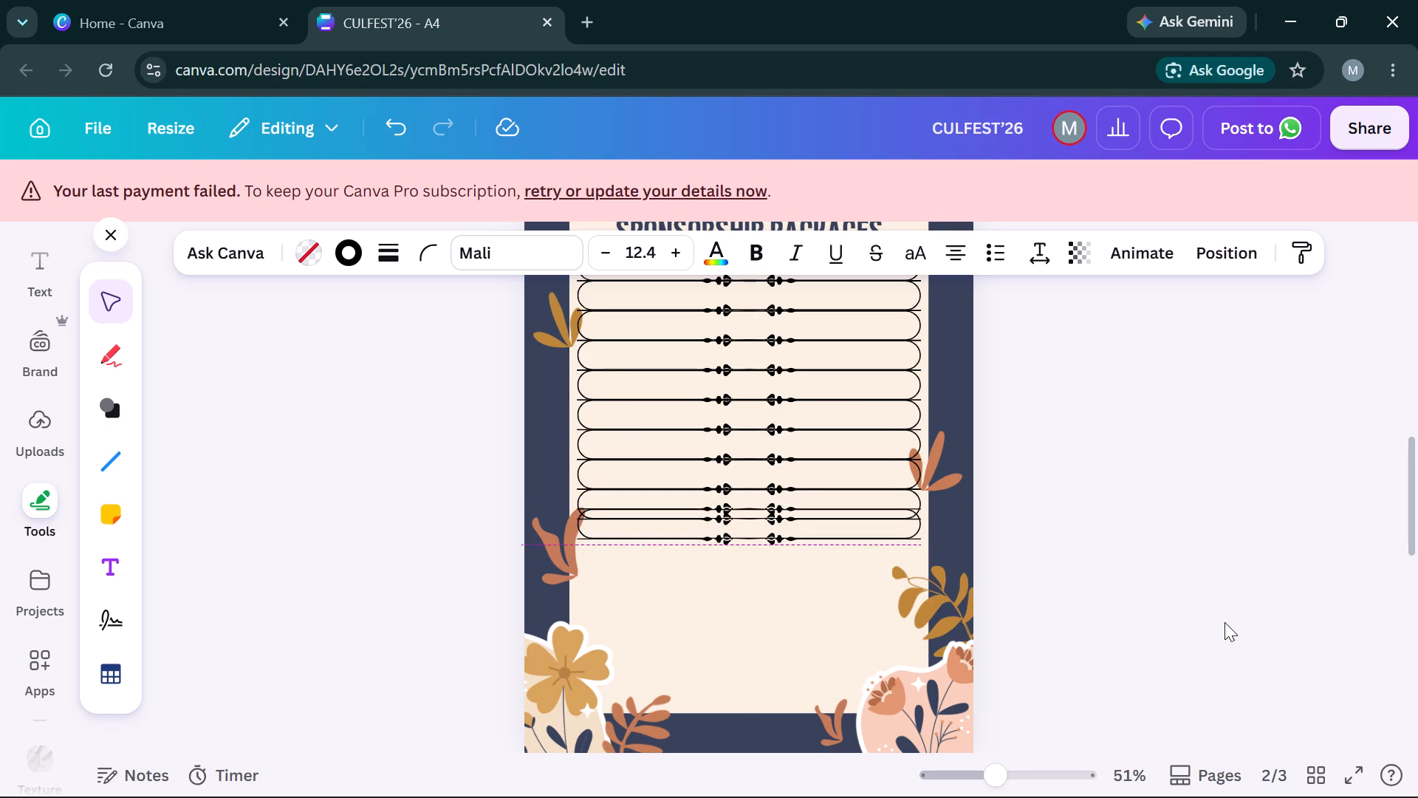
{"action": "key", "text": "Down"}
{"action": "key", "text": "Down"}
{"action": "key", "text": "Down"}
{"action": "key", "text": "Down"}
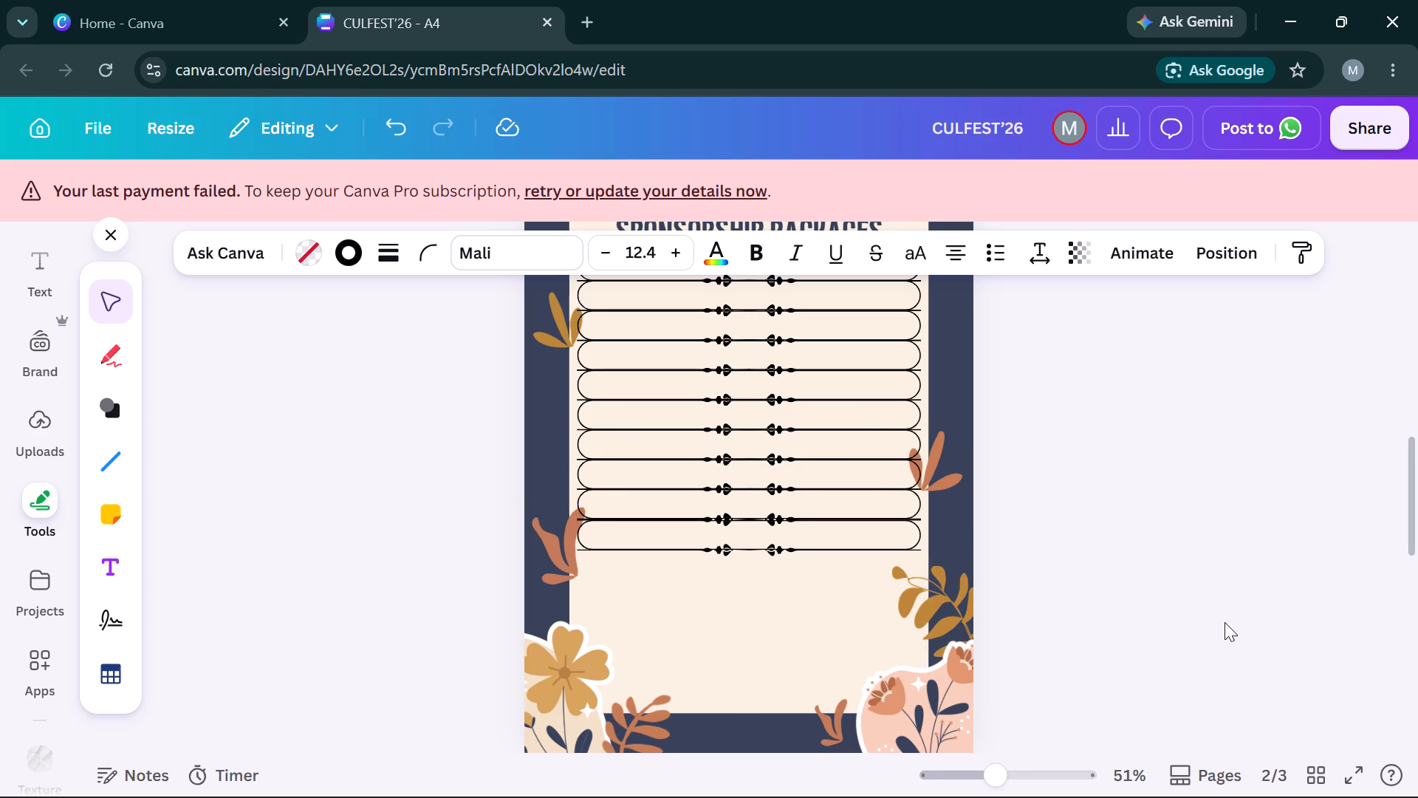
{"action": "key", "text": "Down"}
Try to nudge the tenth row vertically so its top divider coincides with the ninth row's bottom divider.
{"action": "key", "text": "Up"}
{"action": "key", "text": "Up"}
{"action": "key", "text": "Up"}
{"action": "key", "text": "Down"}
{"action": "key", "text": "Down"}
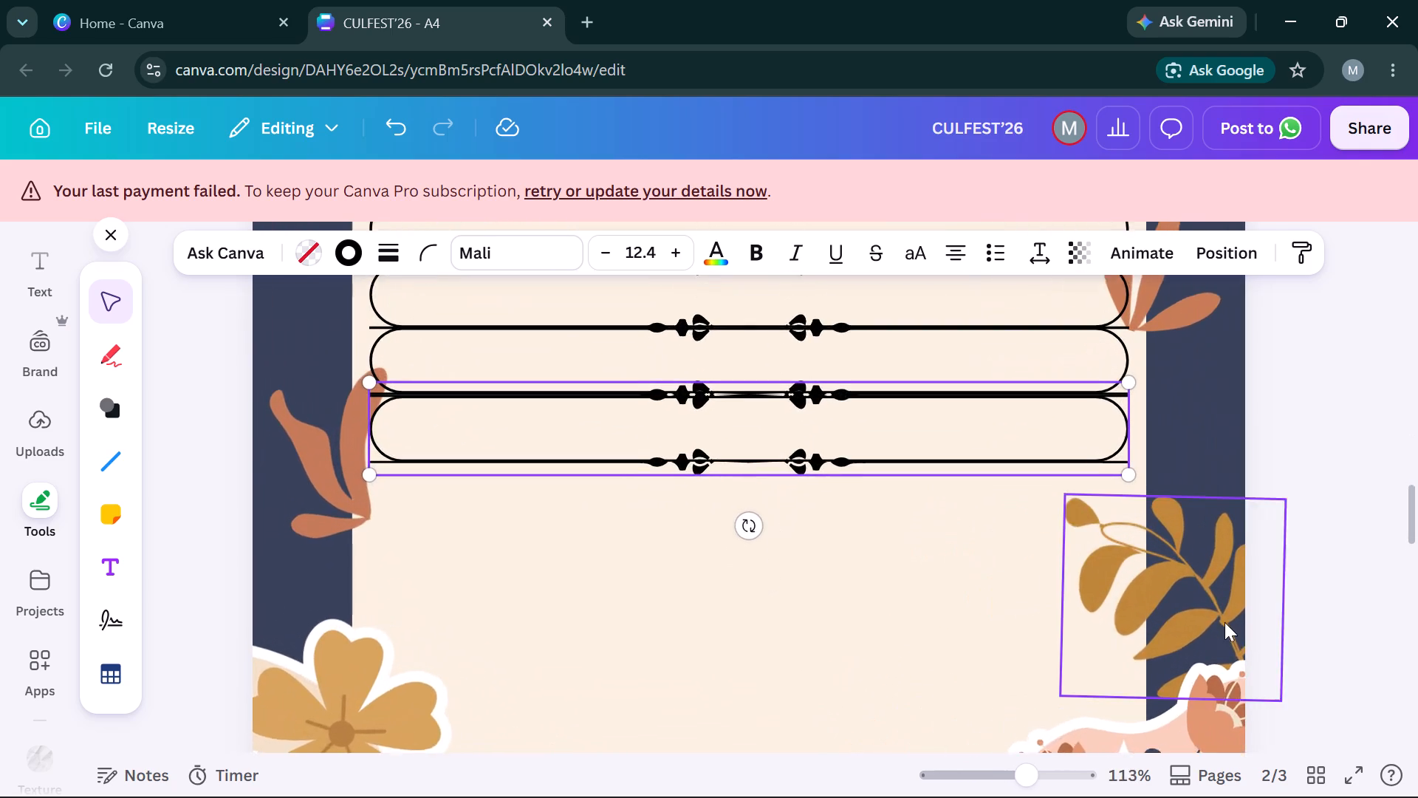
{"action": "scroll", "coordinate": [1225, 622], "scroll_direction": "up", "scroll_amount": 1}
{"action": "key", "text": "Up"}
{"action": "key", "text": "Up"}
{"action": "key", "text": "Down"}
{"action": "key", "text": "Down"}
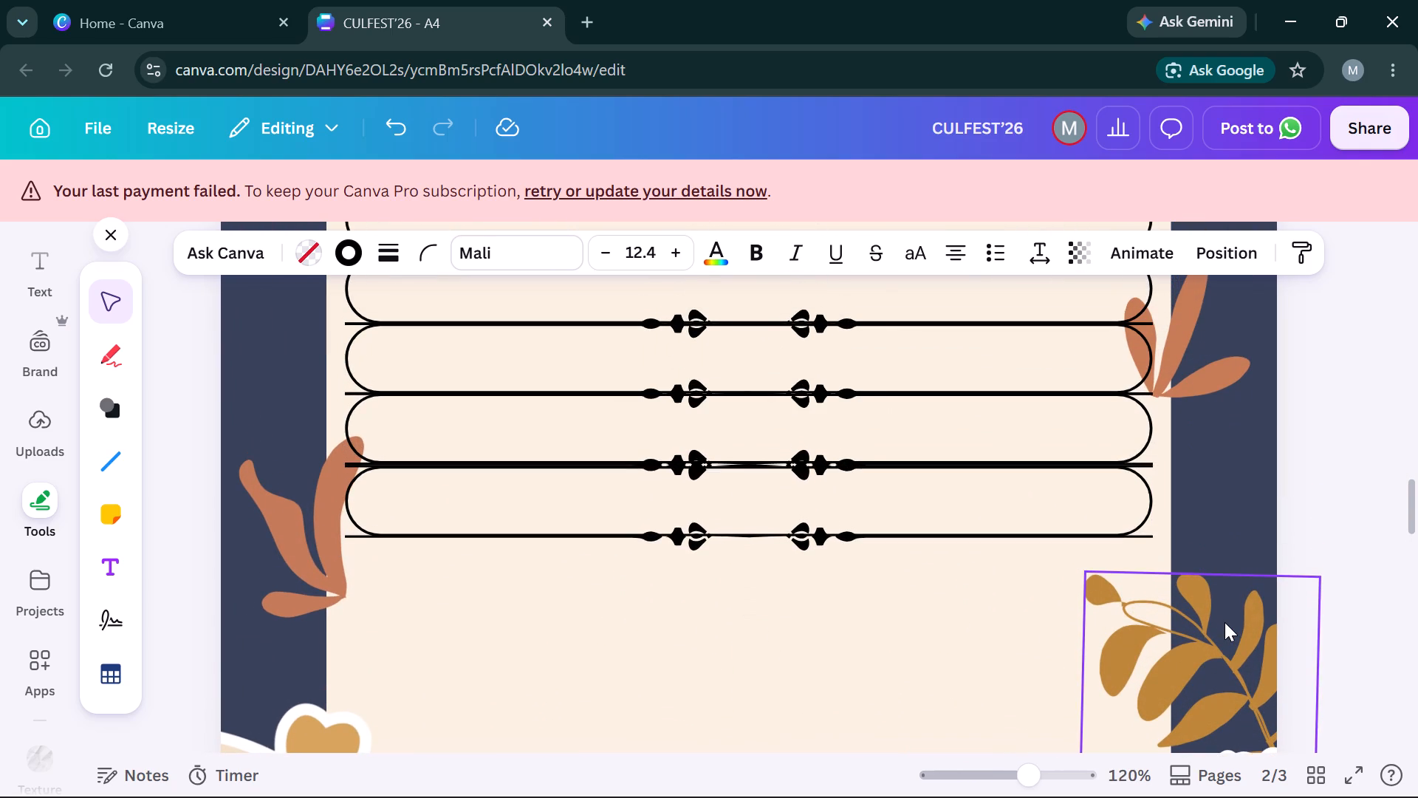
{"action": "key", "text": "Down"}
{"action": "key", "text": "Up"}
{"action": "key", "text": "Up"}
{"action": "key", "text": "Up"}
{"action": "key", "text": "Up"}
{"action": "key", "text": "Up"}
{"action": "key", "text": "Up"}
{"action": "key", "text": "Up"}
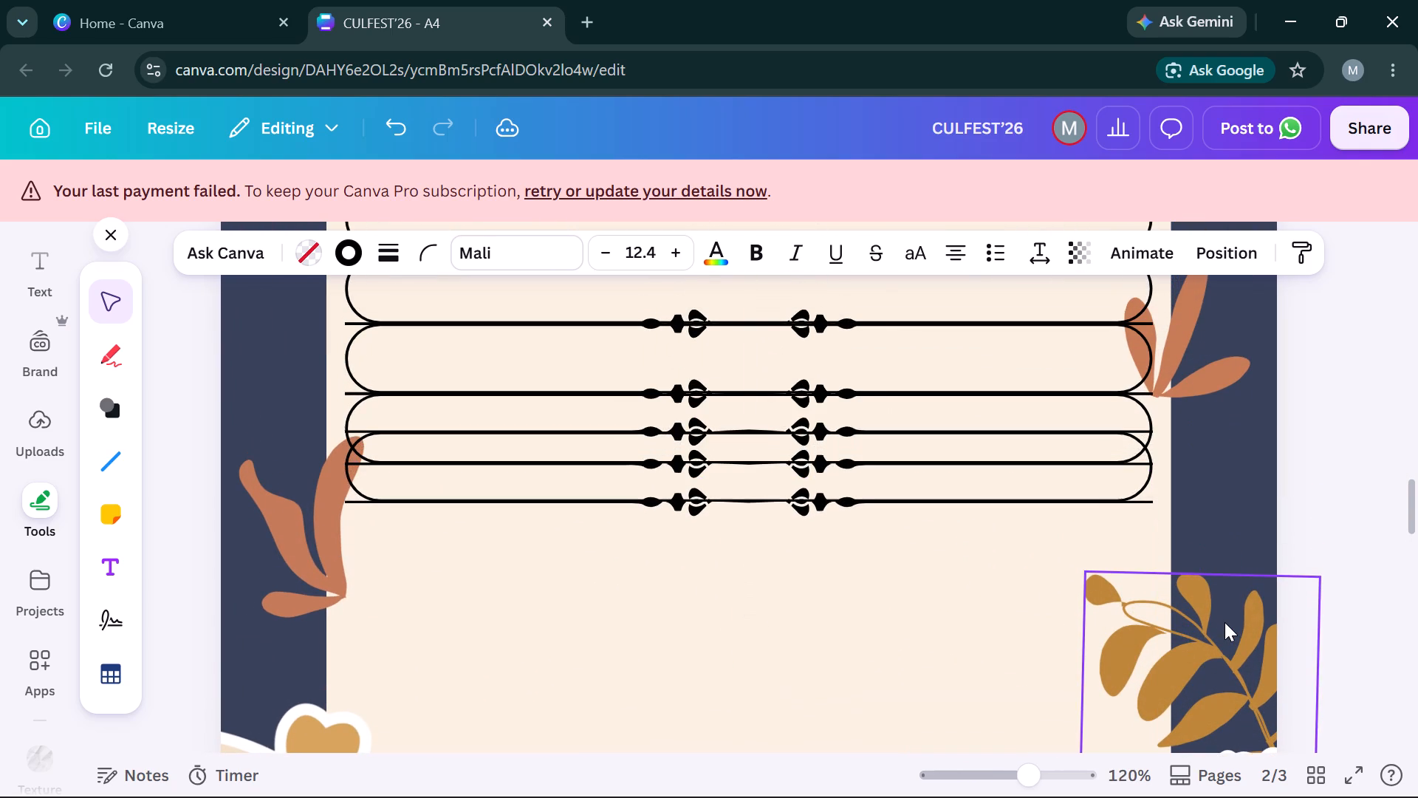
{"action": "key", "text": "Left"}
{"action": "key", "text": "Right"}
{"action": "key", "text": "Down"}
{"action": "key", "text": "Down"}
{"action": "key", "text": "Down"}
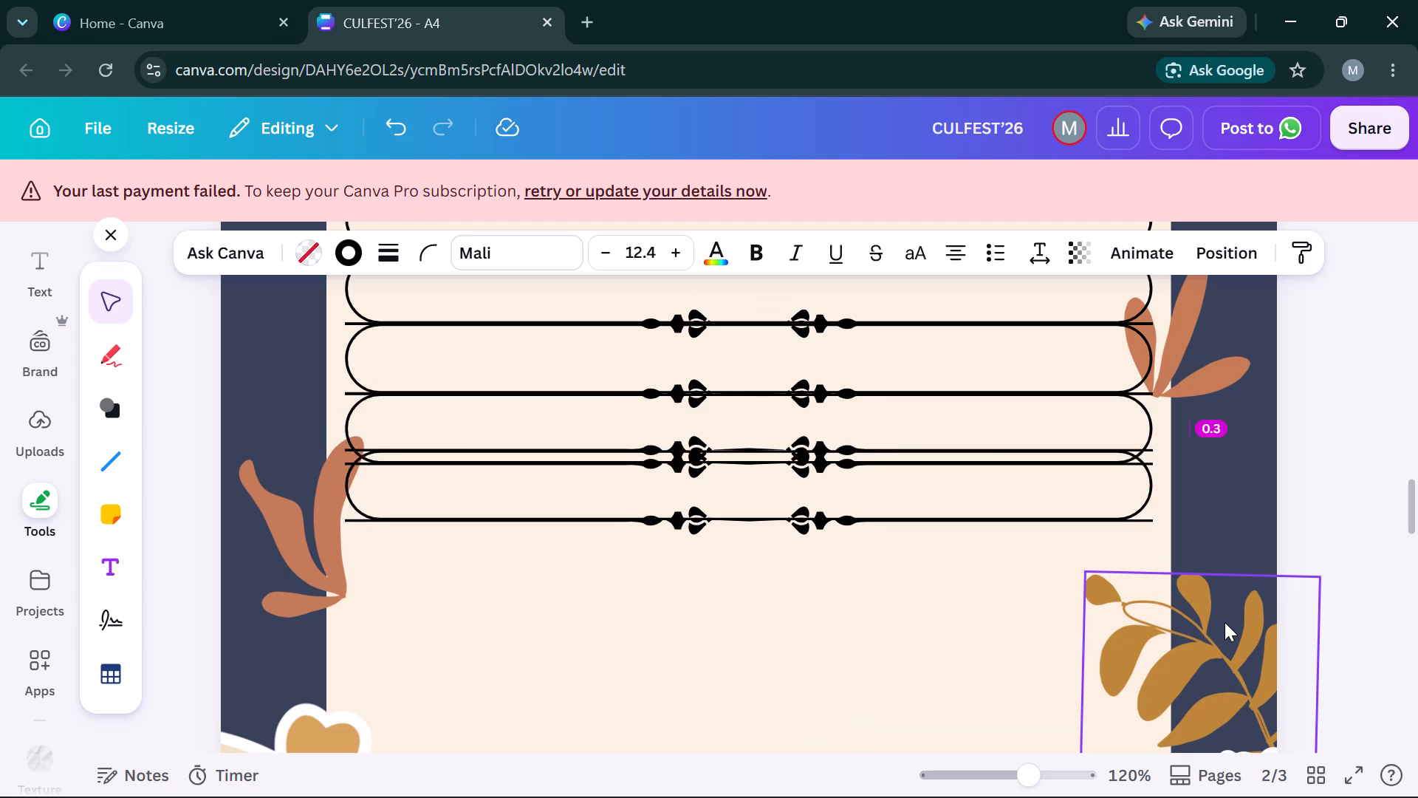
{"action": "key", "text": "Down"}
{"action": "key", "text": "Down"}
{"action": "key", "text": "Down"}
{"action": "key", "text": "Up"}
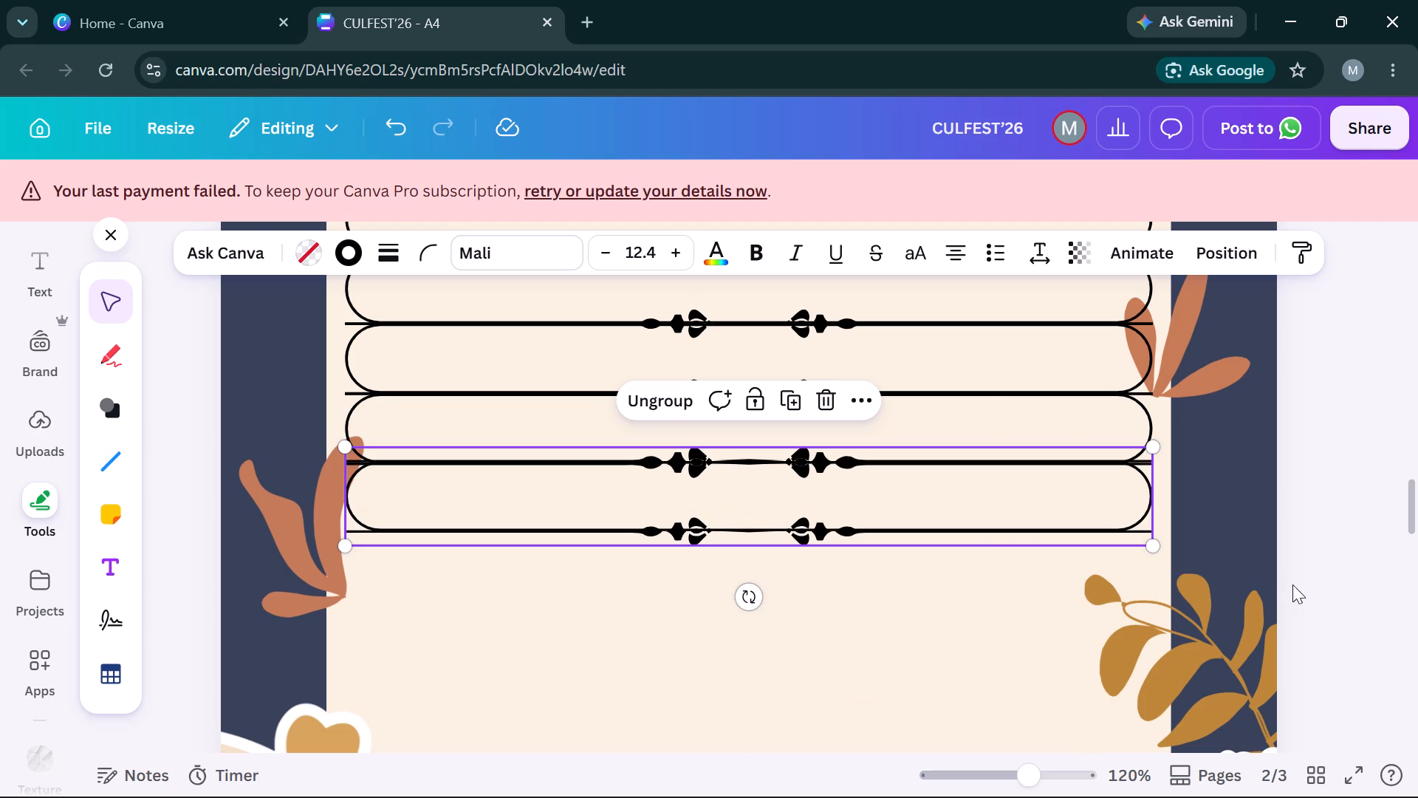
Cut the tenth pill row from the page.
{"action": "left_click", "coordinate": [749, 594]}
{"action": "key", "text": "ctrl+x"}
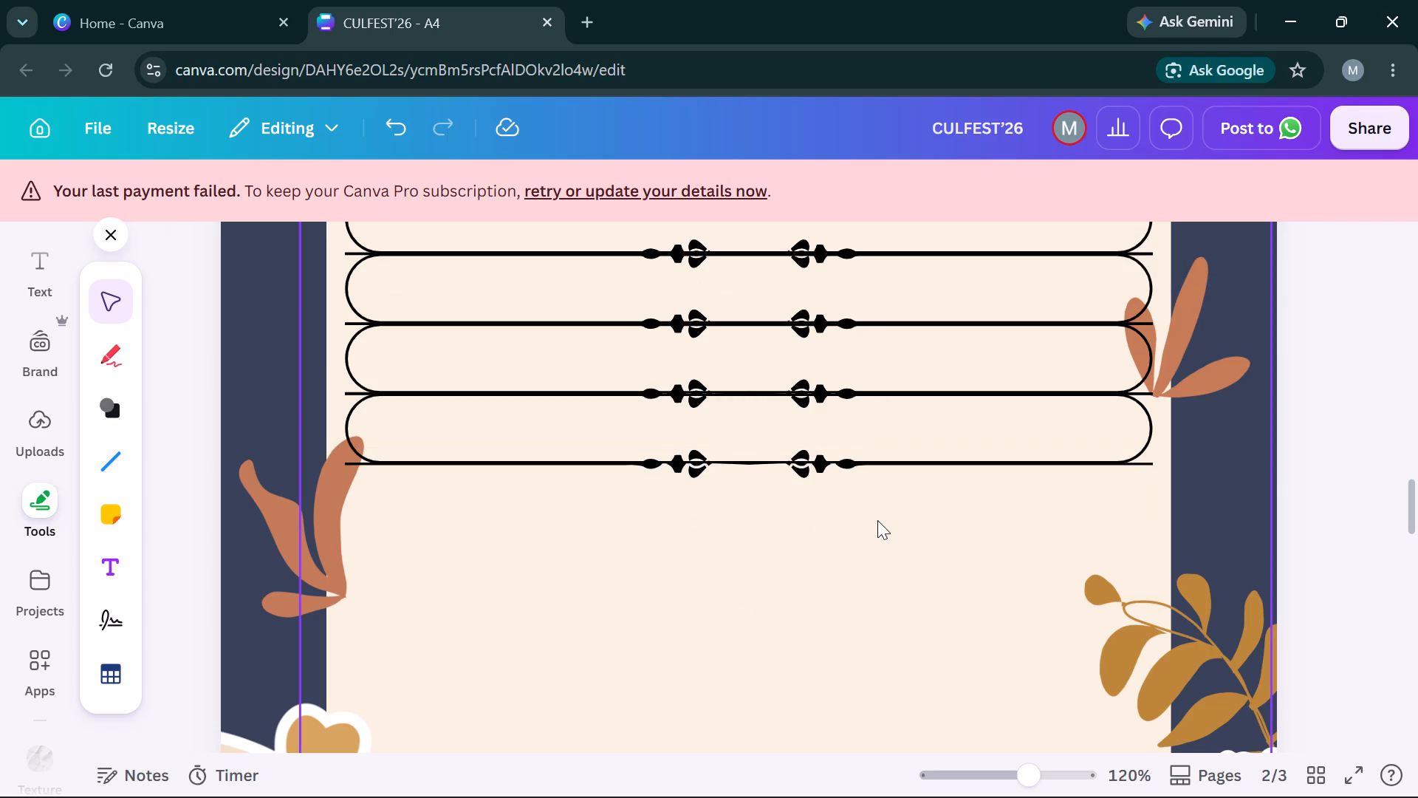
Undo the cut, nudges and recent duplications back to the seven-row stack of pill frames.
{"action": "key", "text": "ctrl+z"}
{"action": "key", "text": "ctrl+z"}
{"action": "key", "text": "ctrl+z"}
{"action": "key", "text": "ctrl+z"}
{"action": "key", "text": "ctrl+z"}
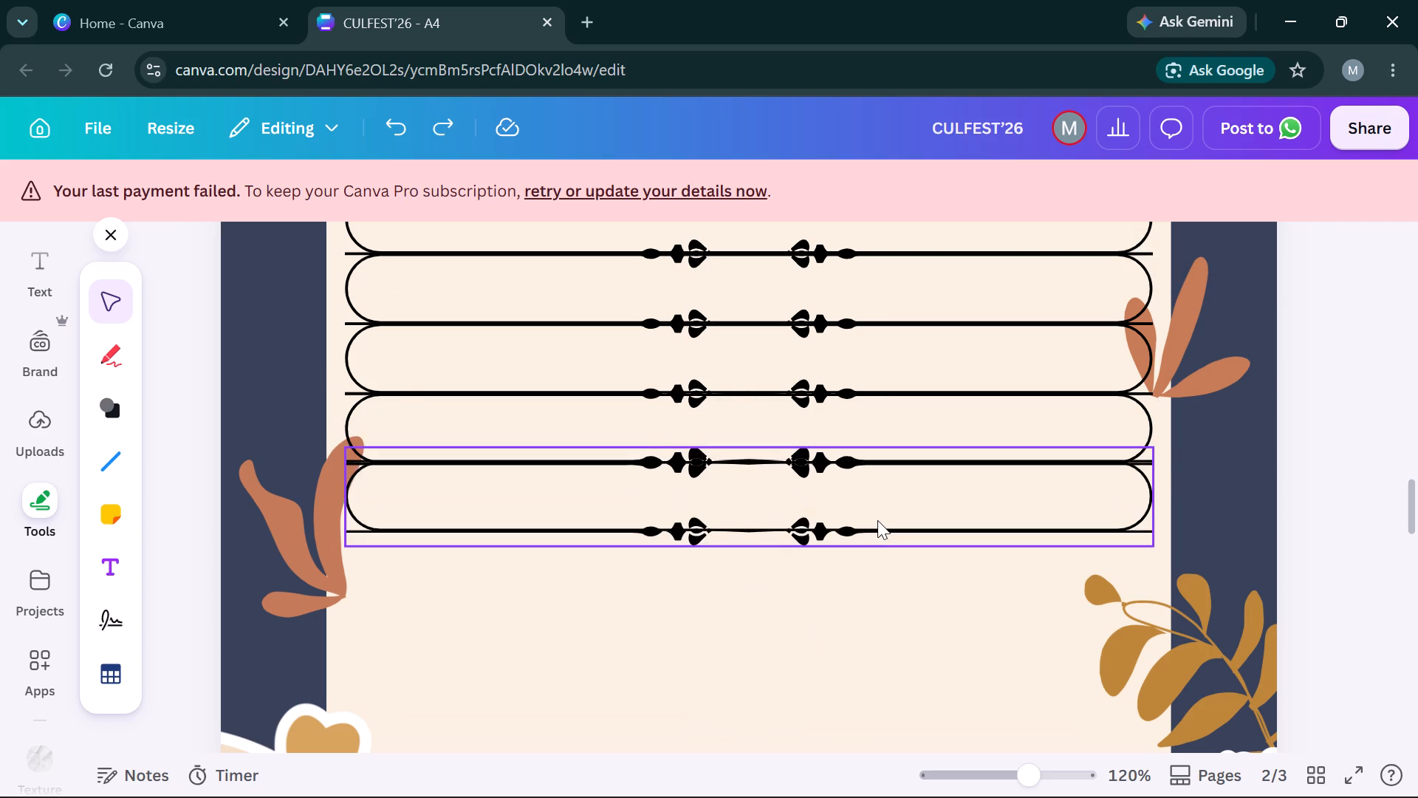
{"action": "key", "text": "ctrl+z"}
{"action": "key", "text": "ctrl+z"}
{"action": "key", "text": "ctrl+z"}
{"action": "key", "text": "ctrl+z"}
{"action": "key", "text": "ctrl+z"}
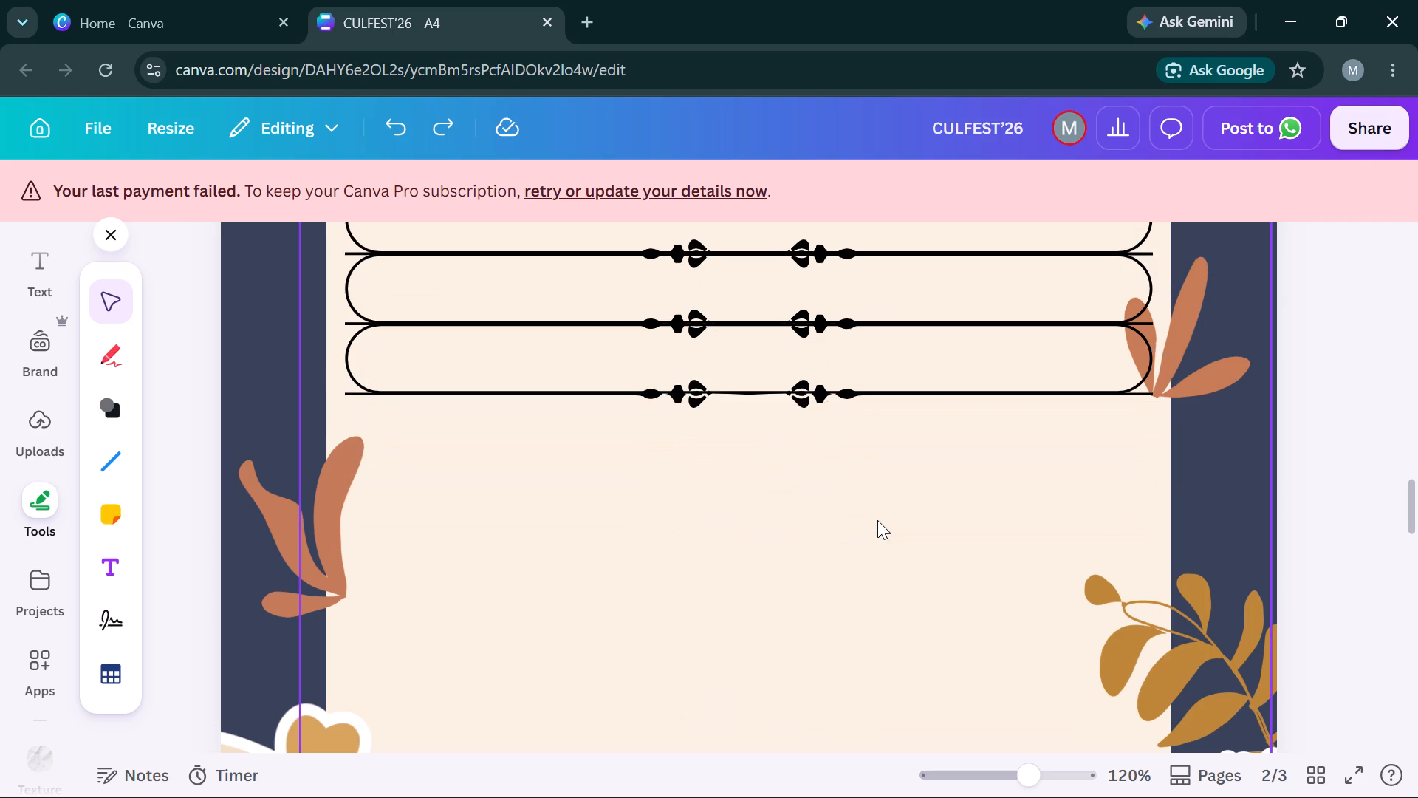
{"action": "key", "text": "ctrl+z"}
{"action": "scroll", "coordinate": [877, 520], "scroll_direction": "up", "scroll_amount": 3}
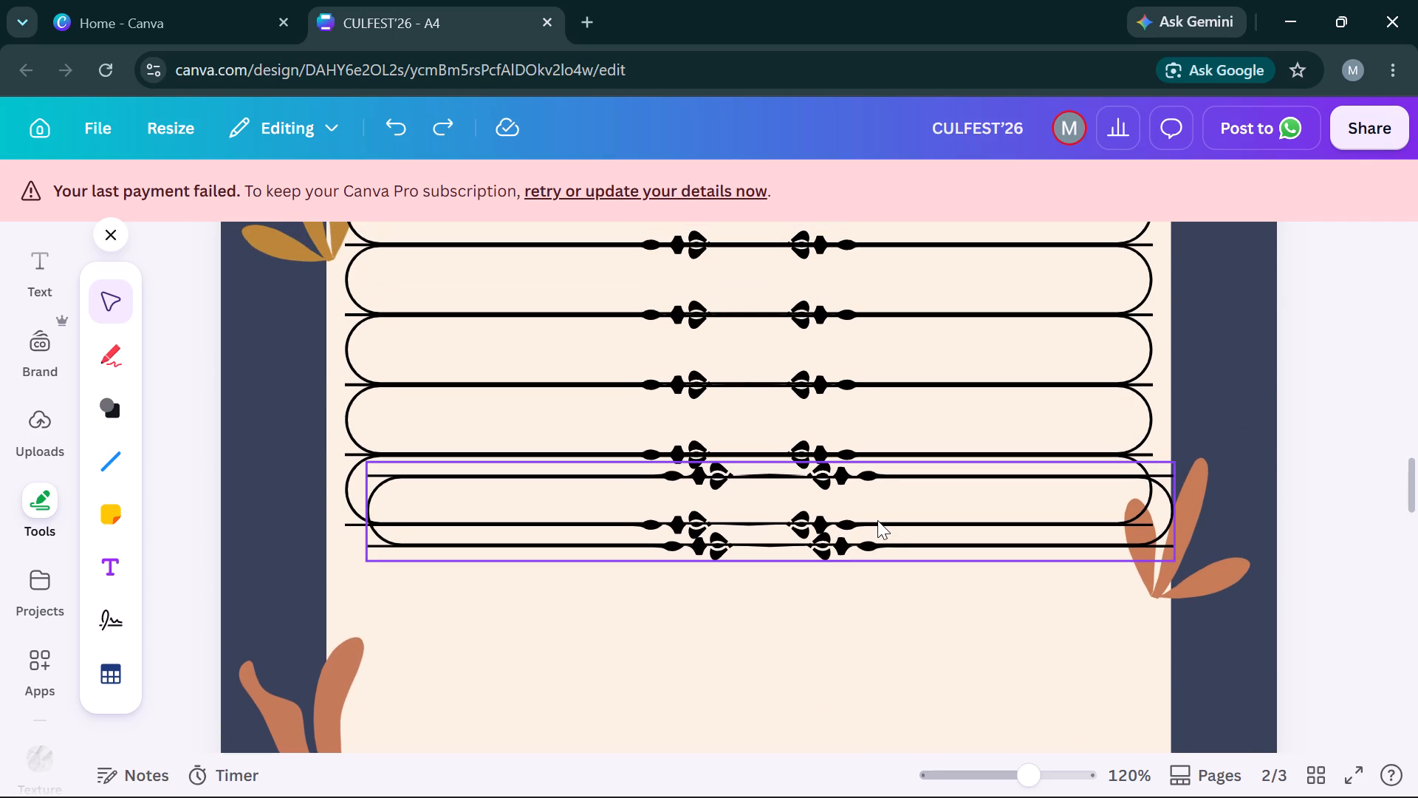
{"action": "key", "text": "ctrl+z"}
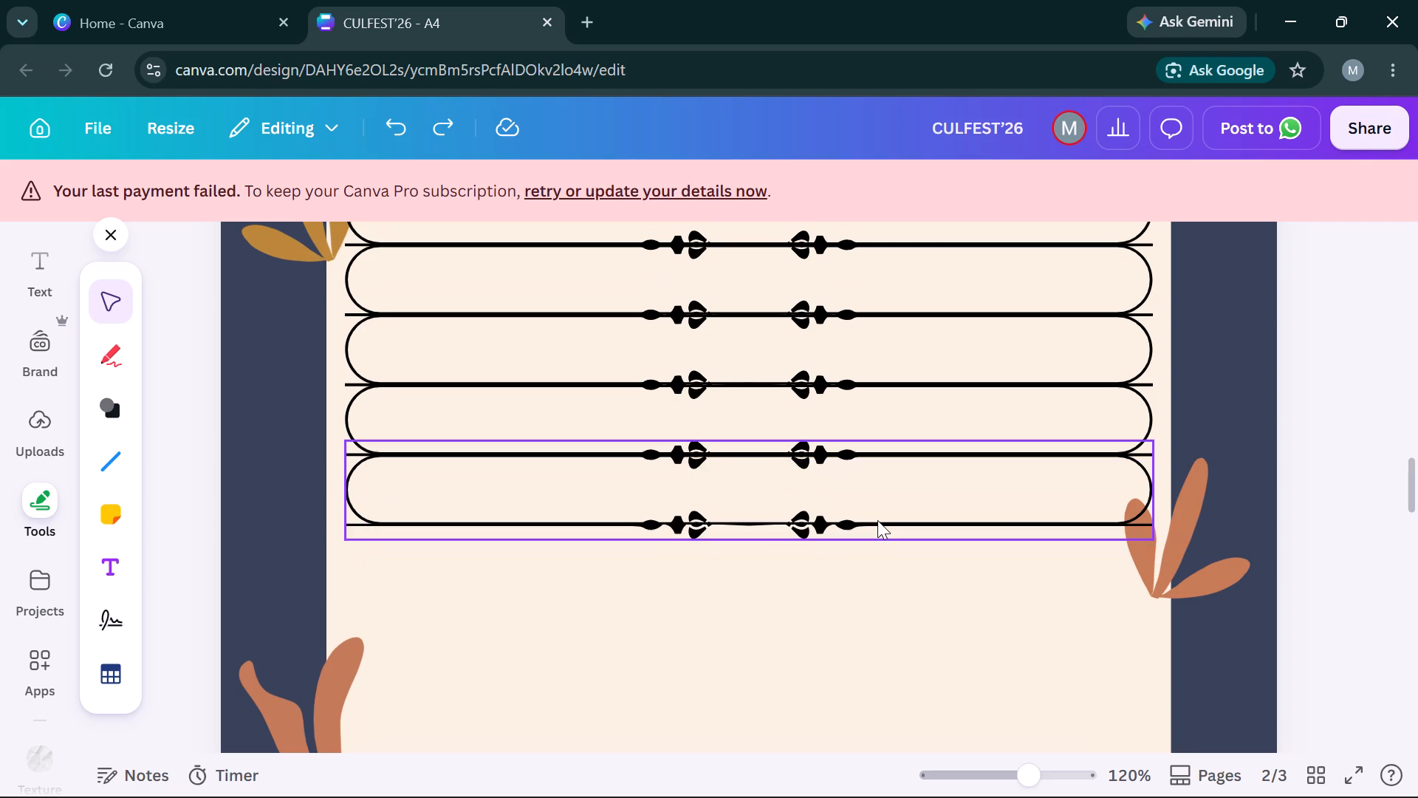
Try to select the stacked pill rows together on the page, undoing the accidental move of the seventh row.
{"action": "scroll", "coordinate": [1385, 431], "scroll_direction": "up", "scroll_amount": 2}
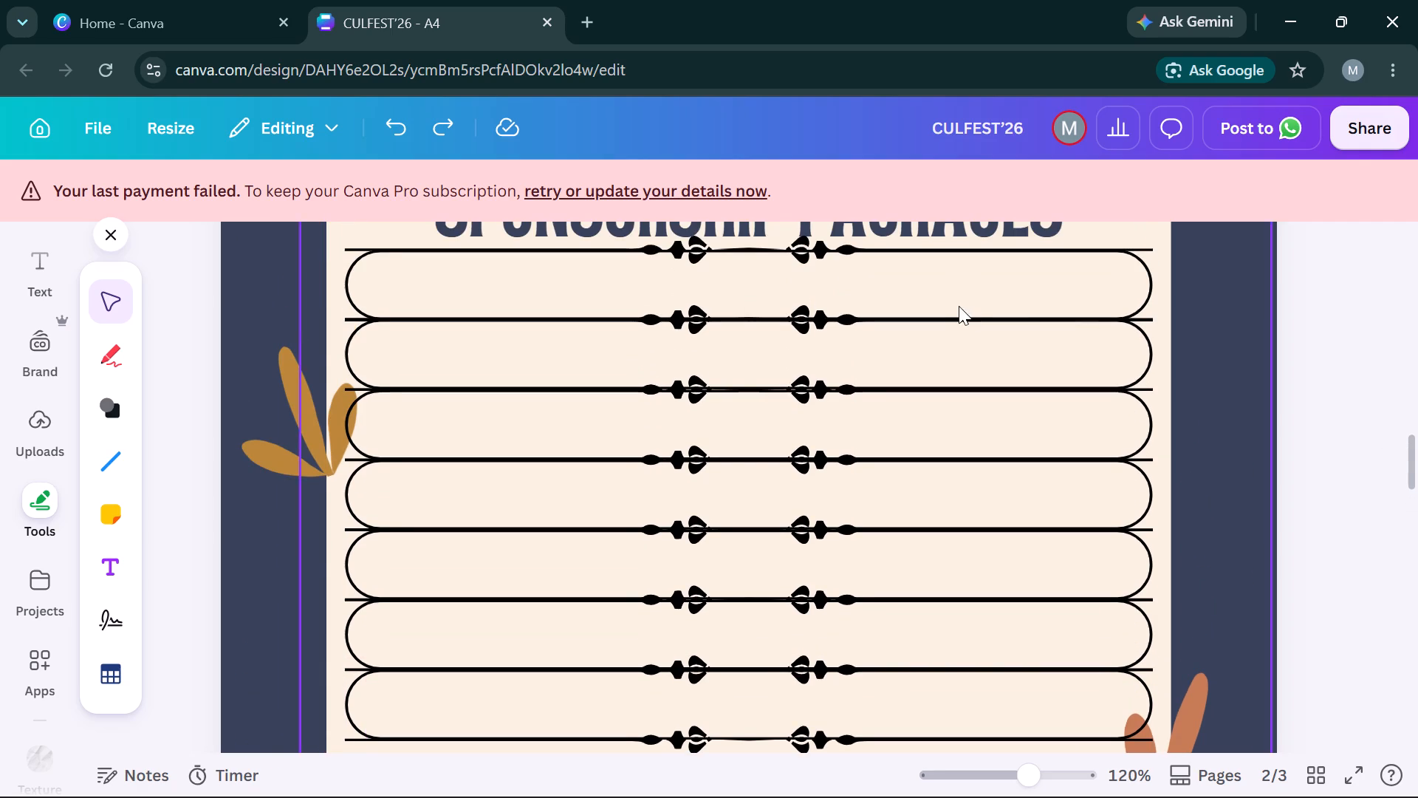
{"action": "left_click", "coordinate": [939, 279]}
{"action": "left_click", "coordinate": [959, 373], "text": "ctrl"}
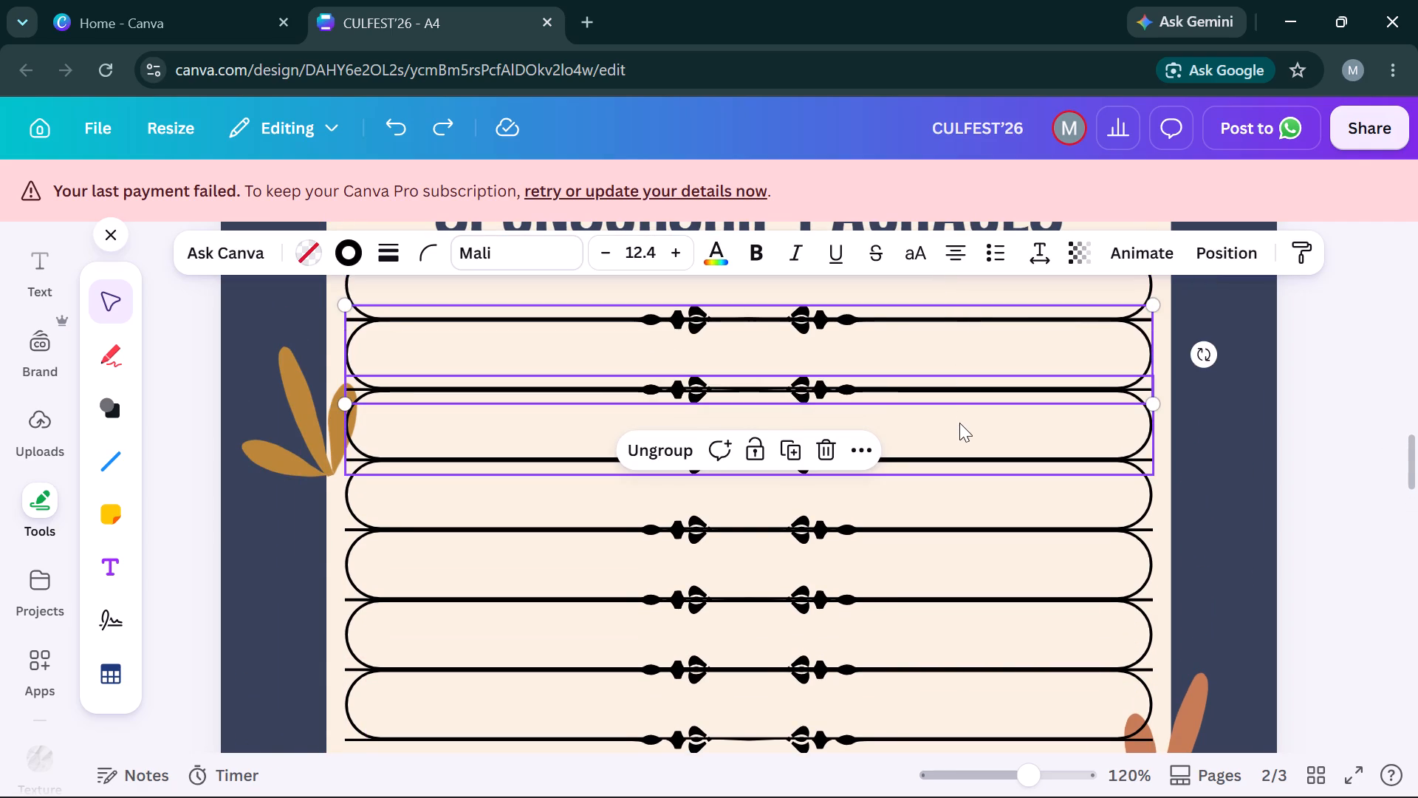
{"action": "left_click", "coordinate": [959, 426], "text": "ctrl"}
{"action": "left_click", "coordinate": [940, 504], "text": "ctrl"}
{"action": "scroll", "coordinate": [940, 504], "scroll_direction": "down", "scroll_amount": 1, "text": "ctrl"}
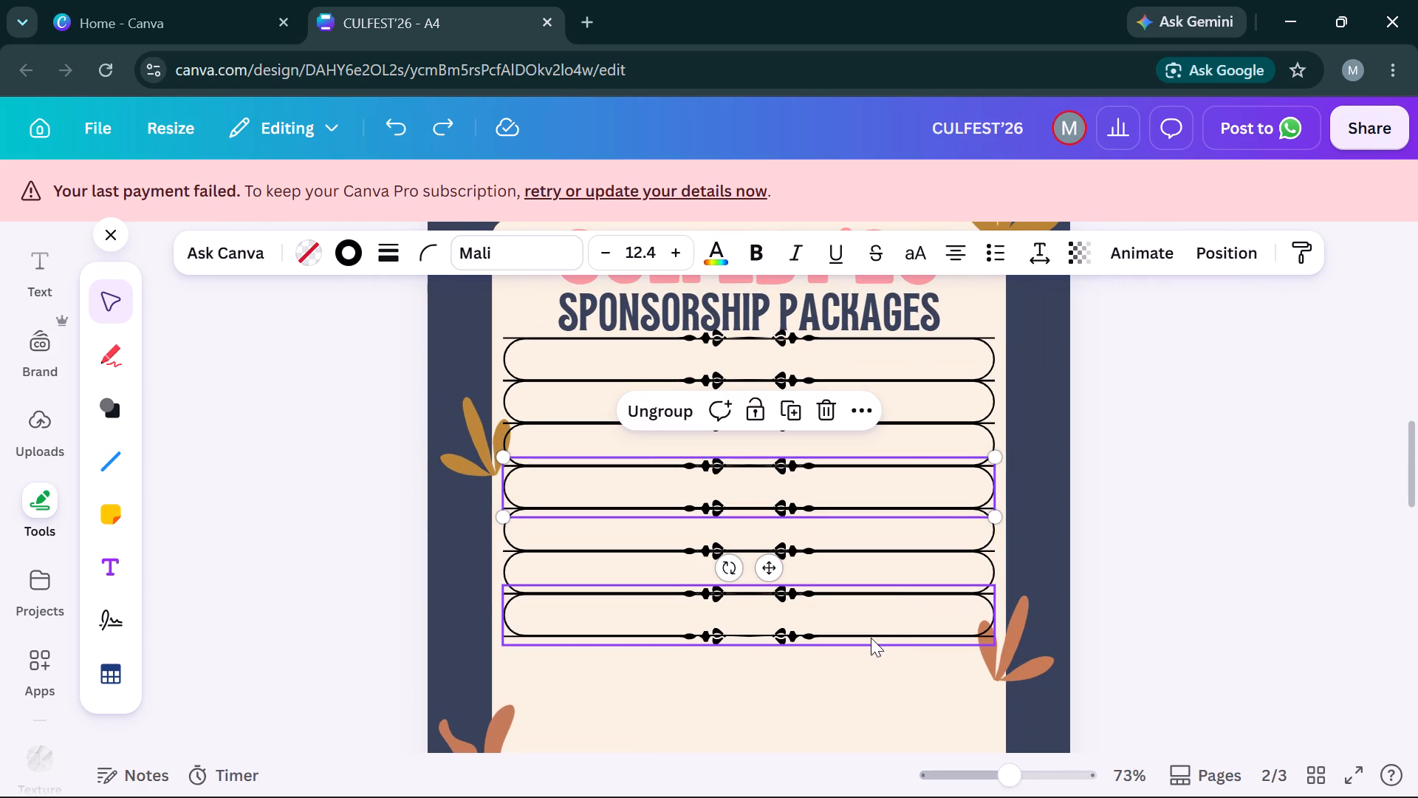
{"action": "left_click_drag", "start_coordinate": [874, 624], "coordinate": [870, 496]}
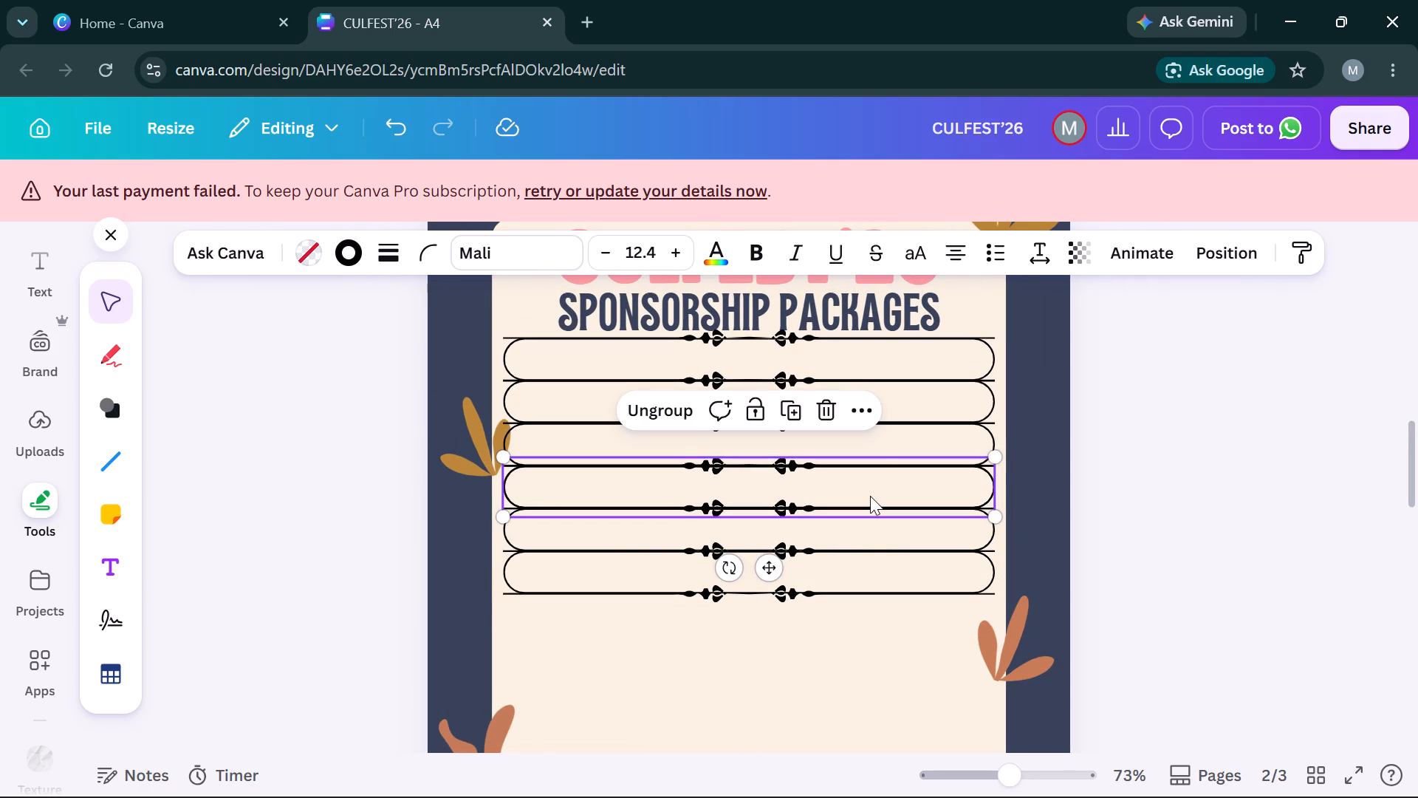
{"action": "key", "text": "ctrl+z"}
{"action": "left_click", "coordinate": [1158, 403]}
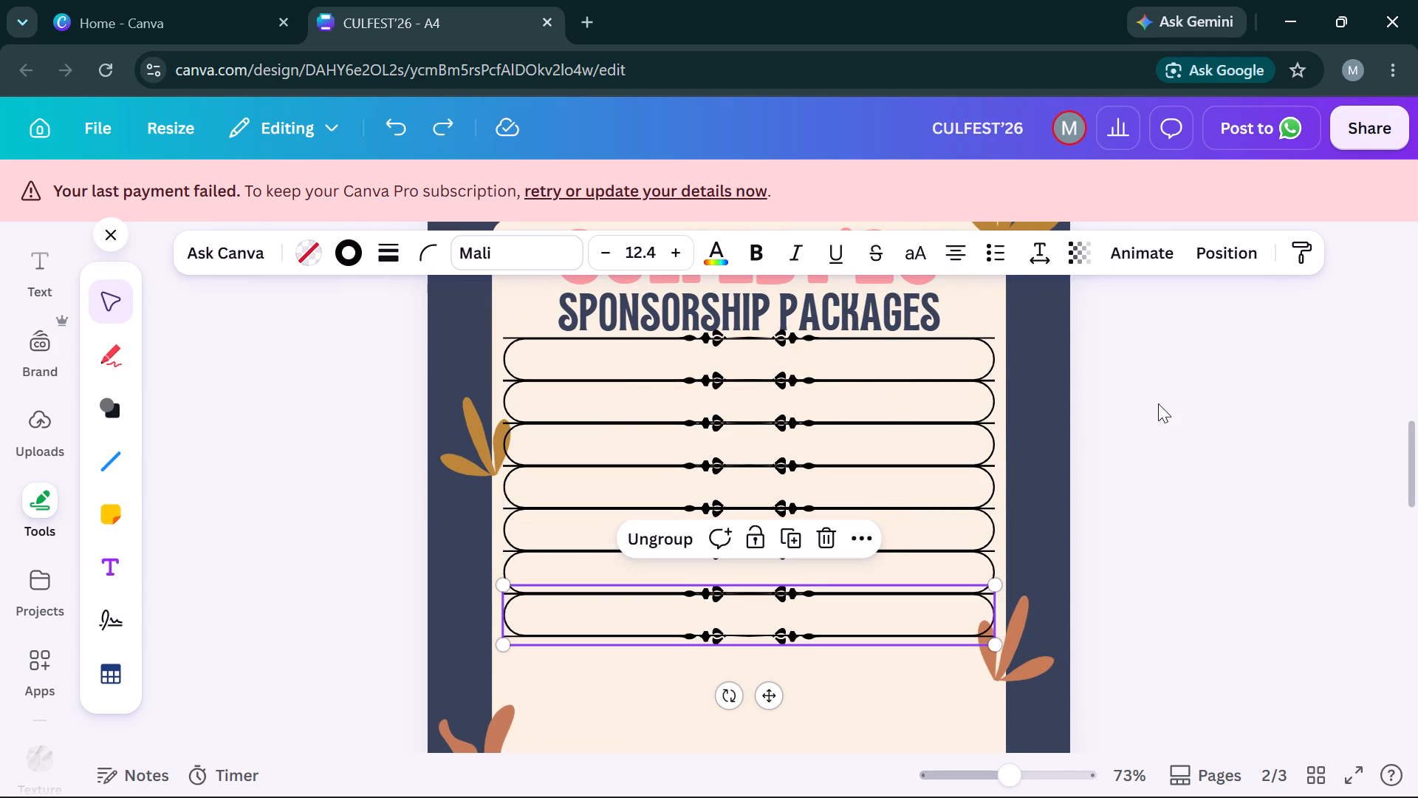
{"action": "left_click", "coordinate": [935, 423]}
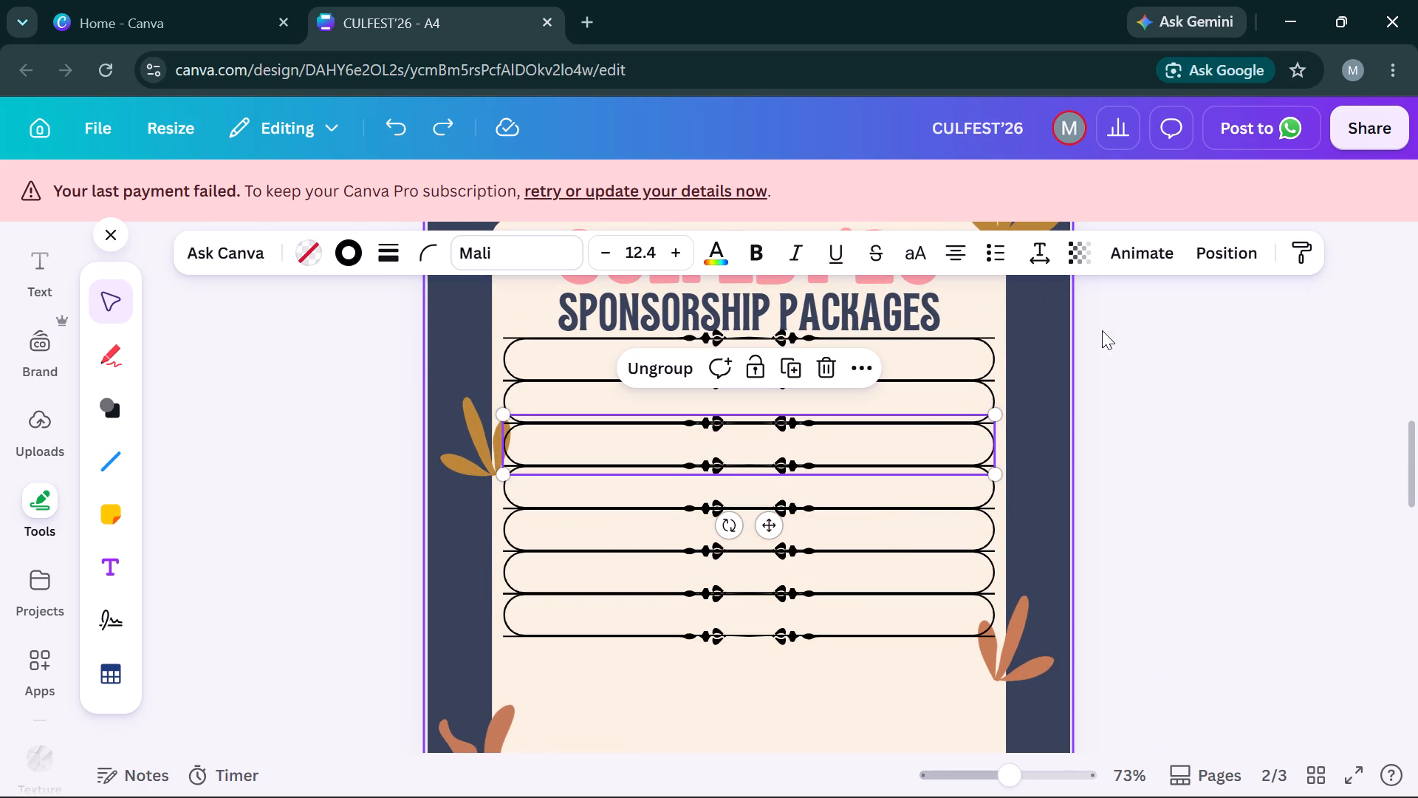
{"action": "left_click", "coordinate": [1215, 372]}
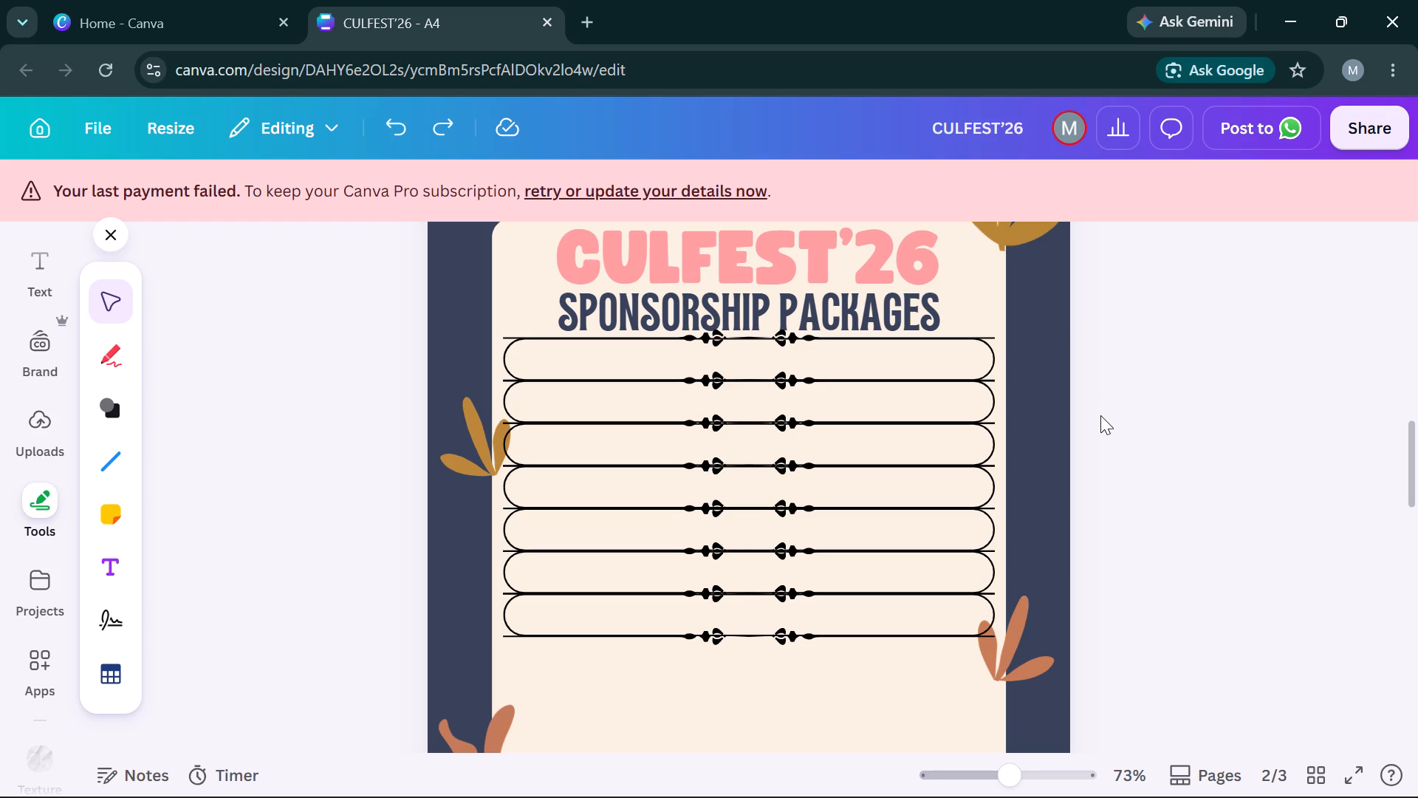
Select all seven pill row groups in the page's layer list and combine them into one group.
{"action": "left_click", "coordinate": [945, 361]}
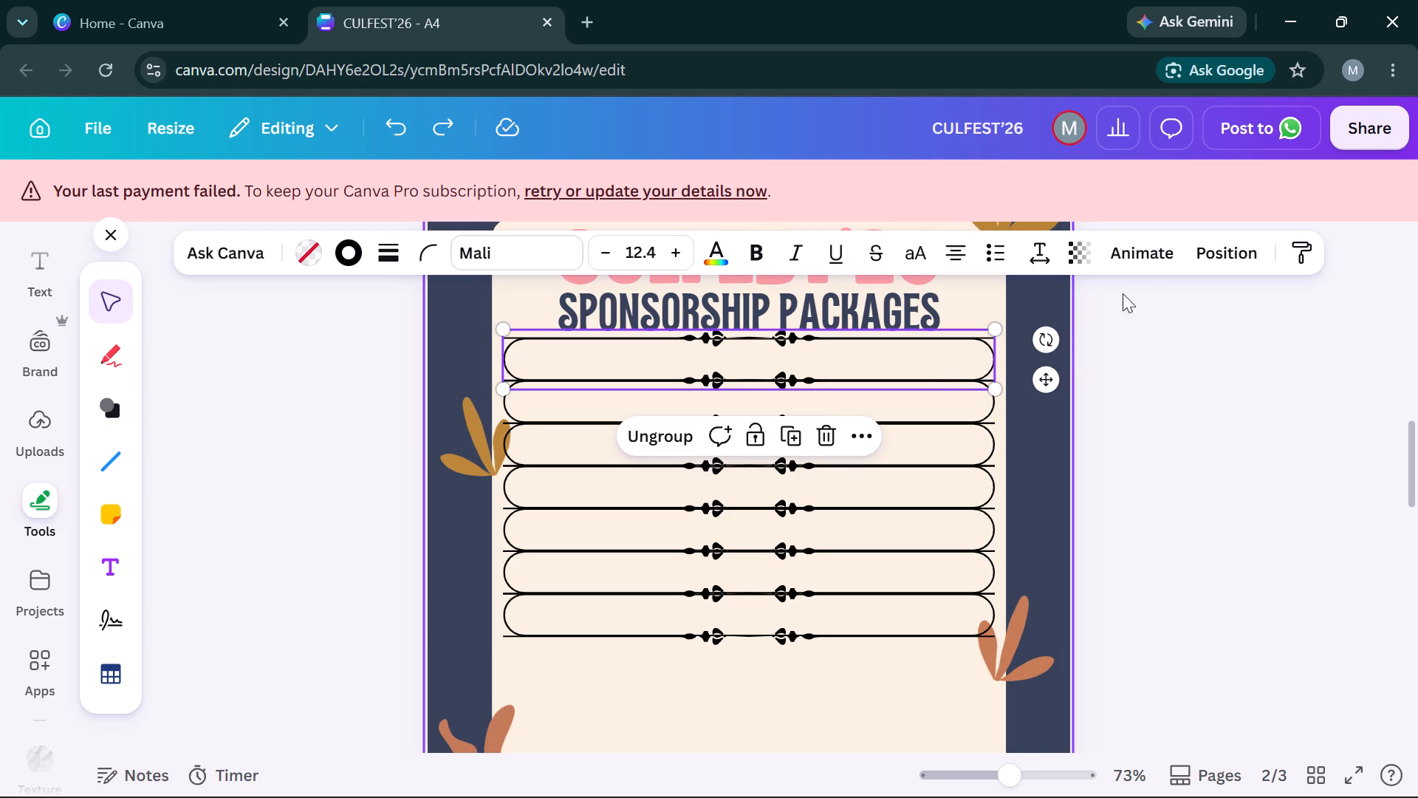
{"action": "left_click", "coordinate": [1206, 264]}
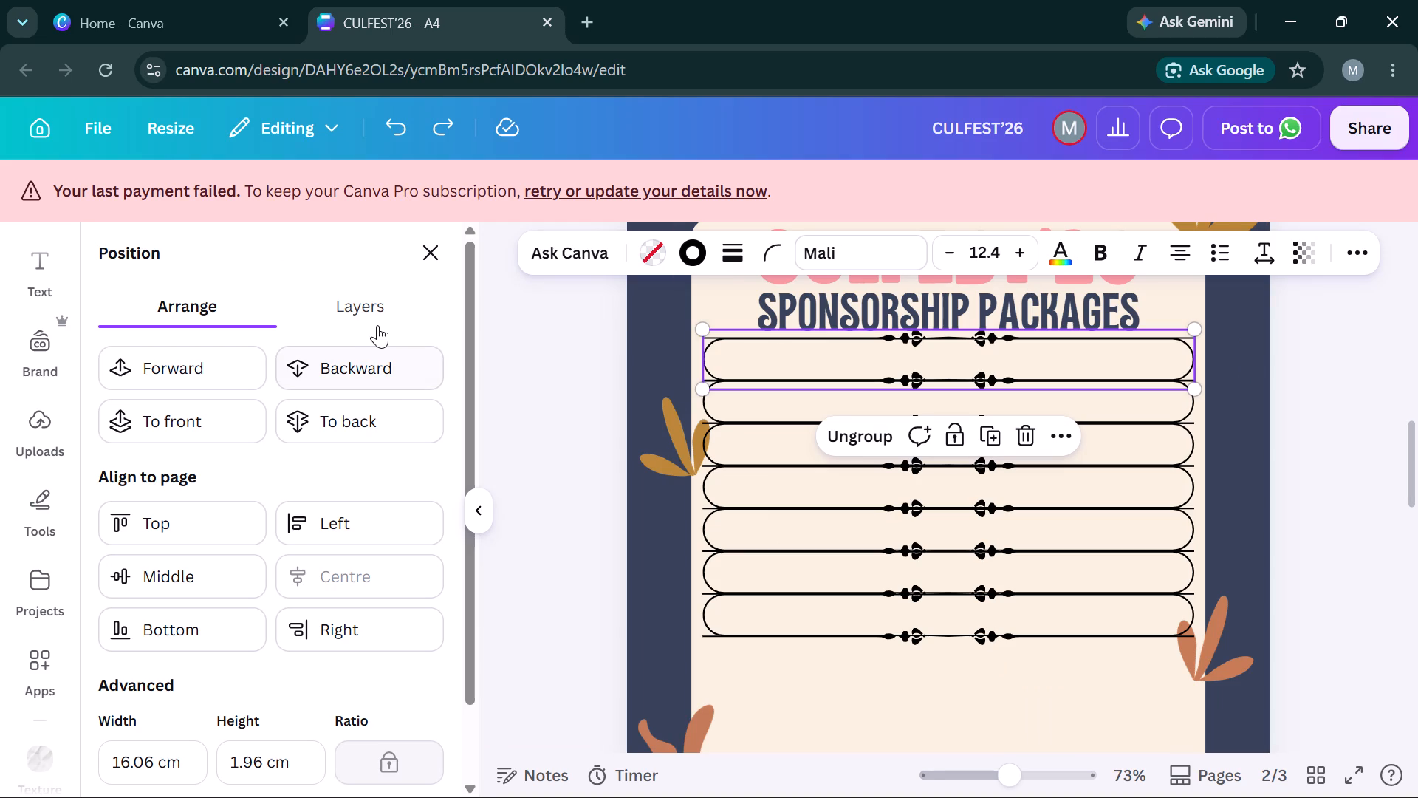
{"action": "left_click", "coordinate": [380, 323]}
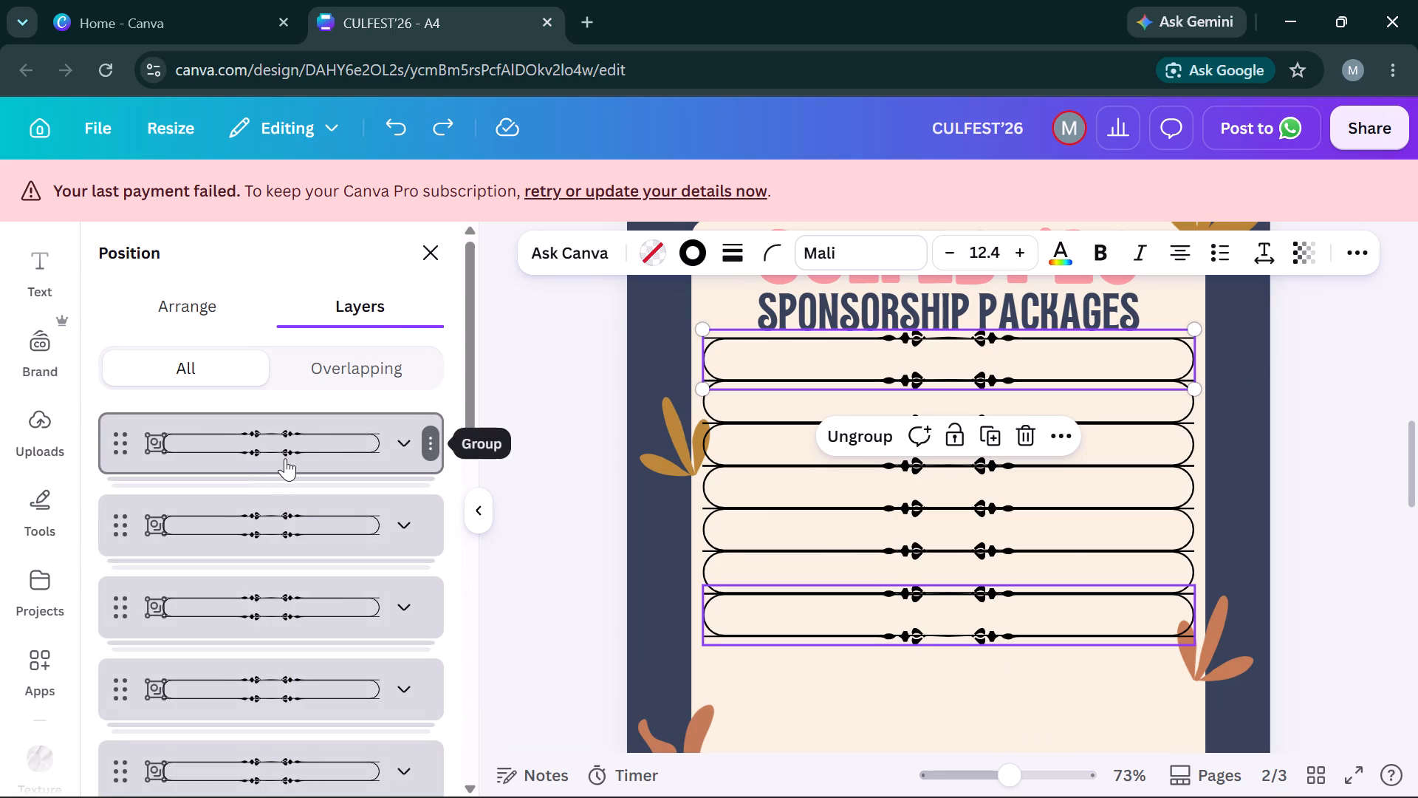
{"action": "left_click", "coordinate": [285, 458]}
{"action": "left_click", "coordinate": [247, 557], "text": "ctrl"}
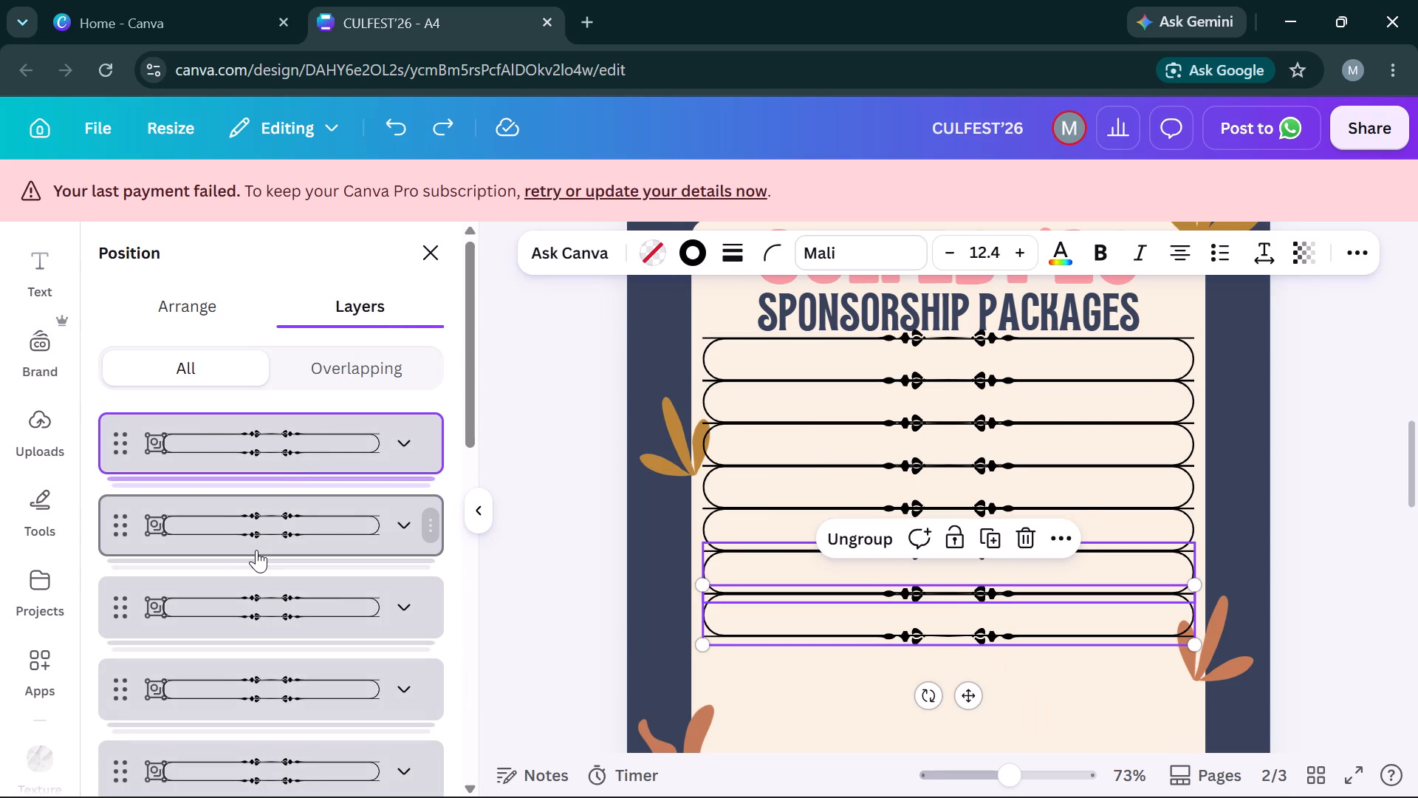
{"action": "left_click", "coordinate": [256, 550], "text": "ctrl"}
{"action": "left_click", "coordinate": [257, 607], "text": "ctrl"}
{"action": "scroll", "coordinate": [257, 607], "scroll_direction": "down", "scroll_amount": 1, "text": "ctrl"}
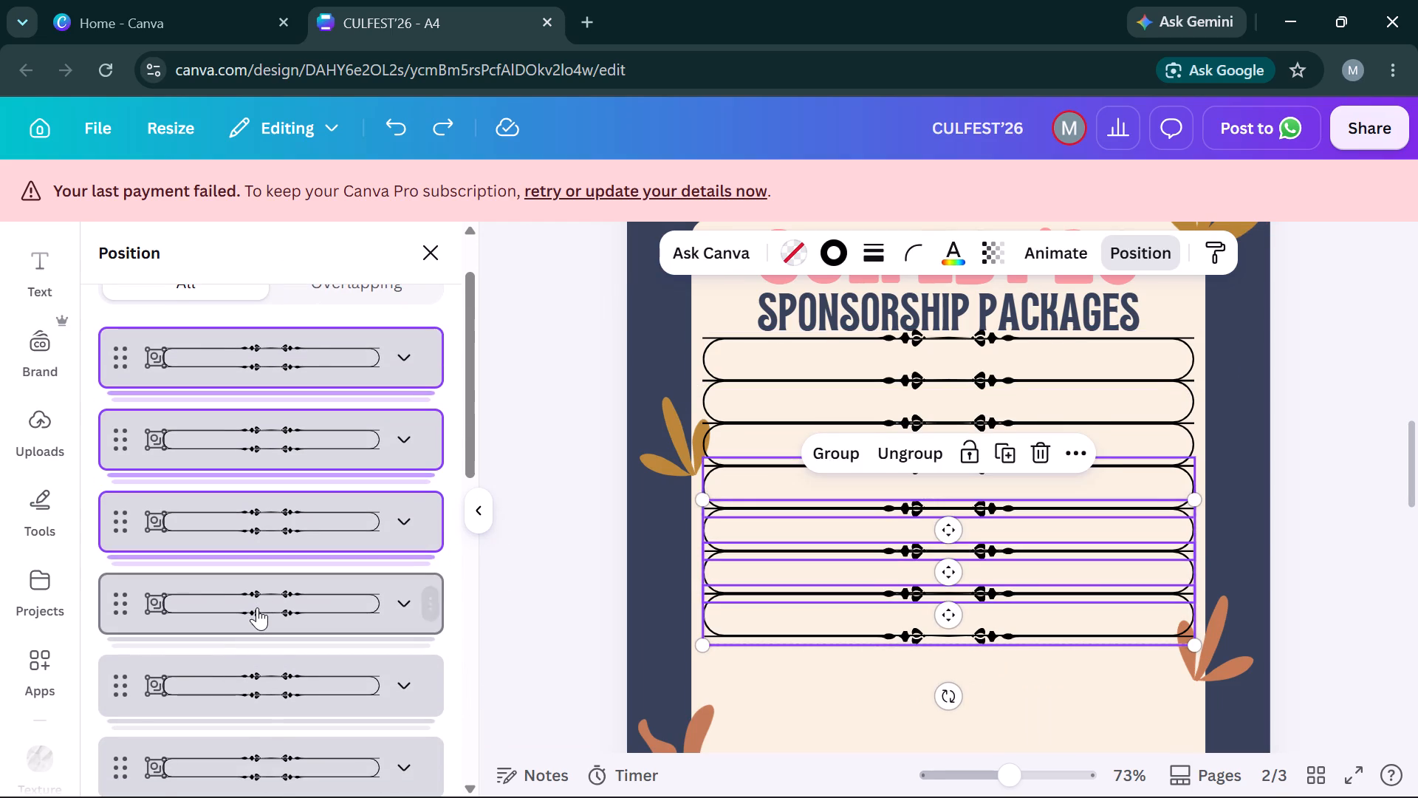
{"action": "left_click", "coordinate": [257, 607], "text": "ctrl"}
{"action": "scroll", "coordinate": [257, 607], "scroll_direction": "down", "scroll_amount": 1, "text": "ctrl"}
{"action": "left_click", "coordinate": [257, 607], "text": "ctrl"}
{"action": "scroll", "coordinate": [257, 607], "scroll_direction": "down", "scroll_amount": 1, "text": "ctrl"}
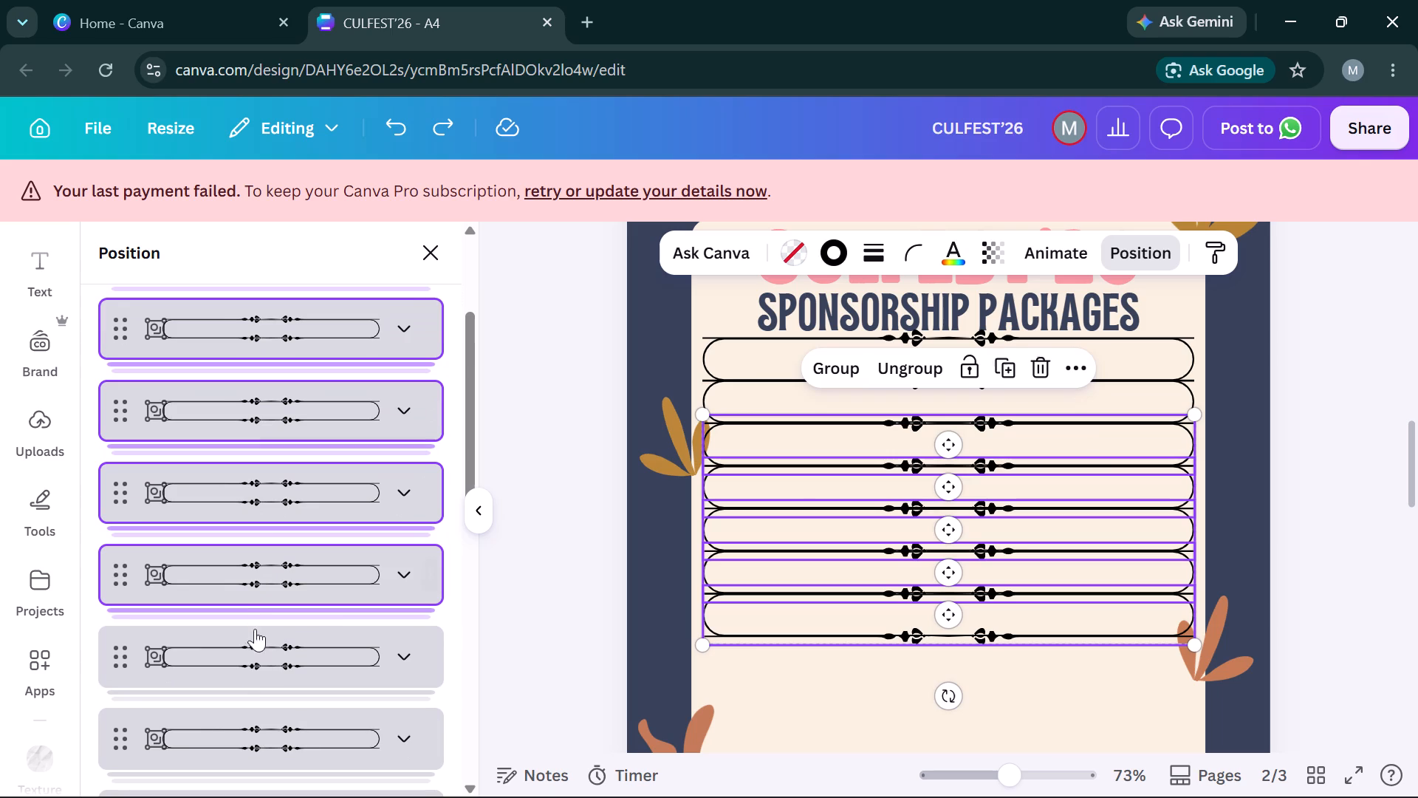
{"action": "left_click", "coordinate": [253, 661], "text": "ctrl"}
{"action": "scroll", "coordinate": [253, 661], "scroll_direction": "down", "scroll_amount": 1, "text": "ctrl"}
{"action": "left_click", "coordinate": [253, 661], "text": "ctrl"}
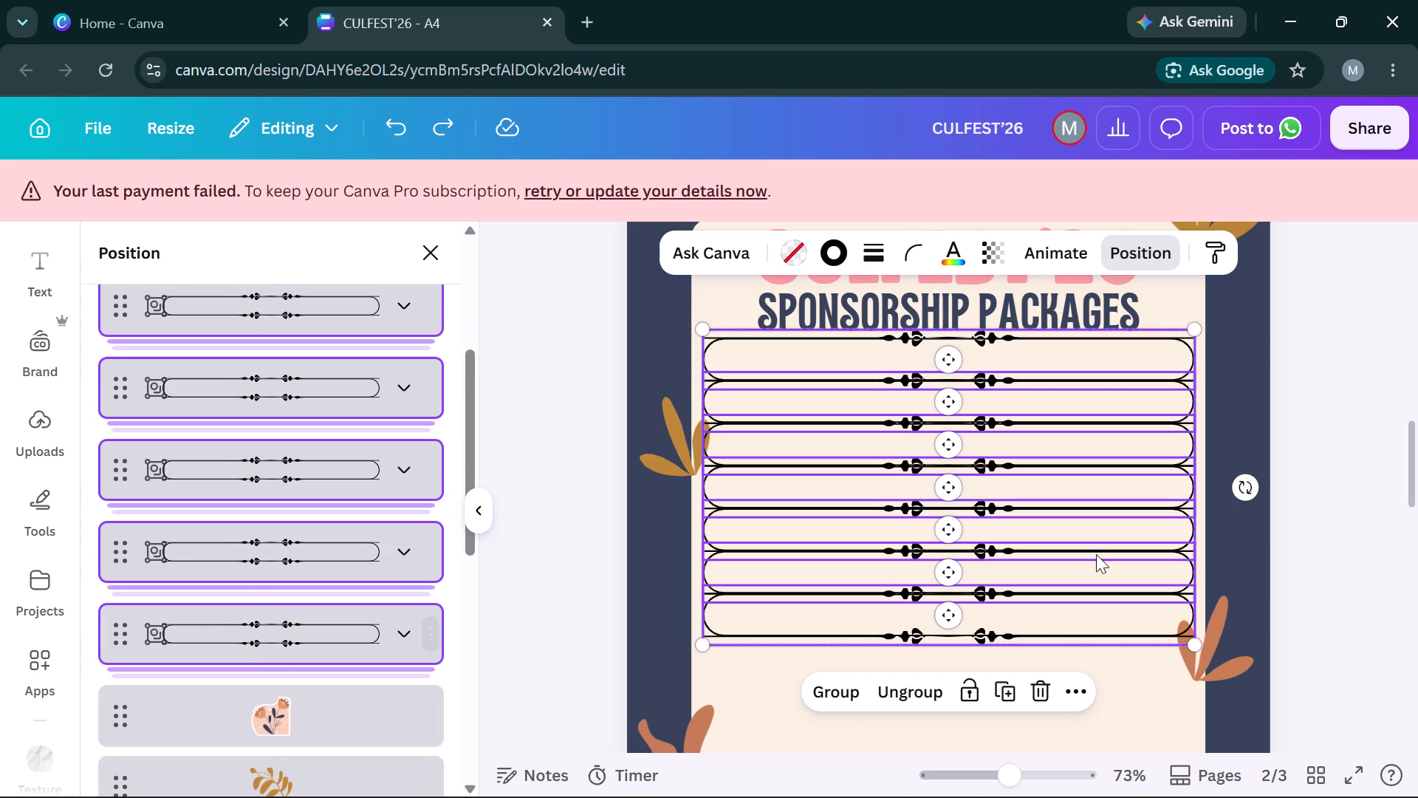
{"action": "key", "text": "ctrl+g"}
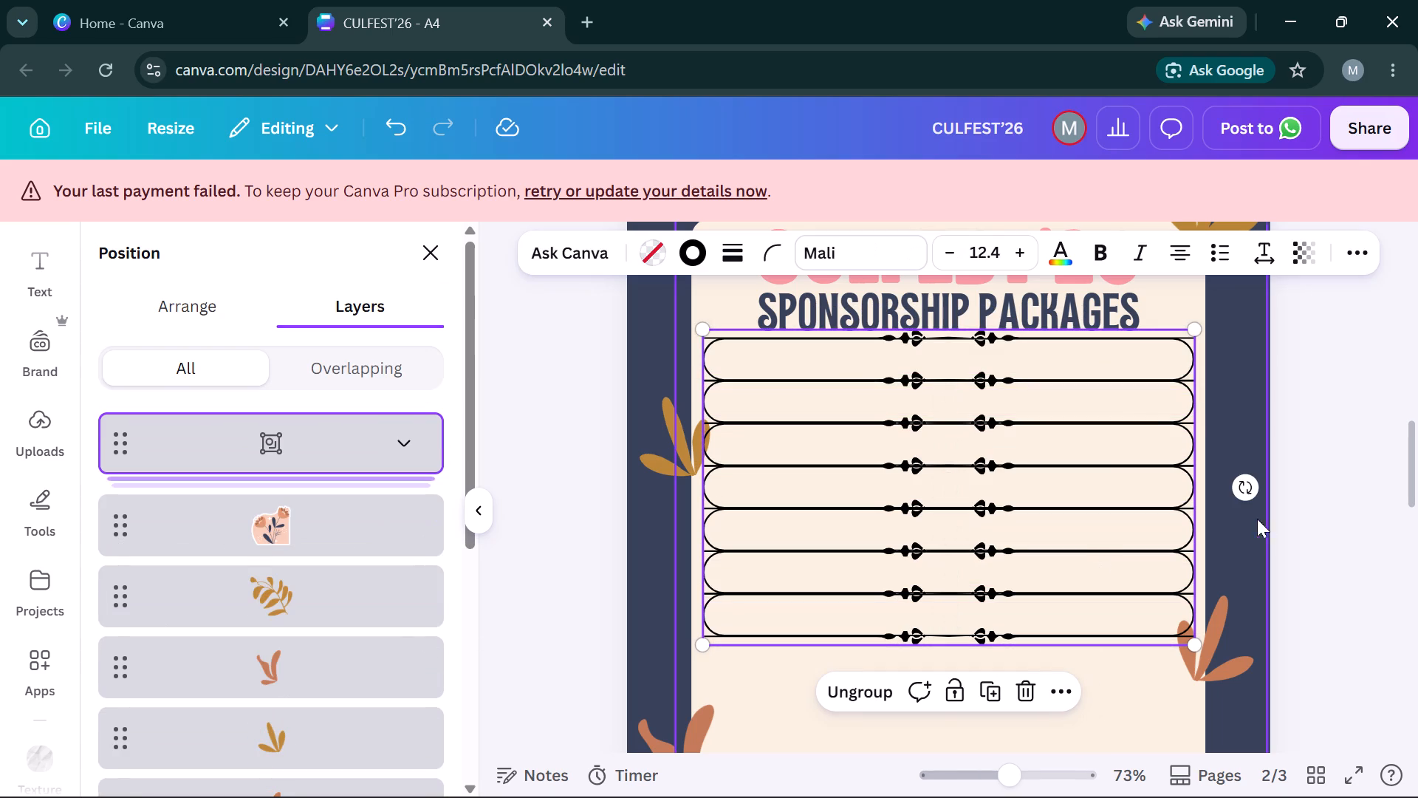
Duplicate the grouped seven-row pill block and line the copy up horizontally with the original block.
{"action": "key", "text": "ctrl+c"}
{"action": "key", "text": "ctrl+v"}
{"action": "key", "text": "Left"}
{"action": "key", "text": "Left"}
{"action": "key", "text": "Left"}
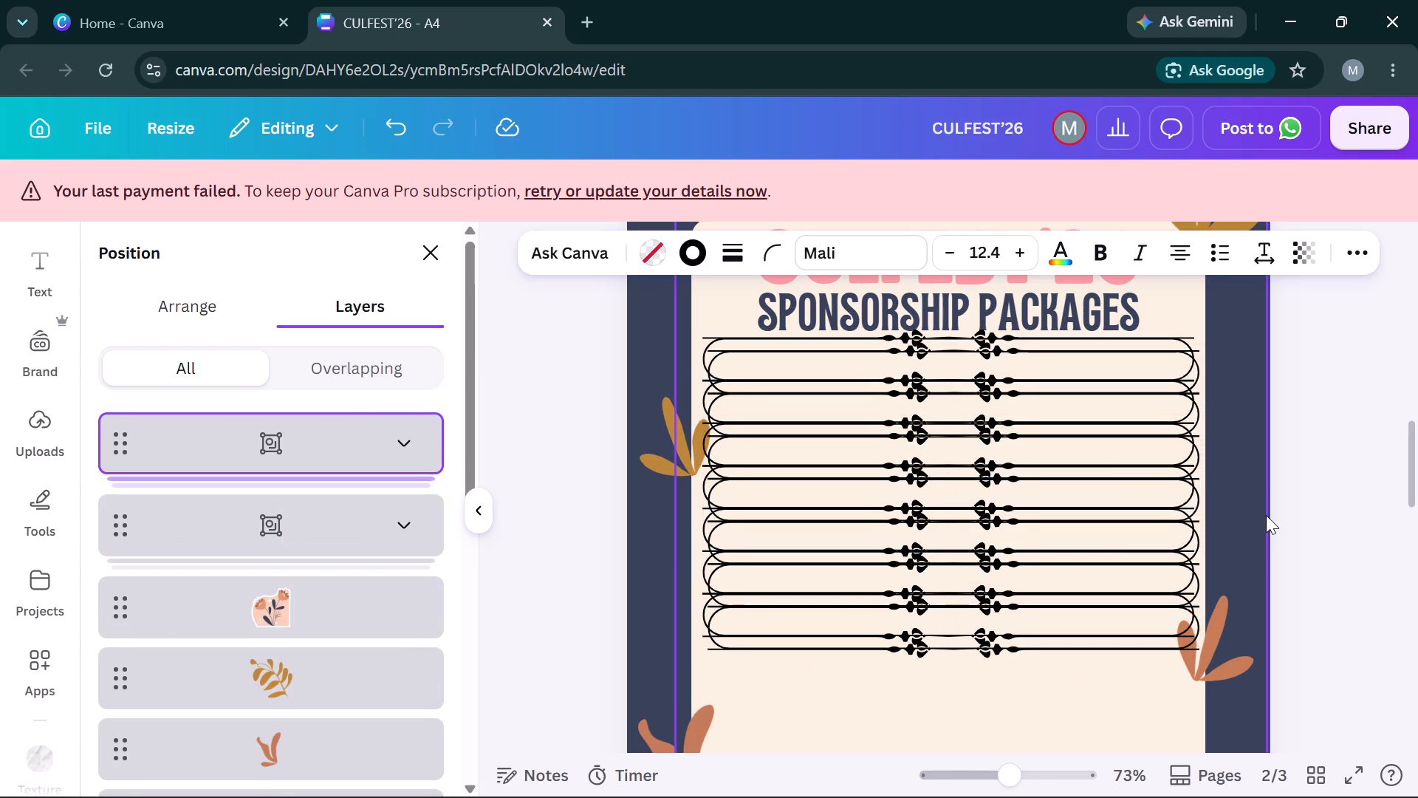
{"action": "key", "text": "Left"}
{"action": "key", "text": "Left"}
Nudge the copied seven-row block down the page until its top edge meets the original block's bottom divider.
{"action": "key", "text": "Down"}
{"action": "key", "text": "Down"}
{"action": "key", "text": "Down"}
{"action": "key", "text": "Down"}
{"action": "key", "text": "Down"}
{"action": "key", "text": "Down"}
{"action": "key", "text": "Down"}
{"action": "key", "text": "Down"}
{"action": "key", "text": "Down"}
{"action": "key", "text": "Down"}
{"action": "key", "text": "Down"}
{"action": "key", "text": "Down"}
{"action": "key", "text": "Down"}
{"action": "key", "text": "Down"}
{"action": "key", "text": "Down"}
{"action": "key", "text": "Down"}
{"action": "key", "text": "Down"}
{"action": "key", "text": "Down"}
{"action": "key", "text": "Down"}
{"action": "key", "text": "Down"}
{"action": "key", "text": "Down"}
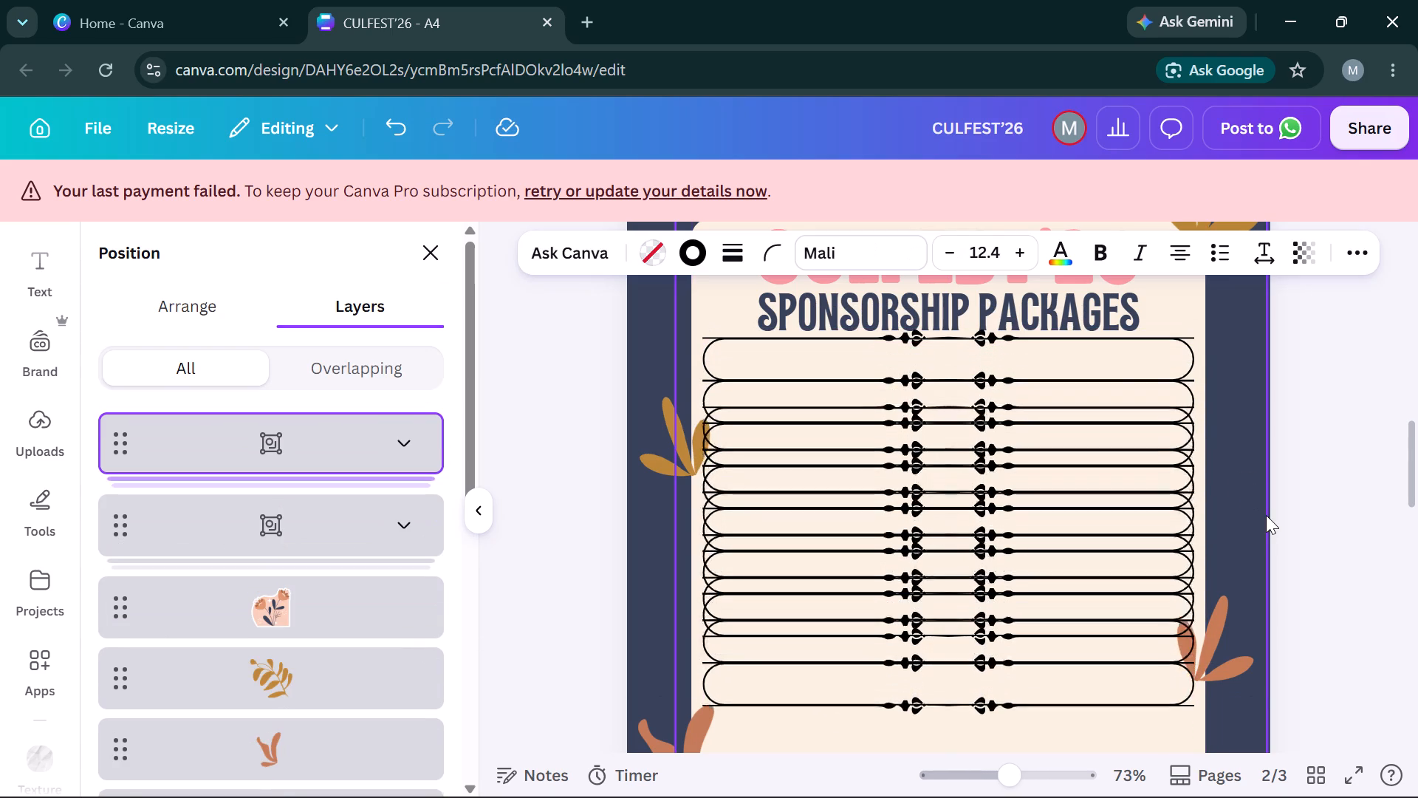
{"action": "scroll", "coordinate": [1266, 515], "scroll_direction": "down", "scroll_amount": 2}
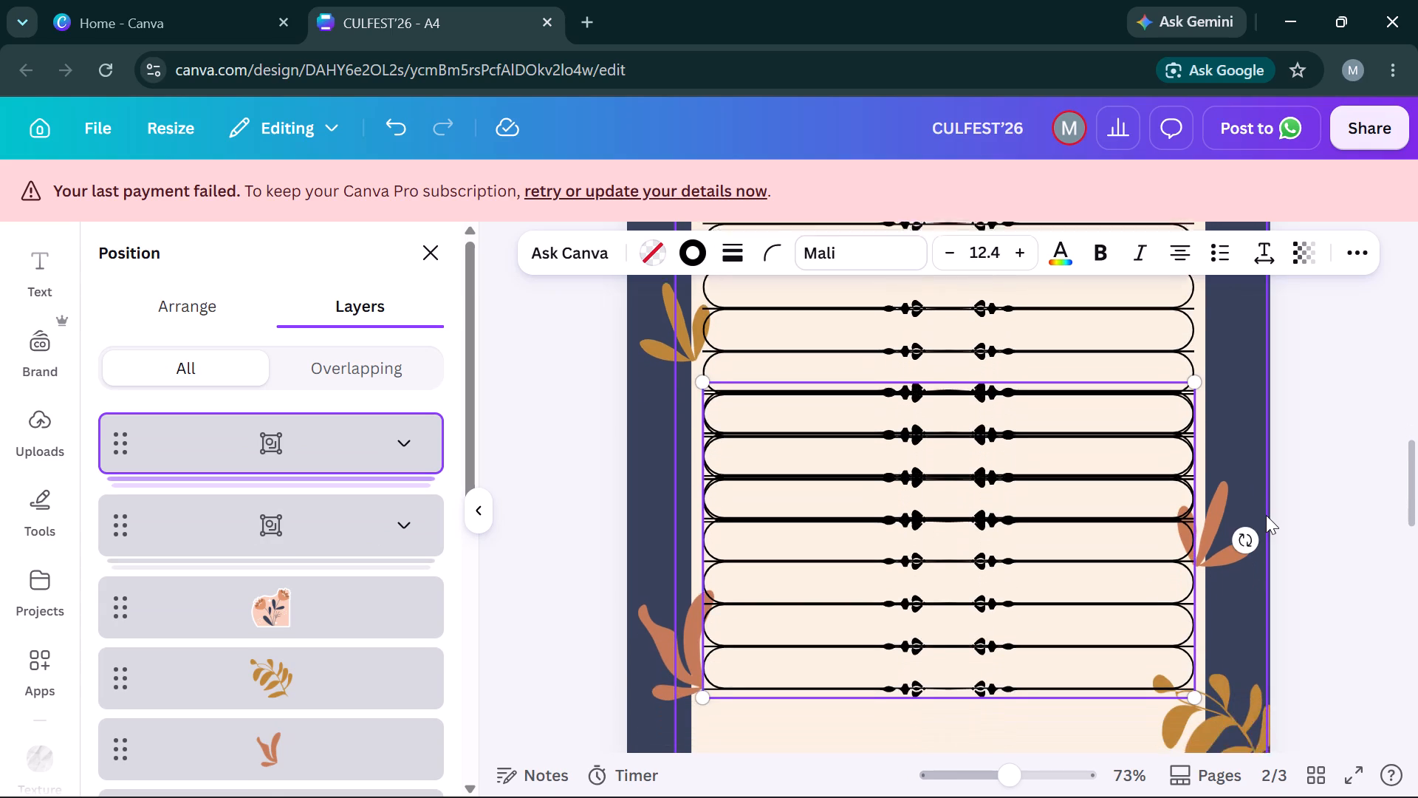
{"action": "scroll", "coordinate": [1266, 515], "scroll_direction": "down", "scroll_amount": 1}
{"action": "key", "text": "Down"}
{"action": "key", "text": "Down"}
{"action": "key", "text": "Down"}
{"action": "key", "text": "Down"}
{"action": "key", "text": "Down"}
{"action": "key", "text": "Down"}
{"action": "key", "text": "Down"}
{"action": "key", "text": "Down"}
{"action": "key", "text": "Down"}
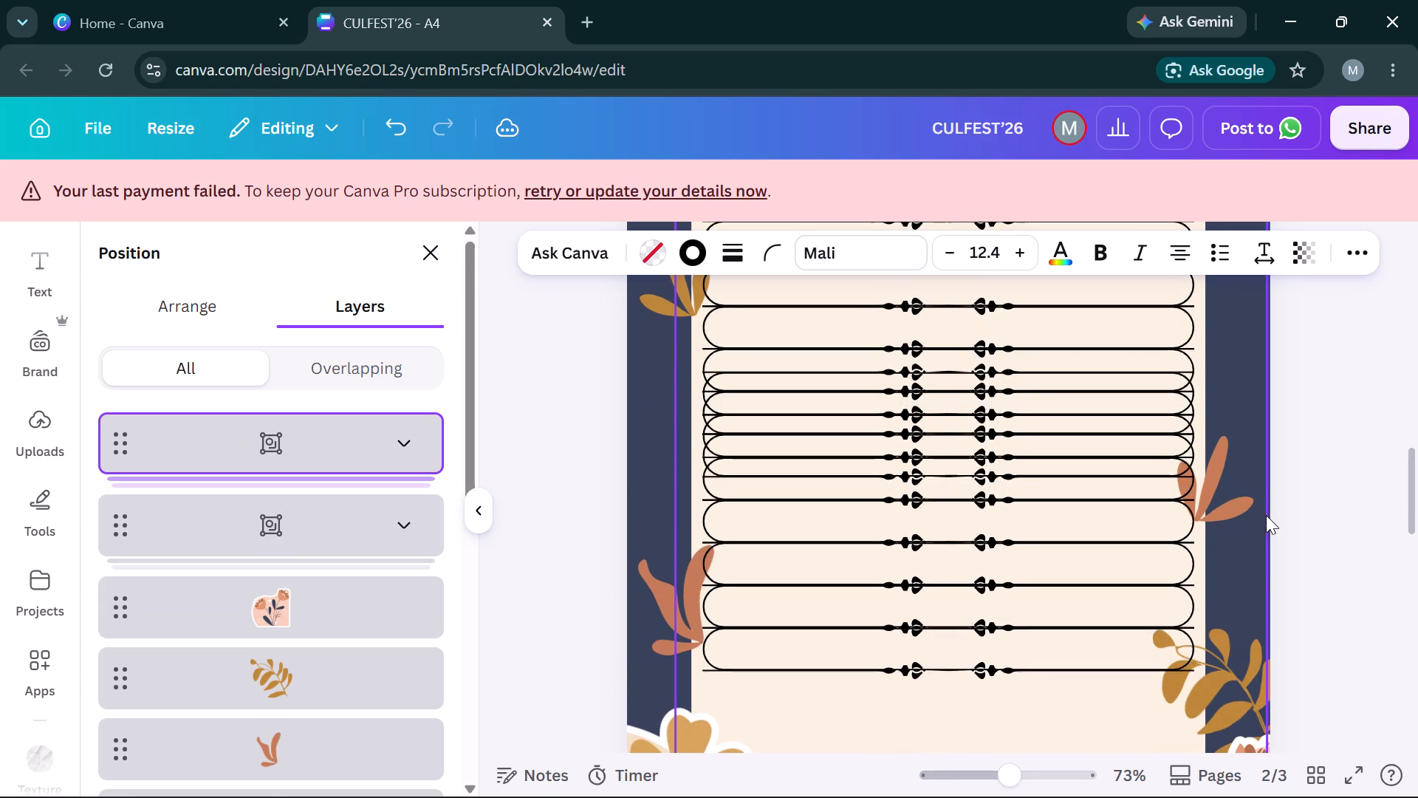
{"action": "key", "text": "Down"}
{"action": "key", "text": "Down"}
{"action": "key", "text": "Down"}
{"action": "key", "text": "Down"}
{"action": "key", "text": "Down"}
{"action": "key", "text": "Down"}
{"action": "key", "text": "Down"}
{"action": "key", "text": "Down"}
{"action": "key", "text": "Down"}
{"action": "key", "text": "Down"}
{"action": "key", "text": "Down"}
{"action": "key", "text": "Down"}
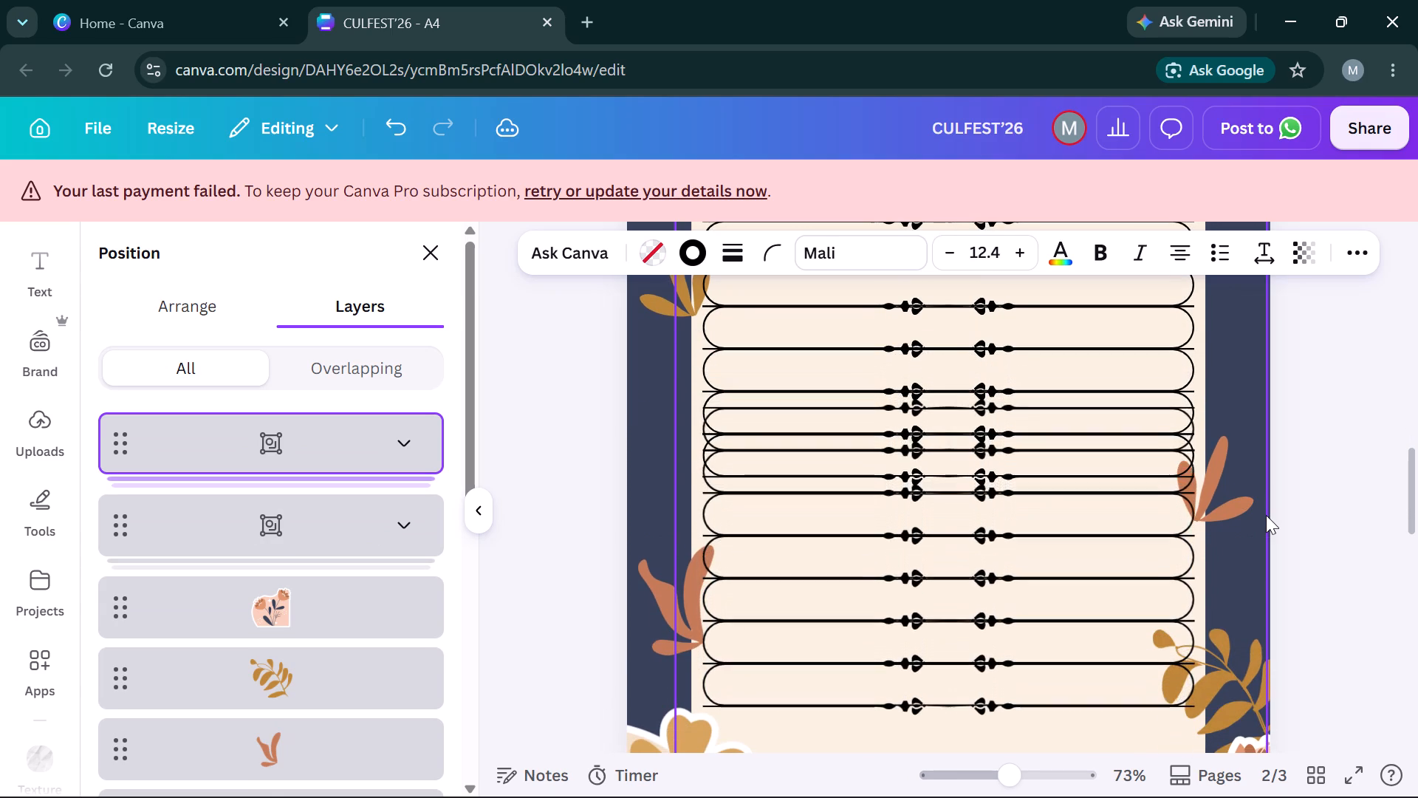
{"action": "key", "text": "Down"}
{"action": "key", "text": "Down"}
{"action": "key", "text": "Down"}
{"action": "key", "text": "Down"}
{"action": "key", "text": "Down"}
{"action": "key", "text": "Down"}
{"action": "key", "text": "Down"}
{"action": "key", "text": "Down"}
{"action": "key", "text": "Down"}
{"action": "key", "text": "Down"}
{"action": "key", "text": "Down"}
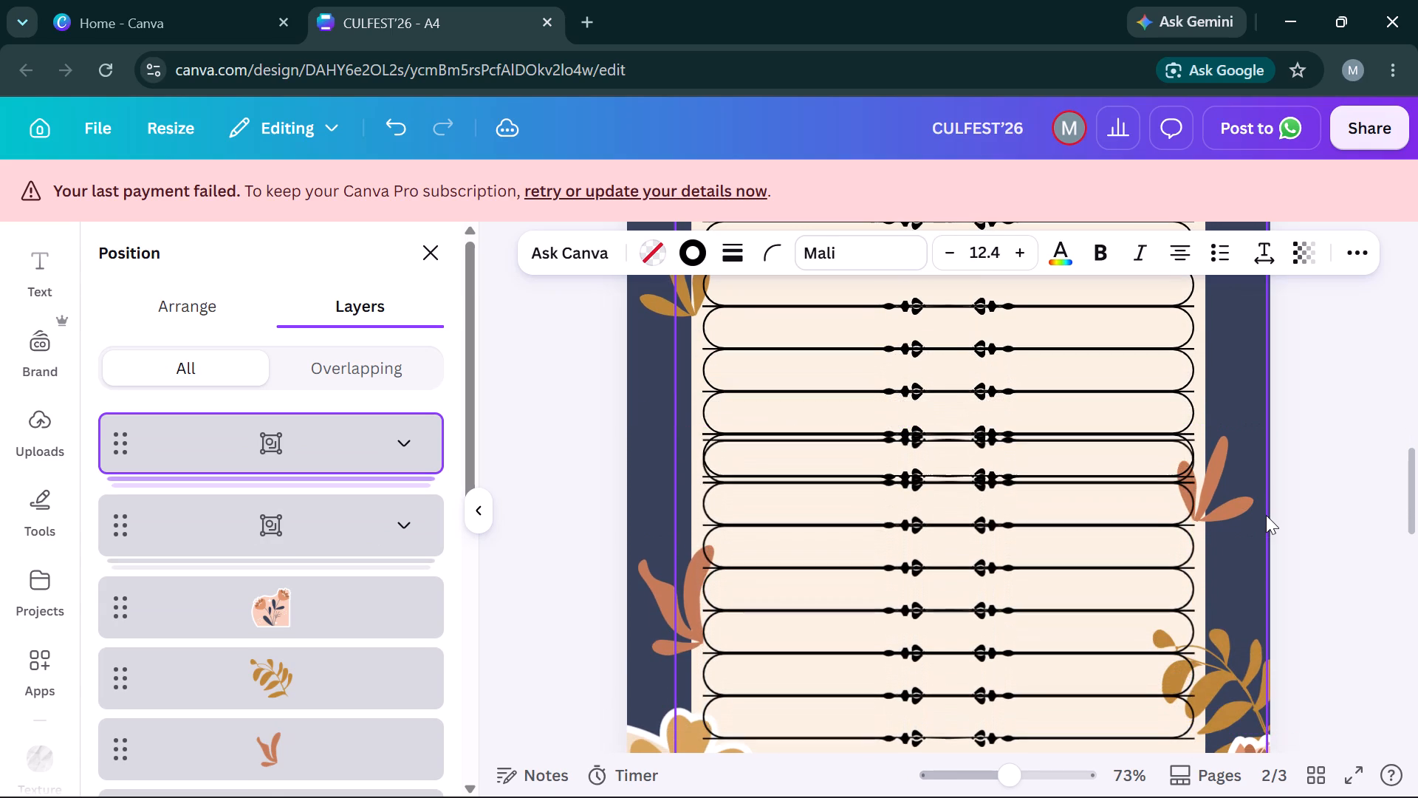
{"action": "key", "text": "Down"}
{"action": "key", "text": "Down"}
{"action": "key", "text": "Down"}
{"action": "key", "text": "Down"}
{"action": "scroll", "coordinate": [1266, 515], "scroll_direction": "down", "scroll_amount": 1}
{"action": "key", "text": "Down"}
{"action": "key", "text": "Down"}
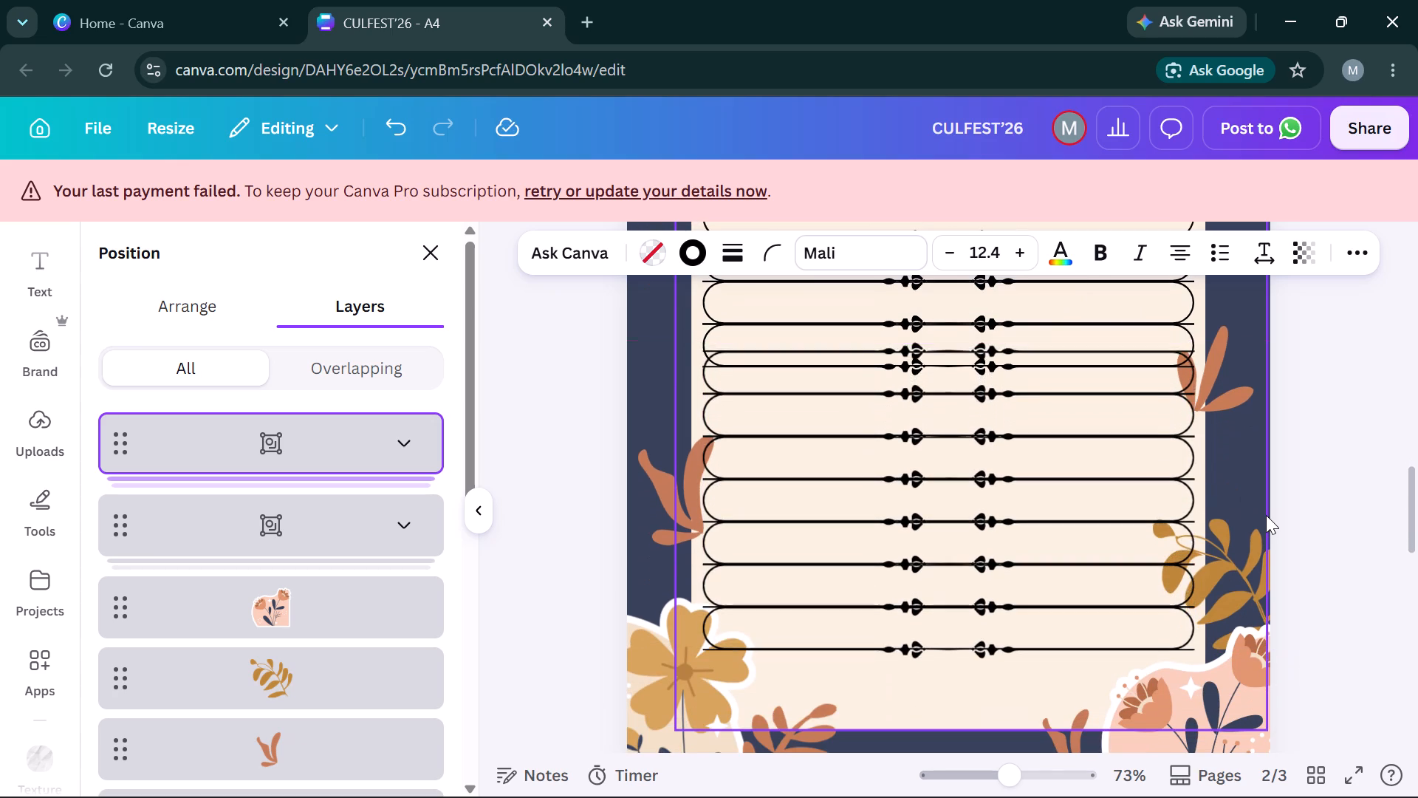
{"action": "key", "text": "Down"}
{"action": "key", "text": "Down"}
{"action": "key", "text": "Down"}
{"action": "key", "text": "Down"}
{"action": "key", "text": "Down"}
{"action": "key", "text": "Down"}
{"action": "key", "text": "Up"}
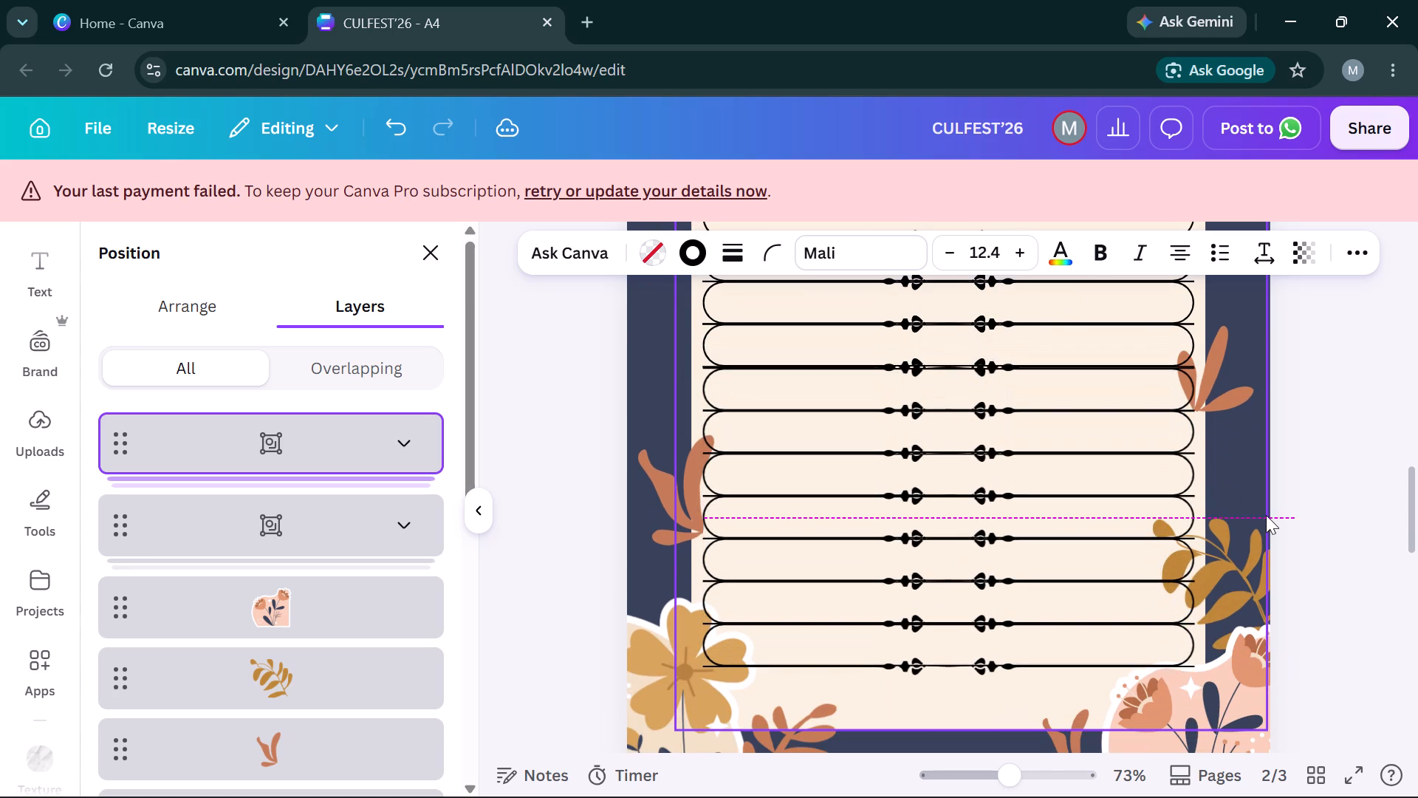
{"action": "key", "text": "Up"}
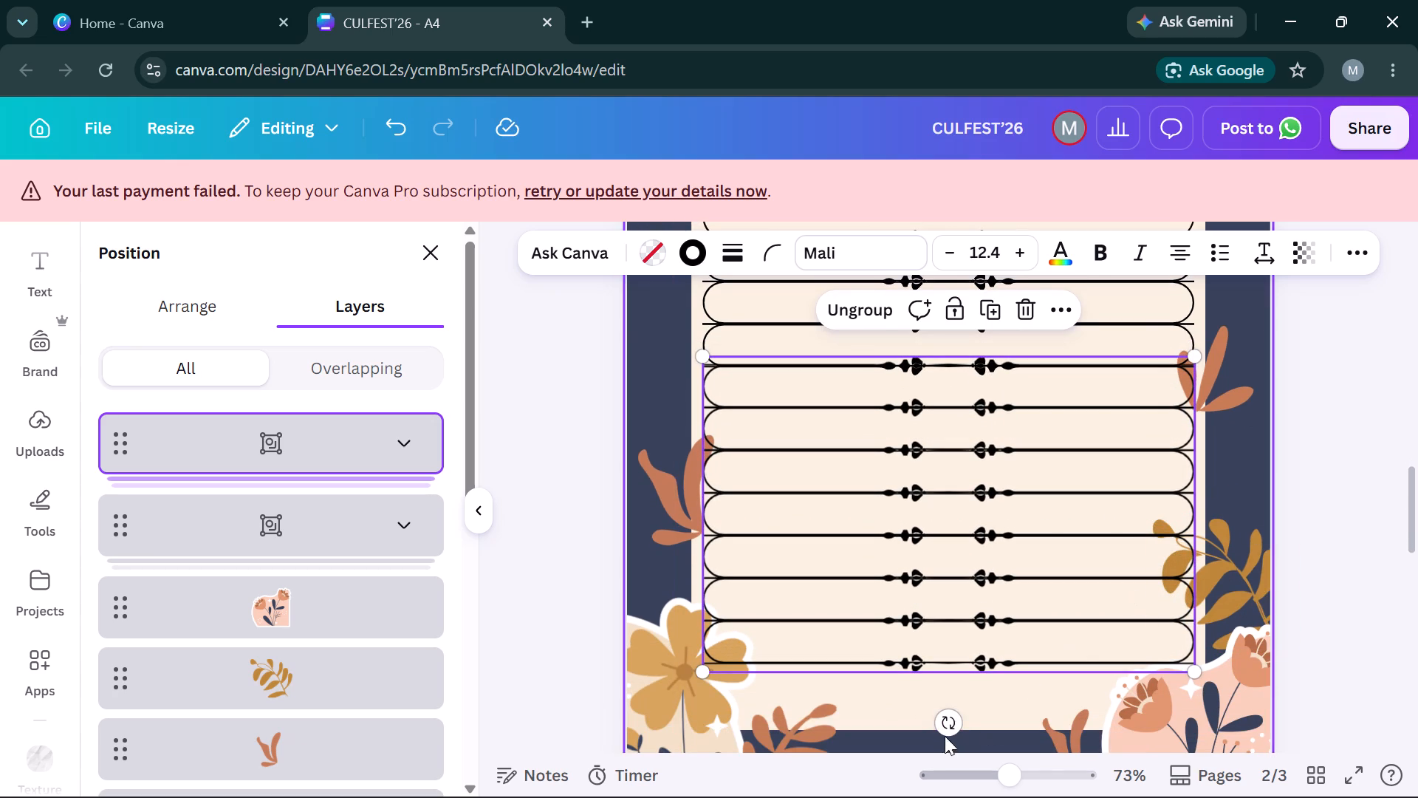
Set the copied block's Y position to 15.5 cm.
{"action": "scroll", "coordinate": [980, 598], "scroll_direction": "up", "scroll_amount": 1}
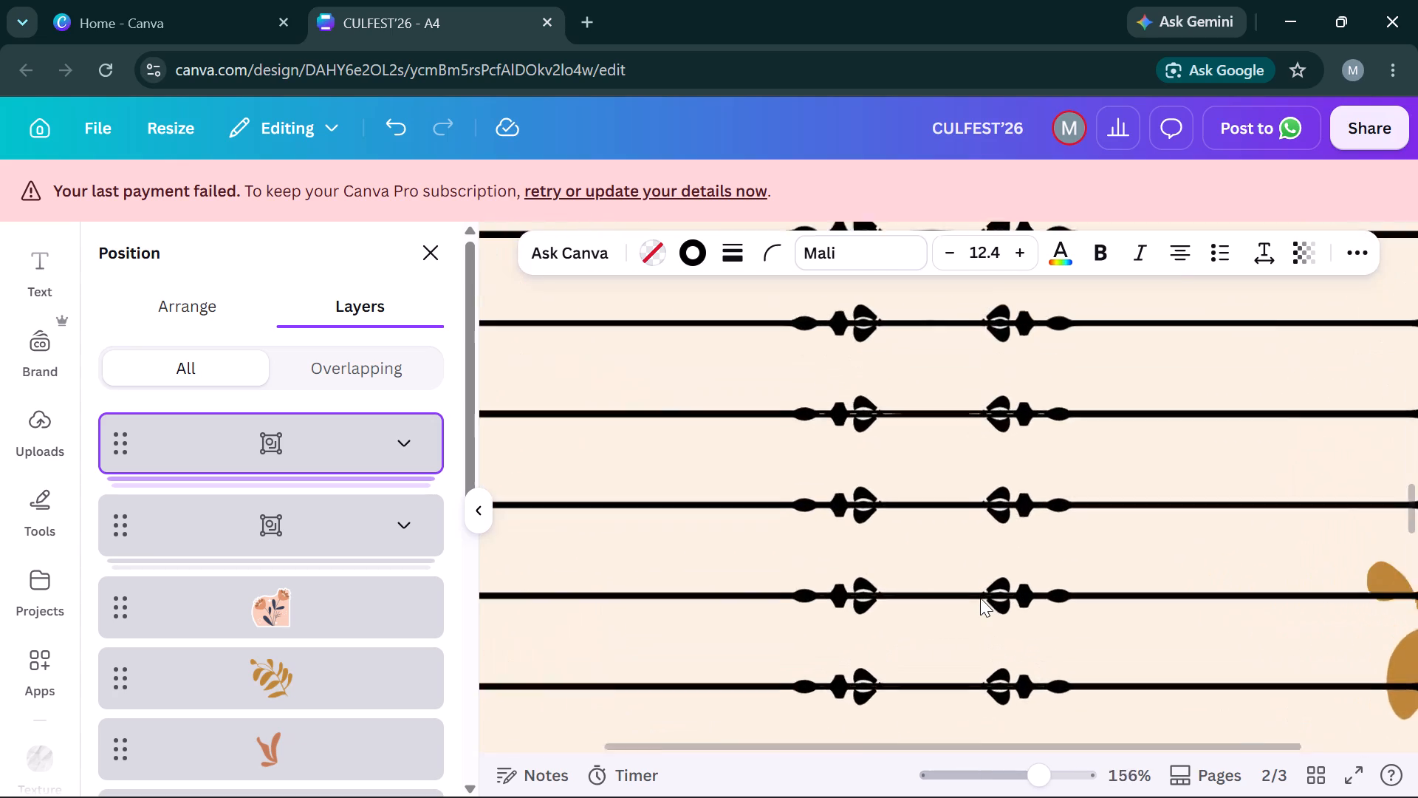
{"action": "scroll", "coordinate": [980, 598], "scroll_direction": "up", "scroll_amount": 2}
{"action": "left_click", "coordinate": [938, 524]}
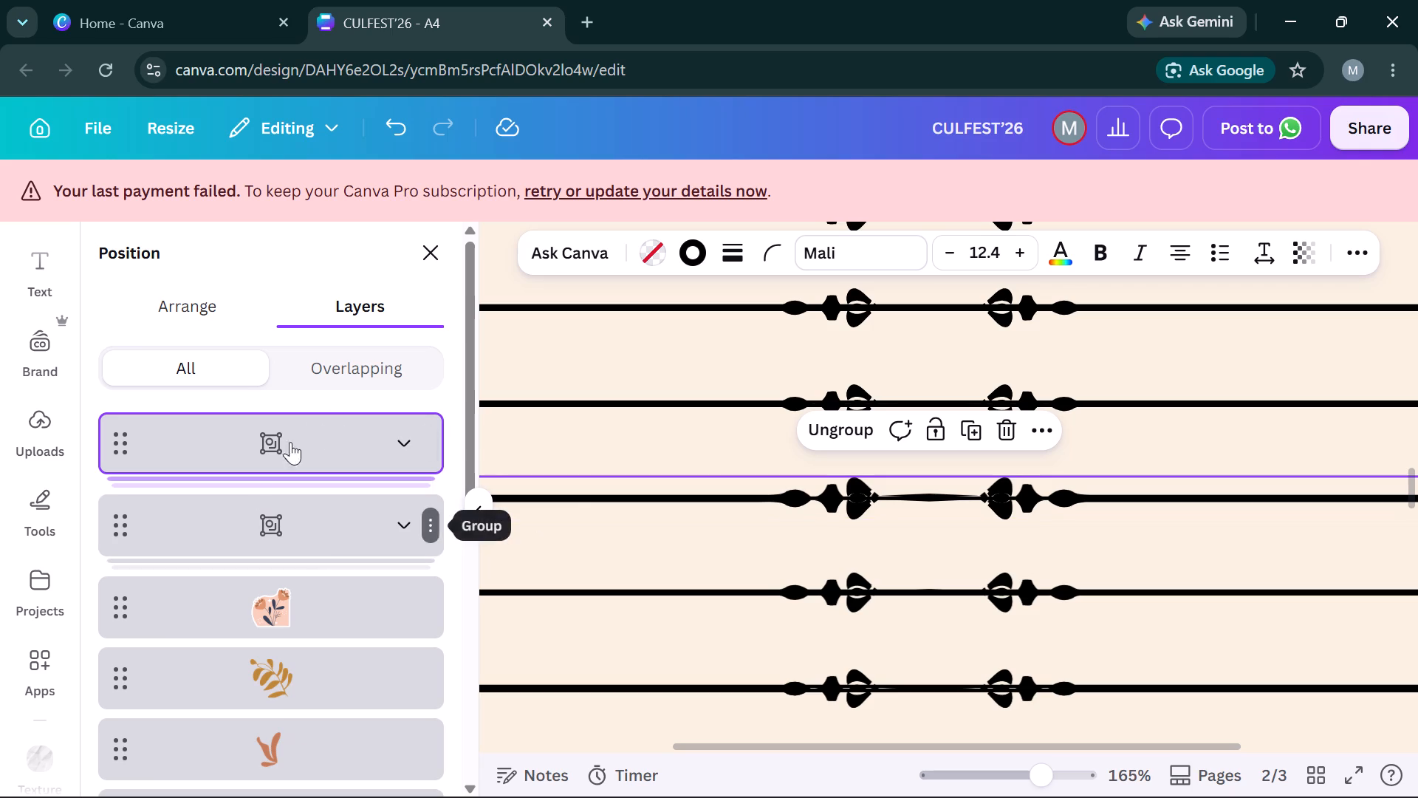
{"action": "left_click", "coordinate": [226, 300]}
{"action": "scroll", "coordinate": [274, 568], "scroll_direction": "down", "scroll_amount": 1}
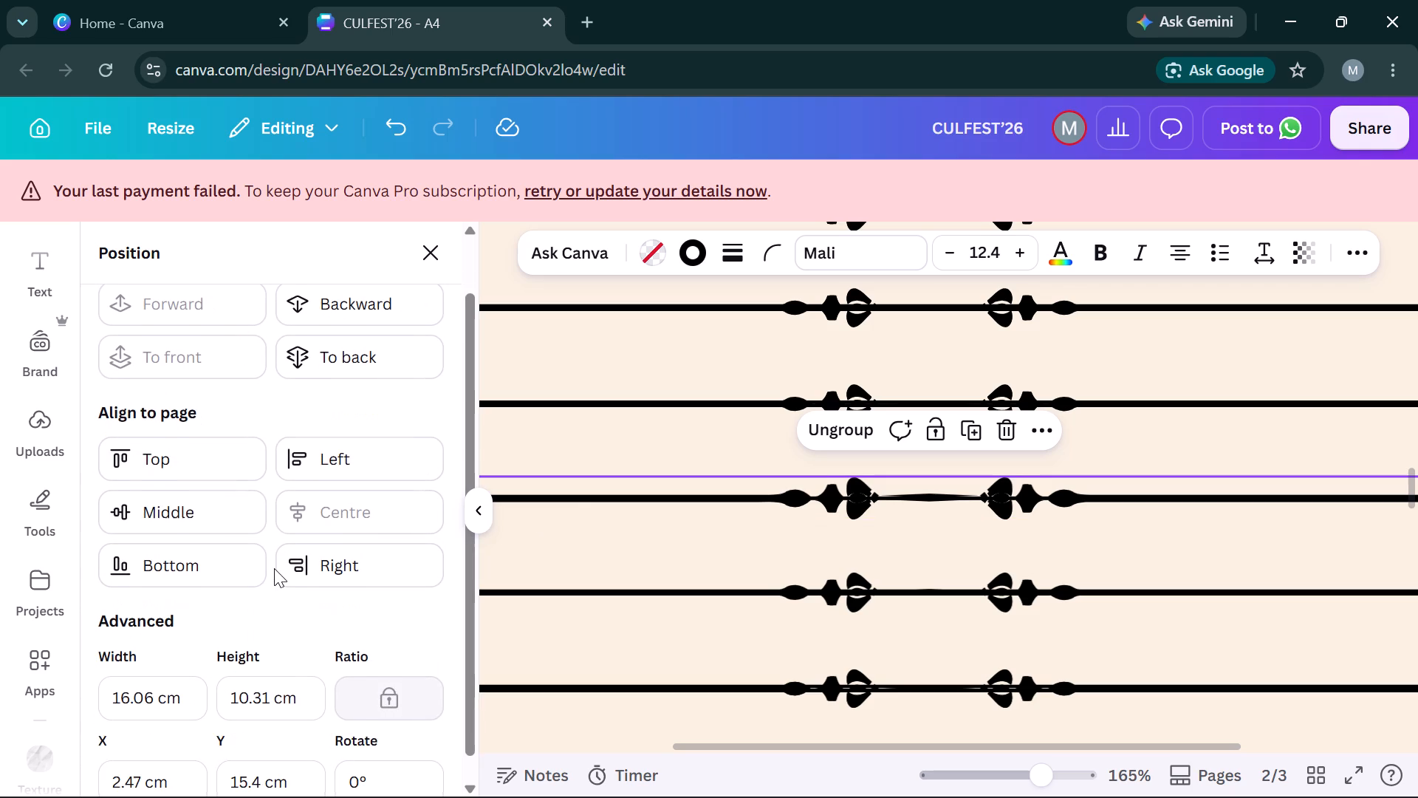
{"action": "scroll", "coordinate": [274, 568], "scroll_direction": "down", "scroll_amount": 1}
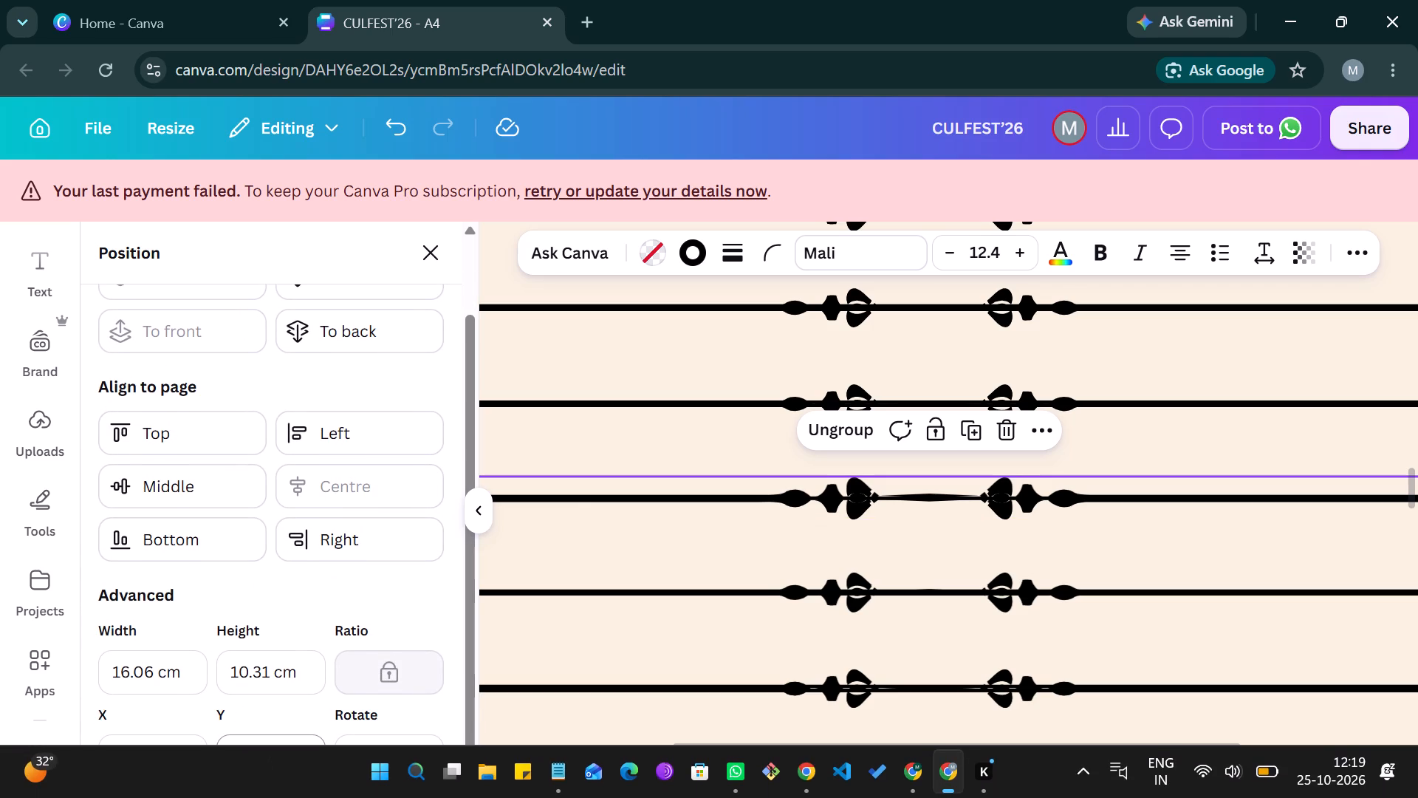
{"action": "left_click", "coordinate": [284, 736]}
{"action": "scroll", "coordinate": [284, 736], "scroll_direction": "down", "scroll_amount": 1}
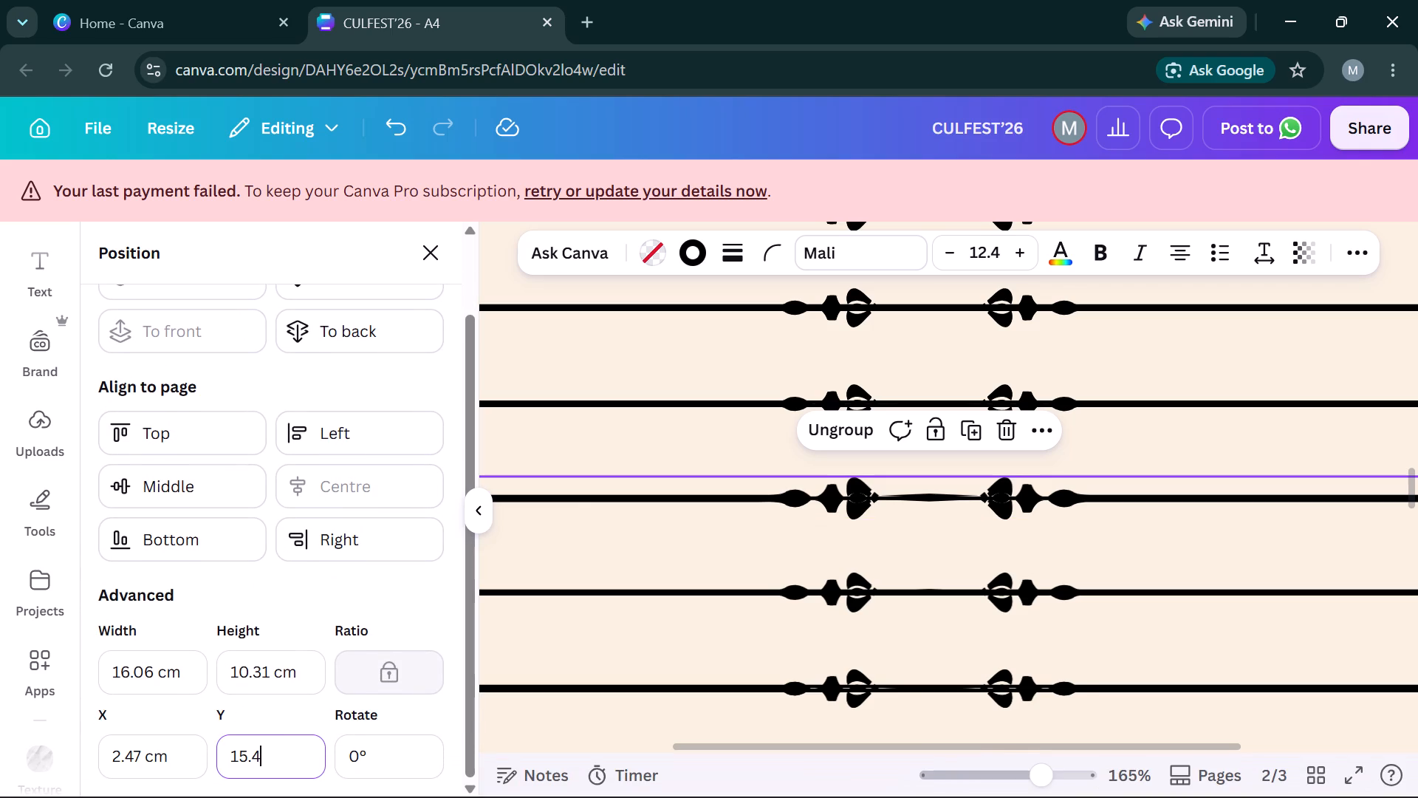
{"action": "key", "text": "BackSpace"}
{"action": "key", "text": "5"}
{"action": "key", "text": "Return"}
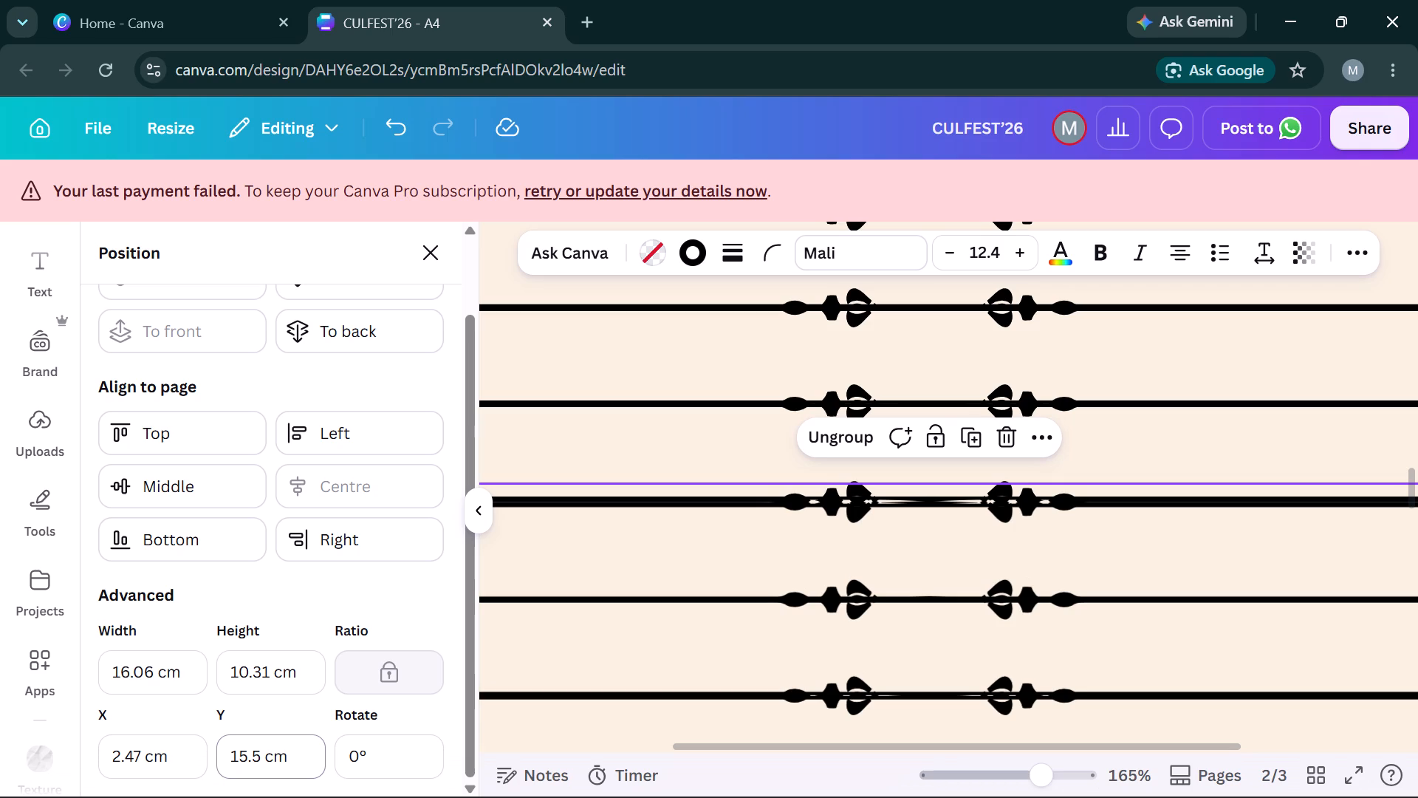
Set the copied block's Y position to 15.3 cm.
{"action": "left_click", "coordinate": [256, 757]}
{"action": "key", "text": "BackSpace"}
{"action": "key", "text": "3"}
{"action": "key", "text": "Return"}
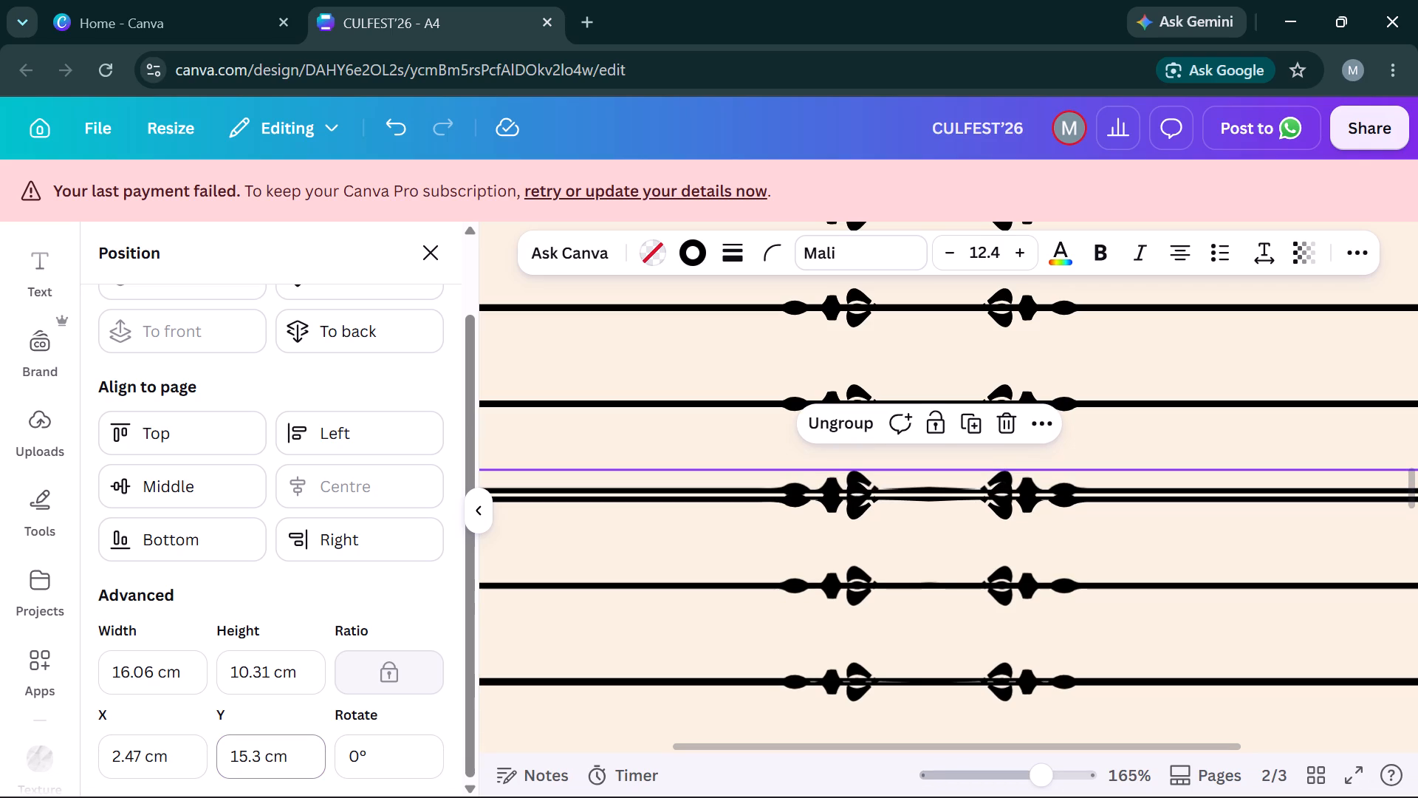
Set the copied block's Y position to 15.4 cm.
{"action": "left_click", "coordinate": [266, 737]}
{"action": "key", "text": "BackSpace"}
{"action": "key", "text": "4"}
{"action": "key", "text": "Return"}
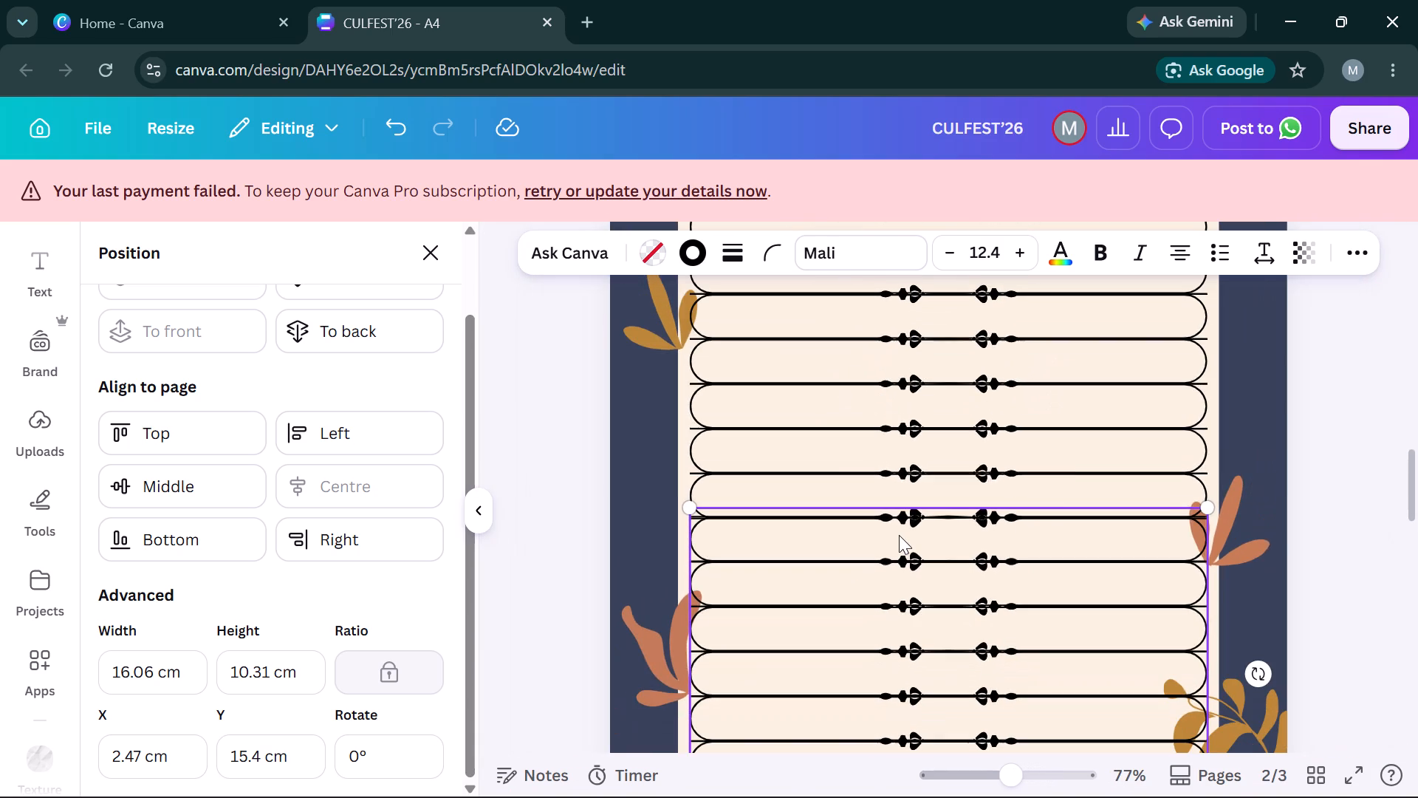
Deselect the copied block and examine the full stack of rows, including the divider joints and pill ends up close.
{"action": "left_click", "coordinate": [1400, 509]}
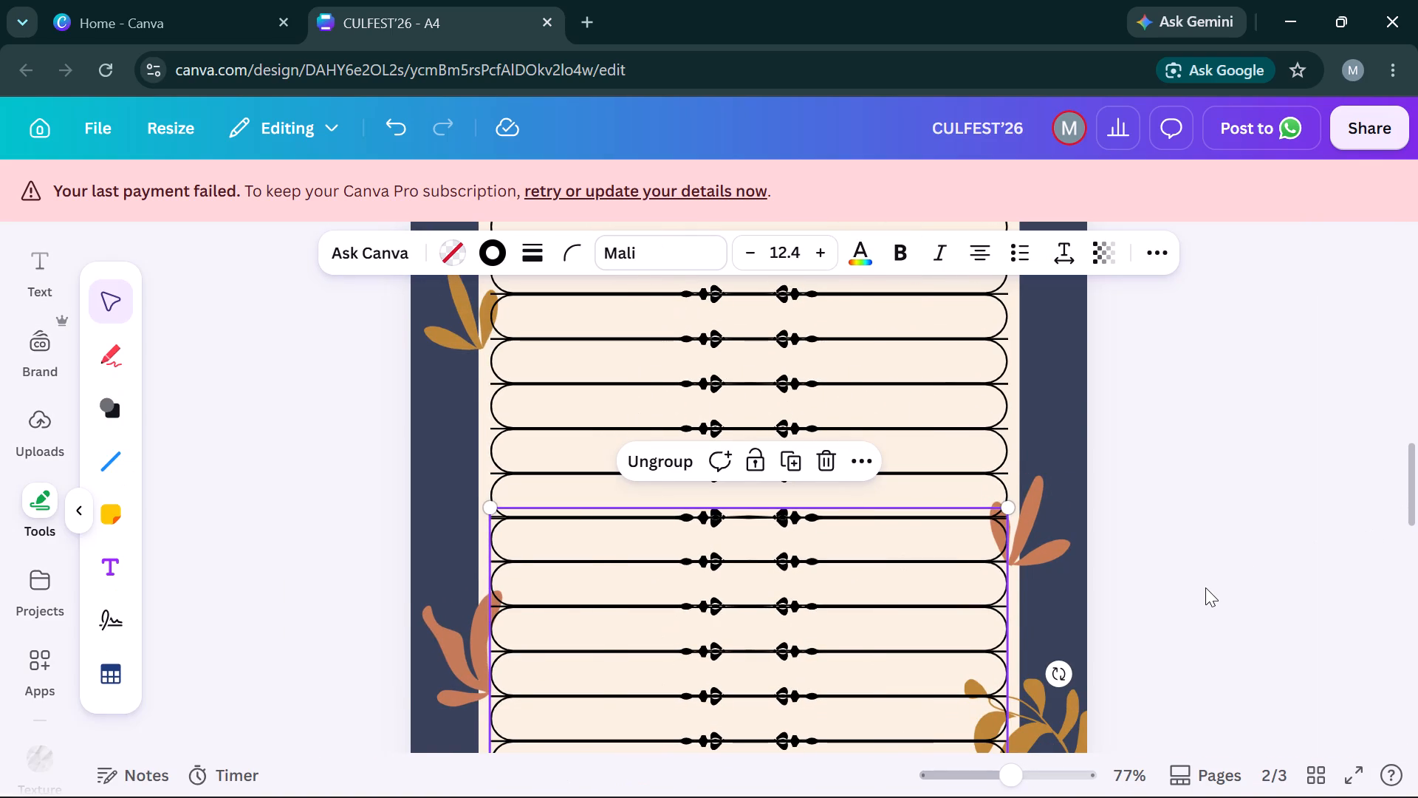
{"action": "left_click", "coordinate": [1205, 587]}
{"action": "scroll", "coordinate": [1205, 587], "scroll_direction": "down", "scroll_amount": 1}
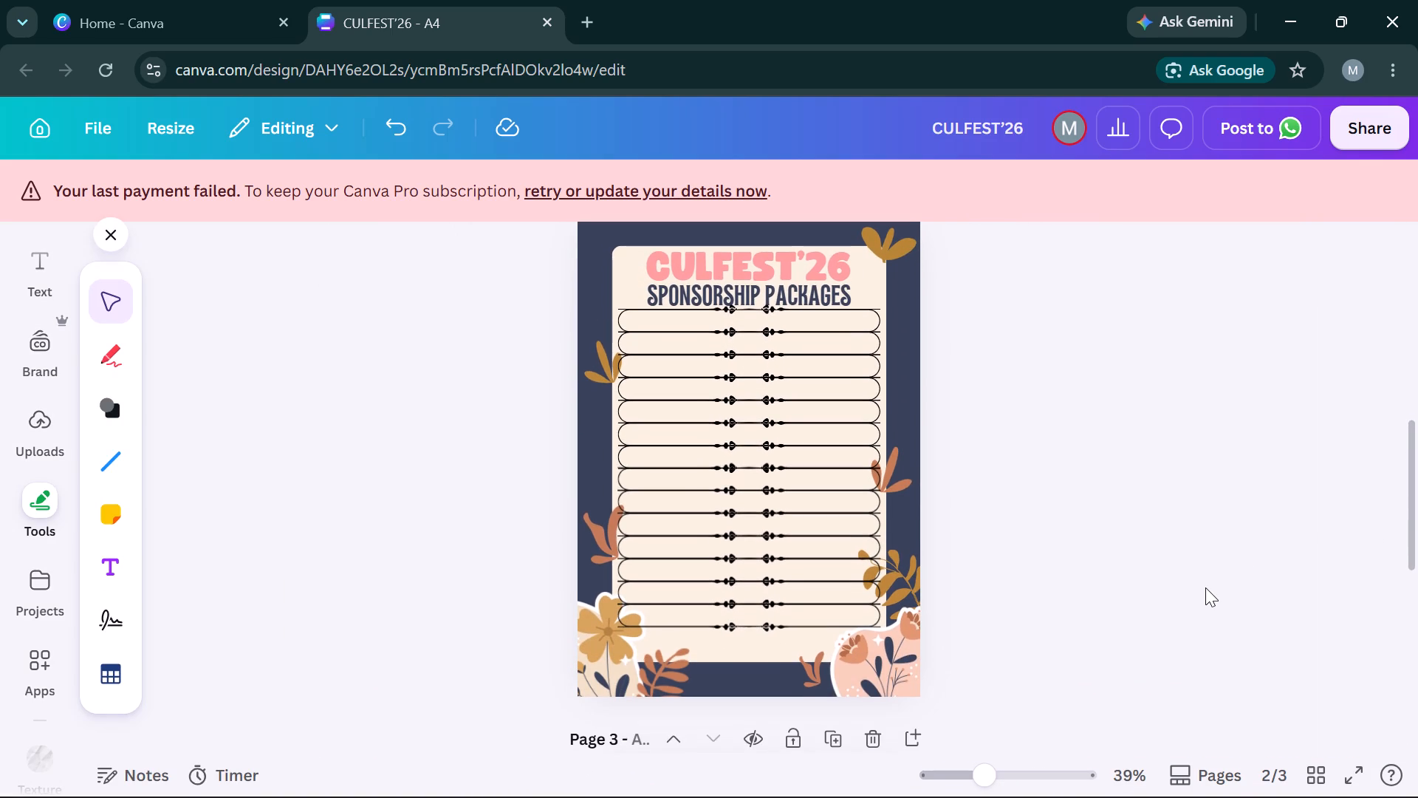
{"action": "scroll", "coordinate": [1205, 587], "scroll_direction": "down", "scroll_amount": 1}
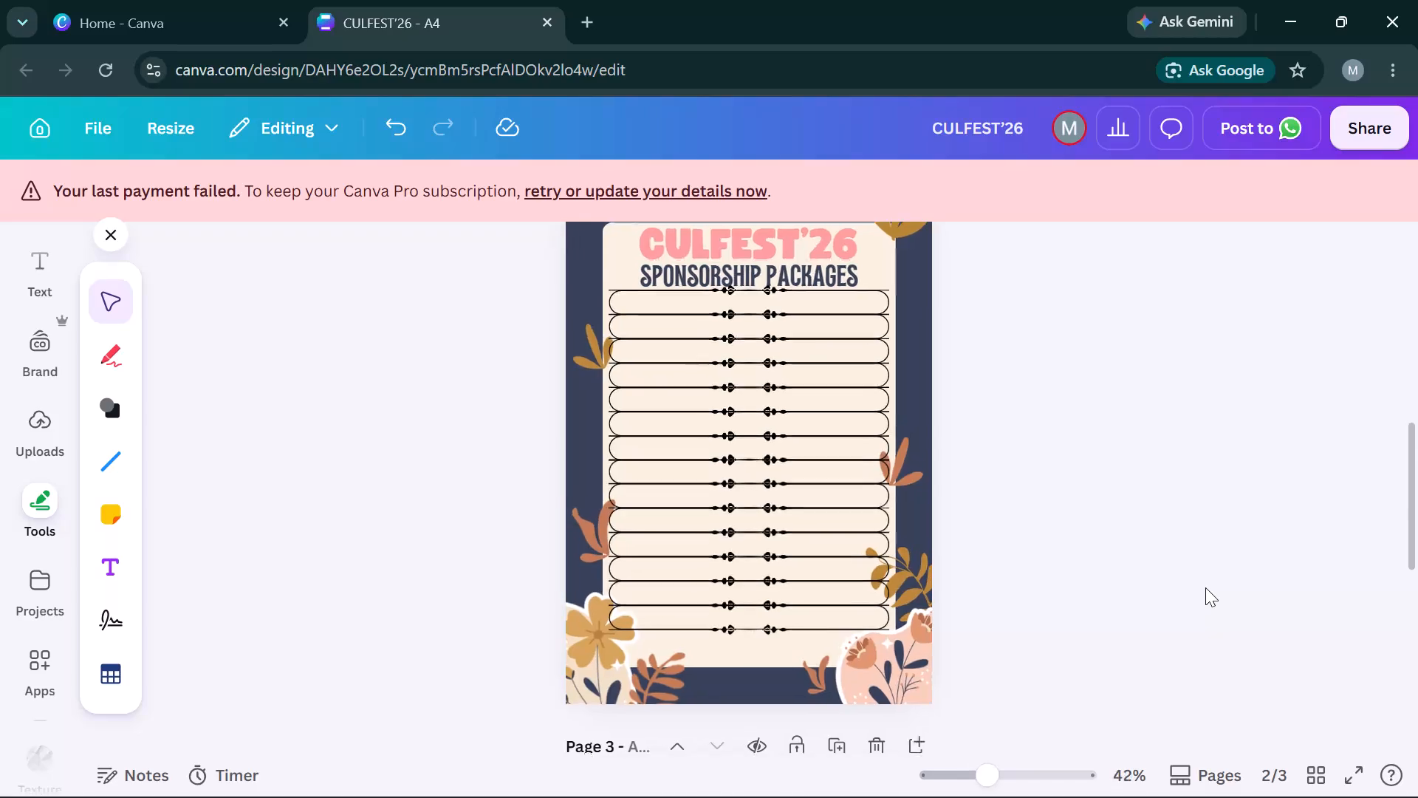
{"action": "scroll", "coordinate": [1205, 587], "scroll_direction": "up", "scroll_amount": 1}
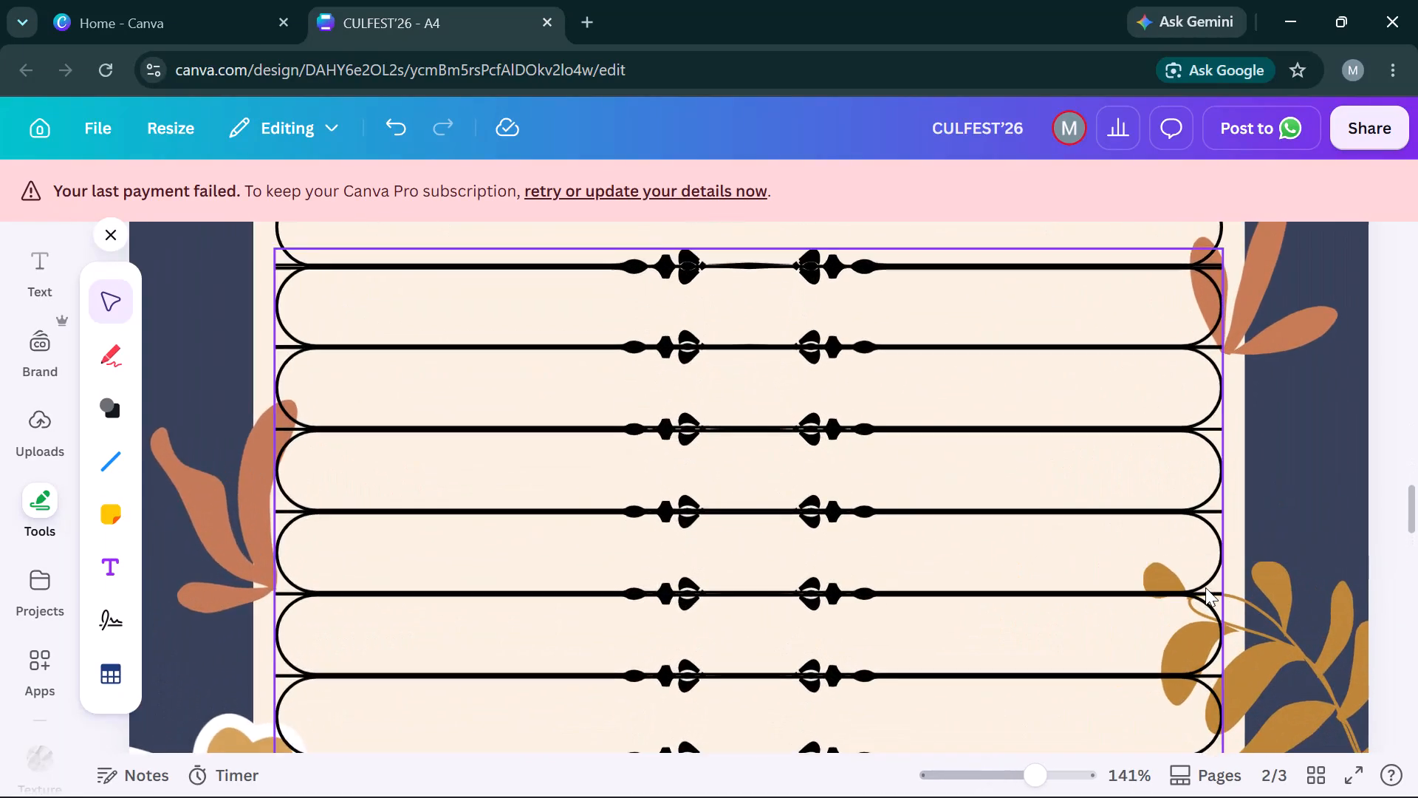
{"action": "scroll", "coordinate": [1205, 587], "scroll_direction": "right", "scroll_amount": 1}
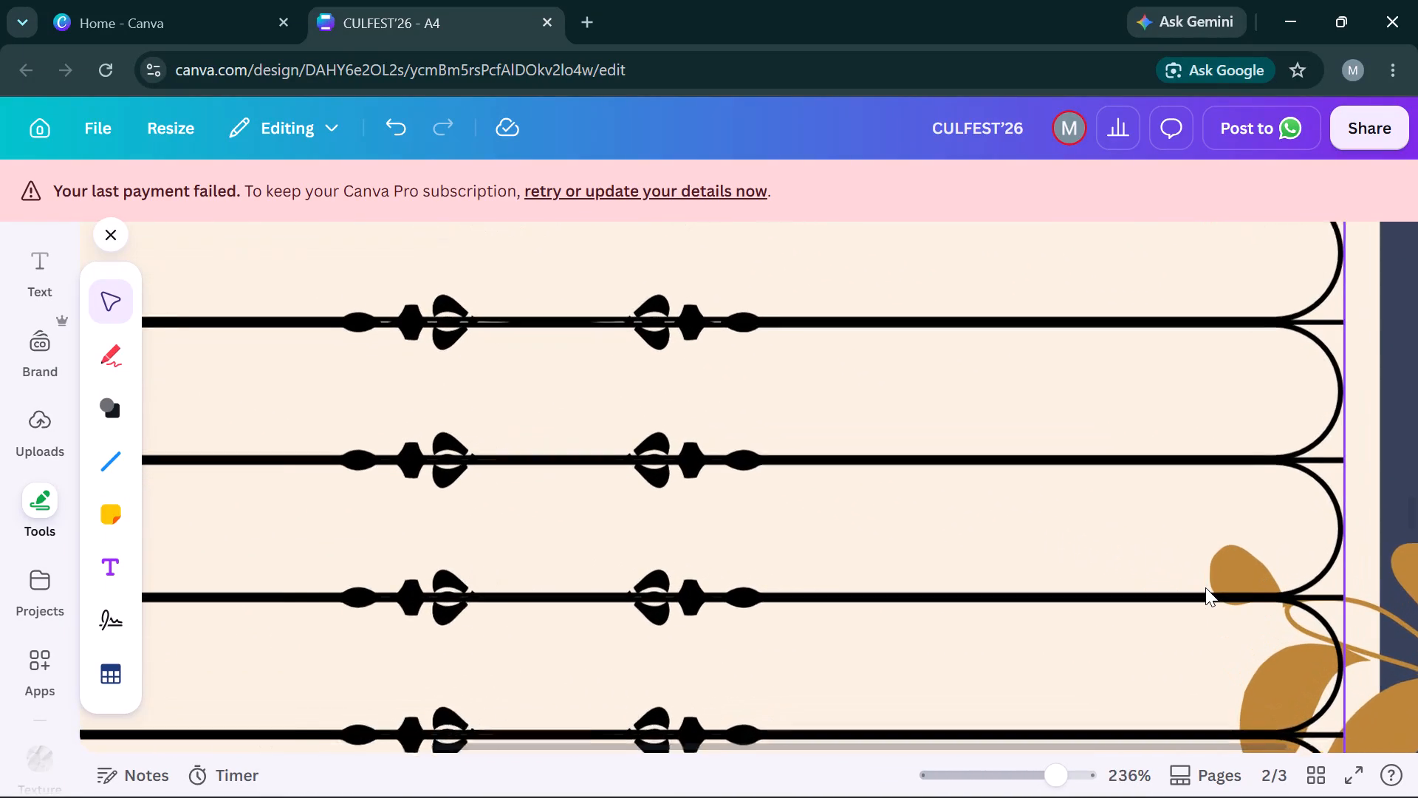
{"action": "scroll", "coordinate": [1205, 587], "scroll_direction": "up", "scroll_amount": 3}
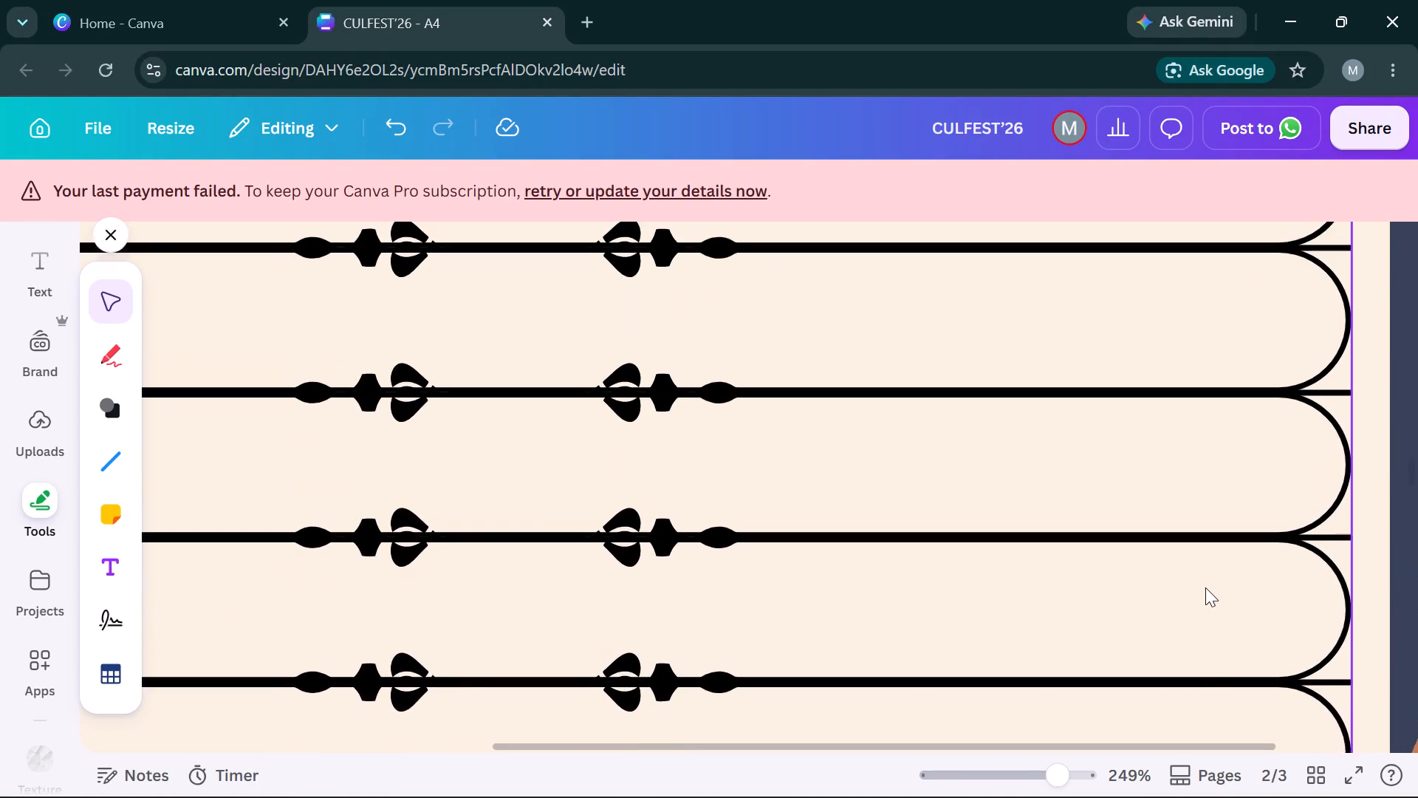
{"action": "scroll", "coordinate": [1205, 587], "scroll_direction": "up", "scroll_amount": 2}
{"action": "scroll", "coordinate": [1205, 587], "scroll_direction": "down", "scroll_amount": 1}
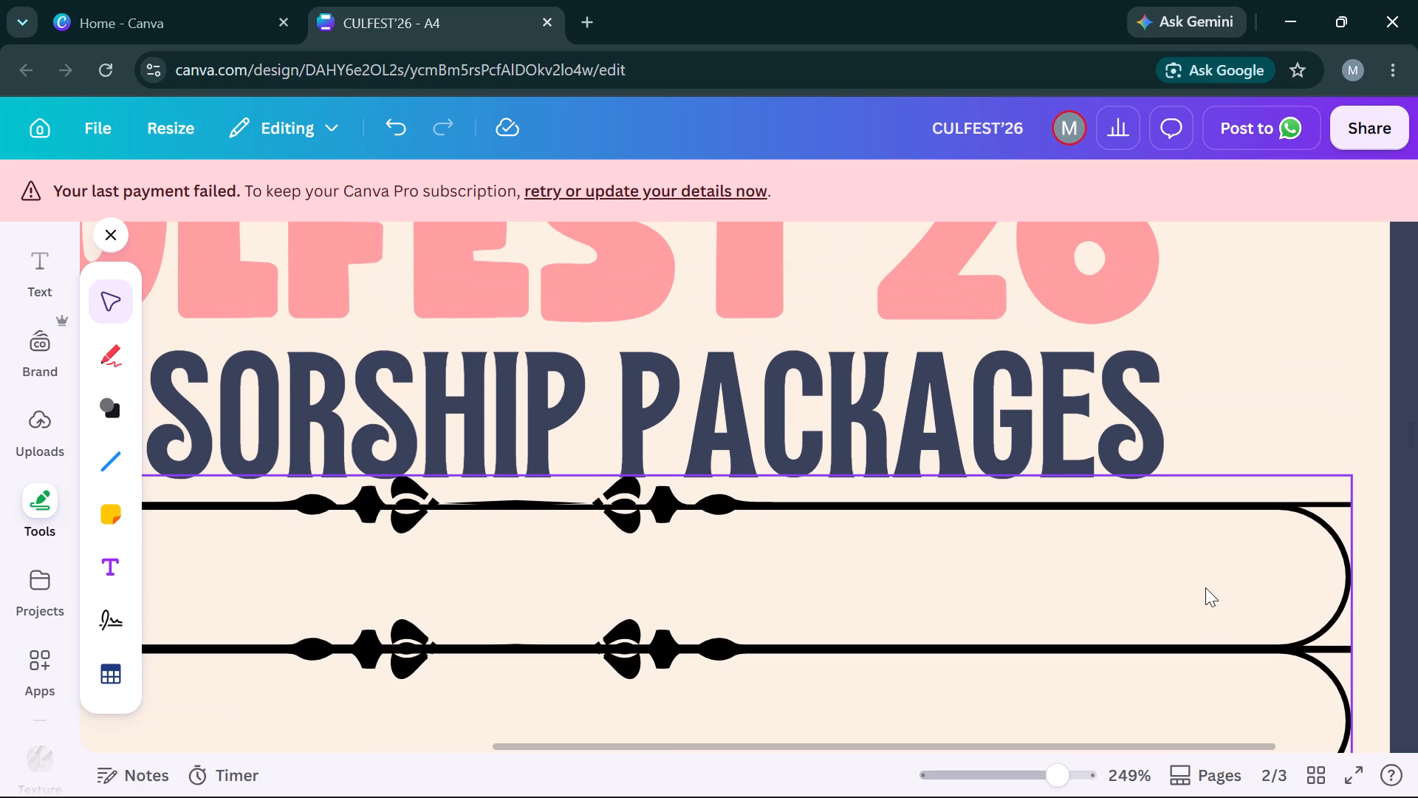
{"action": "scroll", "coordinate": [1205, 587], "scroll_direction": "down", "scroll_amount": 3}
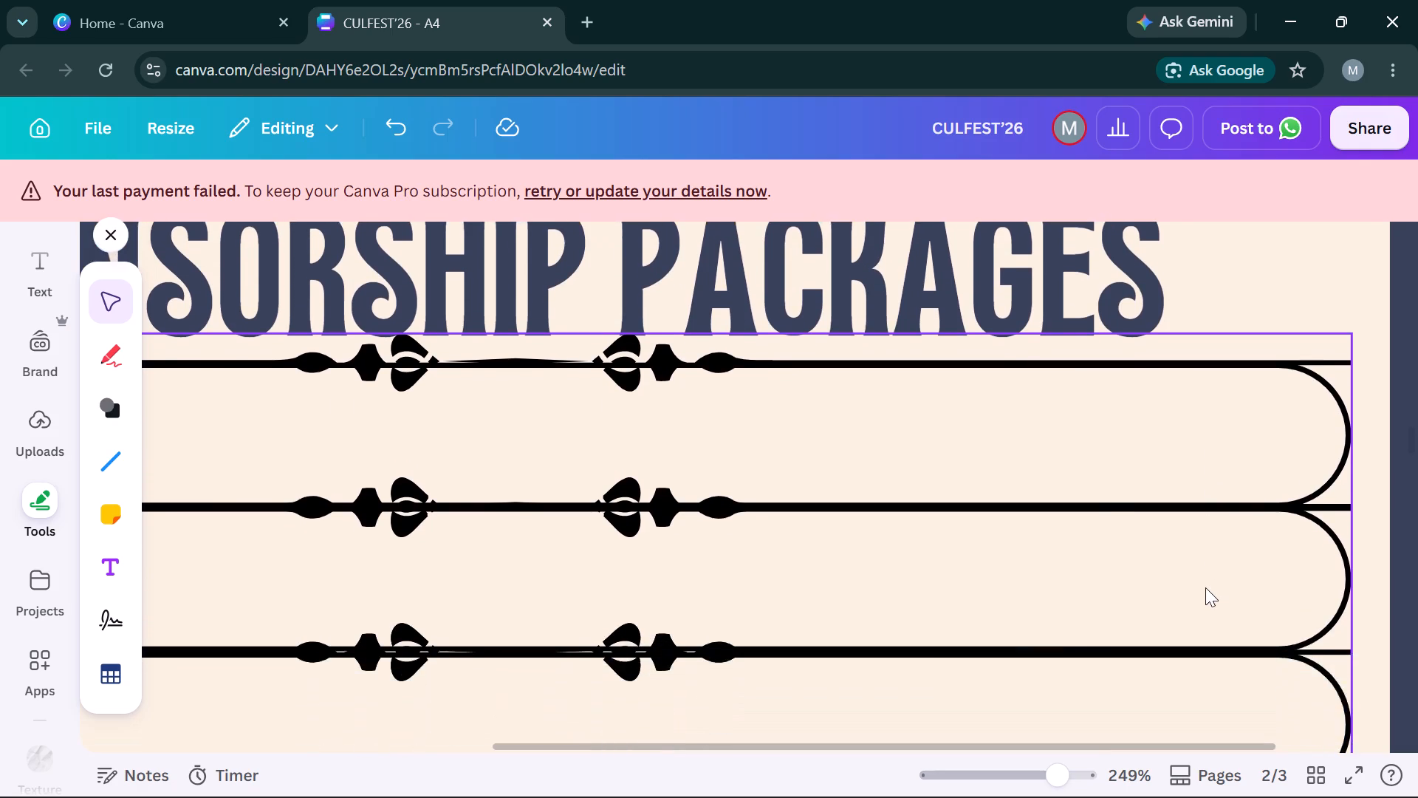
{"action": "scroll", "coordinate": [1205, 587], "scroll_direction": "down", "scroll_amount": 1}
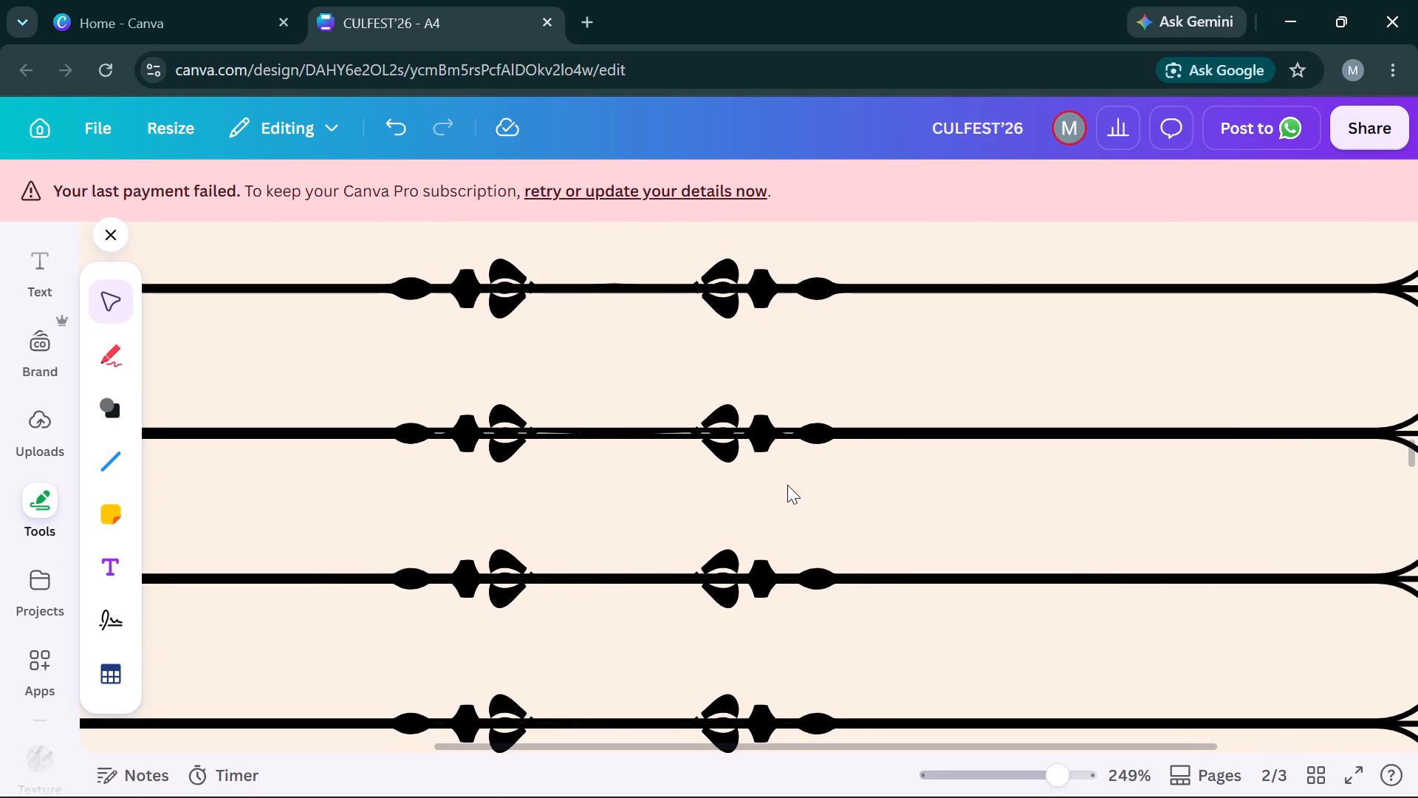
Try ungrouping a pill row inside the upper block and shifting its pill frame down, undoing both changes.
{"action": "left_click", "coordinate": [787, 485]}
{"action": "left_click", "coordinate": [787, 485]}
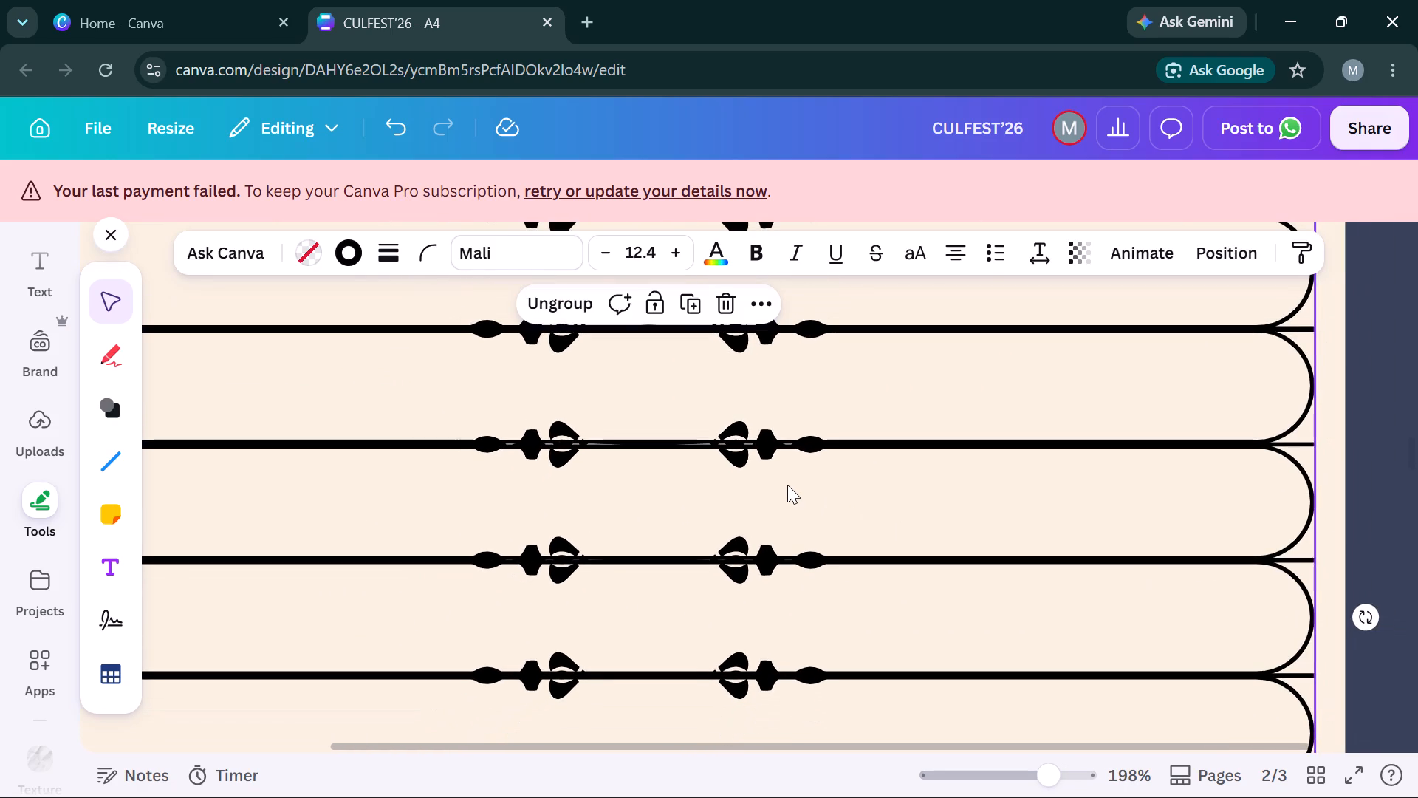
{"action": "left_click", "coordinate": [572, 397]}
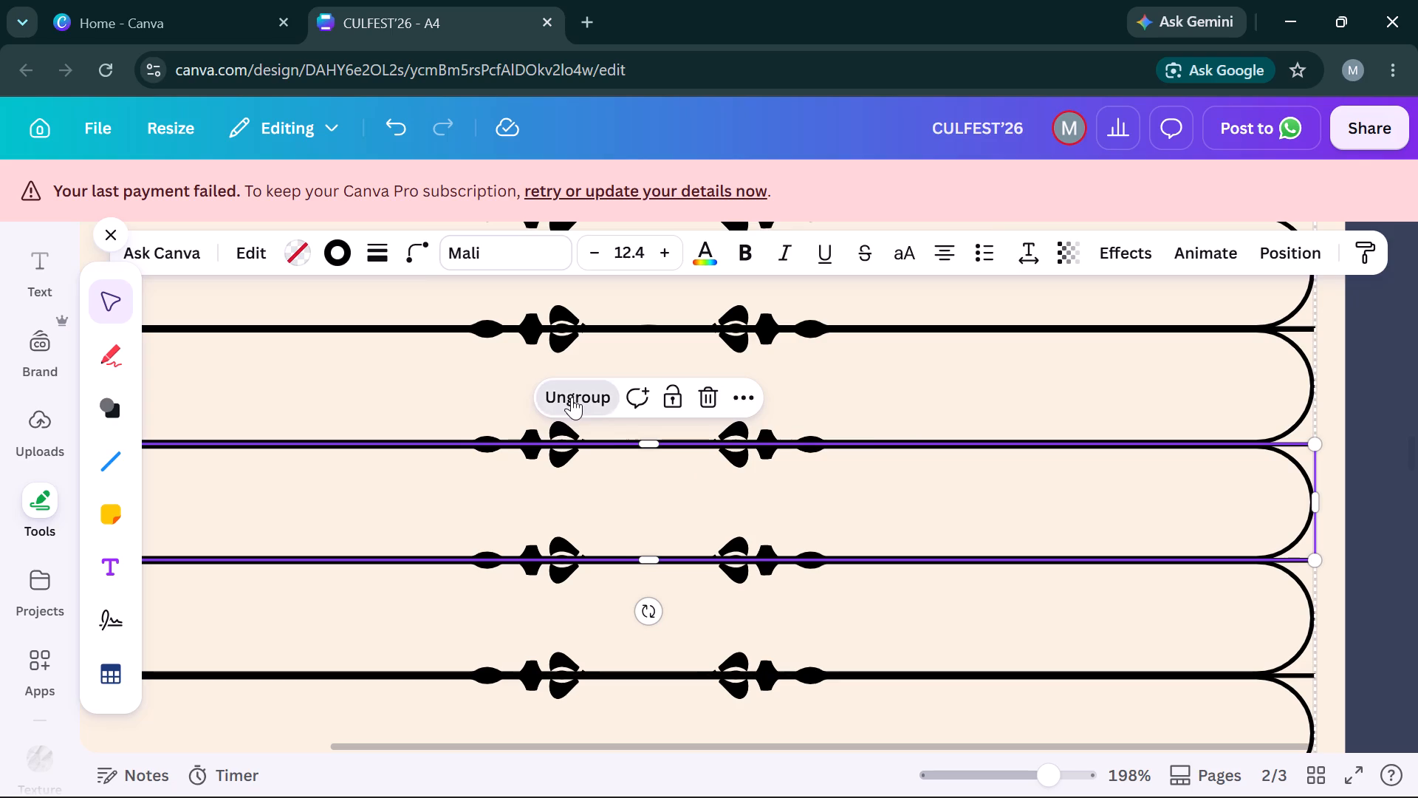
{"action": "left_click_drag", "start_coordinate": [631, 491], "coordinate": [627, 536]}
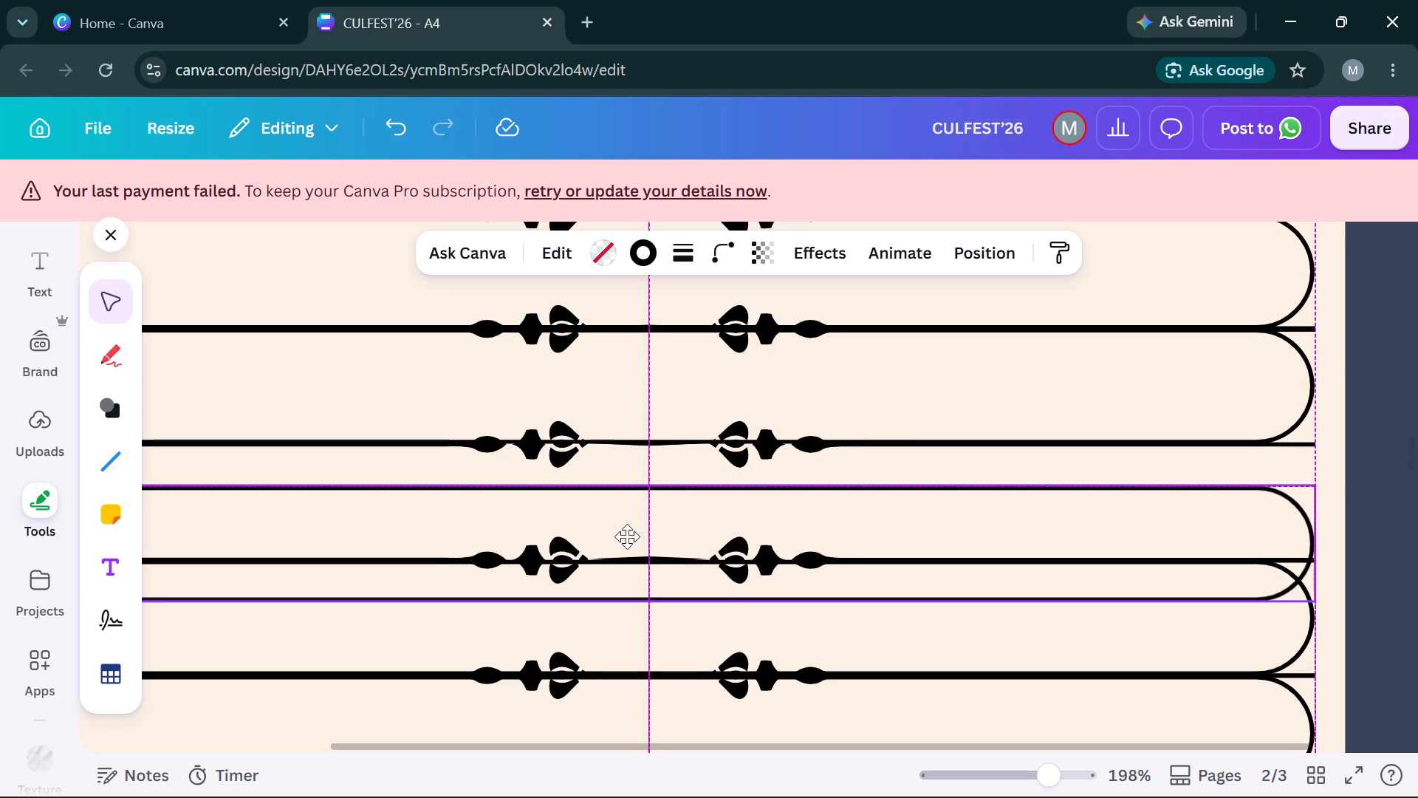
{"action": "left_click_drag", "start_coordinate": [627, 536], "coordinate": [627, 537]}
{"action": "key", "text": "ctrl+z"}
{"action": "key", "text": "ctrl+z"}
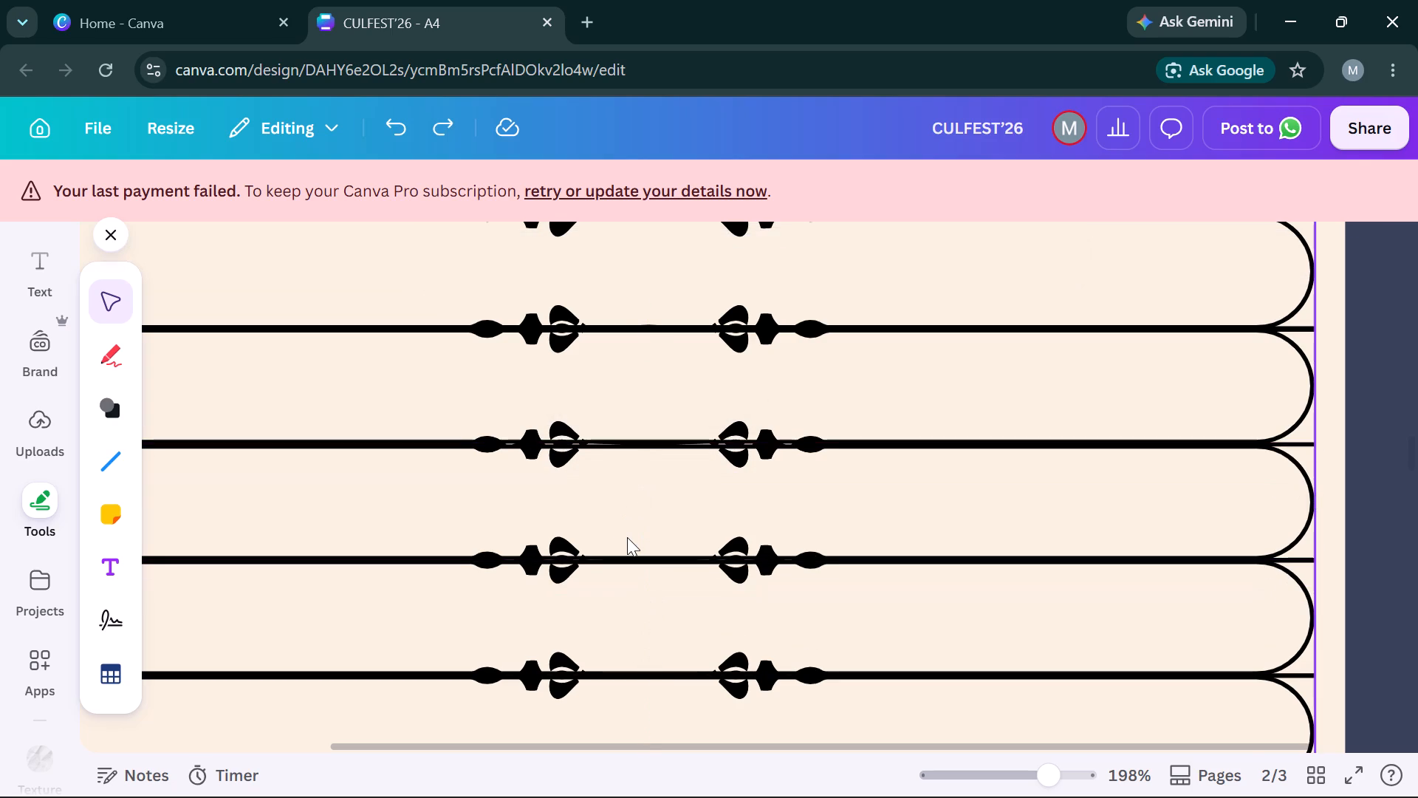
Undo the row stacking on page 2 back to the first pill row and its offset pasted copy.
{"action": "left_click", "coordinate": [715, 517]}
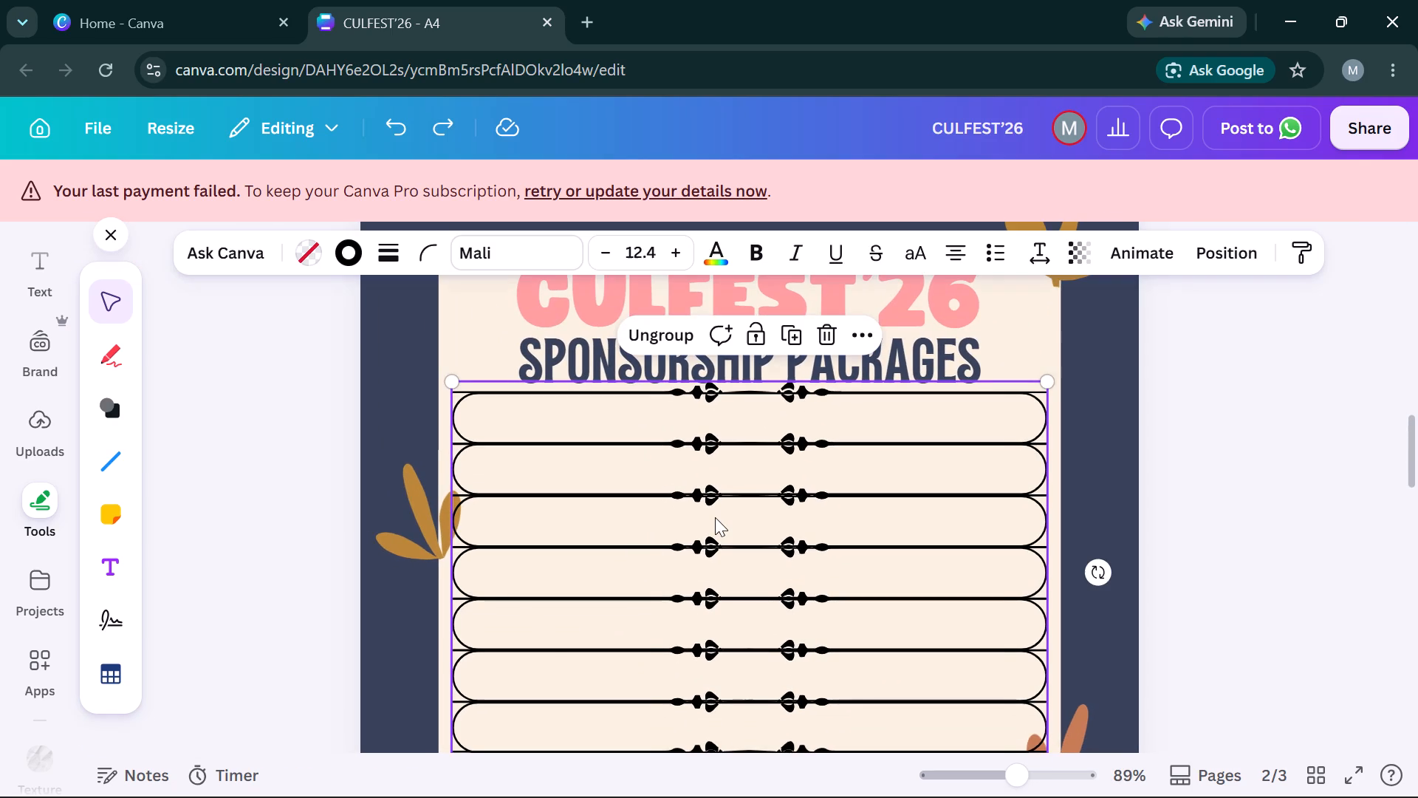
{"action": "key", "text": "ctrl+z"}
{"action": "key", "text": "ctrl+z"}
{"action": "scroll", "coordinate": [715, 517], "scroll_direction": "down", "scroll_amount": 2}
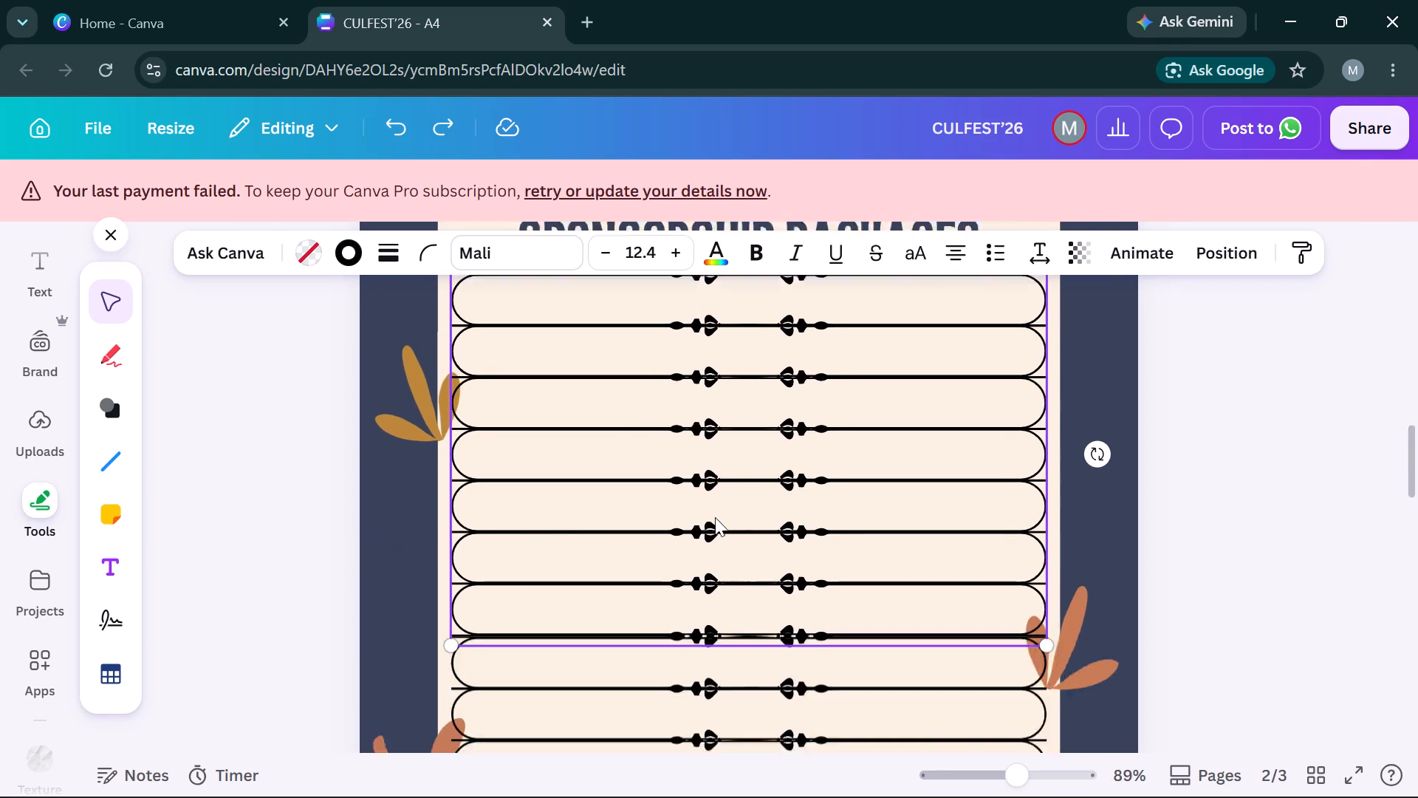
{"action": "scroll", "coordinate": [715, 517], "scroll_direction": "down", "scroll_amount": 2}
{"action": "key", "text": "ctrl+z"}
{"action": "key", "text": "ctrl+z"}
{"action": "key", "text": "ctrl+z"}
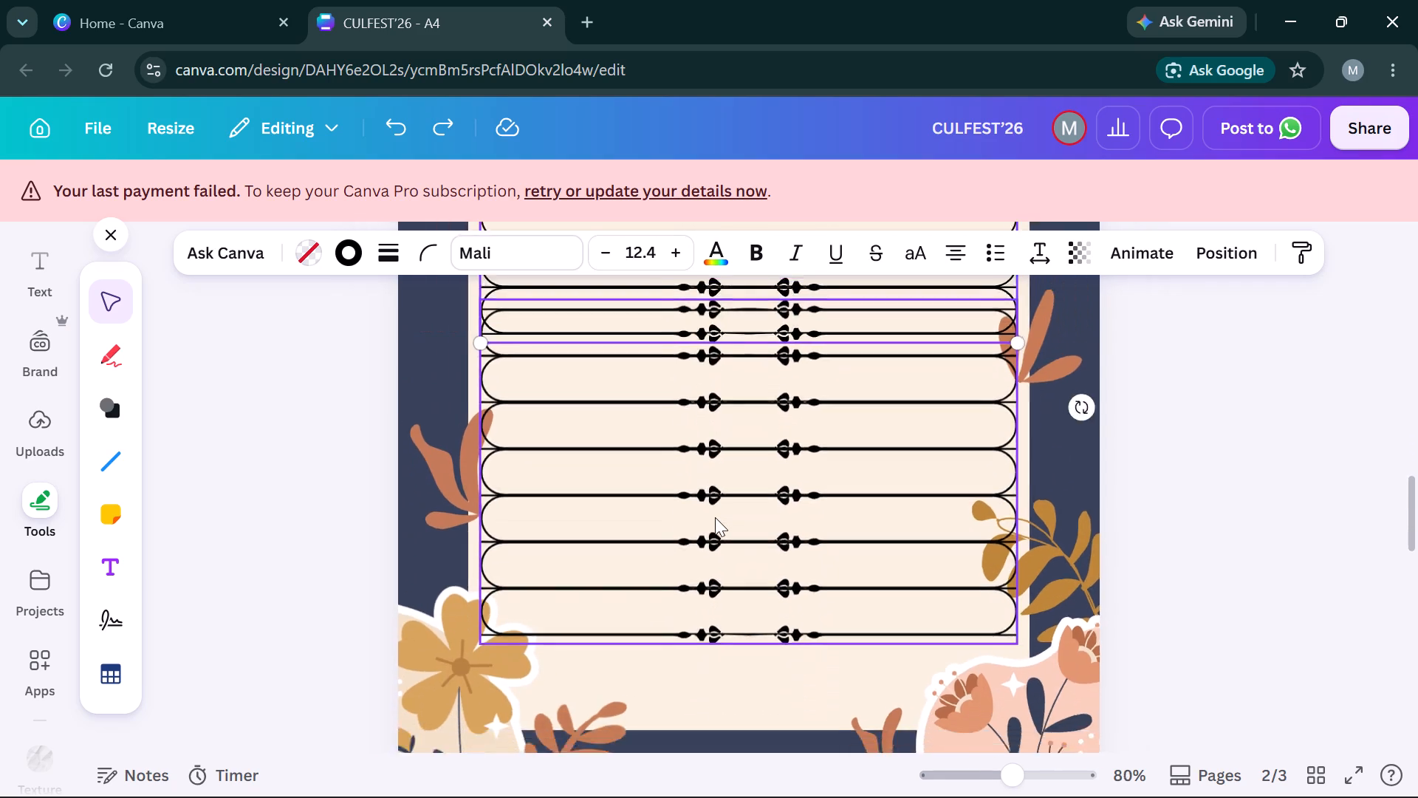
{"action": "scroll", "coordinate": [715, 517], "scroll_direction": "up", "scroll_amount": 1}
{"action": "key", "text": "ctrl+z"}
{"action": "key", "text": "ctrl+z"}
{"action": "key", "text": "ctrl+z"}
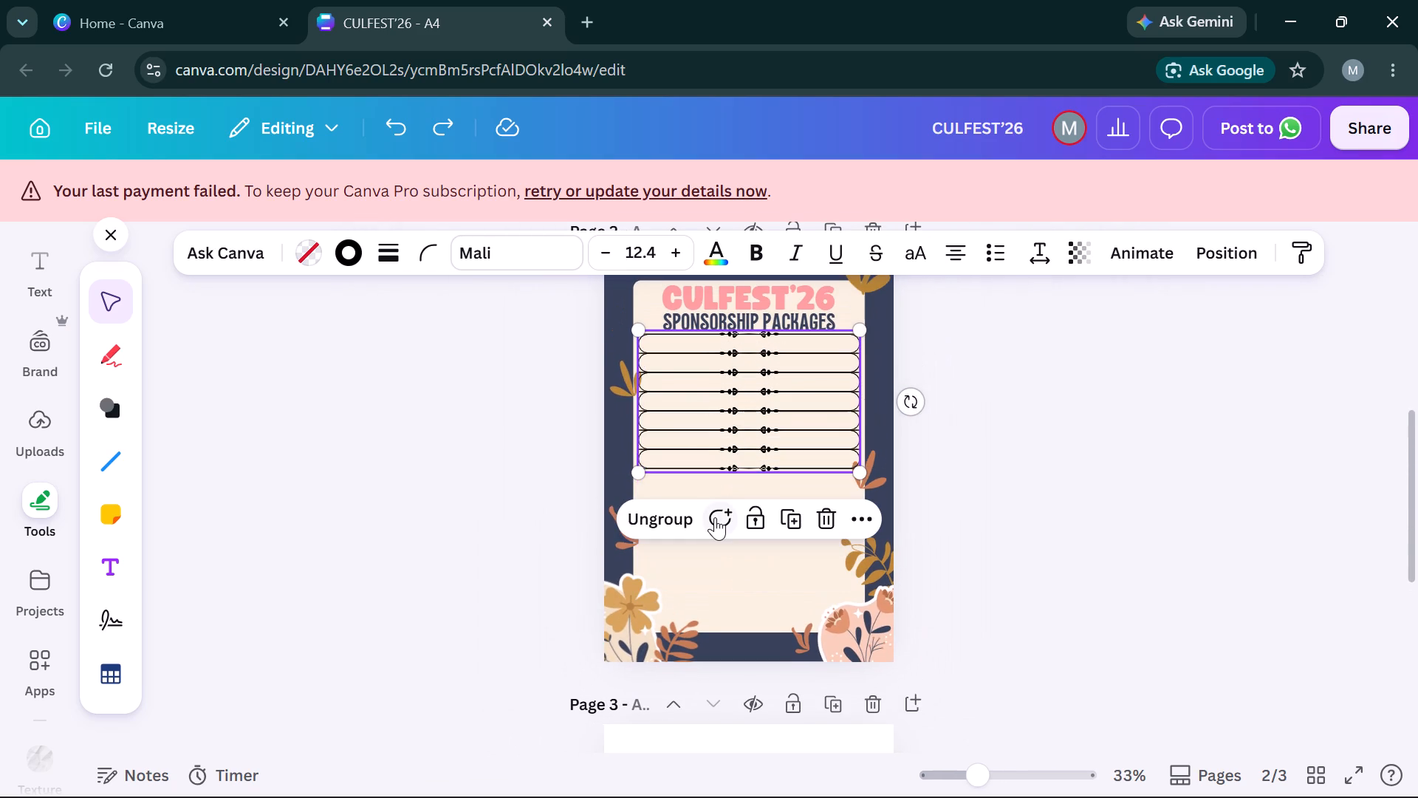
{"action": "key", "text": "ctrl+z"}
{"action": "key", "text": "ctrl+z"}
{"action": "key", "text": "ctrl+z"}
{"action": "key", "text": "ctrl+z"}
{"action": "key", "text": "ctrl+z"}
{"action": "key", "text": "ctrl+z"}
{"action": "key", "text": "ctrl+z"}
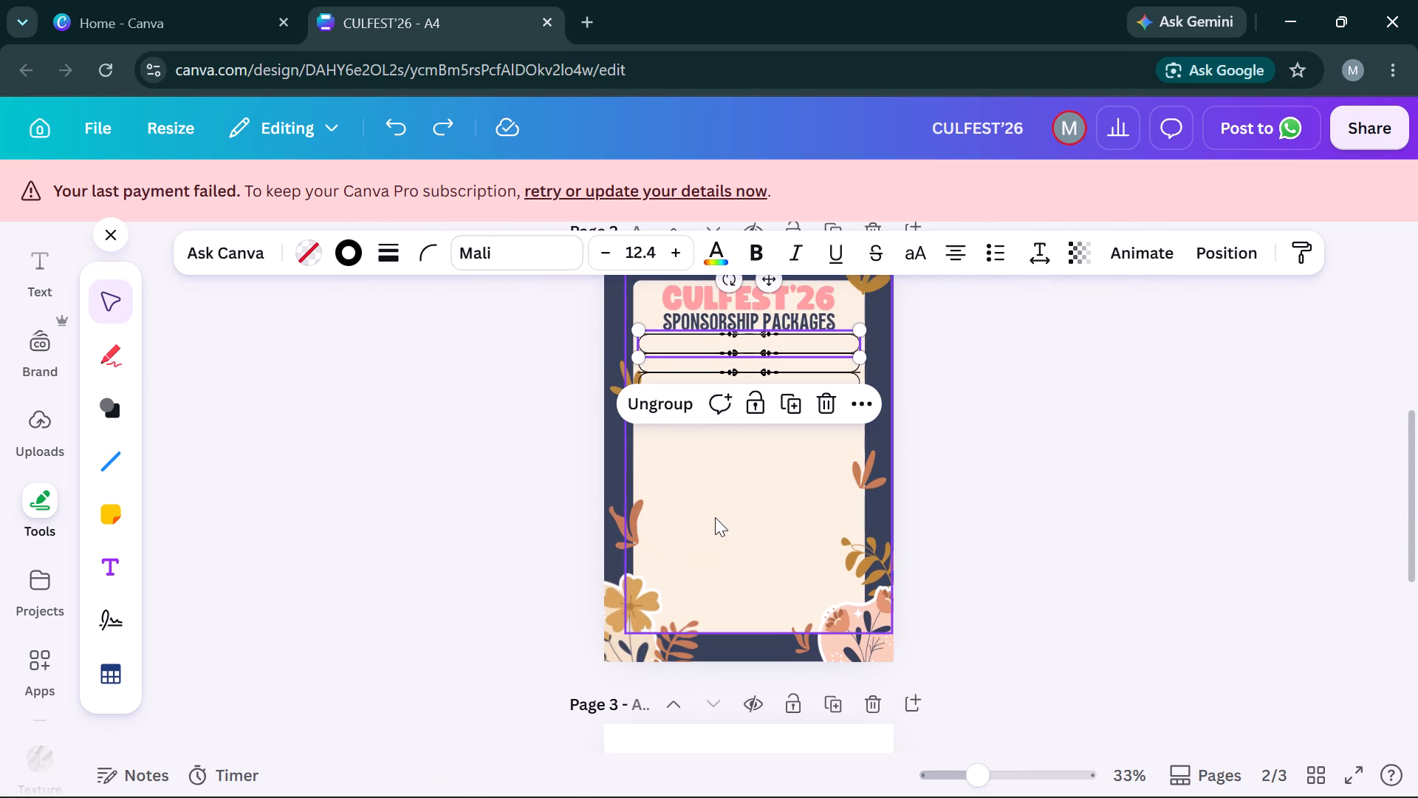
{"action": "key", "text": "ctrl+z"}
{"action": "key", "text": "ctrl+z"}
{"action": "key", "text": "ctrl+z"}
{"action": "key", "text": "ctrl+z"}
{"action": "key", "text": "ctrl+z"}
{"action": "key", "text": "ctrl+z"}
{"action": "key", "text": "ctrl+z"}
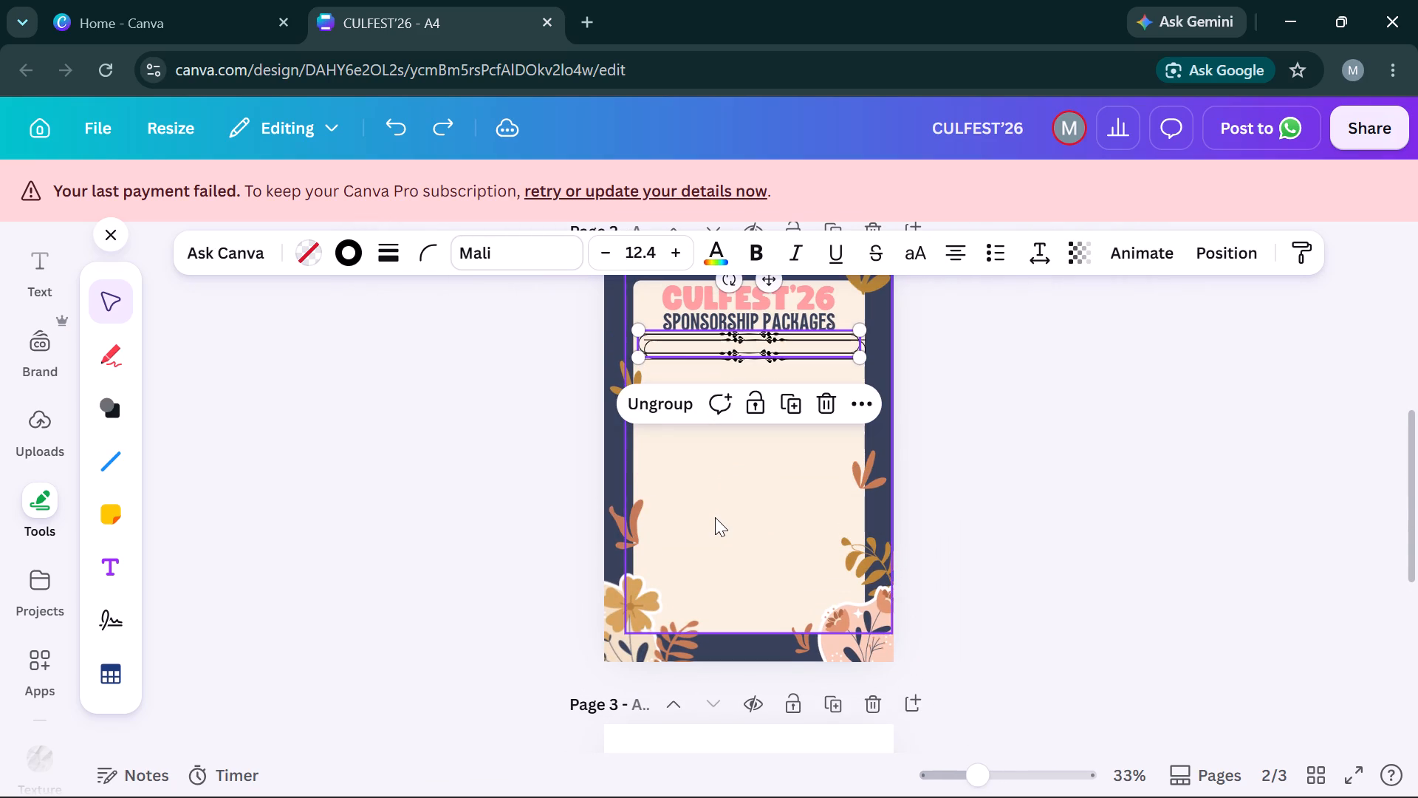
{"action": "left_click", "coordinate": [1081, 406]}
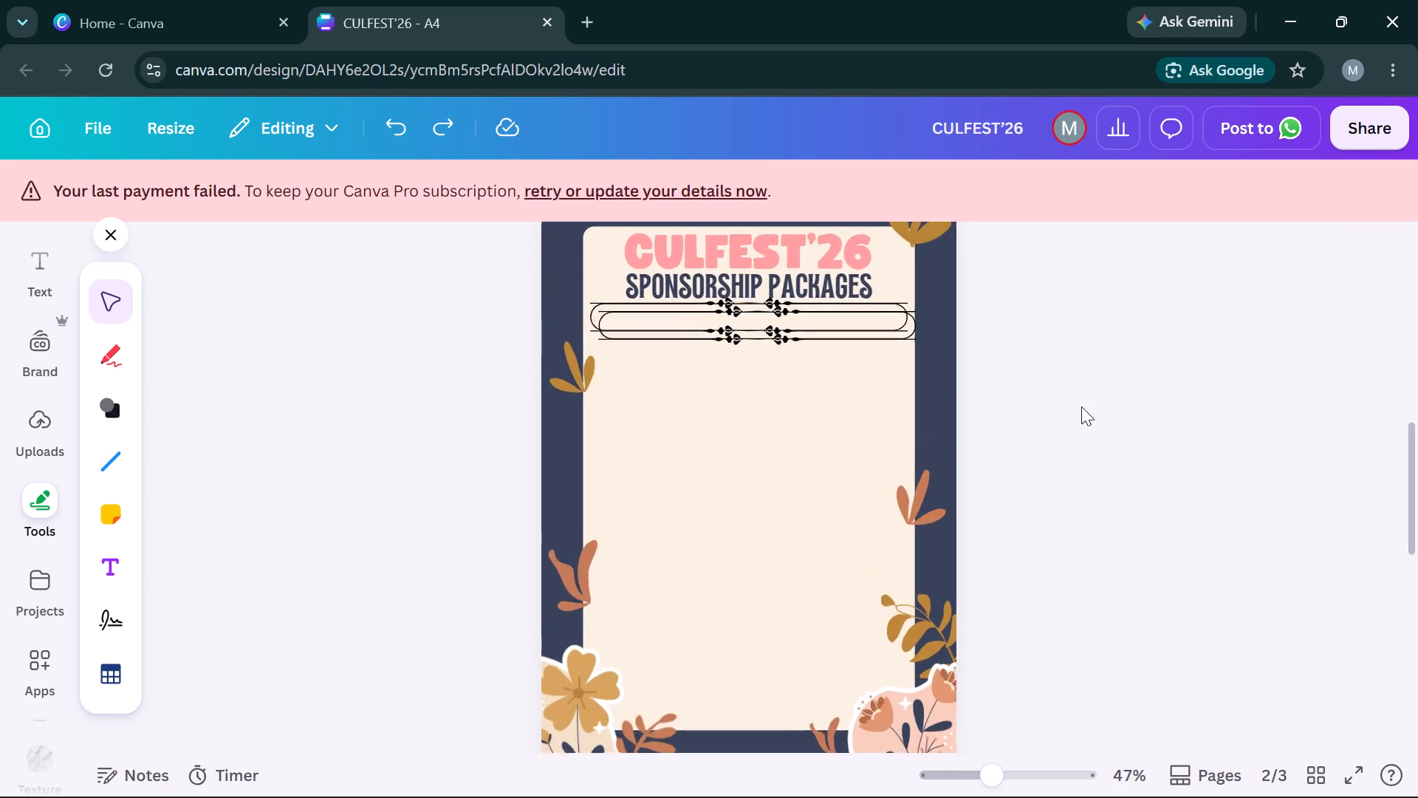
Shift the offset pill row copy left until its ends line up with the first row.
{"action": "scroll", "coordinate": [1081, 406], "scroll_direction": "up", "scroll_amount": 2}
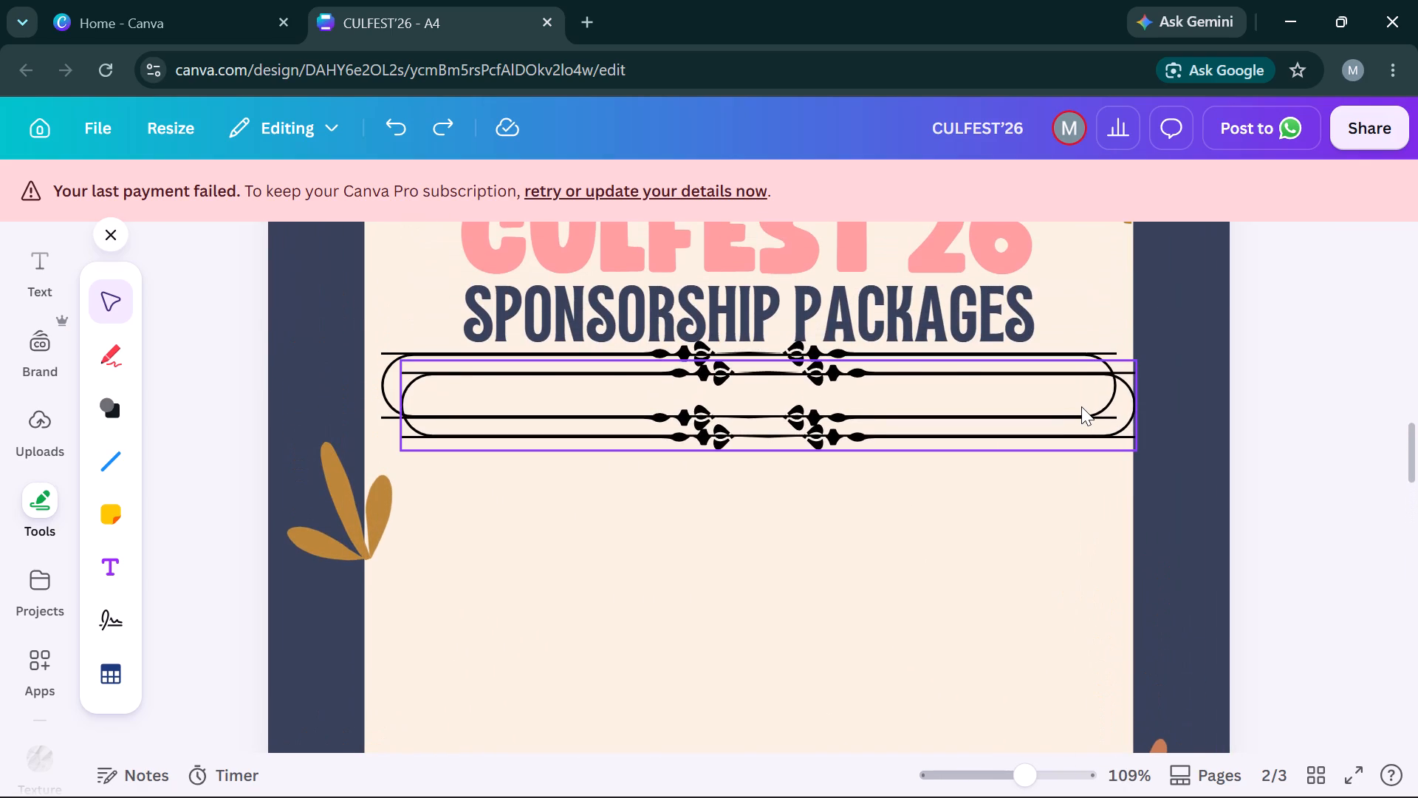
{"action": "key", "text": "Left"}
{"action": "key", "text": "Left"}
{"action": "key", "text": "Left"}
{"action": "left_click", "coordinate": [1041, 411]}
{"action": "key", "text": "Left"}
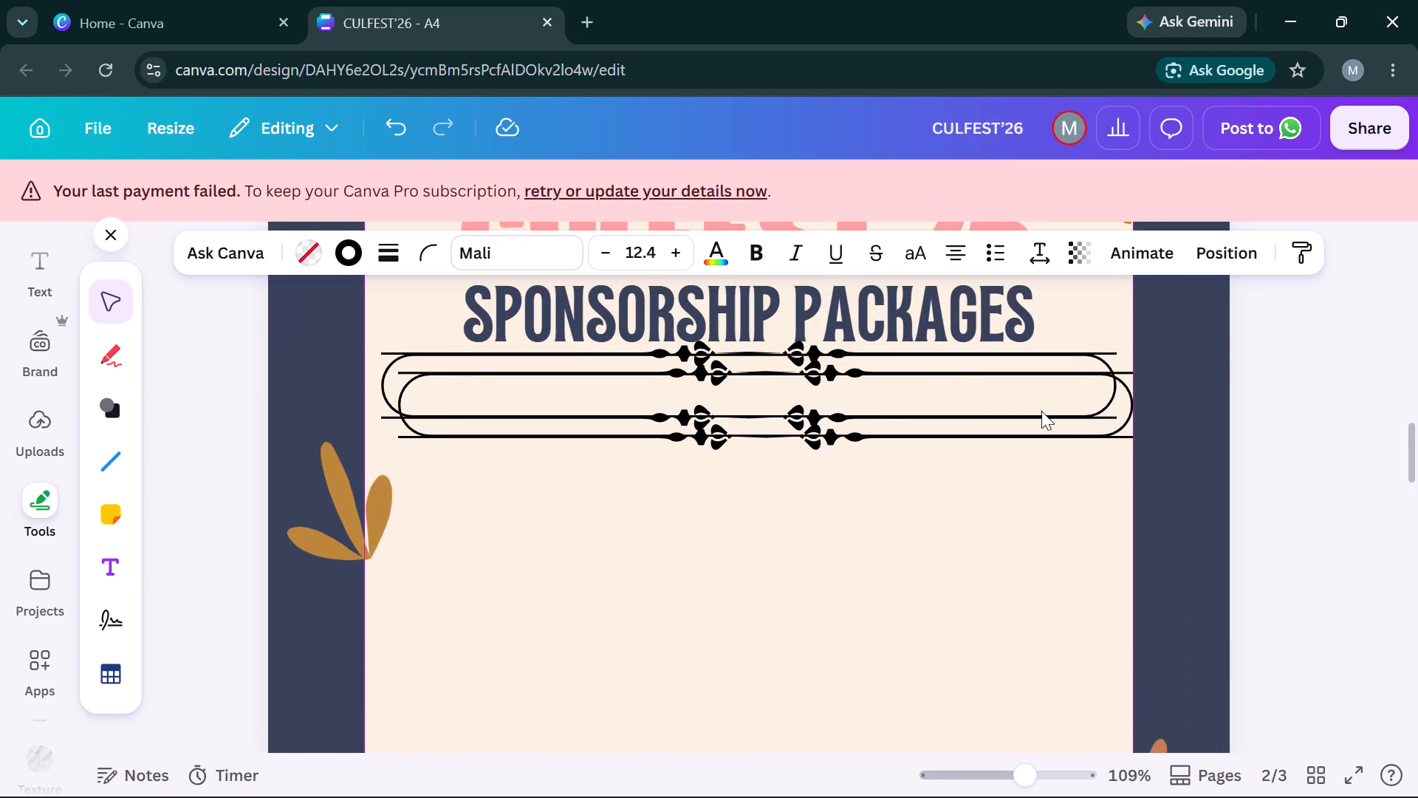
{"action": "key", "text": "Left"}
{"action": "key", "text": "Left"}
{"action": "key", "text": "Left"}
{"action": "key", "text": "Left"}
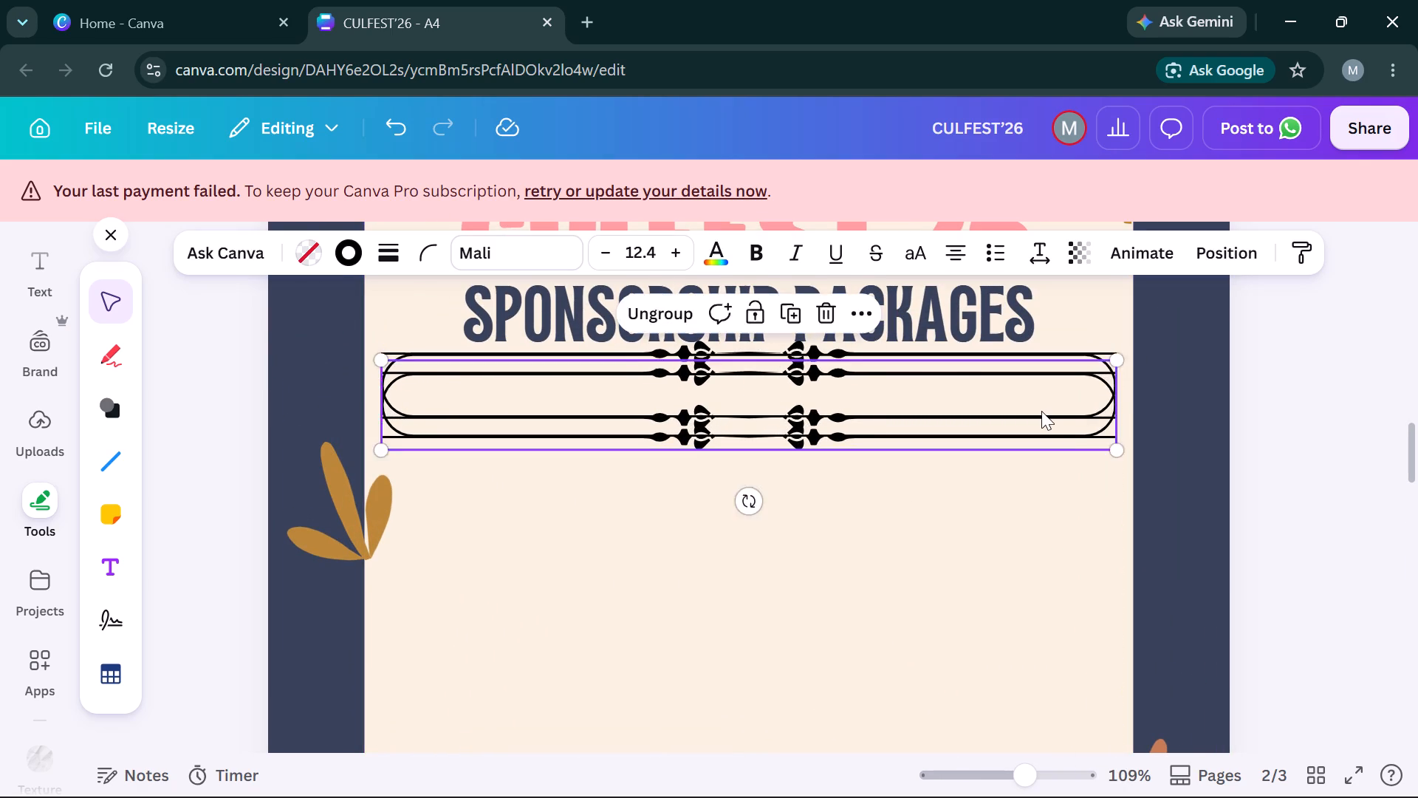
Move the copy down until its top divider overlaps the first row's bottom divider, forming a second row.
{"action": "key", "text": "Down"}
{"action": "key", "text": "Down"}
{"action": "key", "text": "Down"}
{"action": "key", "text": "Down"}
{"action": "key", "text": "Down"}
{"action": "key", "text": "Down"}
{"action": "key", "text": "Down"}
{"action": "key", "text": "Down"}
{"action": "key", "text": "Down"}
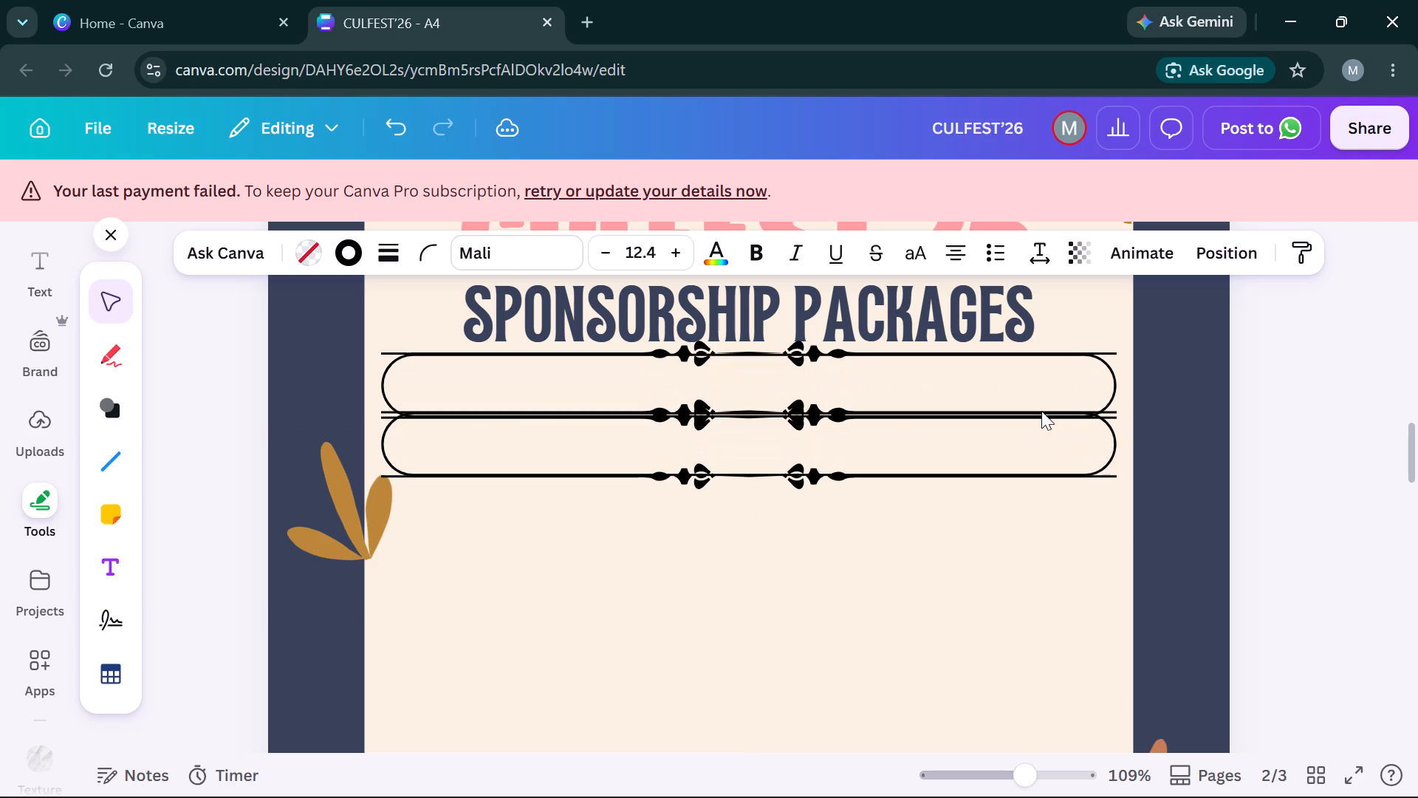
{"action": "key", "text": "Down"}
{"action": "key", "text": "Down"}
{"action": "key", "text": "Up"}
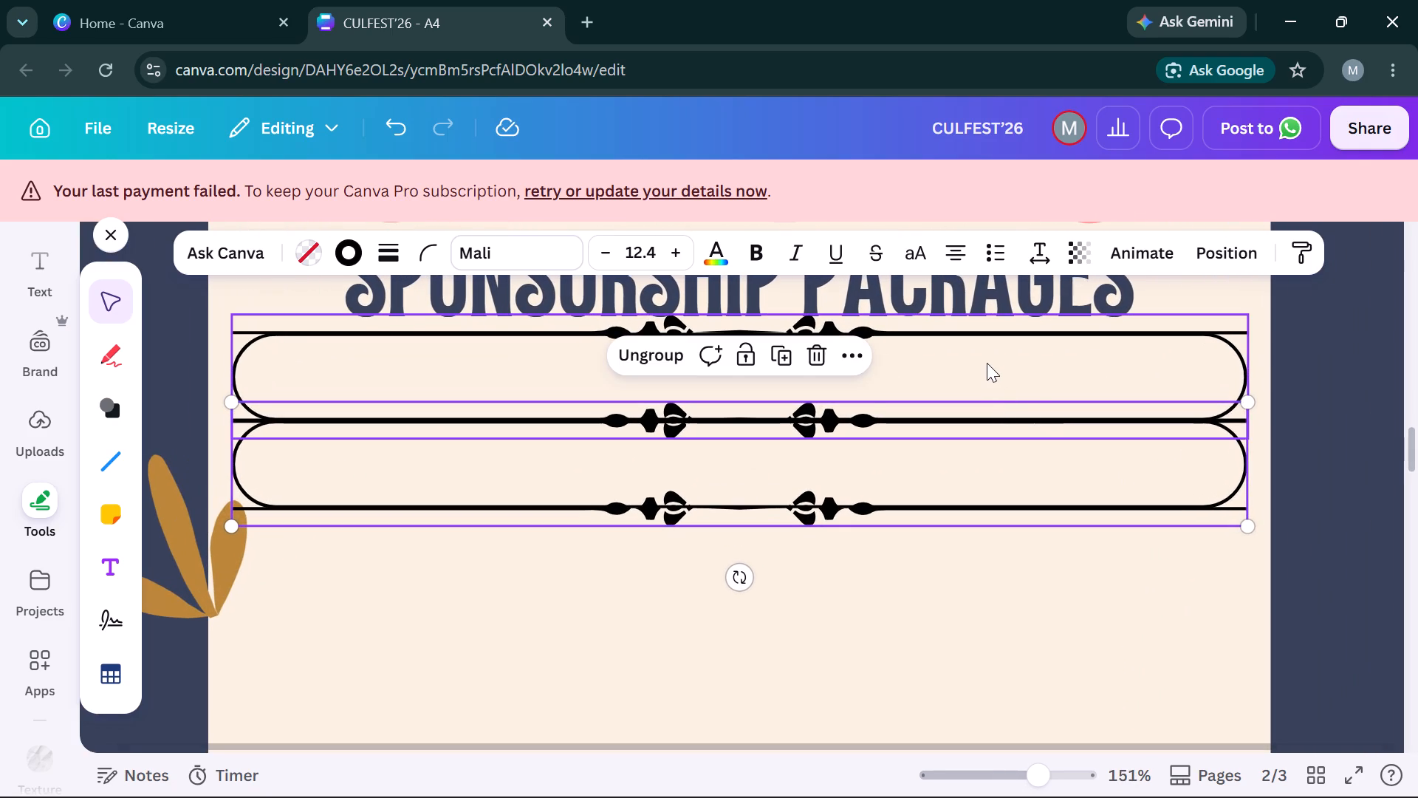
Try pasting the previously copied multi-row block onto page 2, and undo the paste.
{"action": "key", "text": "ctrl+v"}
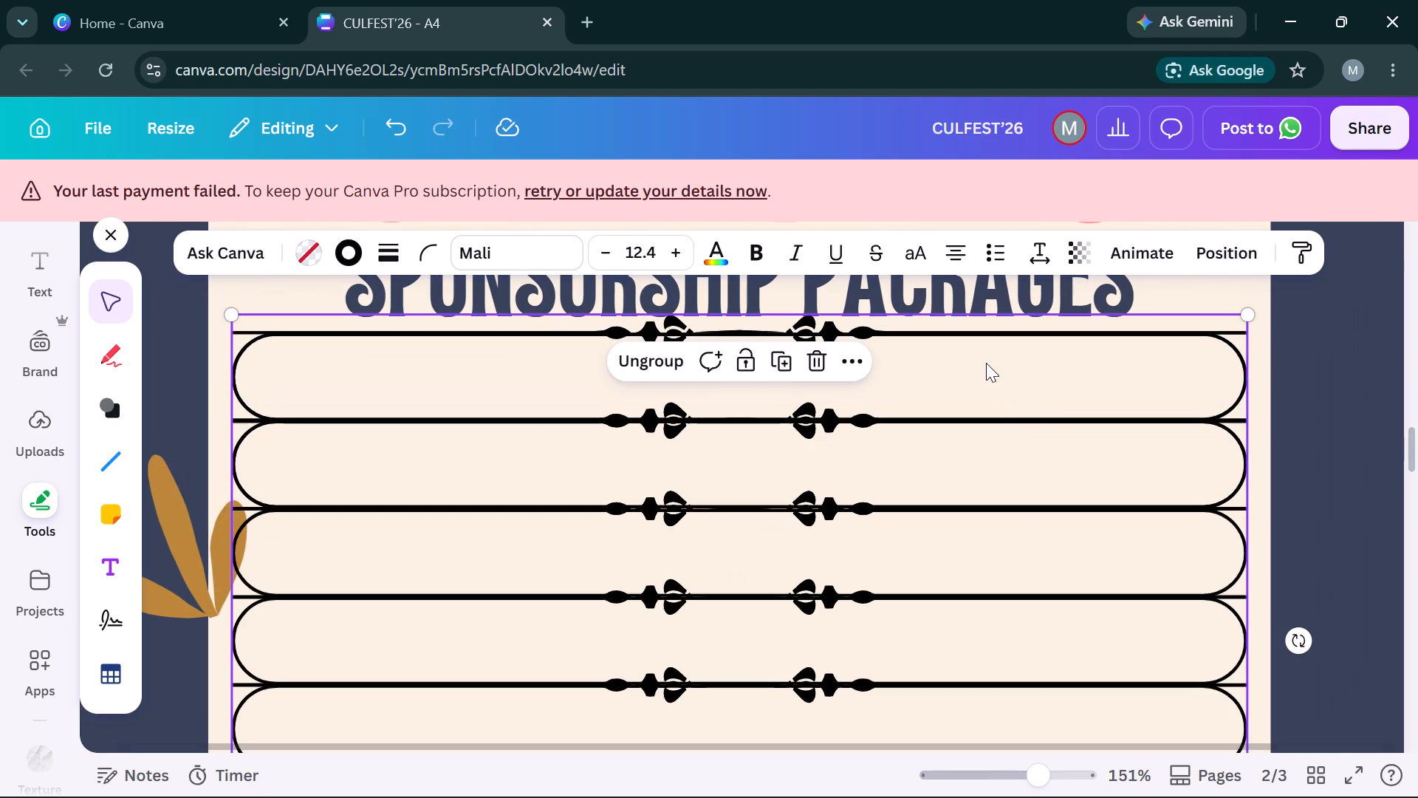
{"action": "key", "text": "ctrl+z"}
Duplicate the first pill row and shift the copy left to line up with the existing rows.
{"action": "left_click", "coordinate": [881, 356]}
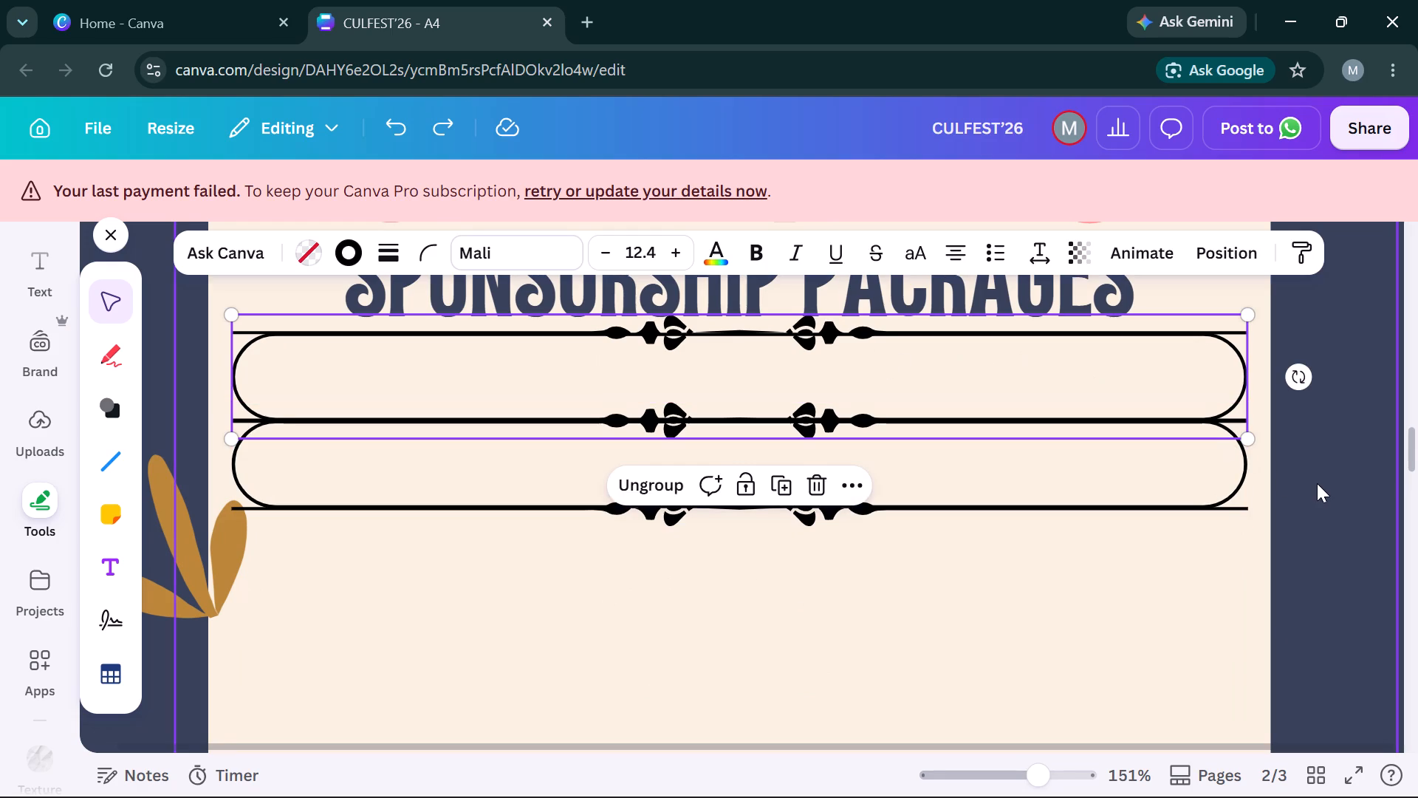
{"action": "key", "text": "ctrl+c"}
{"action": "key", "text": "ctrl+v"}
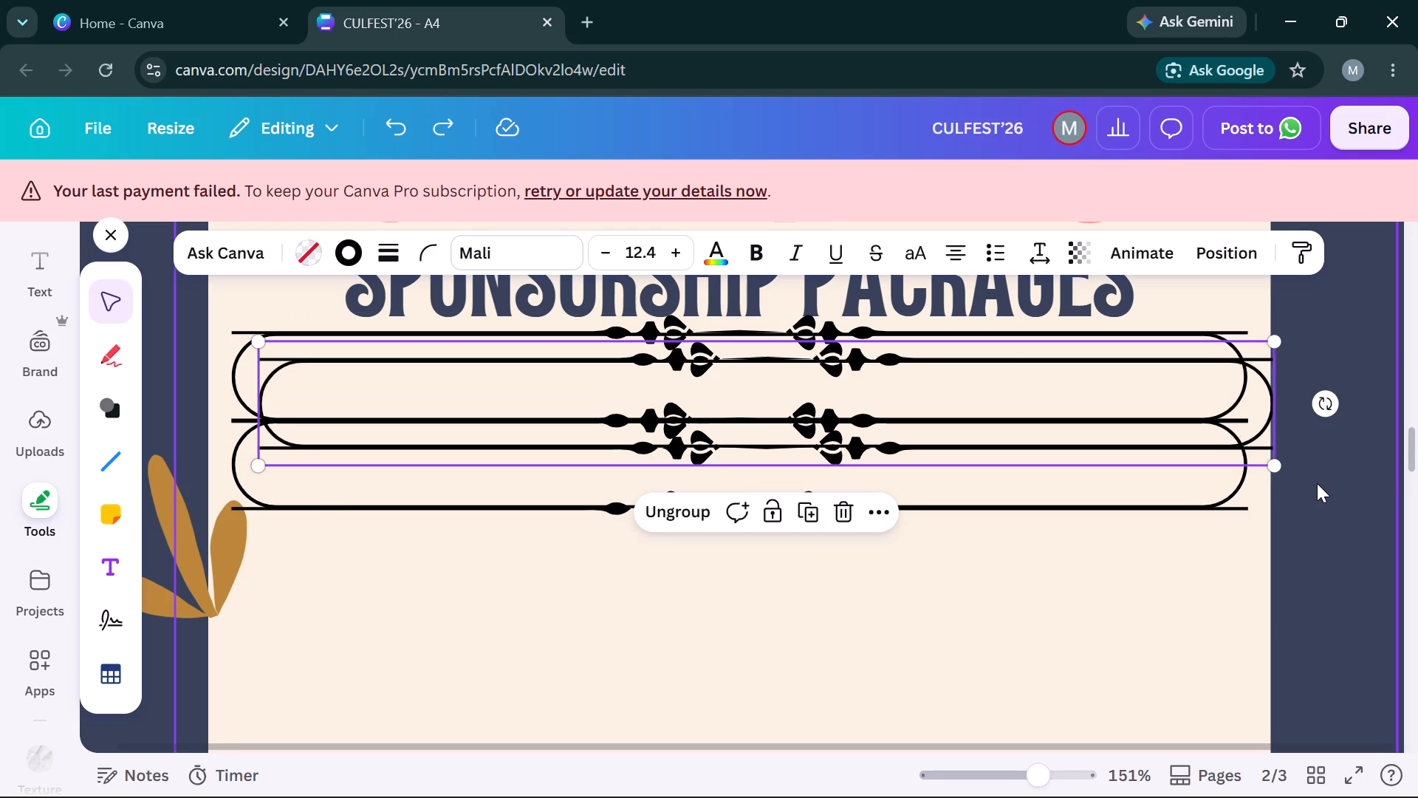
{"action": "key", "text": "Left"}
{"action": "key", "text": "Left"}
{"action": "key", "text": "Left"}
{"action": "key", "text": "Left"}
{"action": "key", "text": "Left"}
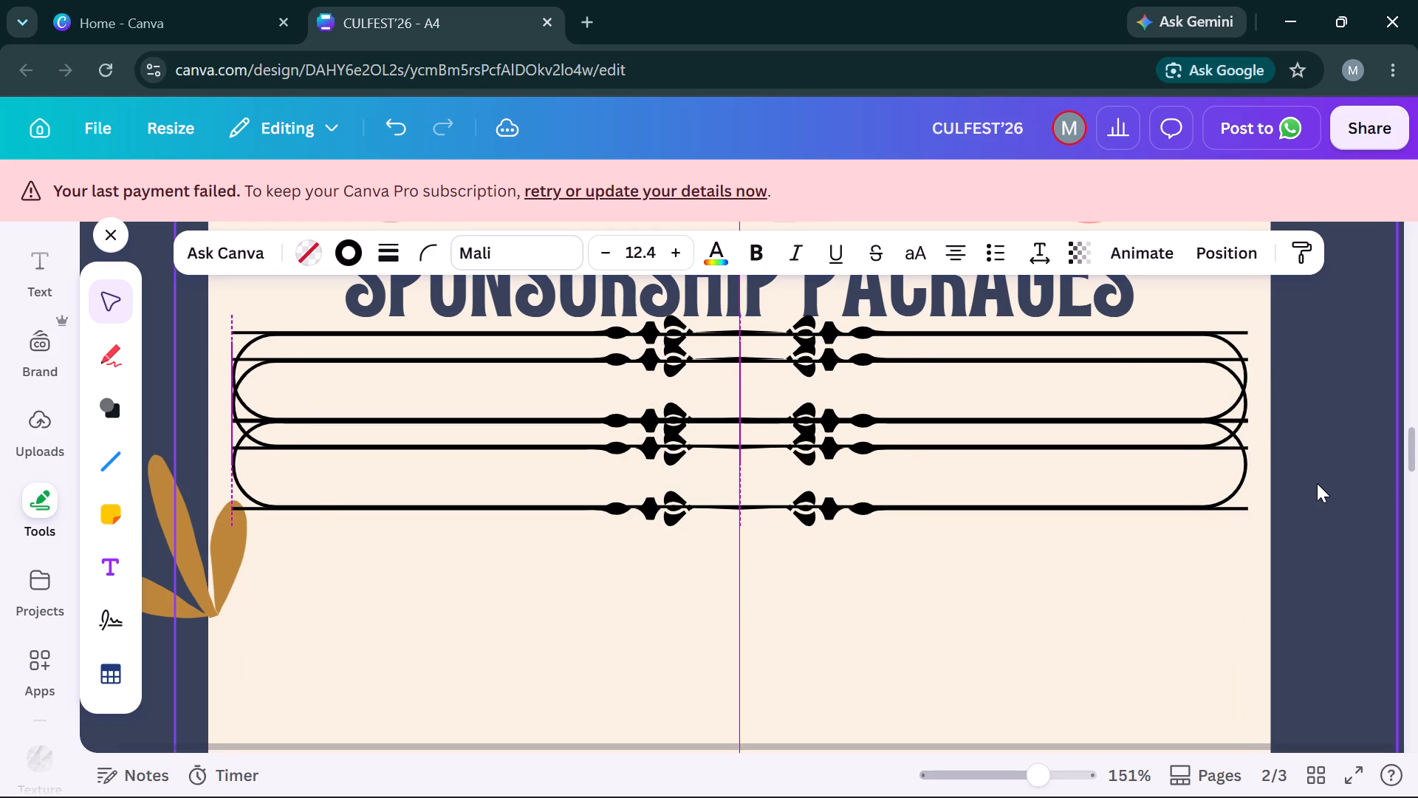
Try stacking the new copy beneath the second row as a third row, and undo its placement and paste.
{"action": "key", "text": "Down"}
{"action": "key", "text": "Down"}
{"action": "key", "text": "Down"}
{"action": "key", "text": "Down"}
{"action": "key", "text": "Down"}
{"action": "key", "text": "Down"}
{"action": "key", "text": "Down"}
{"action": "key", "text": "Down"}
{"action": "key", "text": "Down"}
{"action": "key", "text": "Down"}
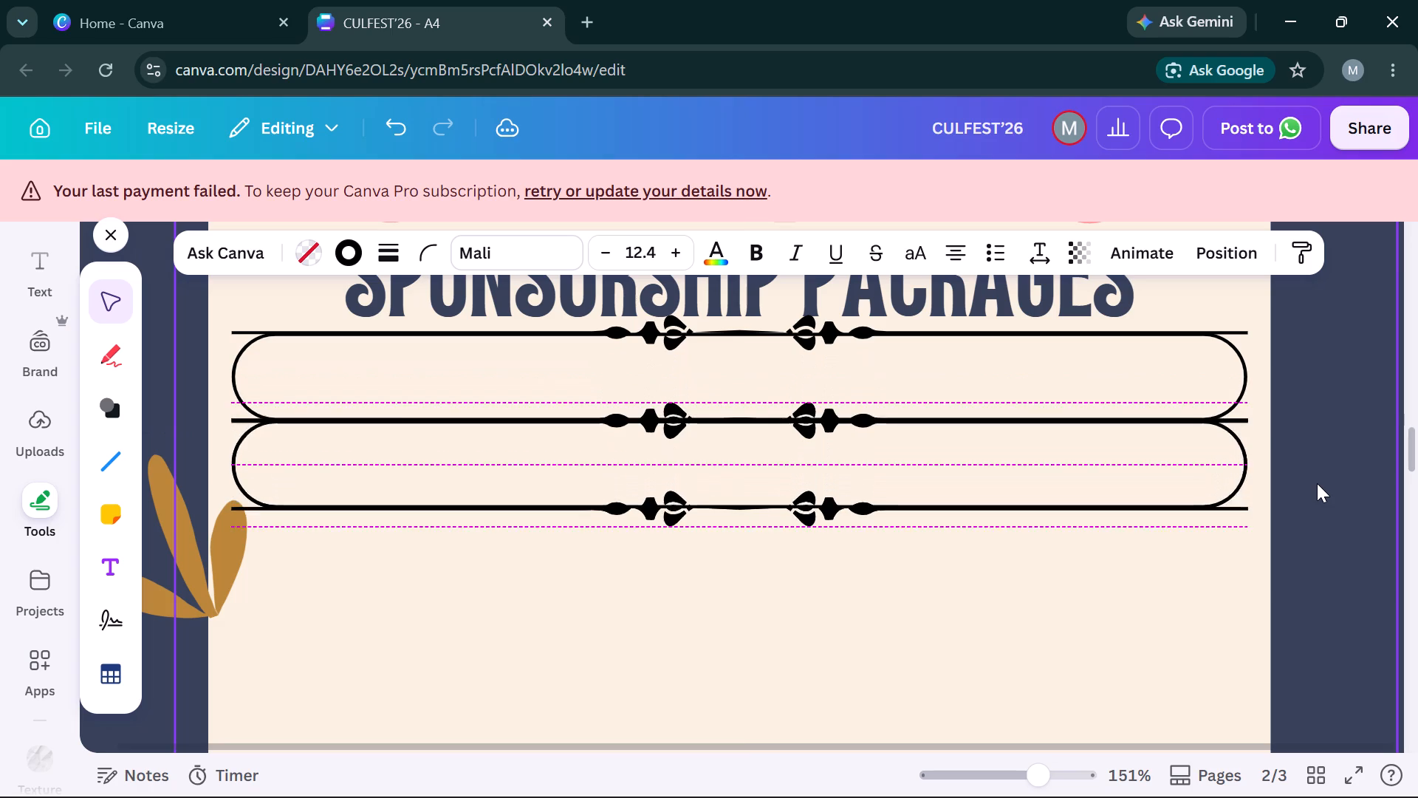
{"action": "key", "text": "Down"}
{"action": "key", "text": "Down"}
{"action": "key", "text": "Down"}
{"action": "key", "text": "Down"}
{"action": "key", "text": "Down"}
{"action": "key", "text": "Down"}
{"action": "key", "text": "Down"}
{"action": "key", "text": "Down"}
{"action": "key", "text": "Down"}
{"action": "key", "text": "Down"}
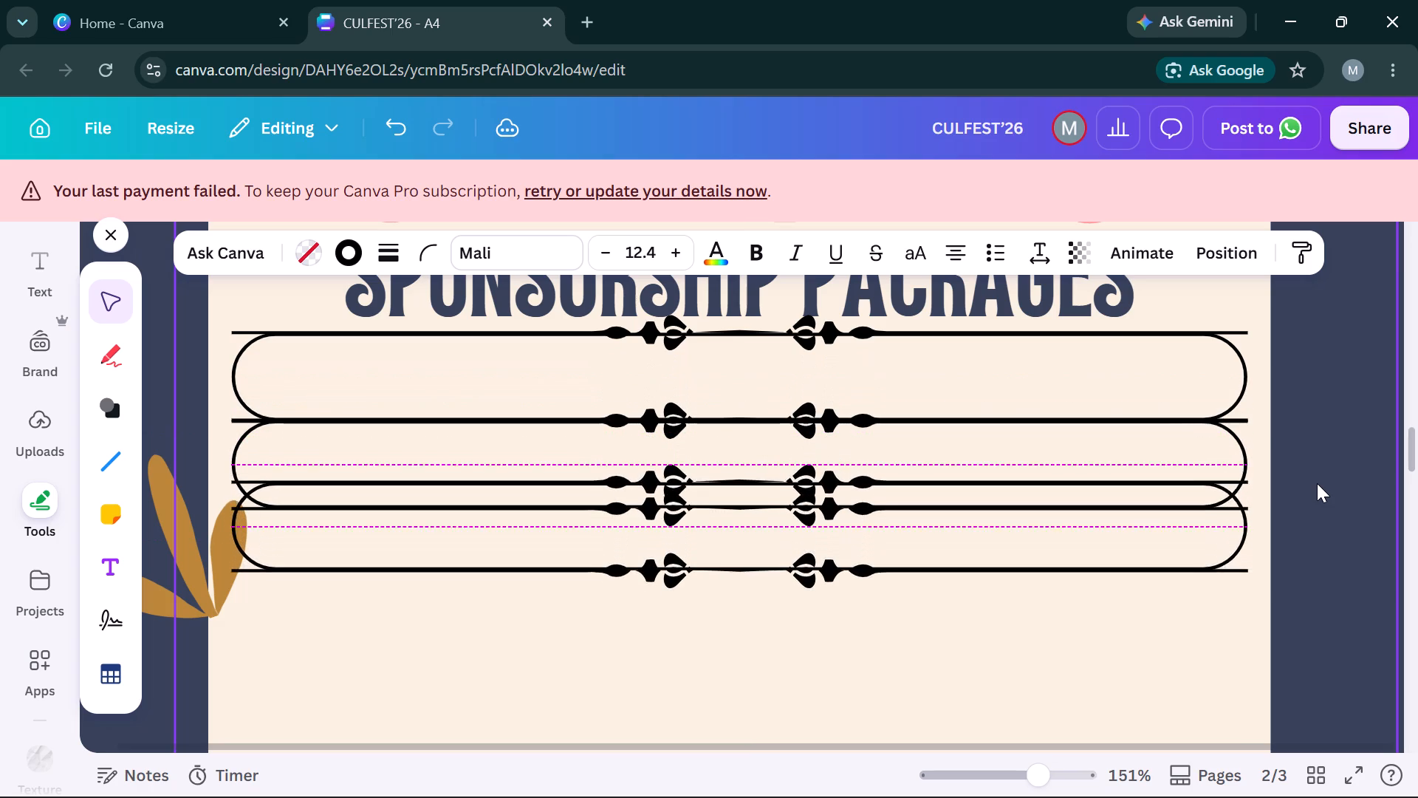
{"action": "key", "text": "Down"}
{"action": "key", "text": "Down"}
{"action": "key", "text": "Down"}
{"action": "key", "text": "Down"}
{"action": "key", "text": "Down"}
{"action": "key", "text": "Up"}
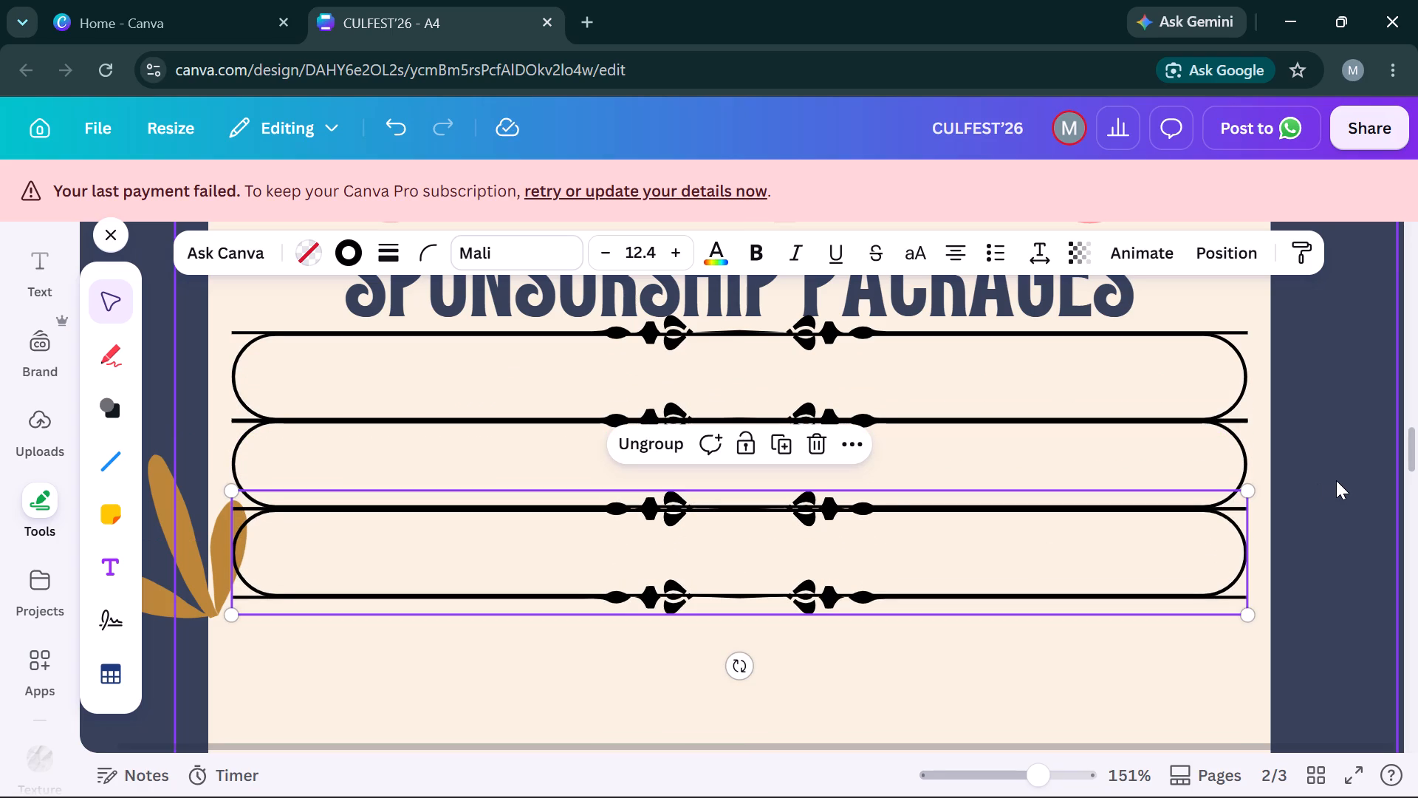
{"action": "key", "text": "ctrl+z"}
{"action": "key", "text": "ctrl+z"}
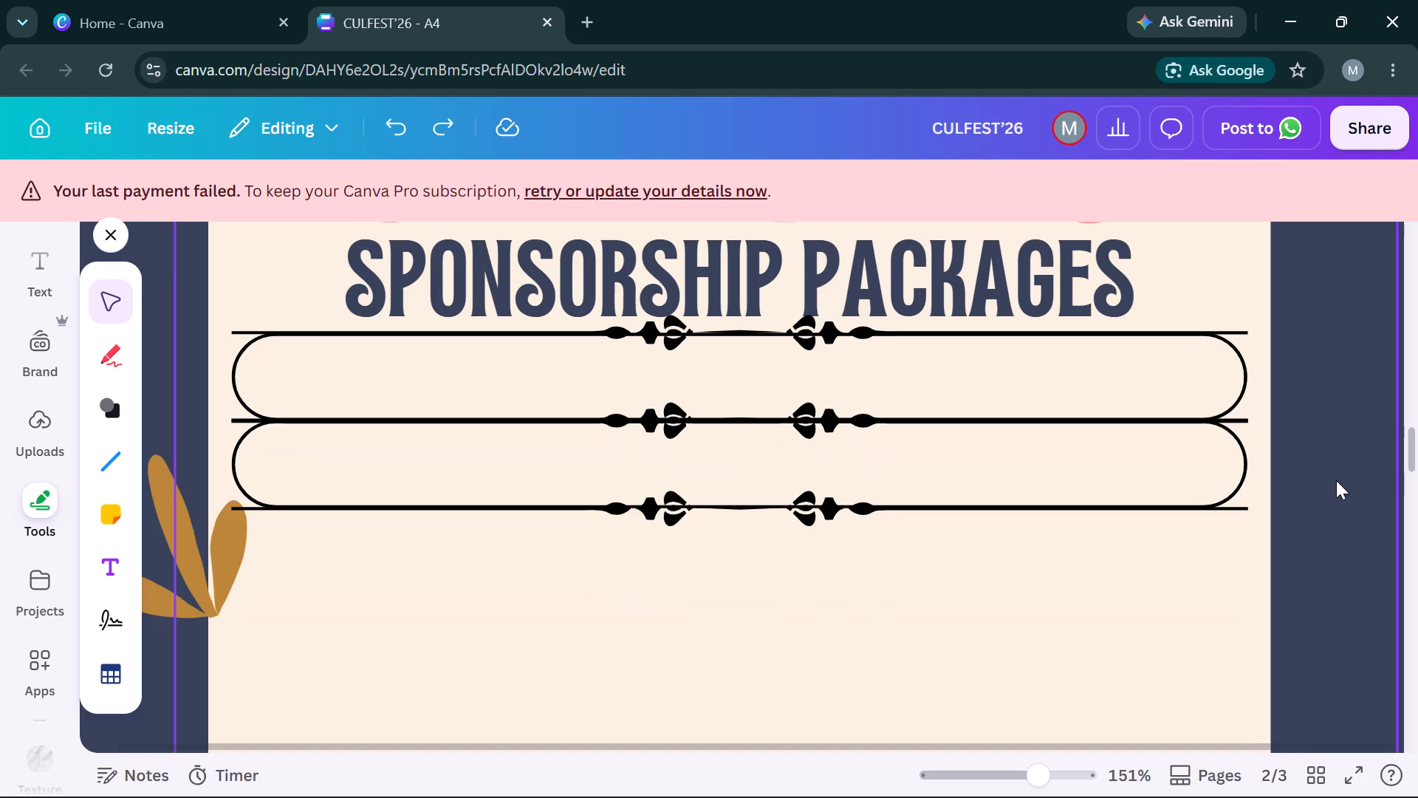
Ungroup the divider-edged pill row on page 3.
{"action": "scroll", "coordinate": [1336, 480], "scroll_direction": "down", "scroll_amount": 8}
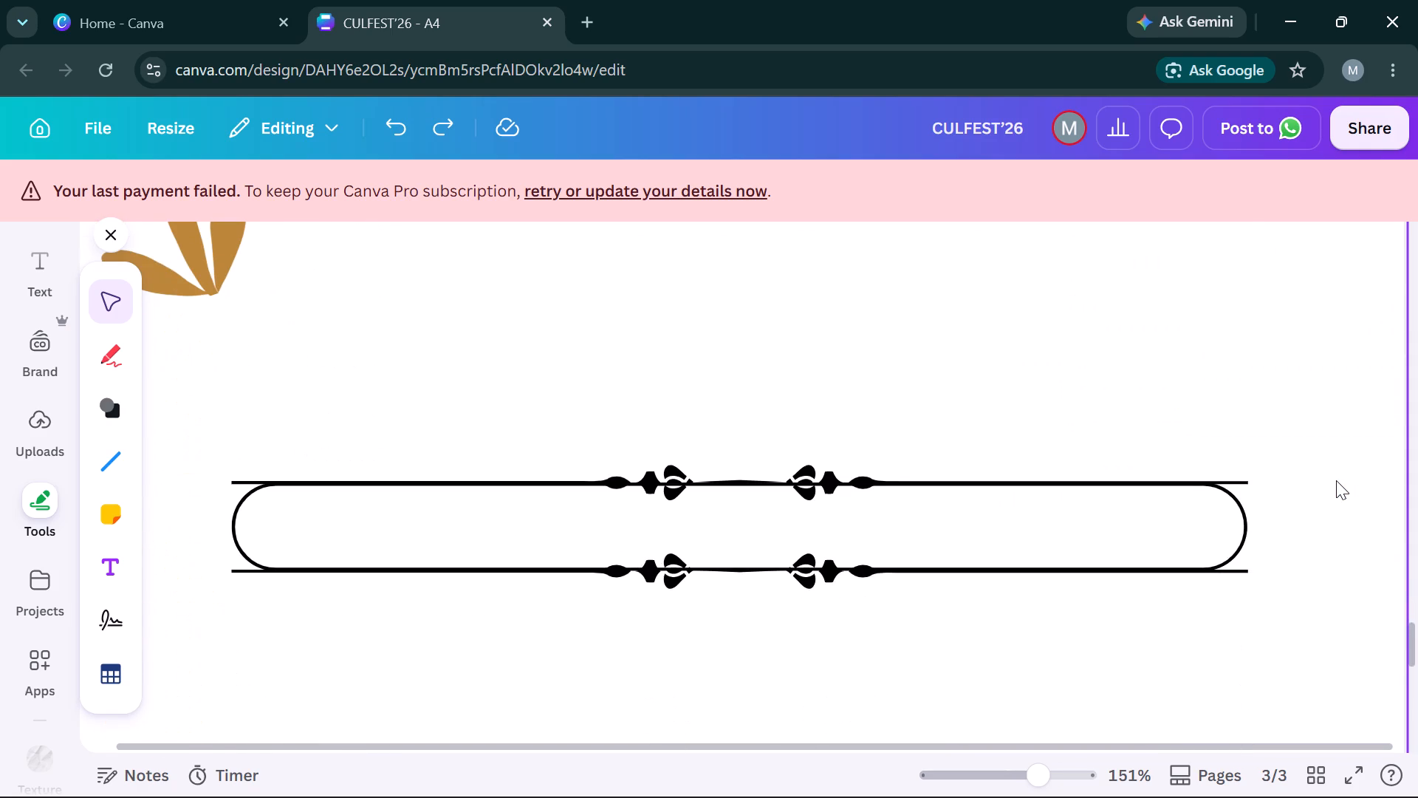
{"action": "left_click", "coordinate": [1038, 549]}
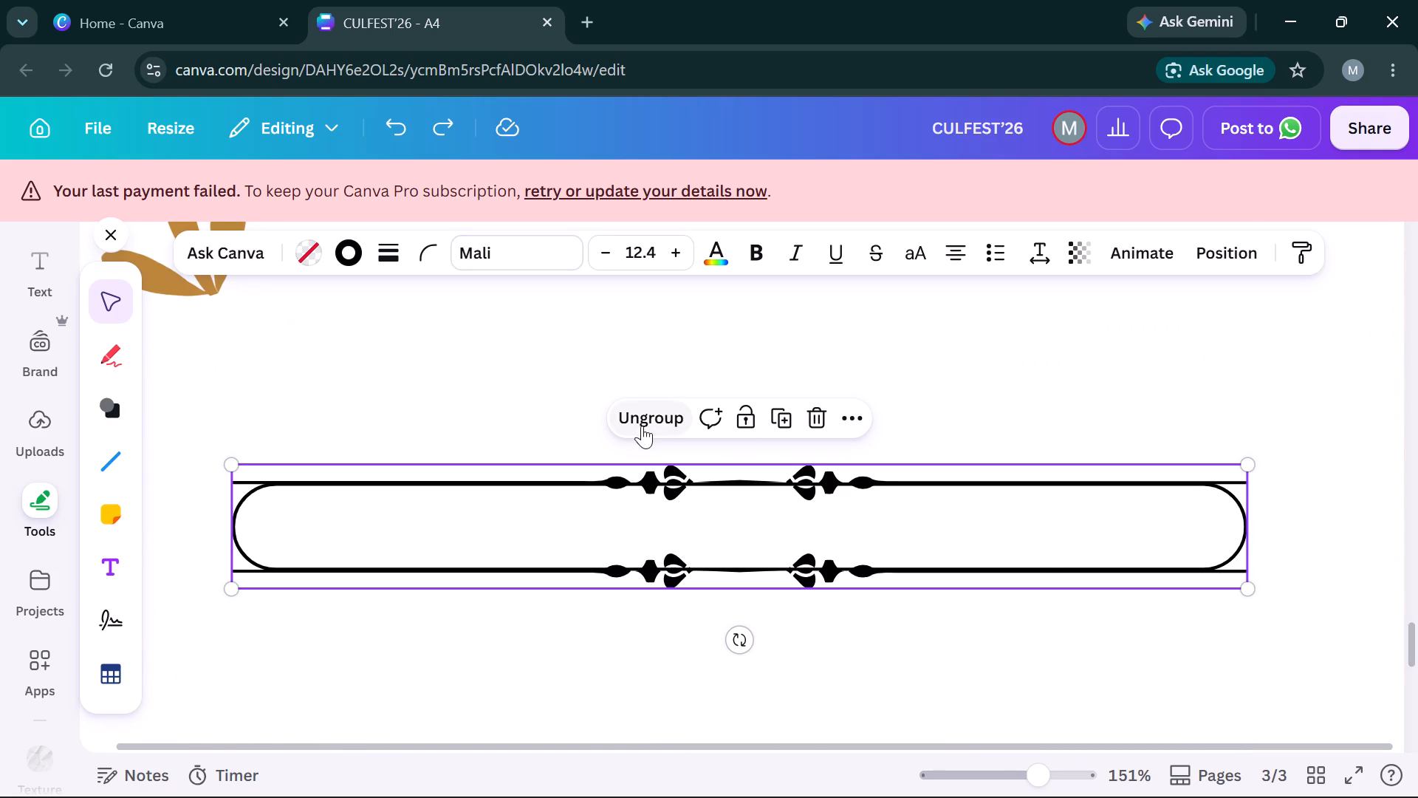
{"action": "left_click", "coordinate": [642, 426]}
{"action": "left_click", "coordinate": [801, 469]}
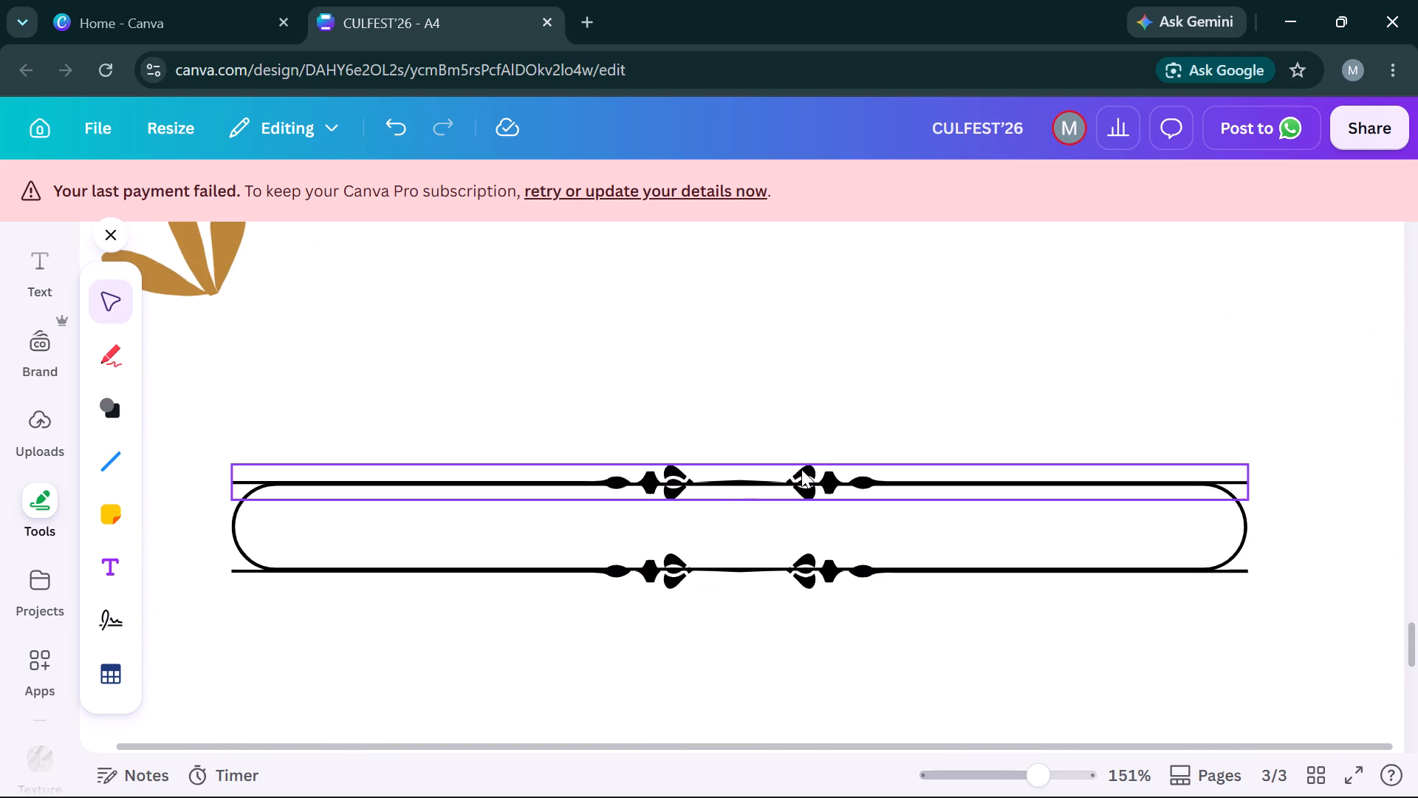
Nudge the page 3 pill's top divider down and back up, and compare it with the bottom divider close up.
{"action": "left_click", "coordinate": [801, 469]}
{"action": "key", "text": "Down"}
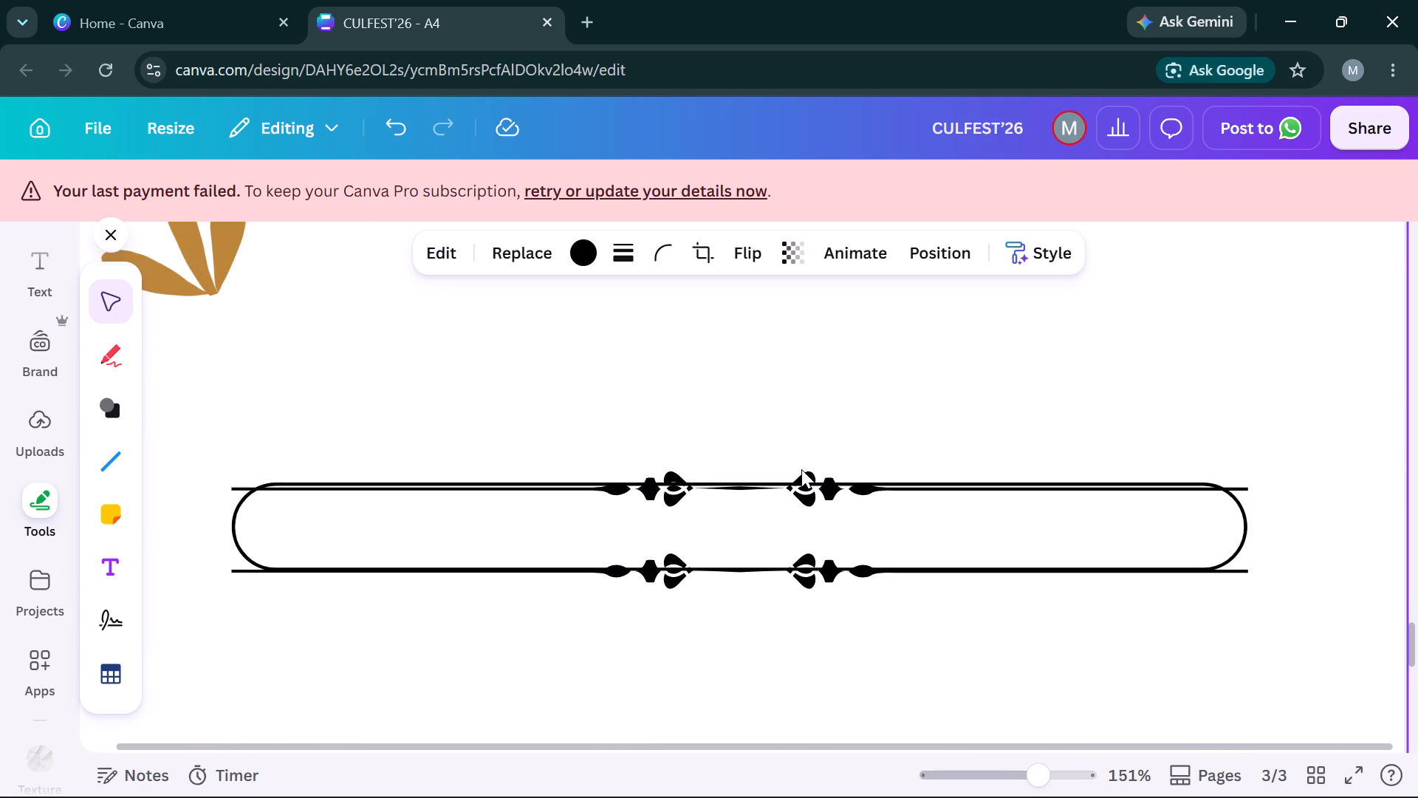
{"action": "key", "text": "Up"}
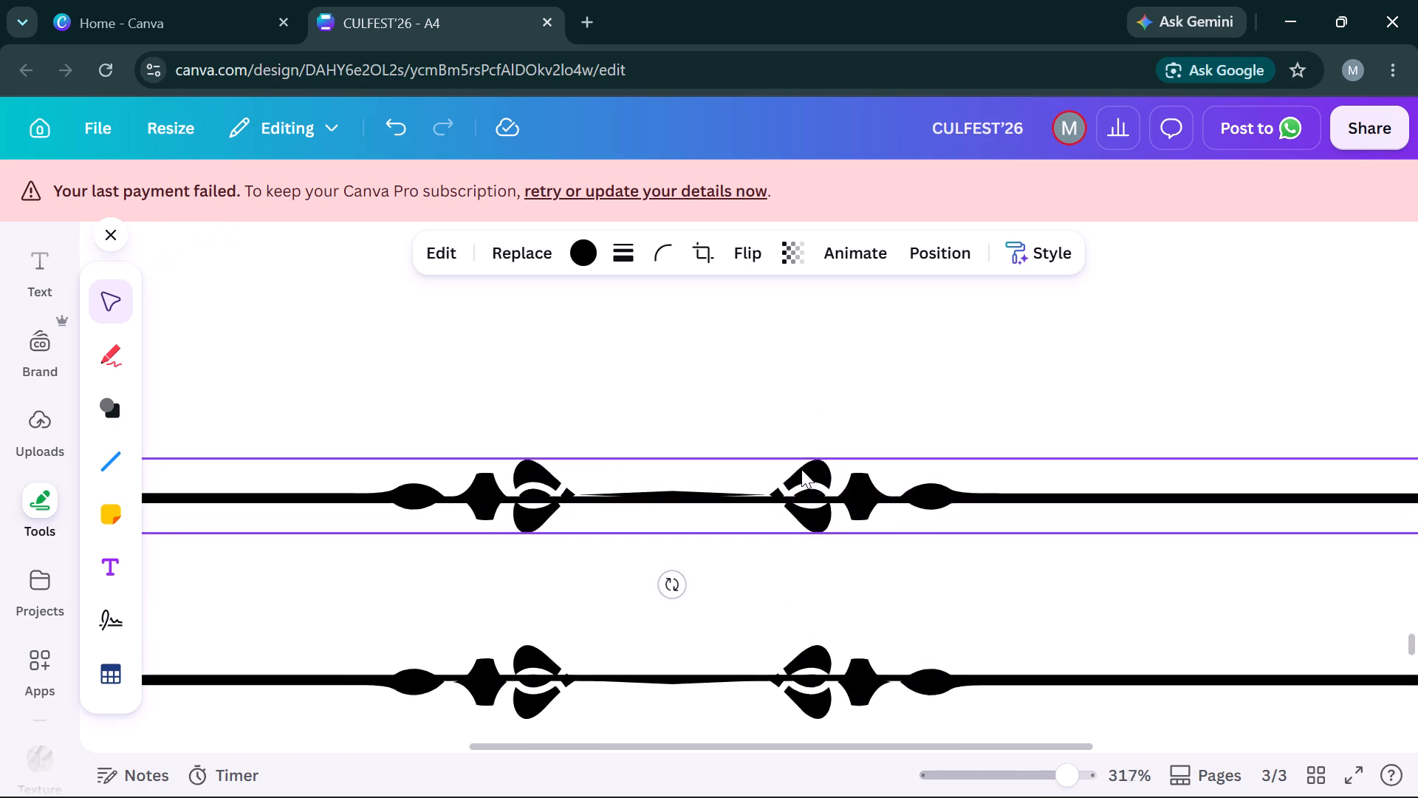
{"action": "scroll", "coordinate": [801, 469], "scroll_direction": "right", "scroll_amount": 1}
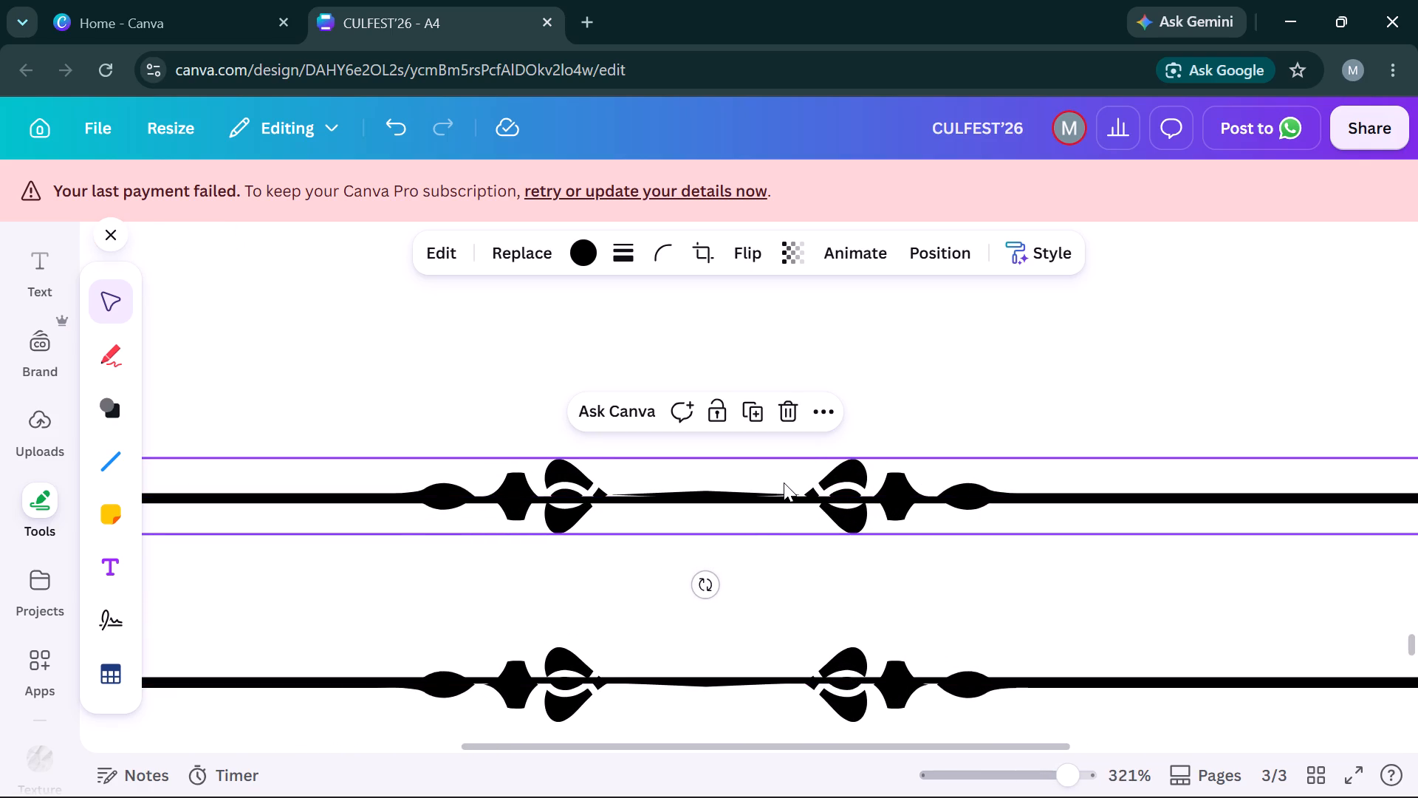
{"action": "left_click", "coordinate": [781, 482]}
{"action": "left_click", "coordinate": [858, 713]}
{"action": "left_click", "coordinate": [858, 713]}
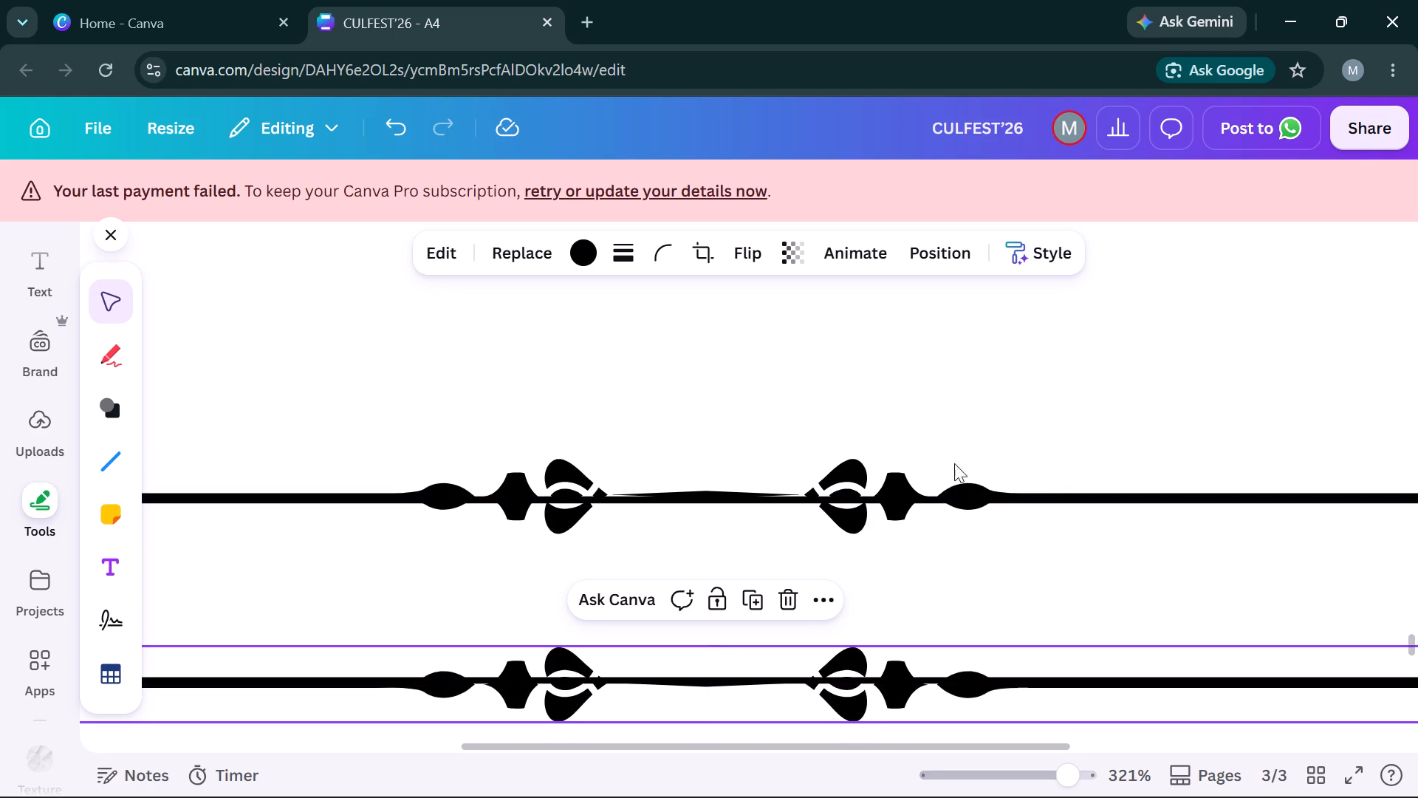
Shift the page 3 pill's top divider vertically in small moves until its line overlaps the pill's upper outline.
{"action": "left_click_drag", "start_coordinate": [884, 488], "coordinate": [884, 506]}
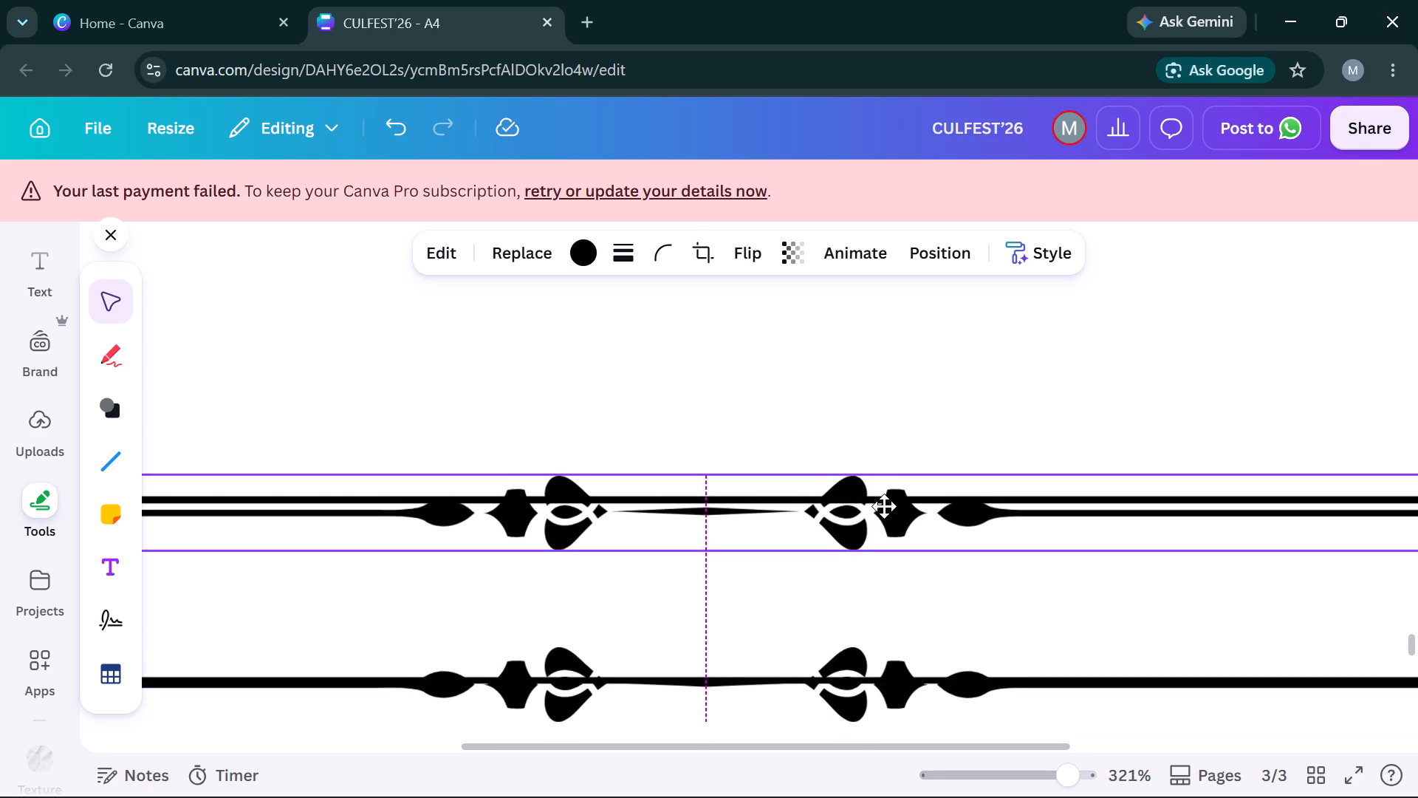
{"action": "left_click_drag", "start_coordinate": [884, 506], "coordinate": [883, 501]}
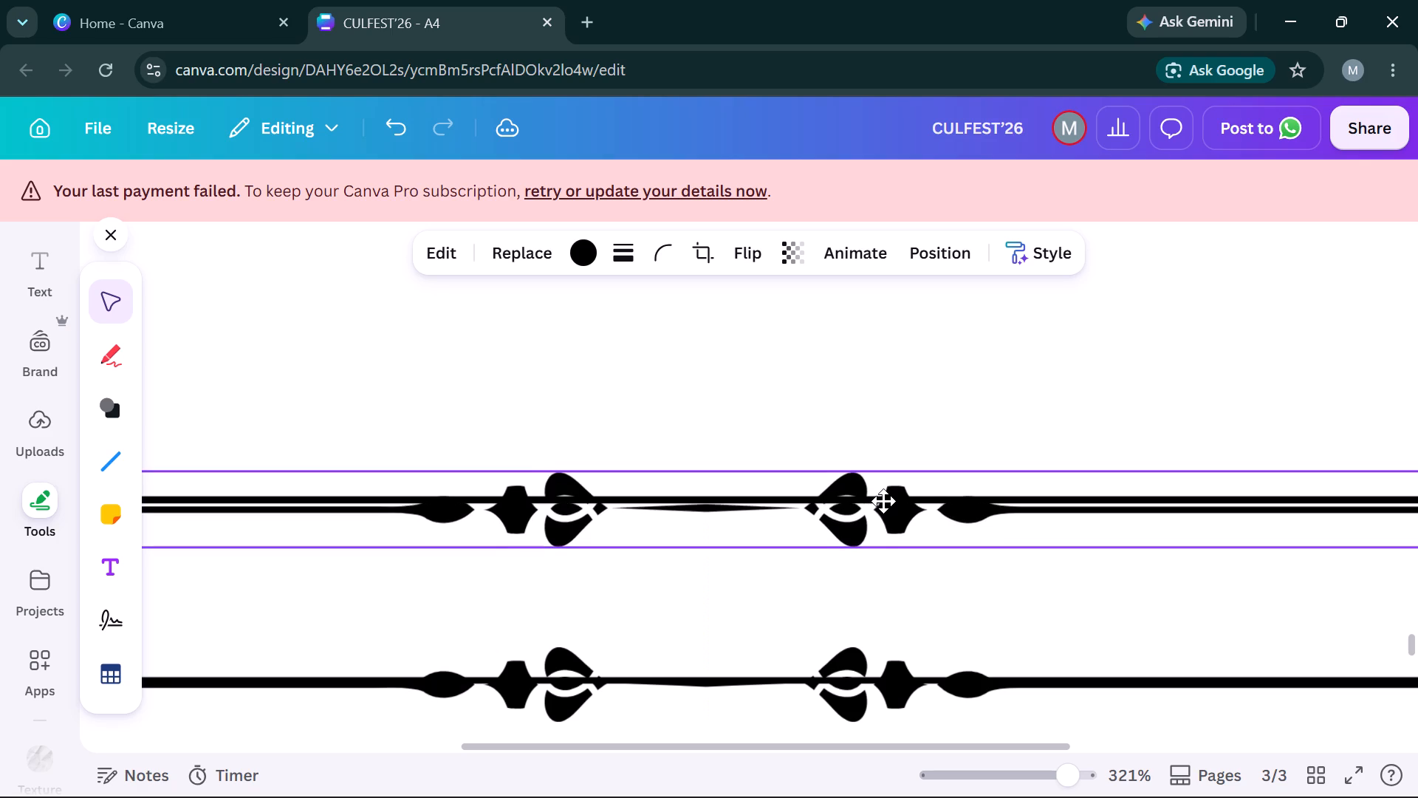
{"action": "left_click_drag", "start_coordinate": [883, 501], "coordinate": [883, 494]}
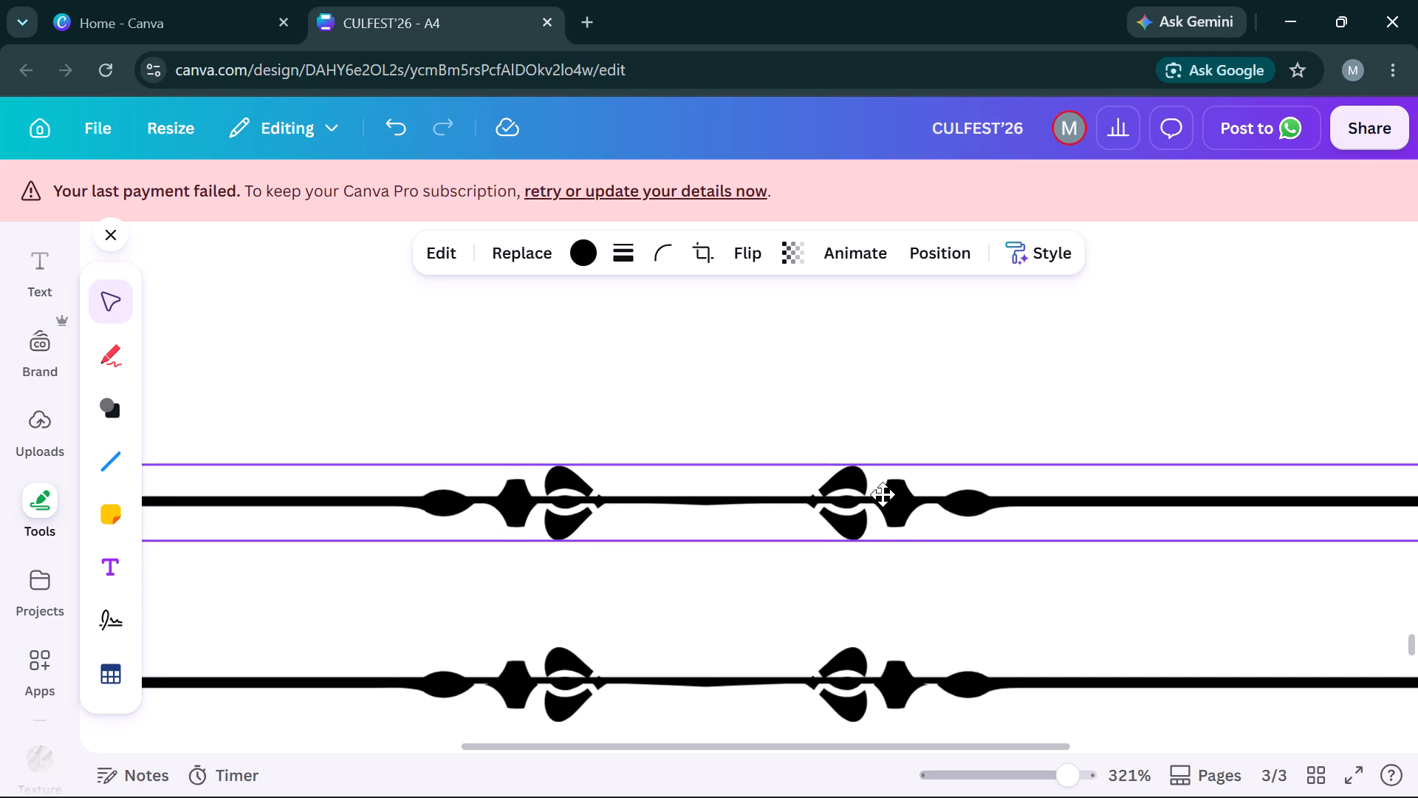
{"action": "left_click_drag", "start_coordinate": [883, 494], "coordinate": [882, 495]}
{"action": "scroll", "coordinate": [882, 495], "scroll_direction": "right", "scroll_amount": 1}
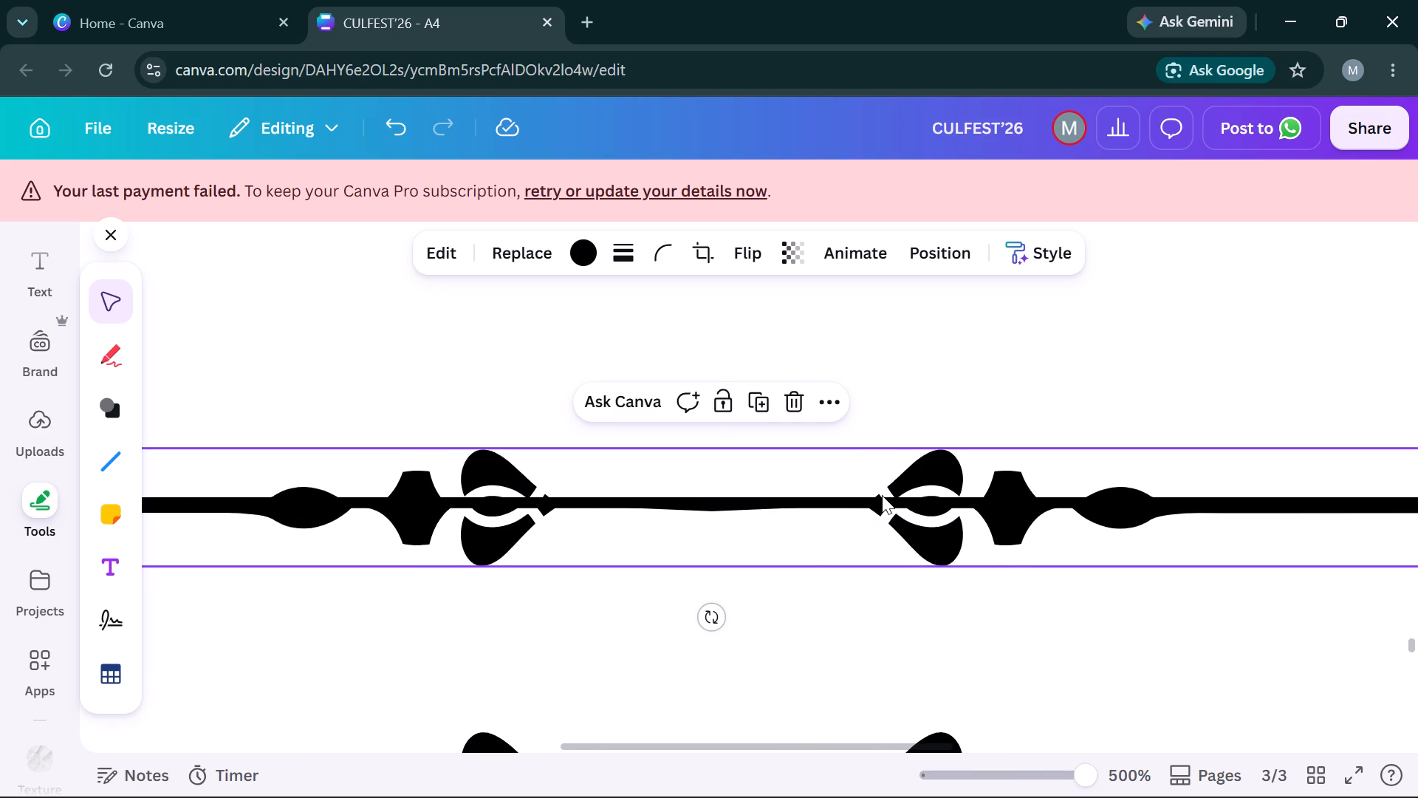
{"action": "left_click_drag", "start_coordinate": [916, 502], "coordinate": [917, 501]}
{"action": "left_click_drag", "start_coordinate": [917, 501], "coordinate": [919, 497]}
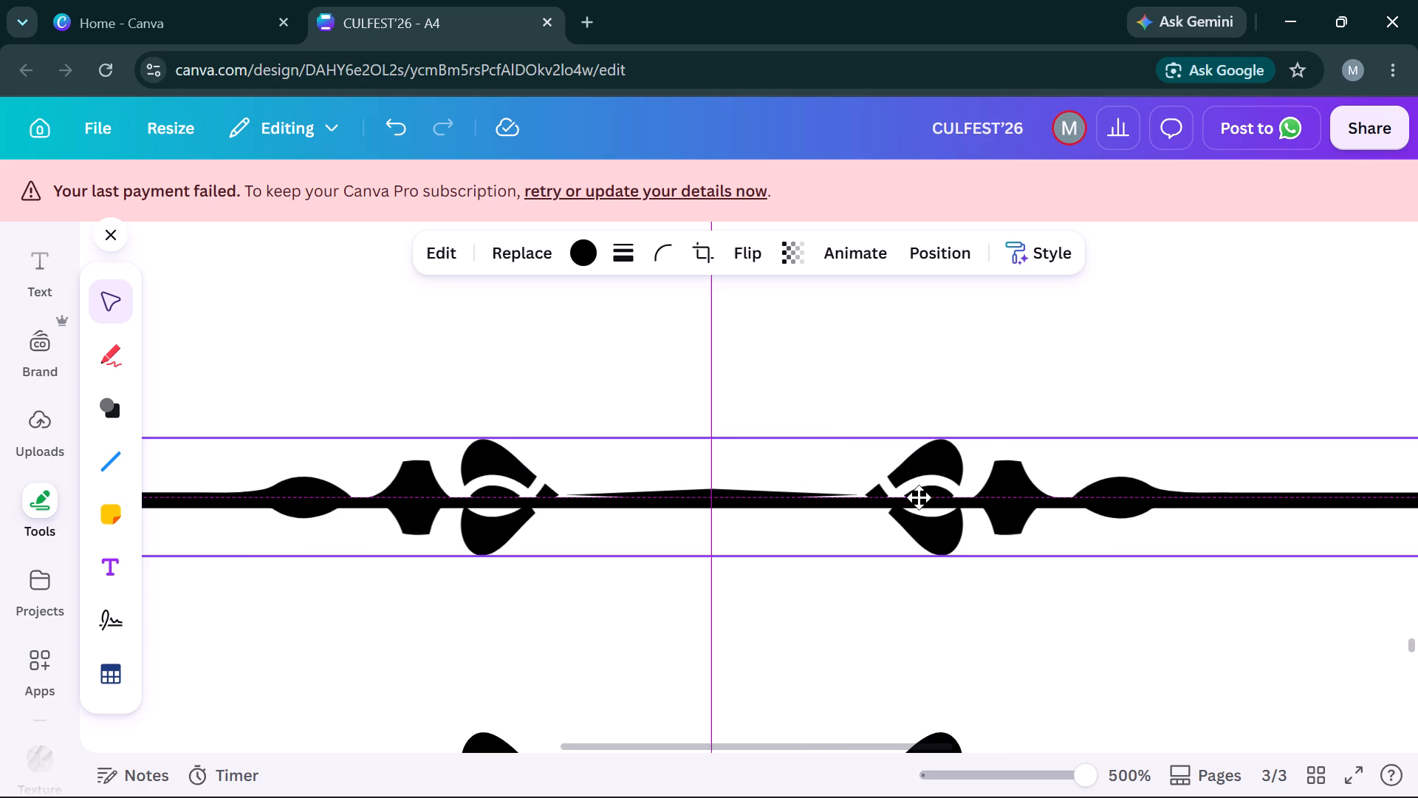
{"action": "left_click_drag", "start_coordinate": [919, 497], "coordinate": [919, 471]}
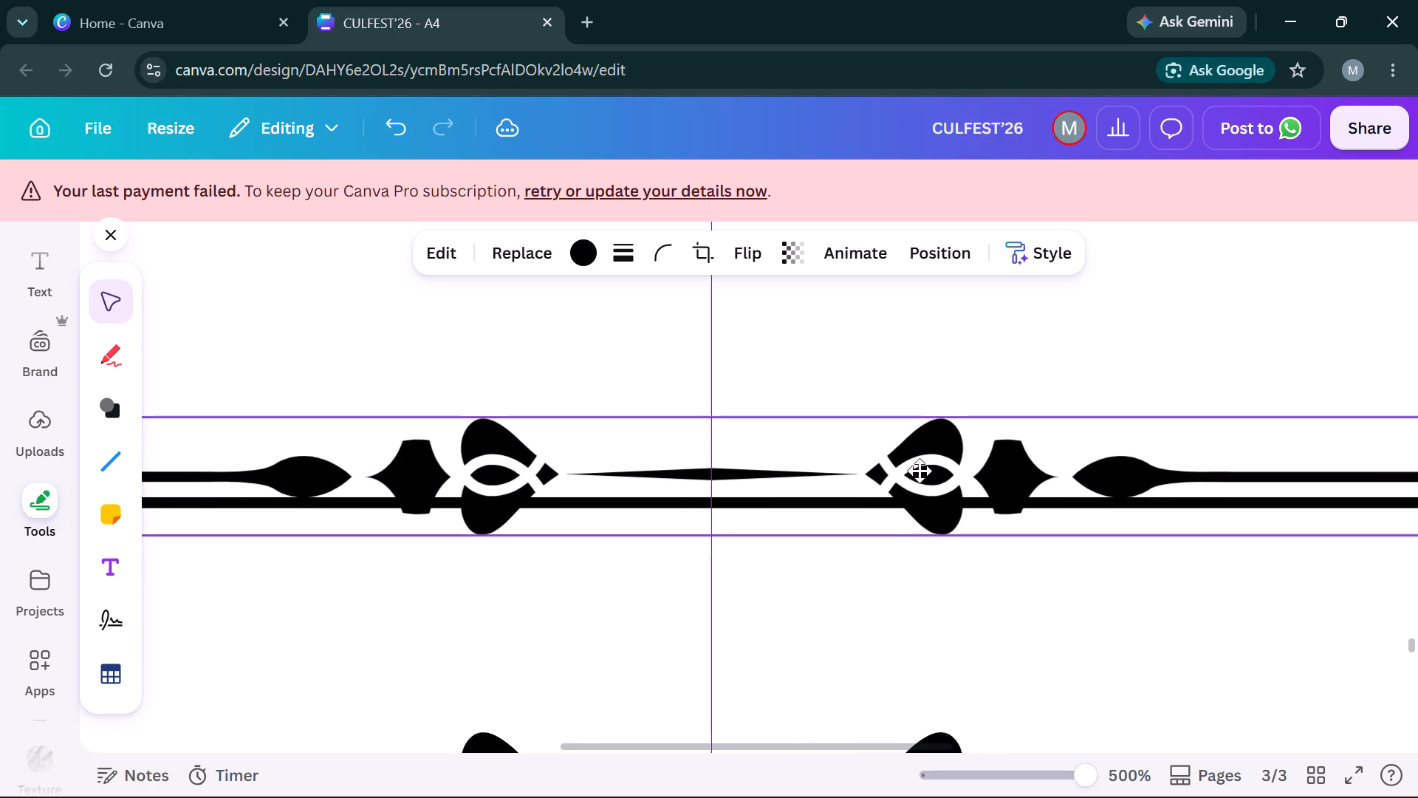
{"action": "left_click_drag", "start_coordinate": [919, 471], "coordinate": [913, 490]}
Set the vertical Y position of the pill's bottom divider to 14.56 cm.
{"action": "scroll", "coordinate": [913, 490], "scroll_direction": "down", "scroll_amount": 2}
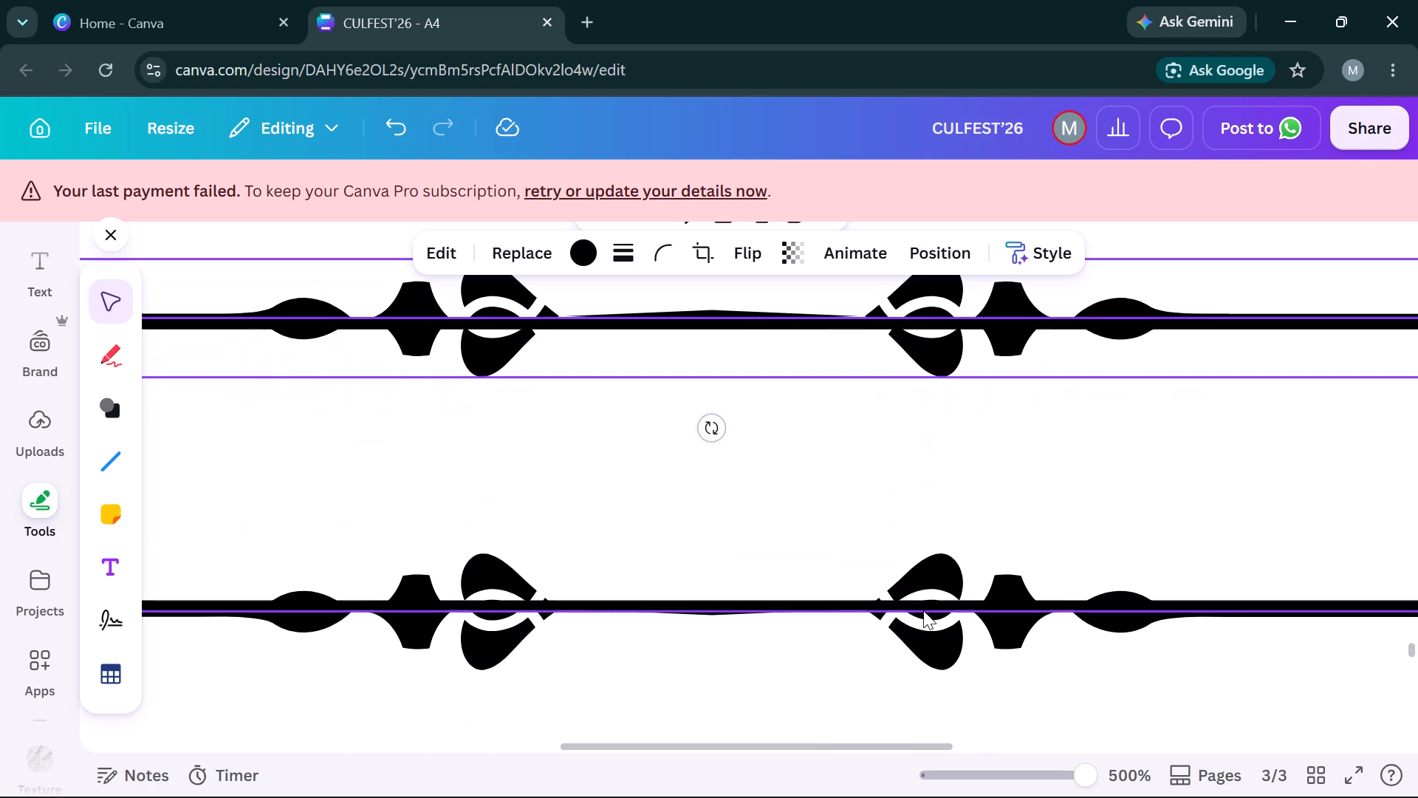
{"action": "left_click", "coordinate": [923, 610]}
{"action": "left_click", "coordinate": [929, 664]}
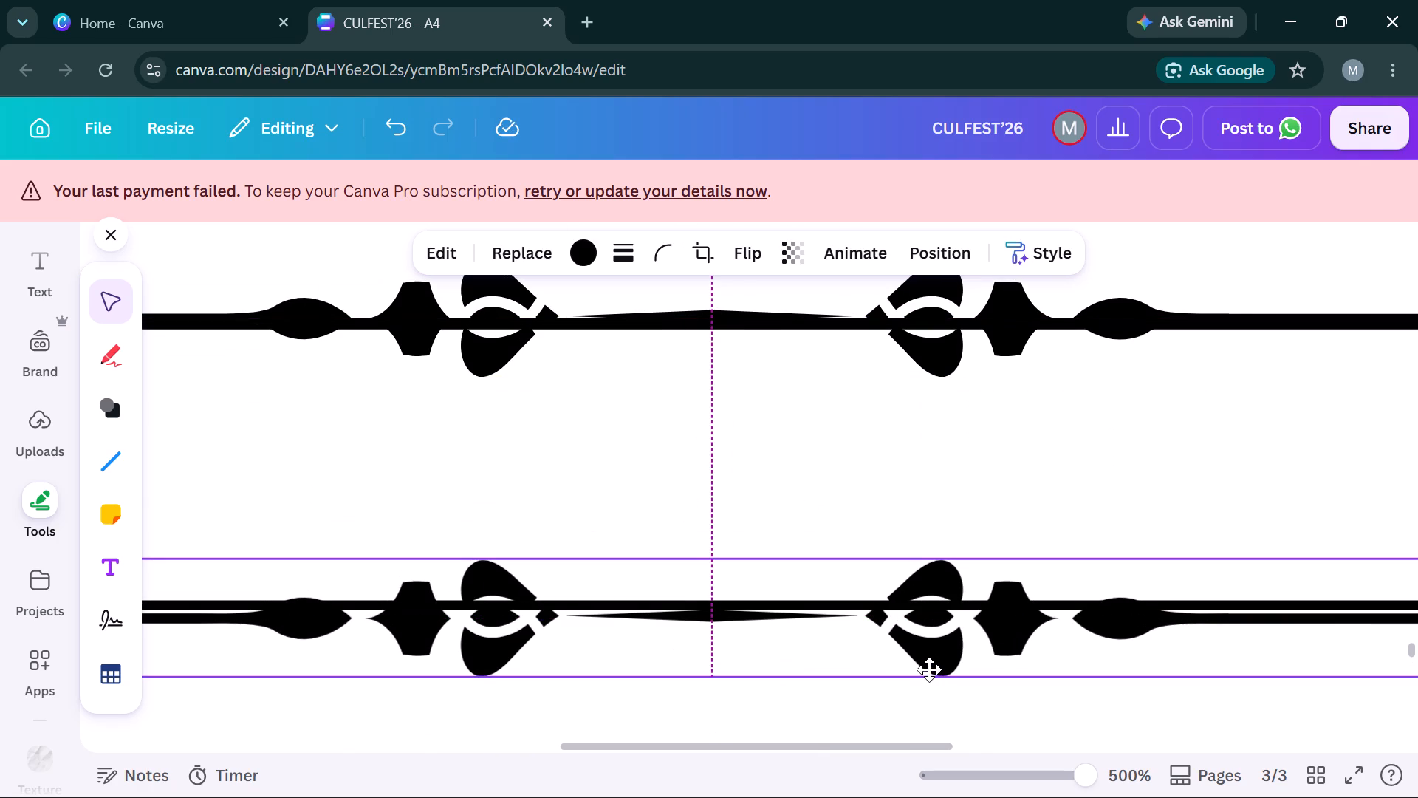
{"action": "left_click", "coordinate": [928, 265]}
{"action": "scroll", "coordinate": [394, 516], "scroll_direction": "down", "scroll_amount": 1}
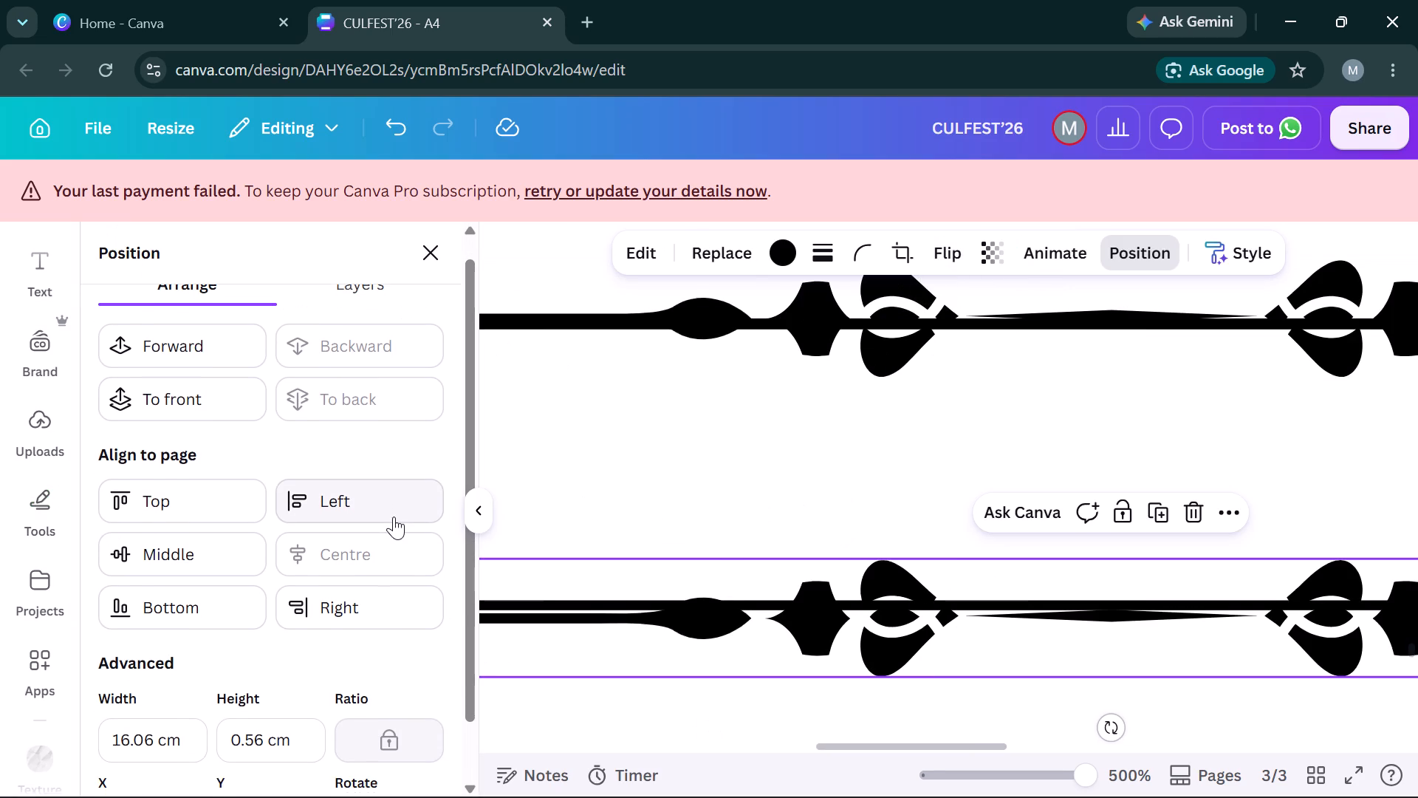
{"action": "scroll", "coordinate": [394, 516], "scroll_direction": "down", "scroll_amount": 1}
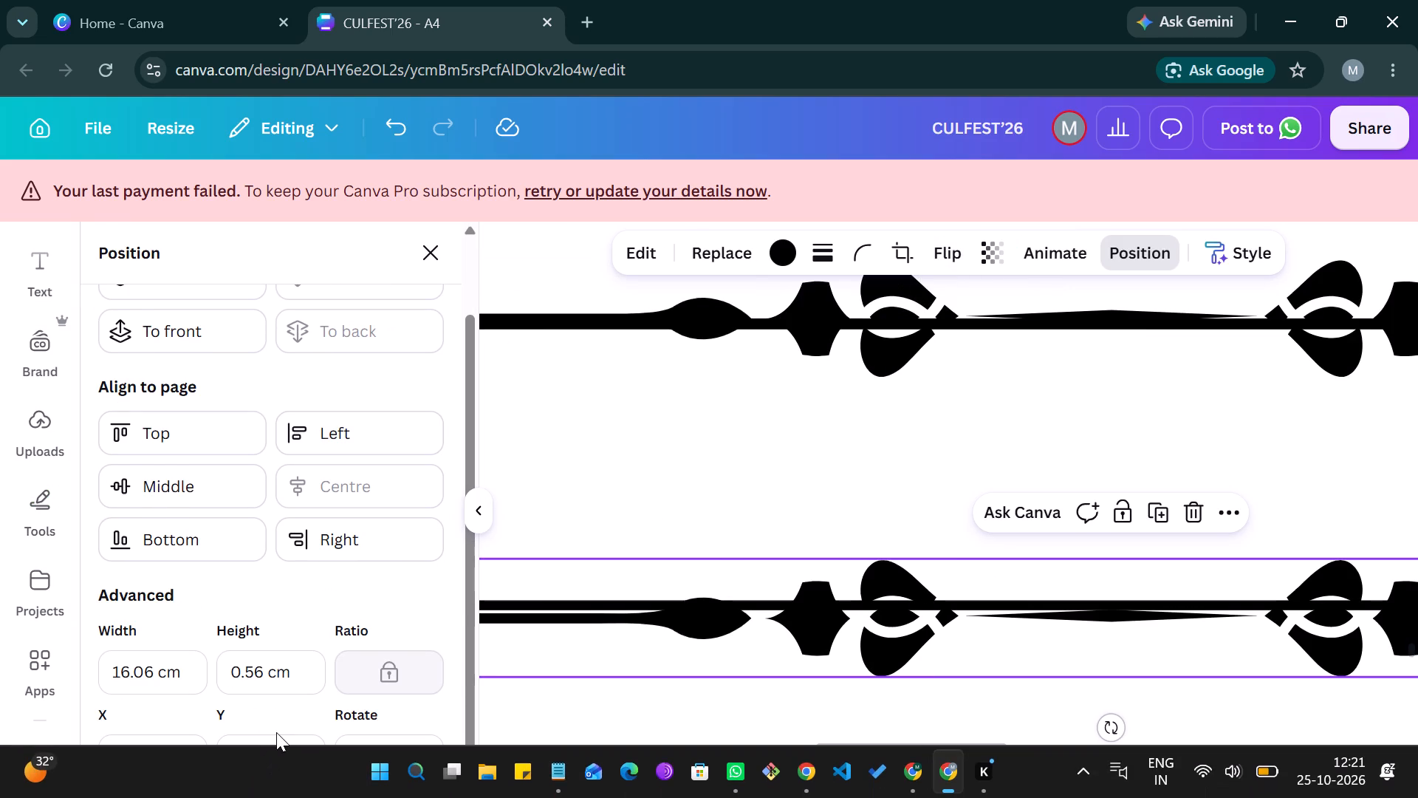
{"action": "left_click", "coordinate": [261, 751]}
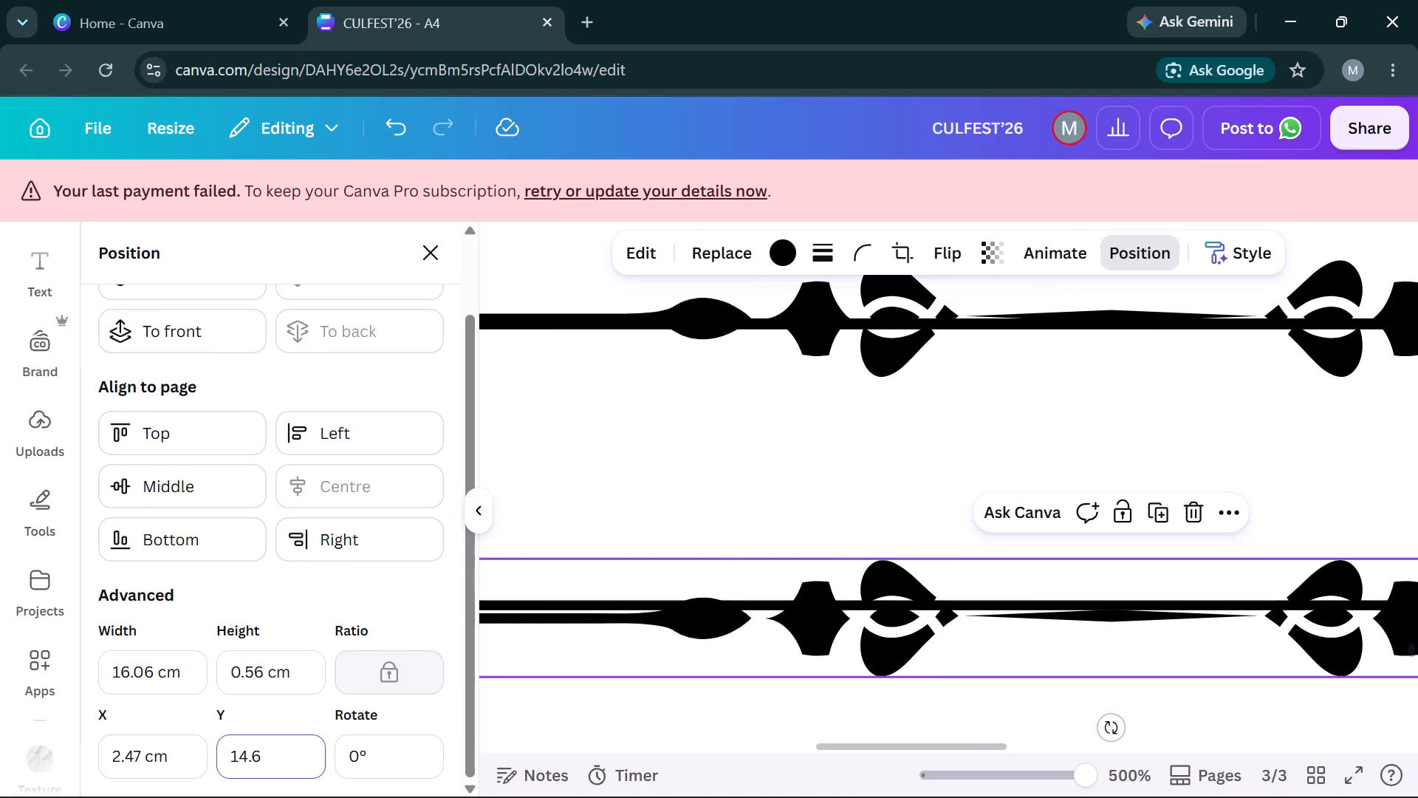
{"action": "key", "text": "BackSpace"}
{"action": "type", "text": "56"}
{"action": "key", "text": "Return"}
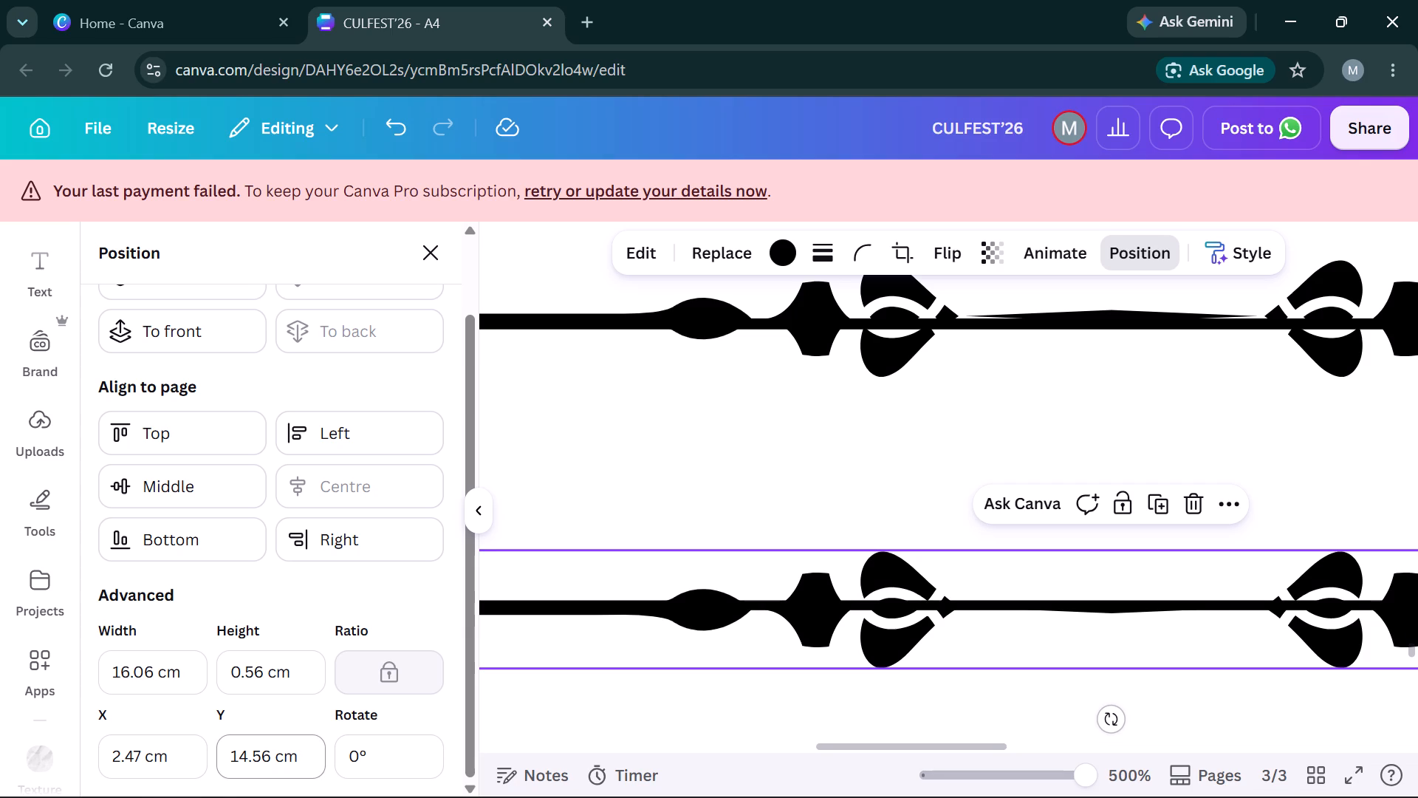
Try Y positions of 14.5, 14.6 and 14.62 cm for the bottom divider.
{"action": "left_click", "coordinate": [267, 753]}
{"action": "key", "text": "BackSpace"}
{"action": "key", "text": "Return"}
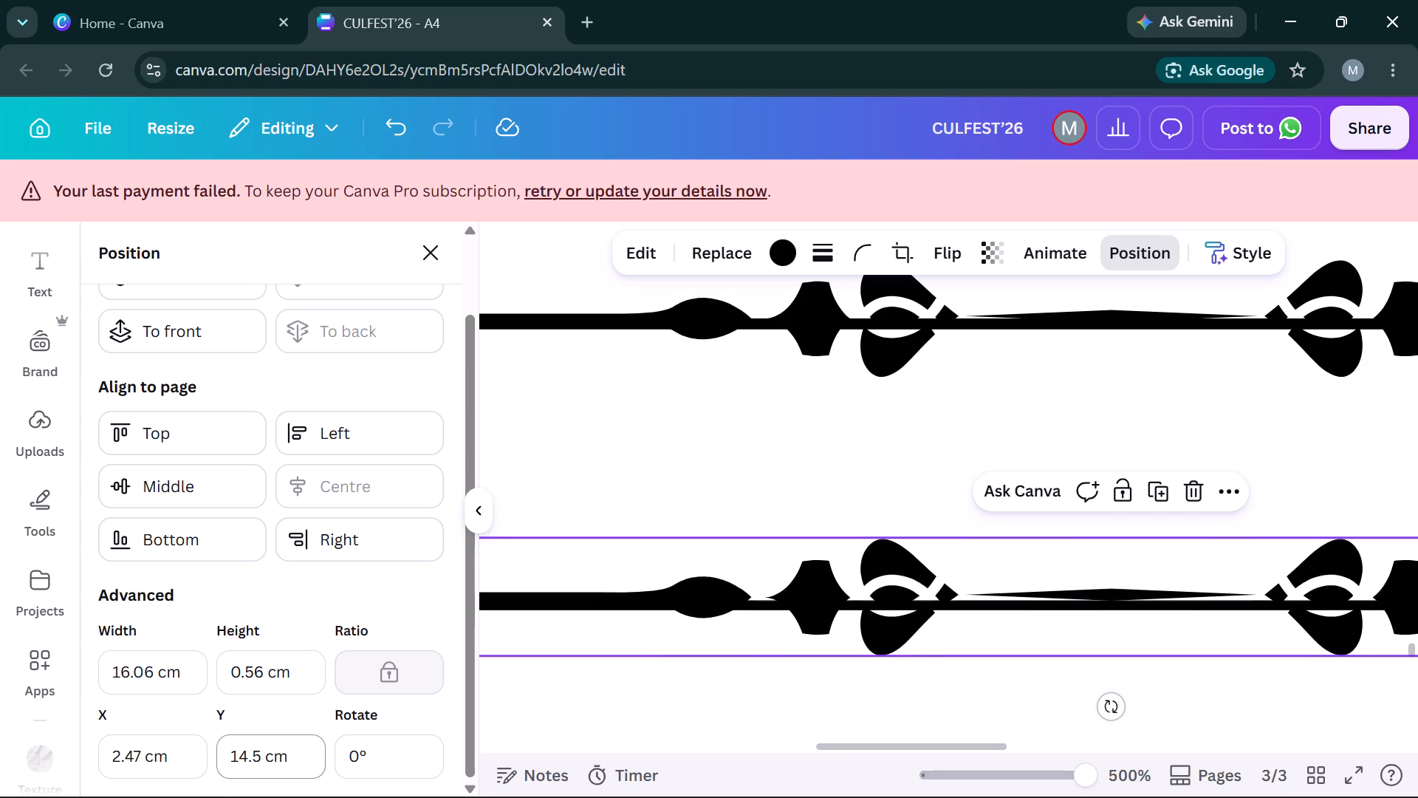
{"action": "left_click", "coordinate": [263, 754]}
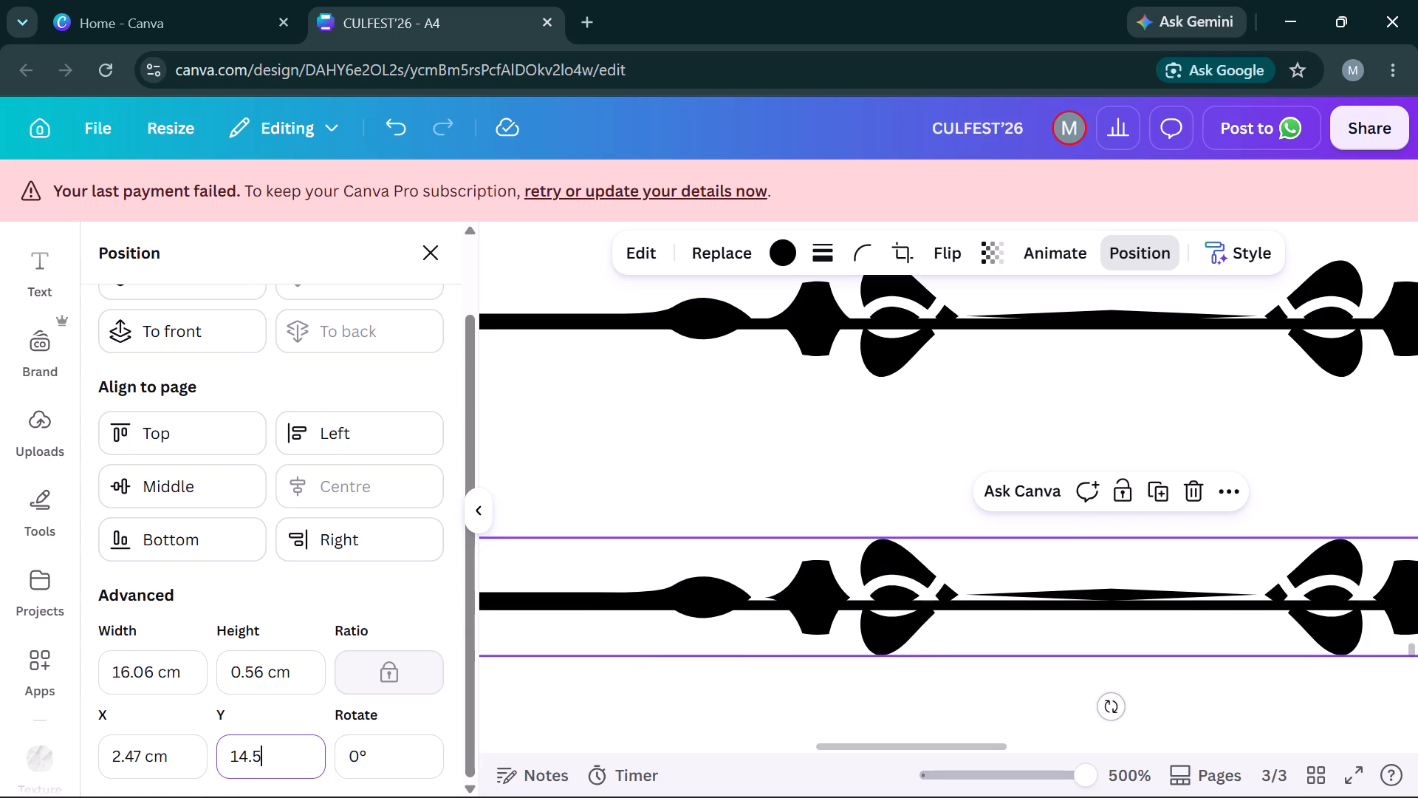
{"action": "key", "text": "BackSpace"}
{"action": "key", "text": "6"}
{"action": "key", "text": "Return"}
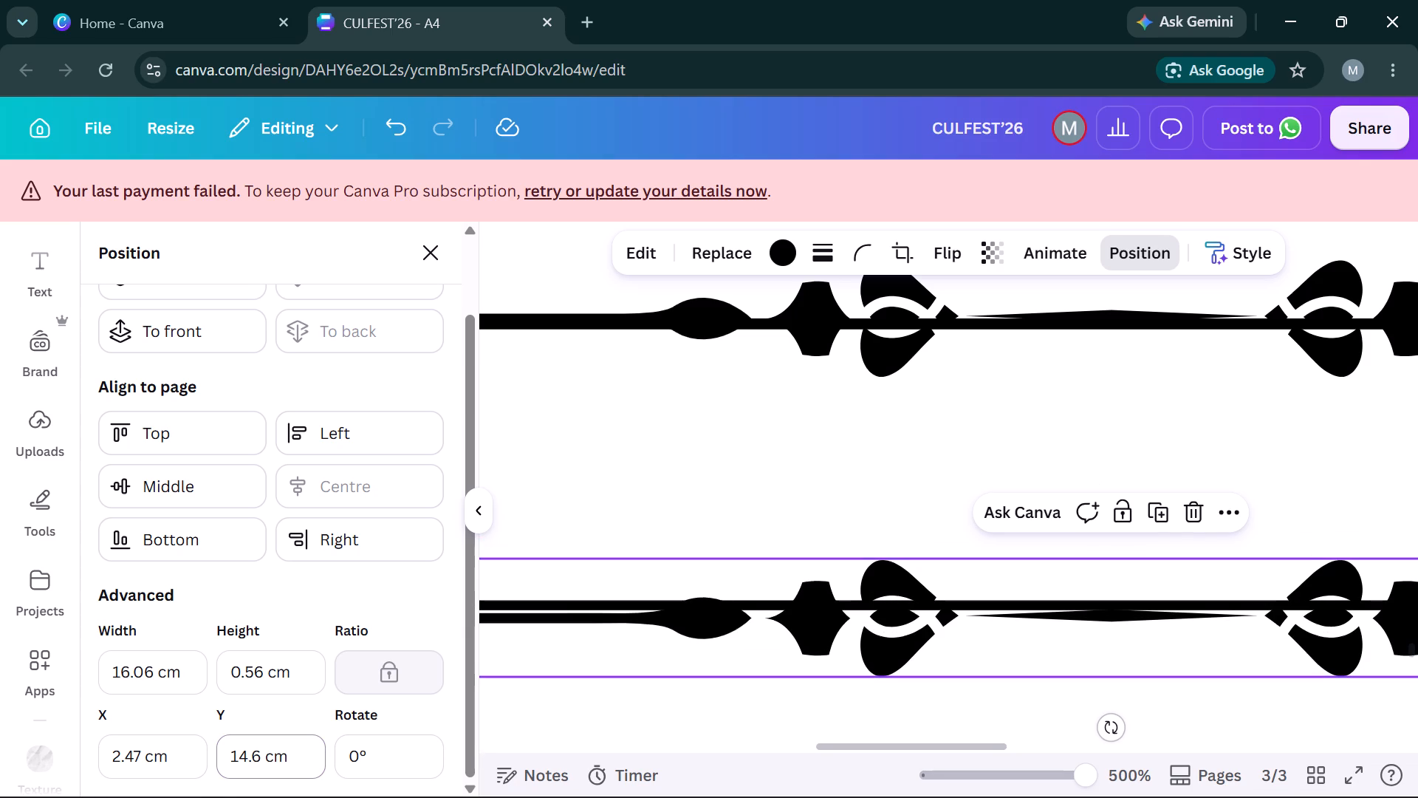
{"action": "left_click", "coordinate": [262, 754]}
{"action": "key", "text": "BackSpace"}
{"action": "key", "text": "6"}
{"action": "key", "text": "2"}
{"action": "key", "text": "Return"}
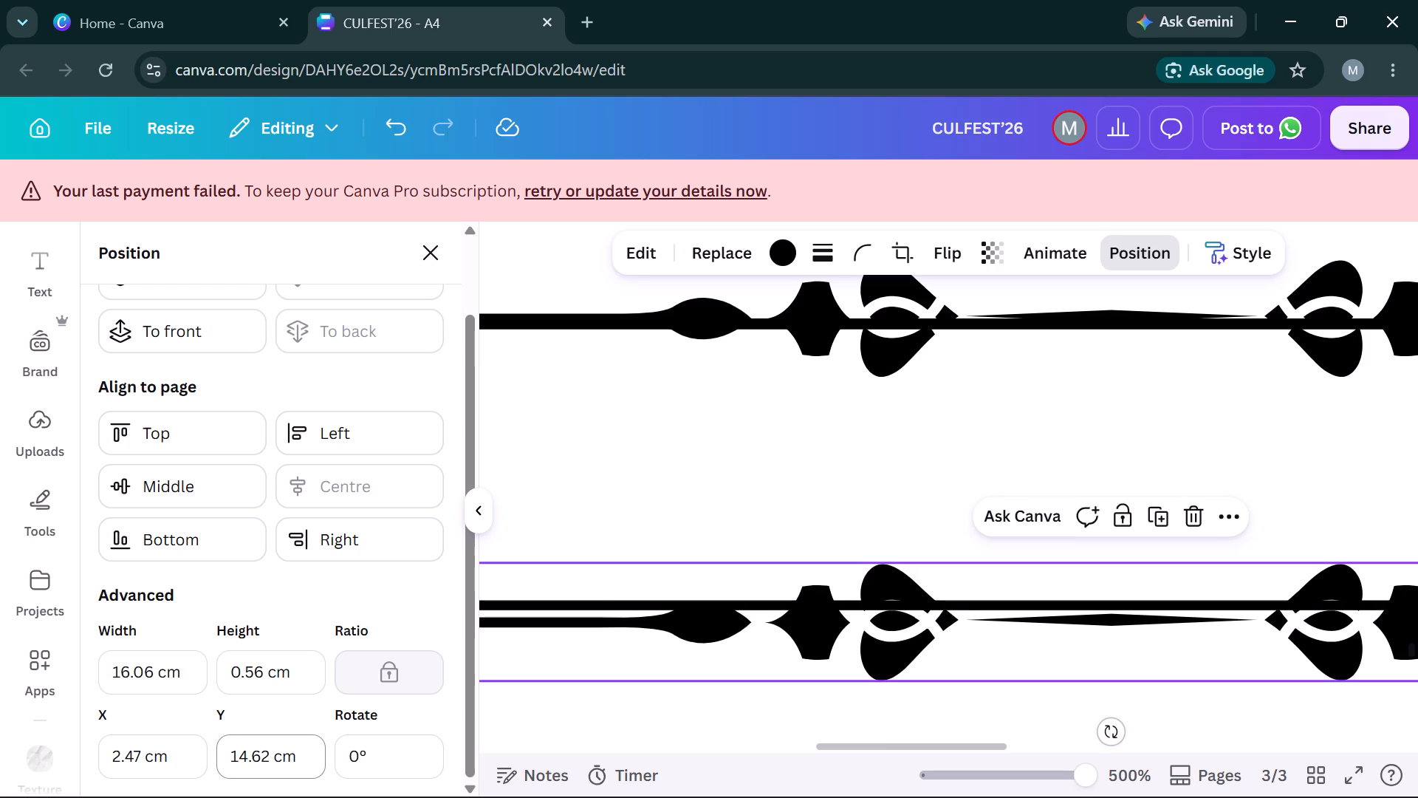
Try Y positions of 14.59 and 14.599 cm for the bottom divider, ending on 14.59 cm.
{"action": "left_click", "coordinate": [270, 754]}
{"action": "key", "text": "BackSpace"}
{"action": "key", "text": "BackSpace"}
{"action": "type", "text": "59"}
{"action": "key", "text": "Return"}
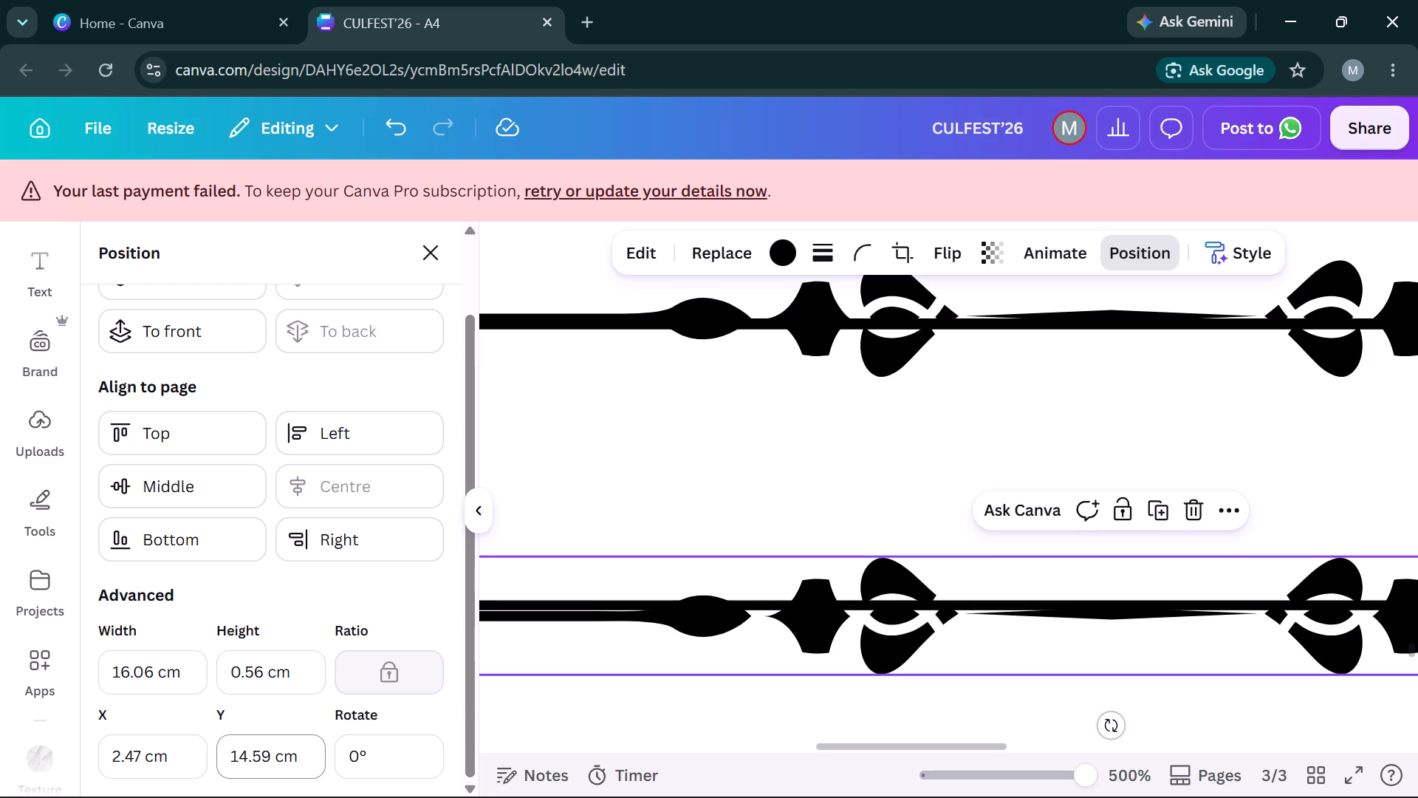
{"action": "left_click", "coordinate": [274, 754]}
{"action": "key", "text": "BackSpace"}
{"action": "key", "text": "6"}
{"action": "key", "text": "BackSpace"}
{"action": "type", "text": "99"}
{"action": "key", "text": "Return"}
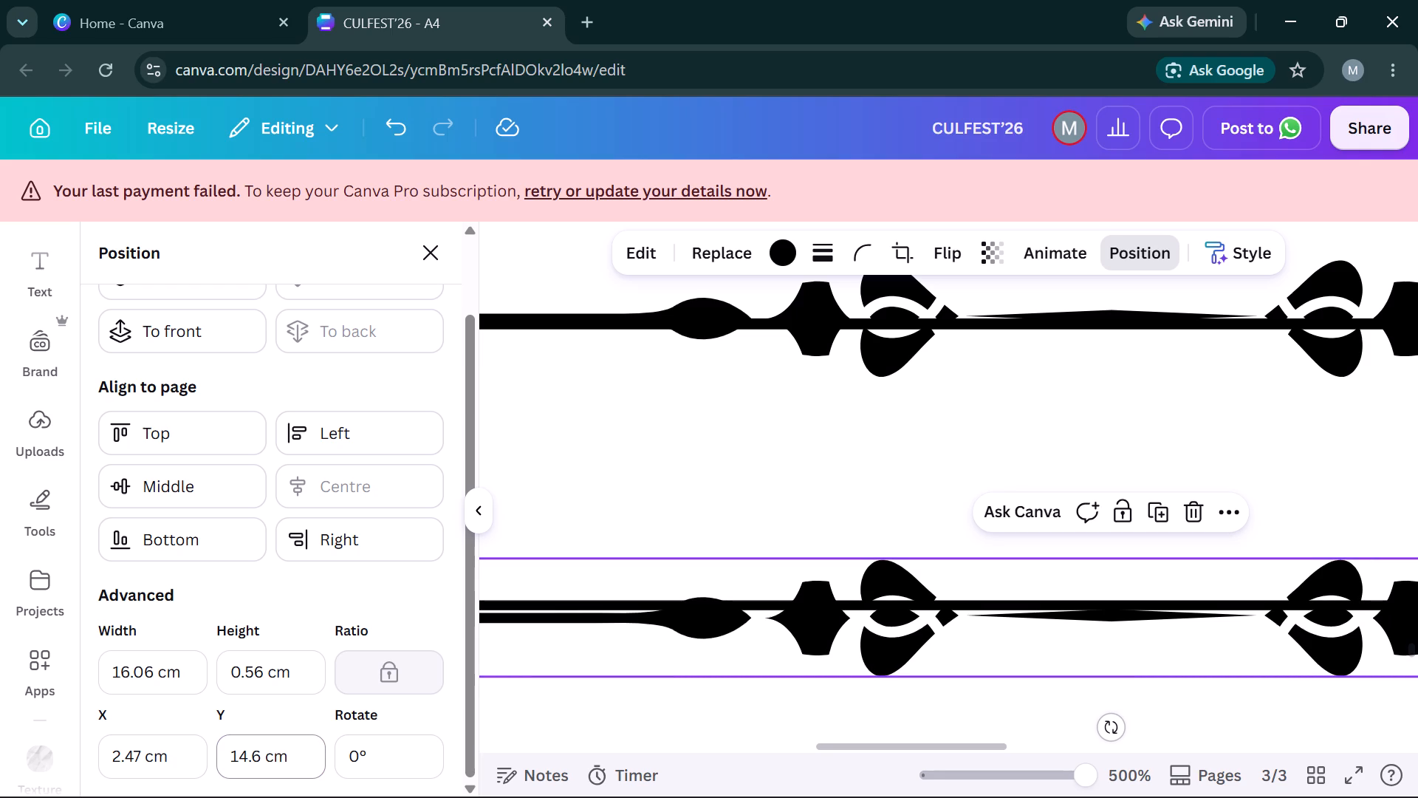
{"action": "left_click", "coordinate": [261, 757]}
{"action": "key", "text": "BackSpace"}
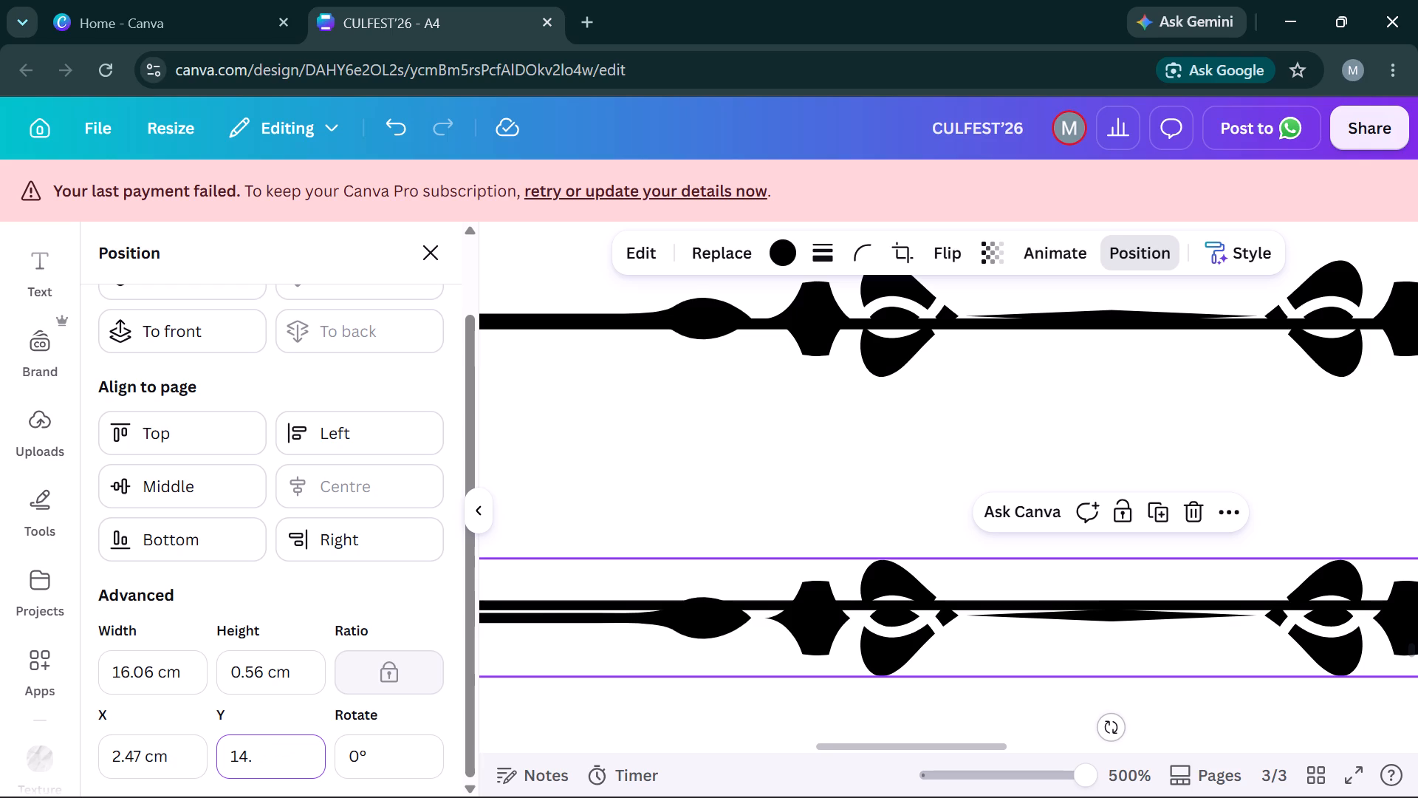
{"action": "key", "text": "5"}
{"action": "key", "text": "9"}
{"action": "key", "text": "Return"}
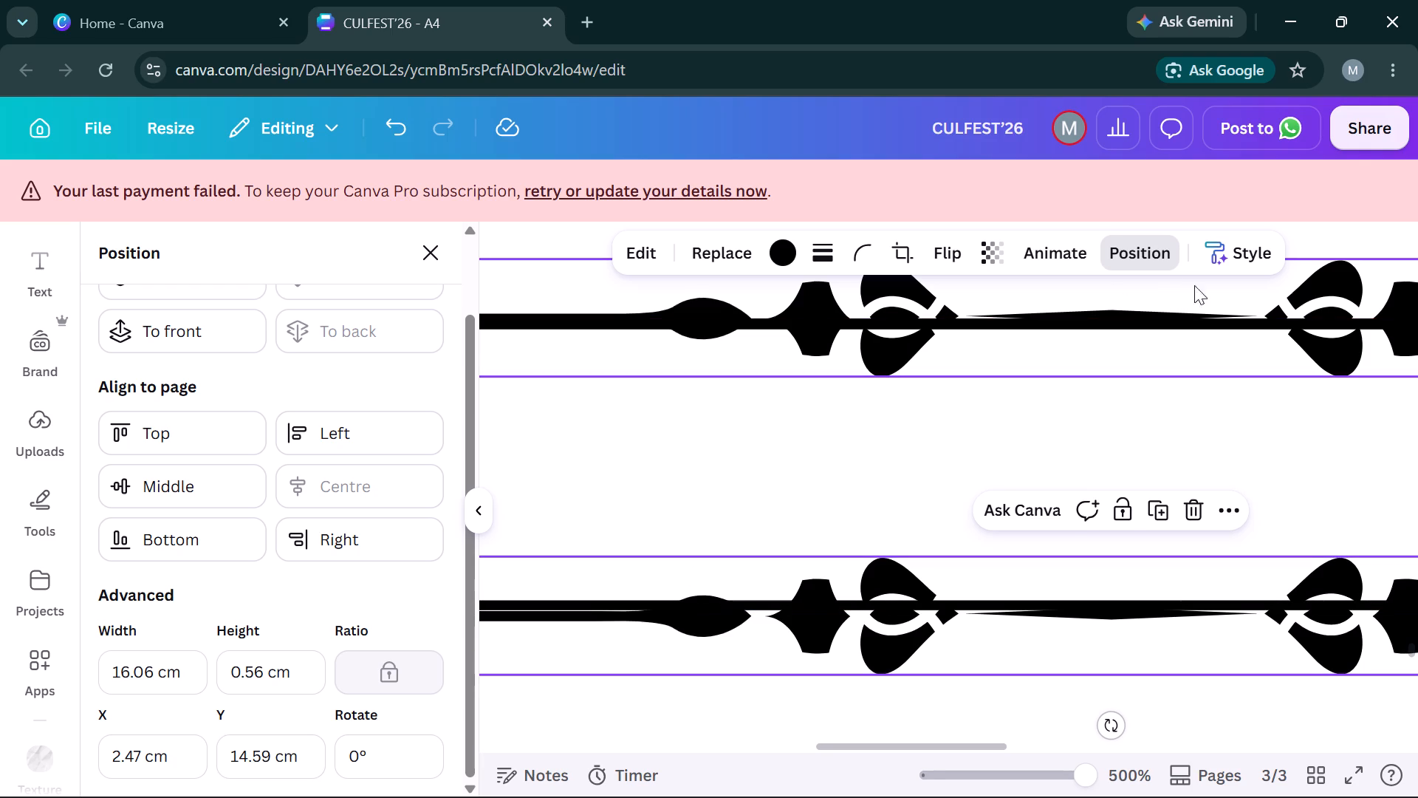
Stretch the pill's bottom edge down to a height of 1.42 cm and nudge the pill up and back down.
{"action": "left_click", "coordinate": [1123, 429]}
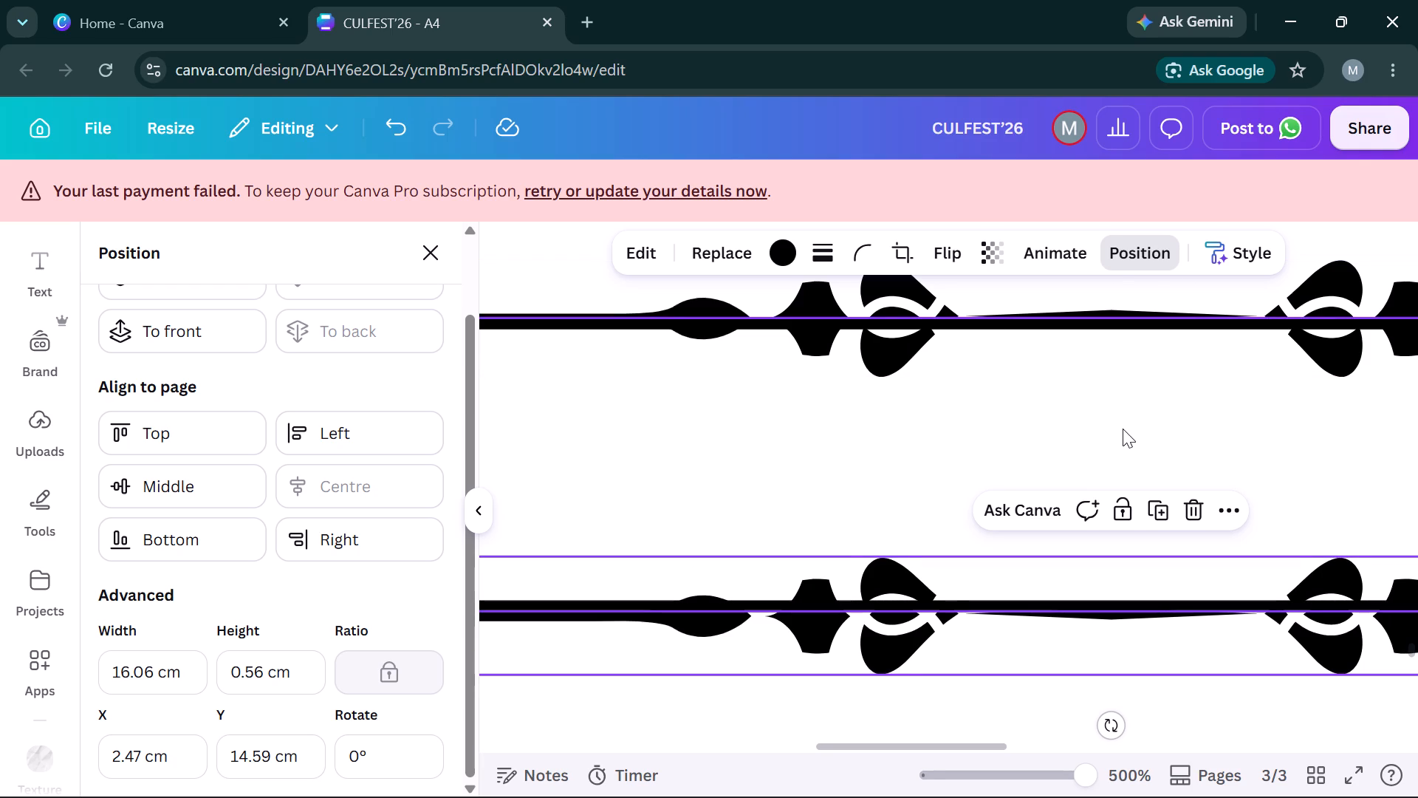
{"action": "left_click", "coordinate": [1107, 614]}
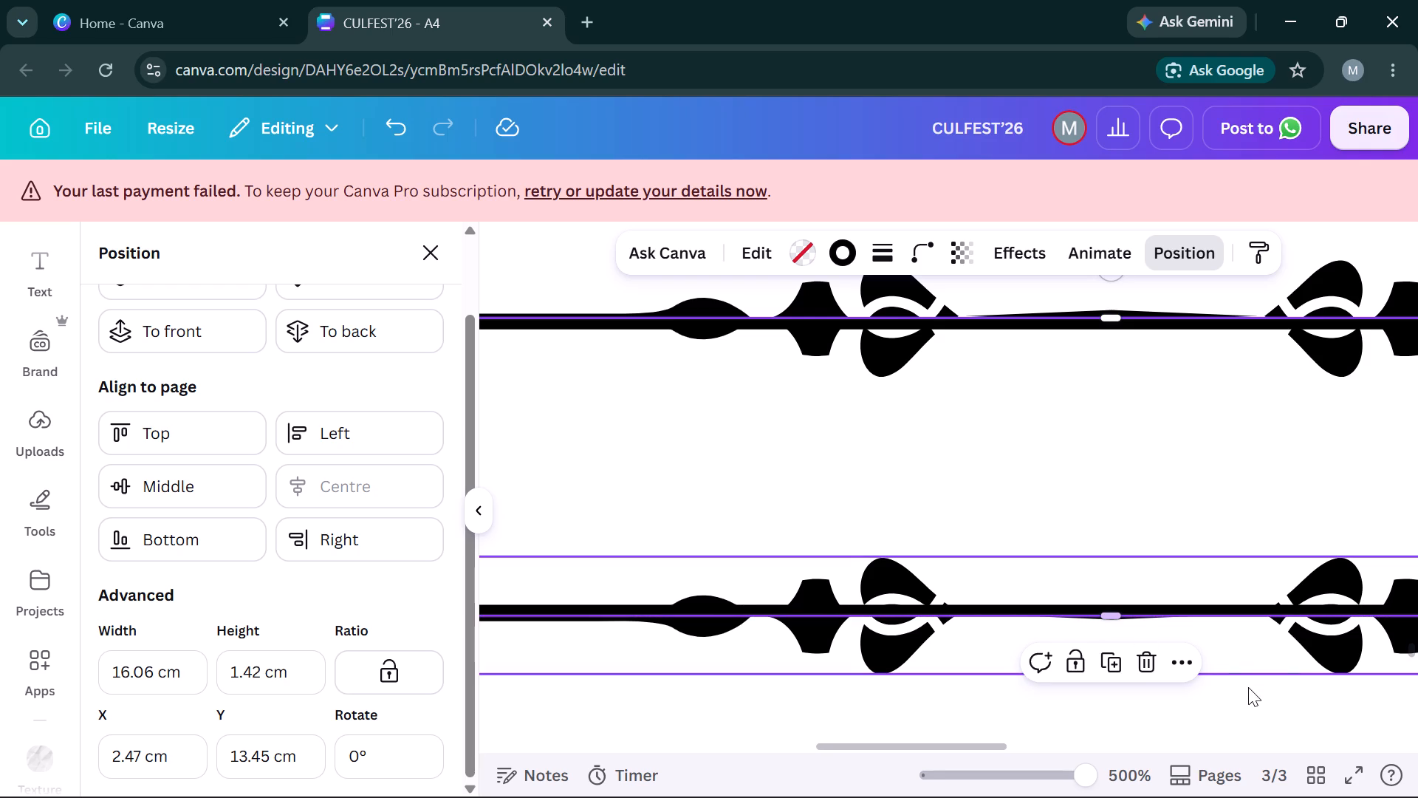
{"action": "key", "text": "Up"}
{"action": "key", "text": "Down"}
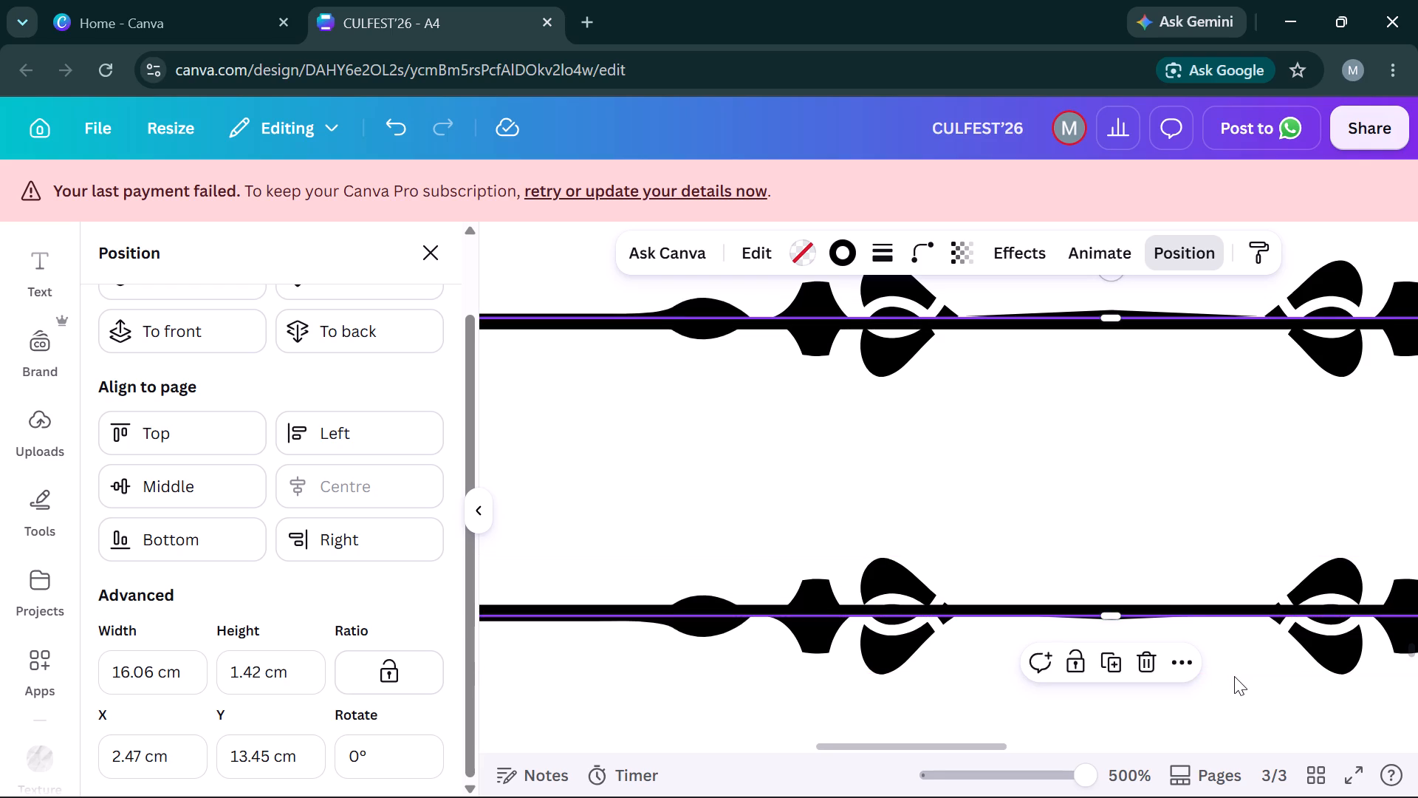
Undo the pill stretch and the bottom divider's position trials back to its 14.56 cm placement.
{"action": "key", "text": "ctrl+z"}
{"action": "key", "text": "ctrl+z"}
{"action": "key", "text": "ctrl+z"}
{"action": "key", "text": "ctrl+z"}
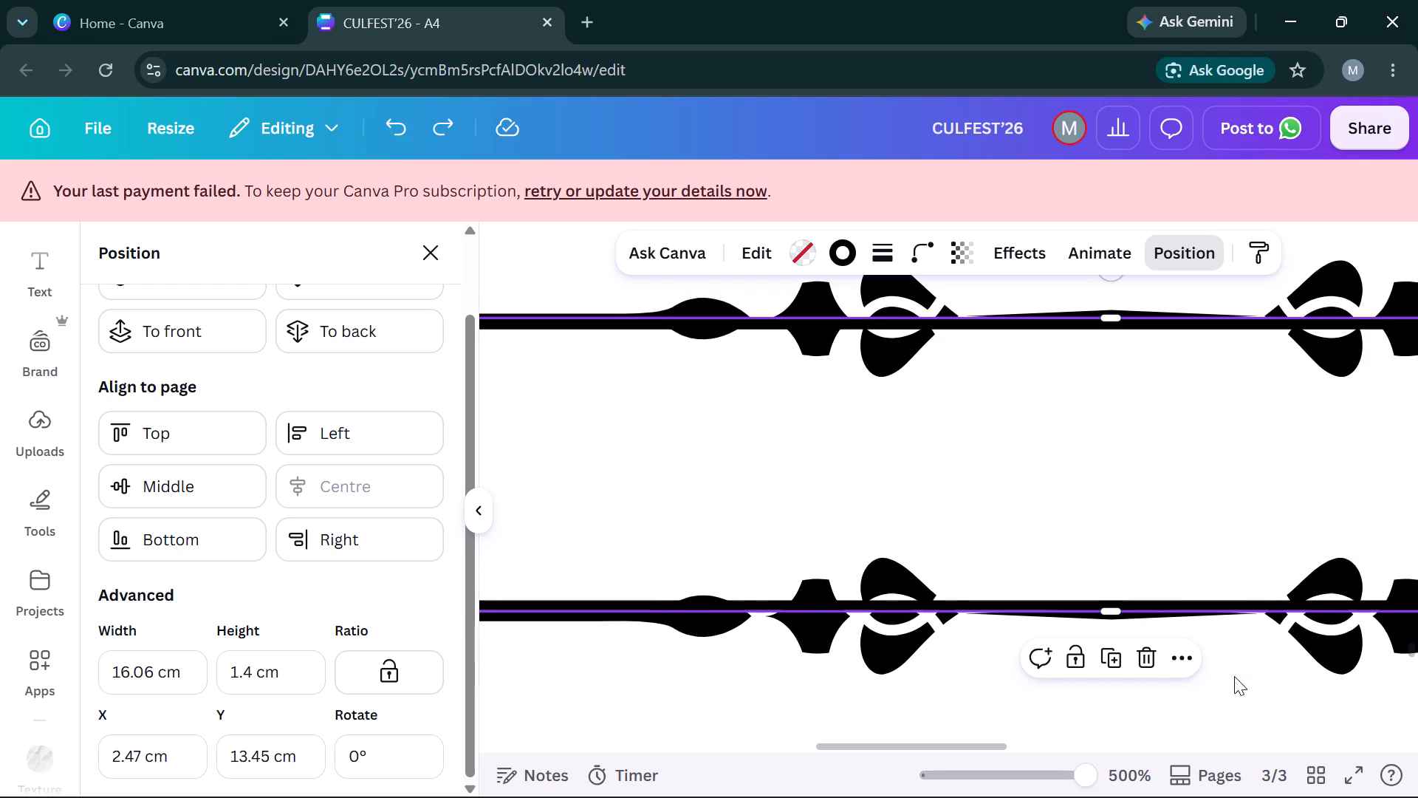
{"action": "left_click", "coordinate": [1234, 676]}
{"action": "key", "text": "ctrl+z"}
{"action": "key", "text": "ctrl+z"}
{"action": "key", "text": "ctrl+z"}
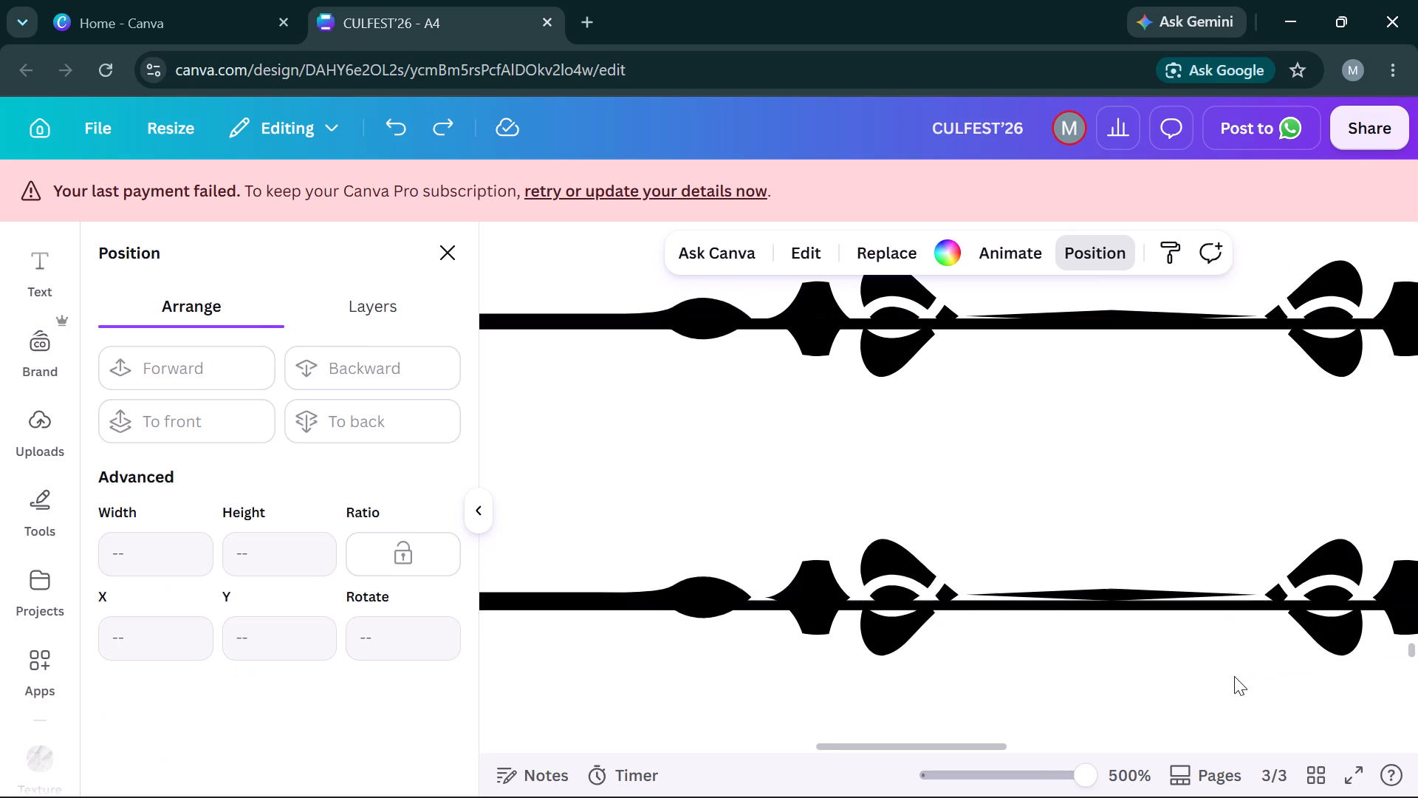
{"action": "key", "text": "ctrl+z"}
Stretch the pill's top edge upward to a height of 1.43 cm so its outline meets the top divider's line.
{"action": "scroll", "coordinate": [1234, 676], "scroll_direction": "up", "scroll_amount": 1}
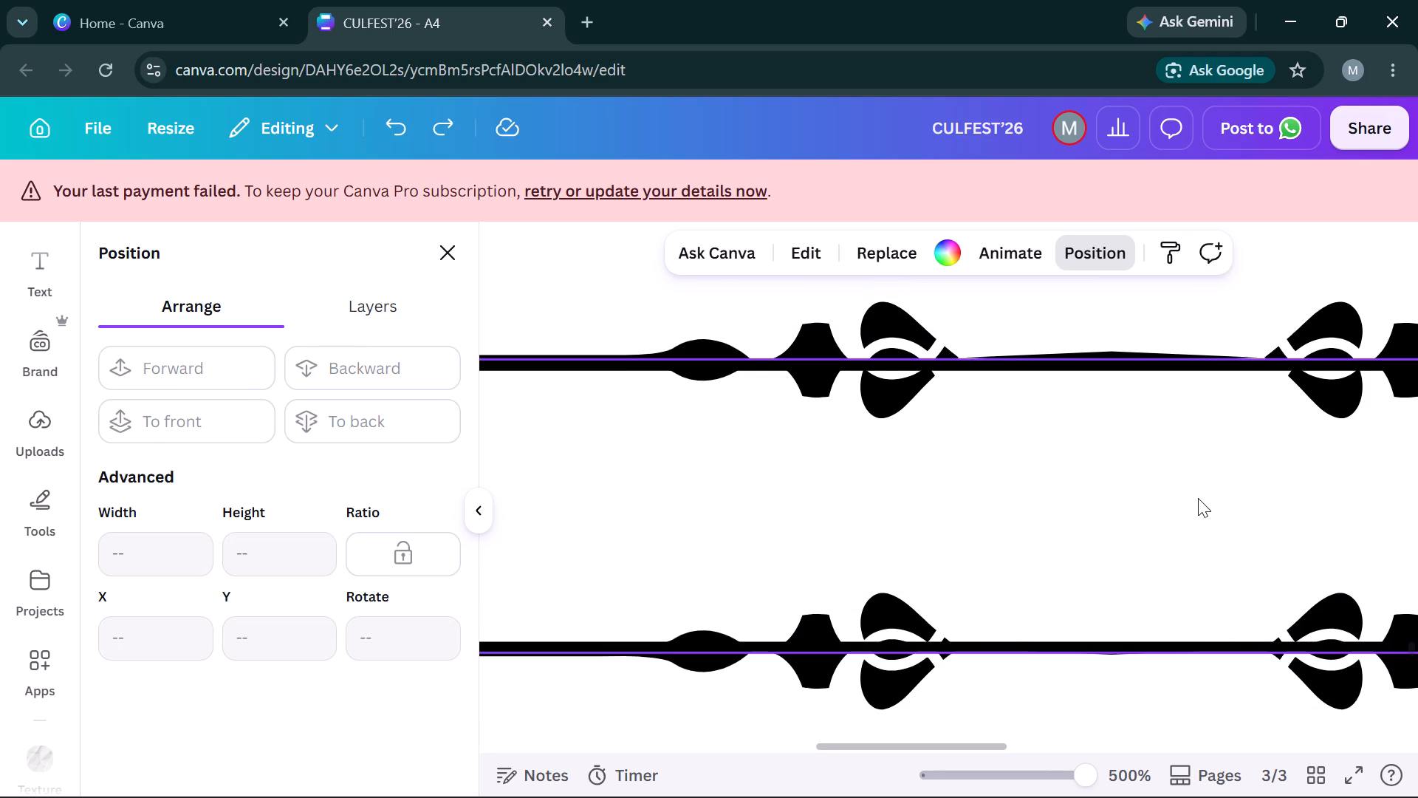
{"action": "left_click", "coordinate": [1198, 498]}
{"action": "left_click_drag", "start_coordinate": [1114, 357], "coordinate": [1114, 350]}
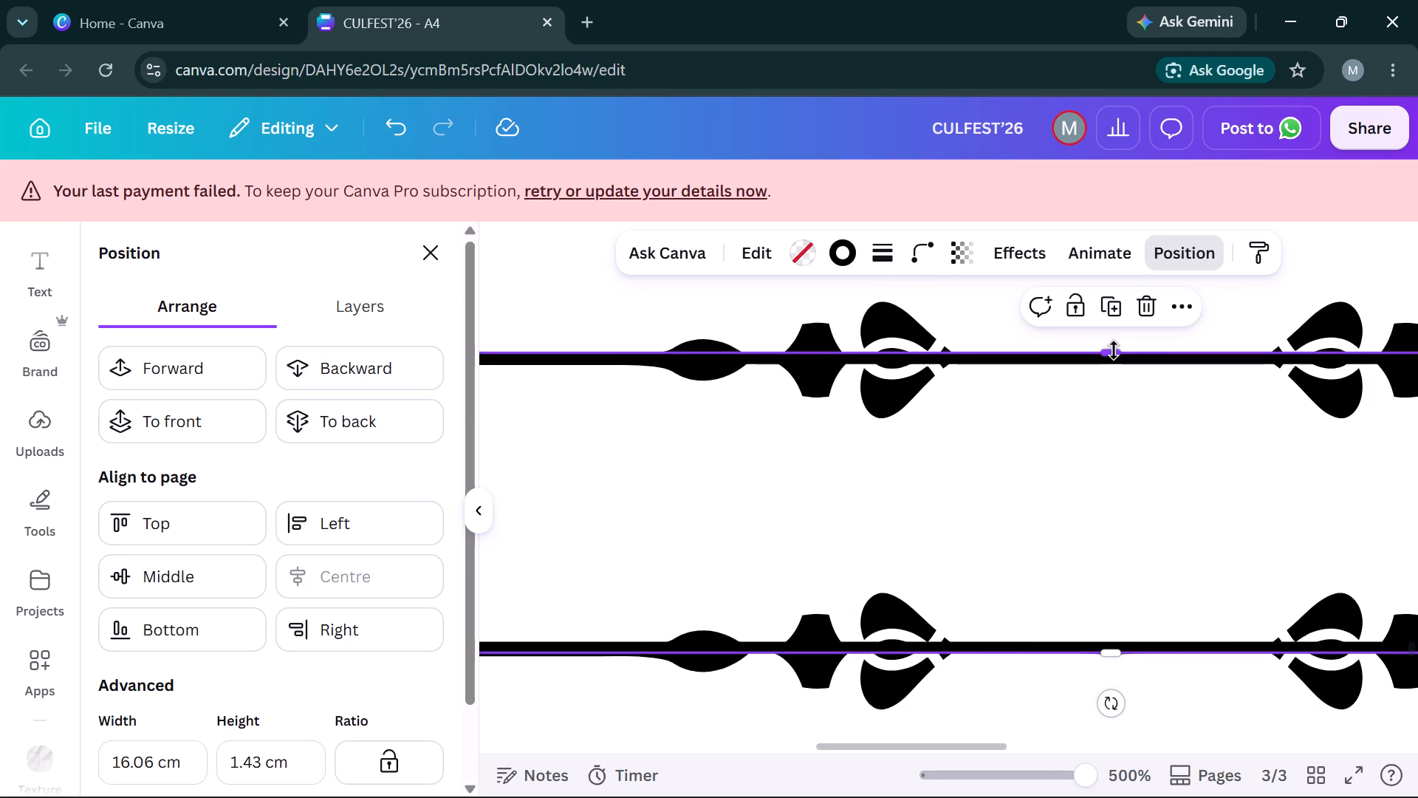
Group the page 3 pill with its top and bottom dividers and copy the group.
{"action": "left_click", "coordinate": [1243, 720]}
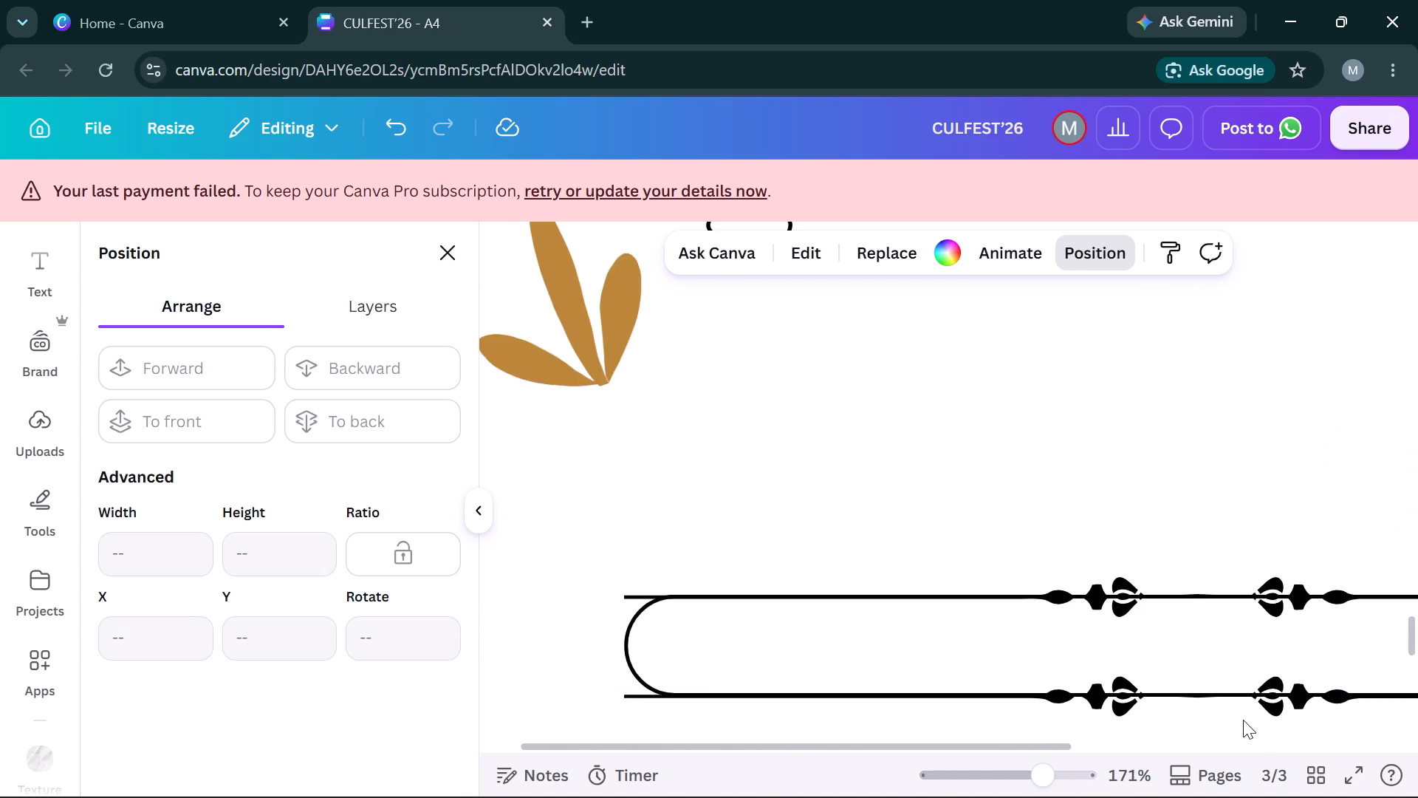
{"action": "scroll", "coordinate": [1243, 720], "scroll_direction": "left", "scroll_amount": 2}
{"action": "left_click_drag", "start_coordinate": [1256, 729], "coordinate": [908, 555]}
{"action": "key", "text": "ctrl+g"}
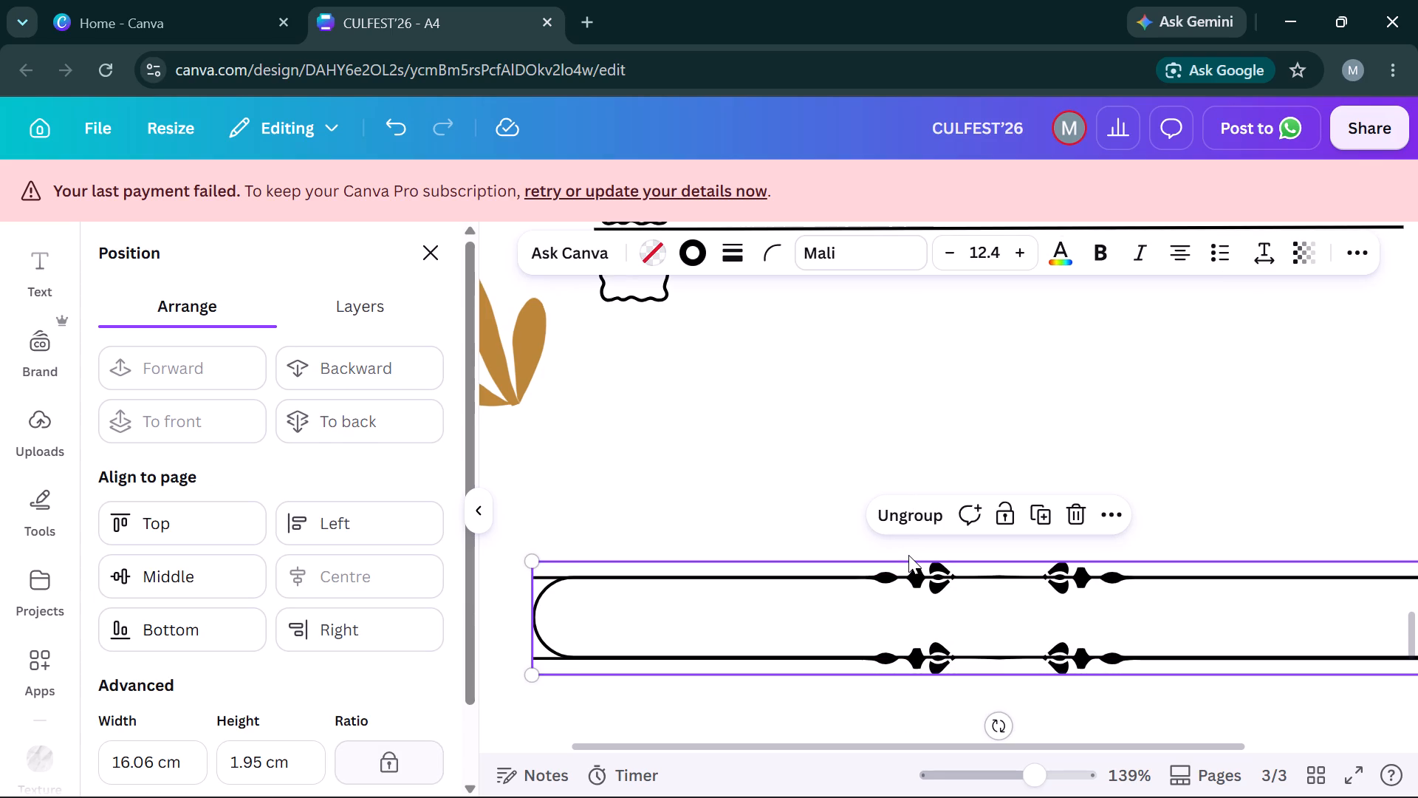
{"action": "key", "text": "ctrl+c"}
Delete the two old pill rows beneath the SPONSORSHIP PACKAGES heading on page 2.
{"action": "scroll", "coordinate": [908, 555], "scroll_direction": "up", "scroll_amount": 8}
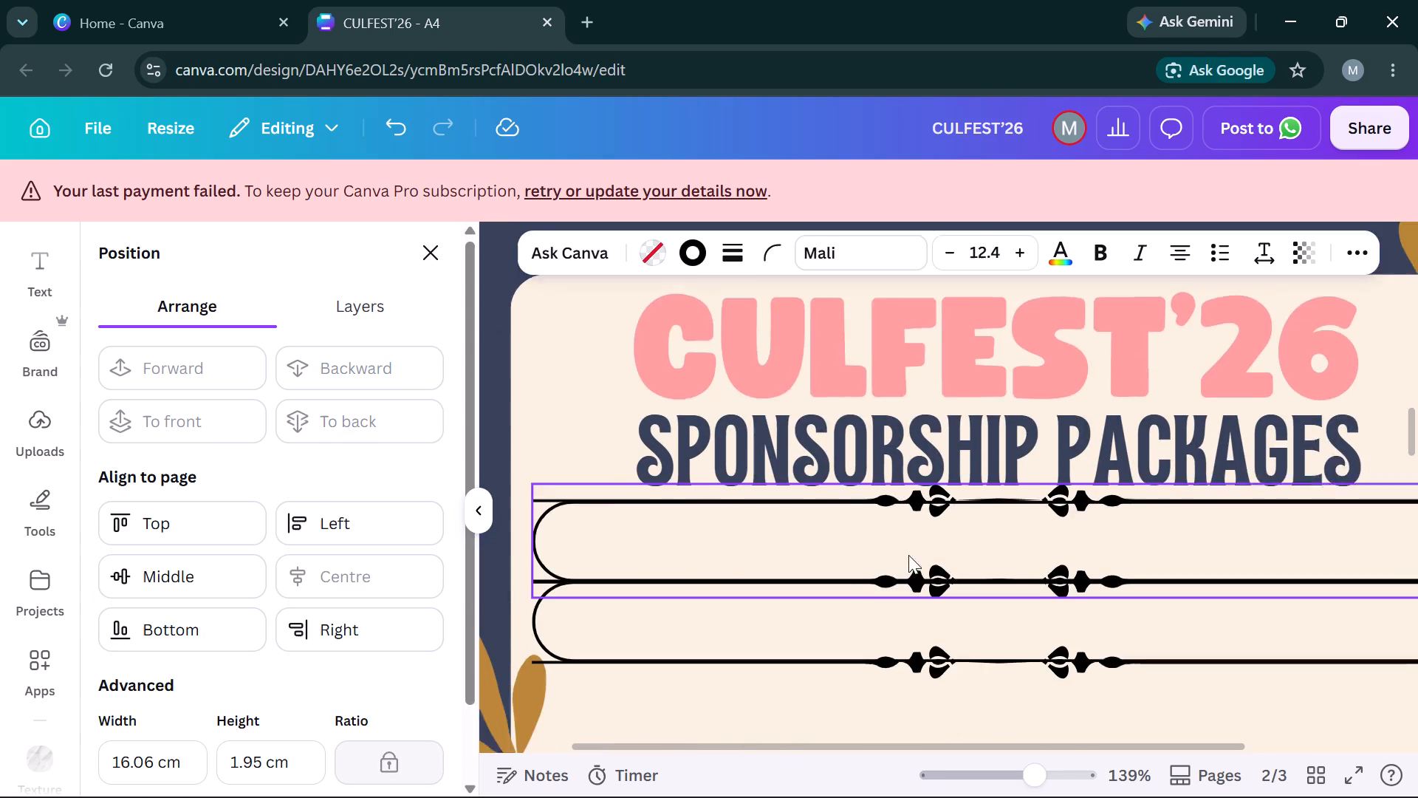
{"action": "scroll", "coordinate": [908, 555], "scroll_direction": "up", "scroll_amount": 1}
{"action": "left_click", "coordinate": [910, 561]}
{"action": "key", "text": "Delete"}
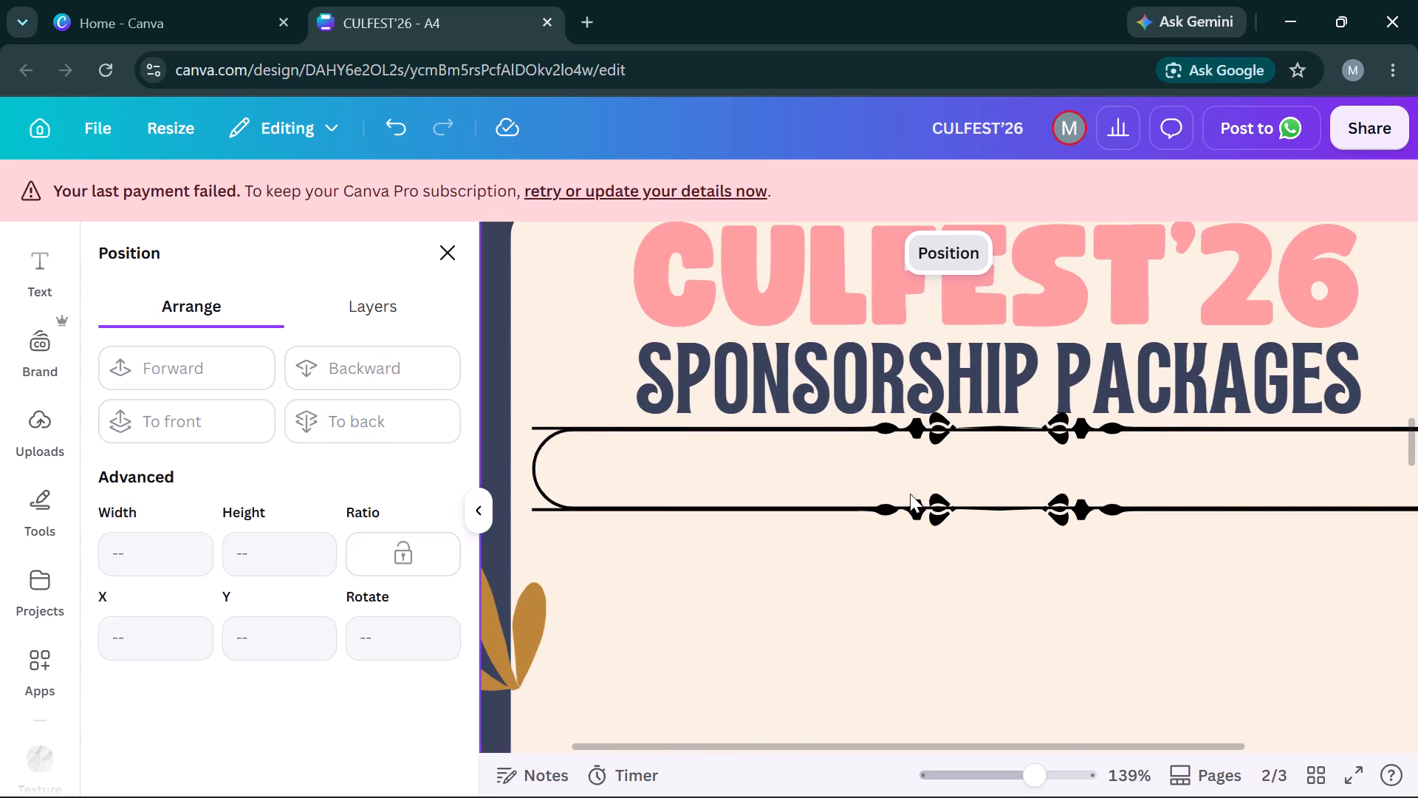
{"action": "left_click", "coordinate": [908, 472]}
{"action": "key", "text": "Delete"}
Paste the grouped pill row on page 2, centred horizontally just beneath the SPONSORSHIP PACKAGES heading.
{"action": "key", "text": "ctrl+v"}
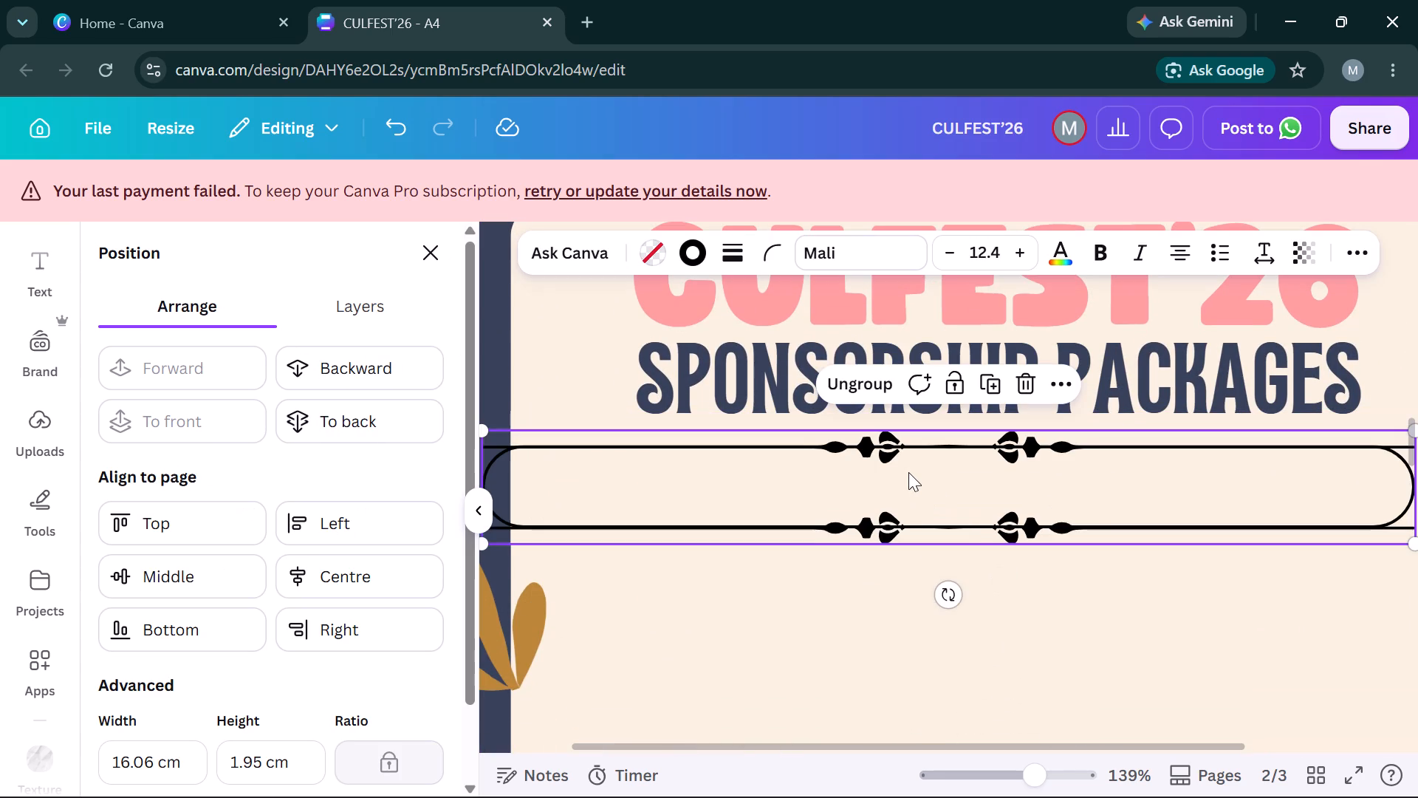
{"action": "key", "text": "Right"}
{"action": "key", "text": "Right"}
{"action": "key", "text": "Right"}
{"action": "key", "text": "Right"}
{"action": "key", "text": "Right"}
{"action": "key", "text": "Right"}
{"action": "key", "text": "Right"}
{"action": "key", "text": "Right"}
{"action": "key", "text": "Right"}
{"action": "key", "text": "Right"}
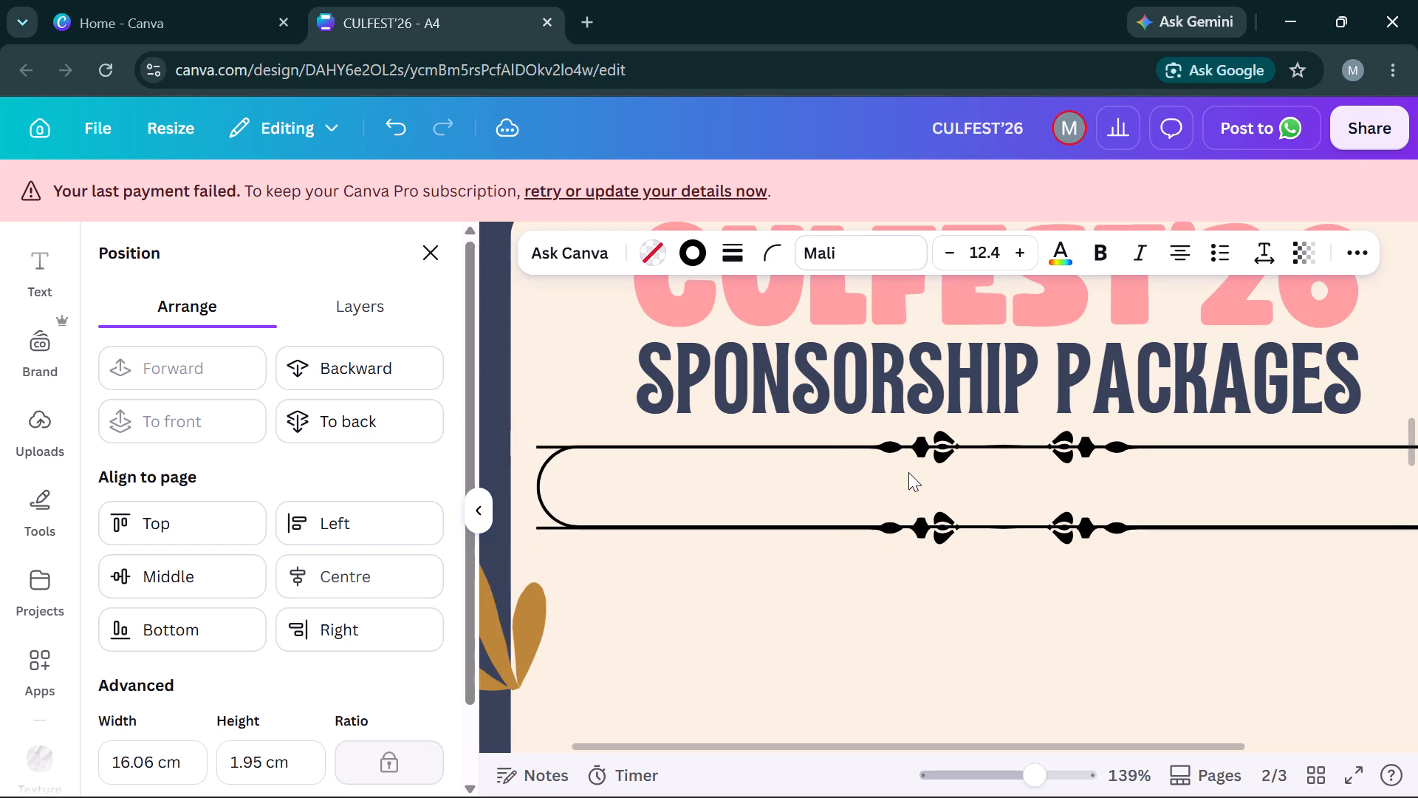
{"action": "key", "text": "Left"}
{"action": "key", "text": "Up"}
{"action": "key", "text": "Up"}
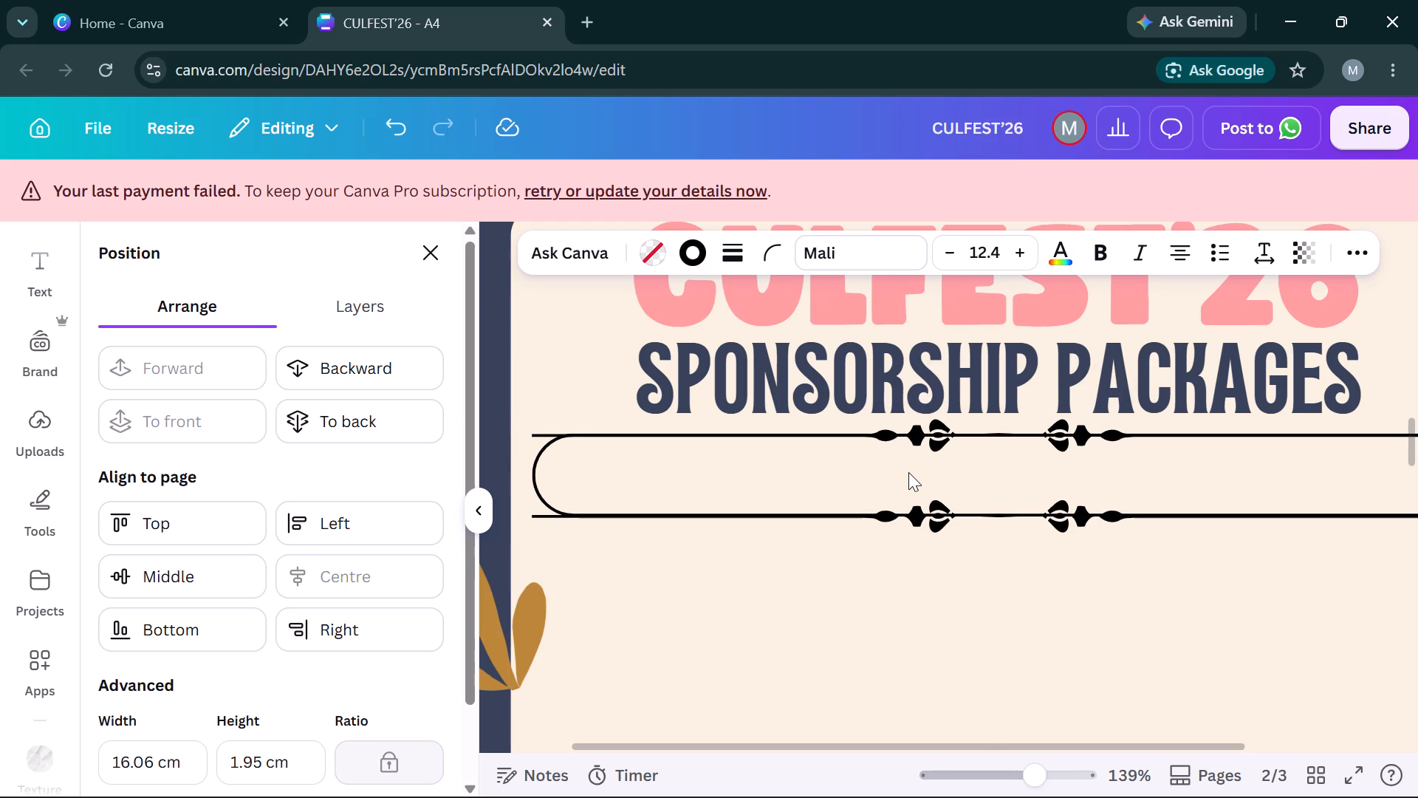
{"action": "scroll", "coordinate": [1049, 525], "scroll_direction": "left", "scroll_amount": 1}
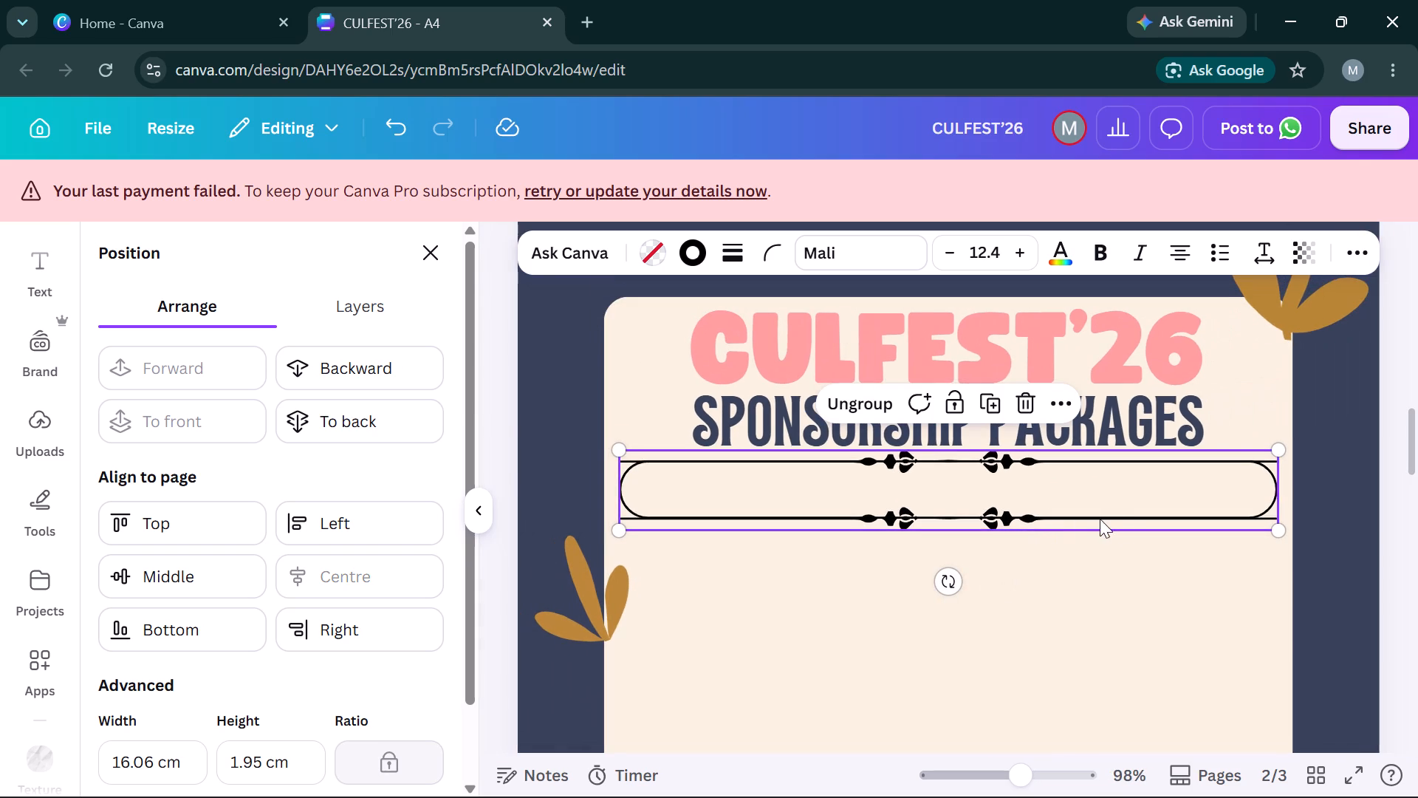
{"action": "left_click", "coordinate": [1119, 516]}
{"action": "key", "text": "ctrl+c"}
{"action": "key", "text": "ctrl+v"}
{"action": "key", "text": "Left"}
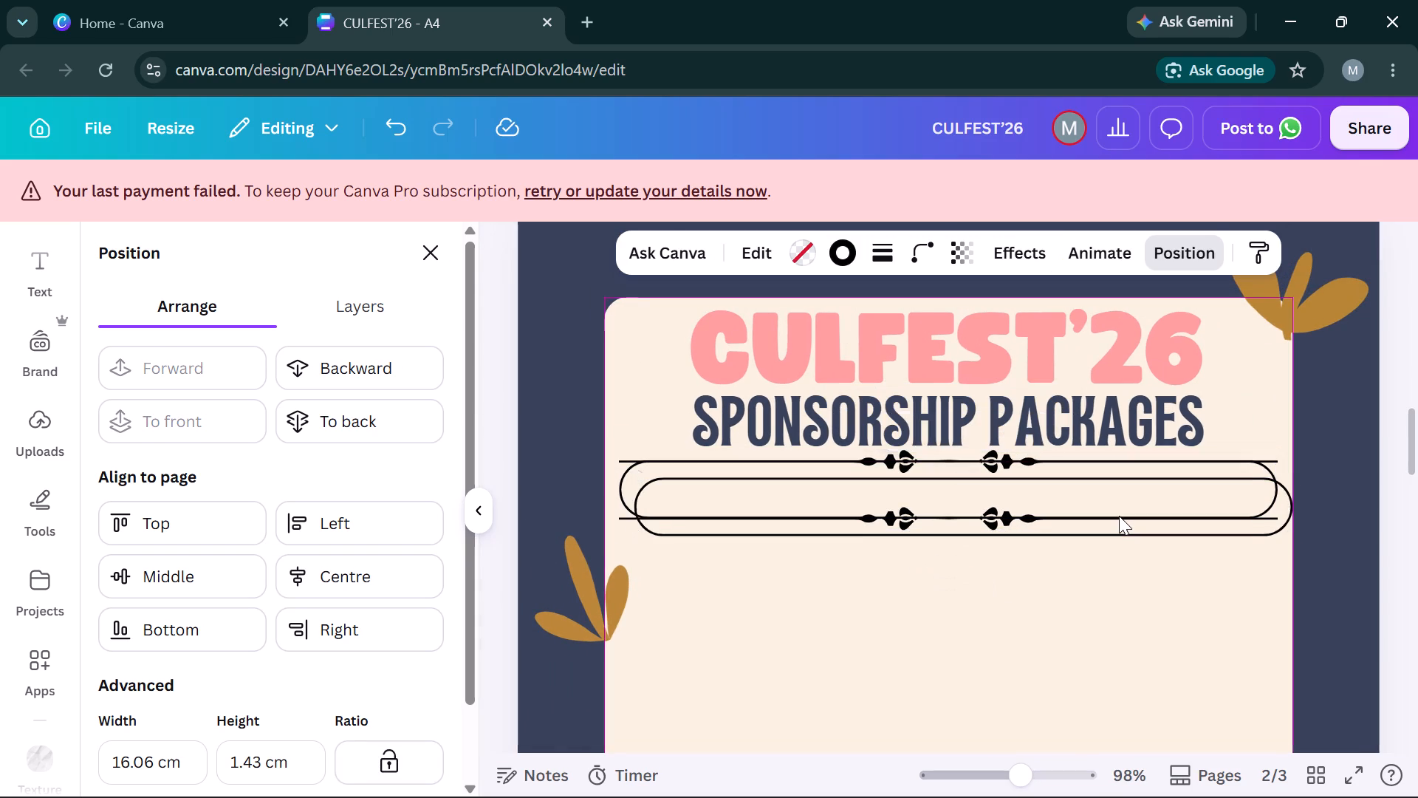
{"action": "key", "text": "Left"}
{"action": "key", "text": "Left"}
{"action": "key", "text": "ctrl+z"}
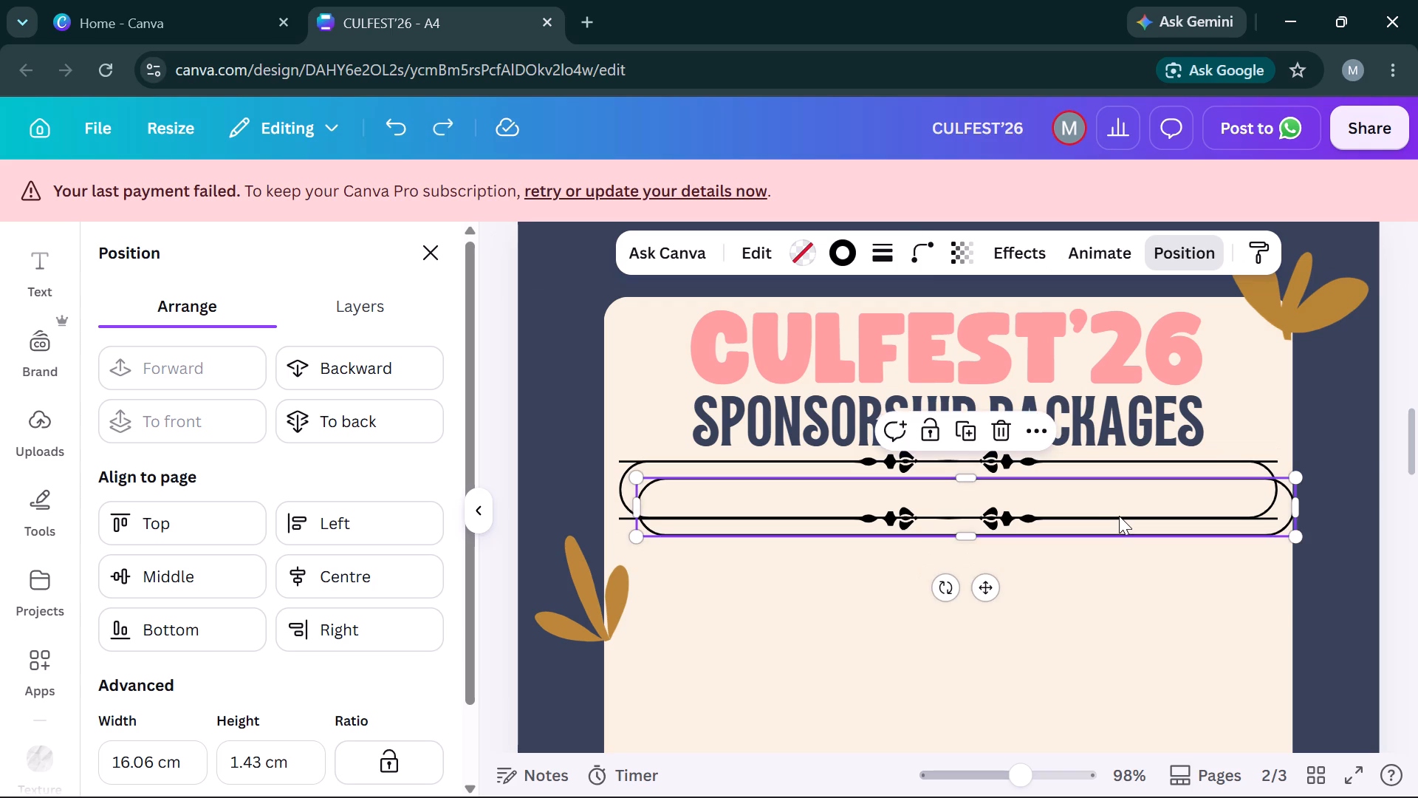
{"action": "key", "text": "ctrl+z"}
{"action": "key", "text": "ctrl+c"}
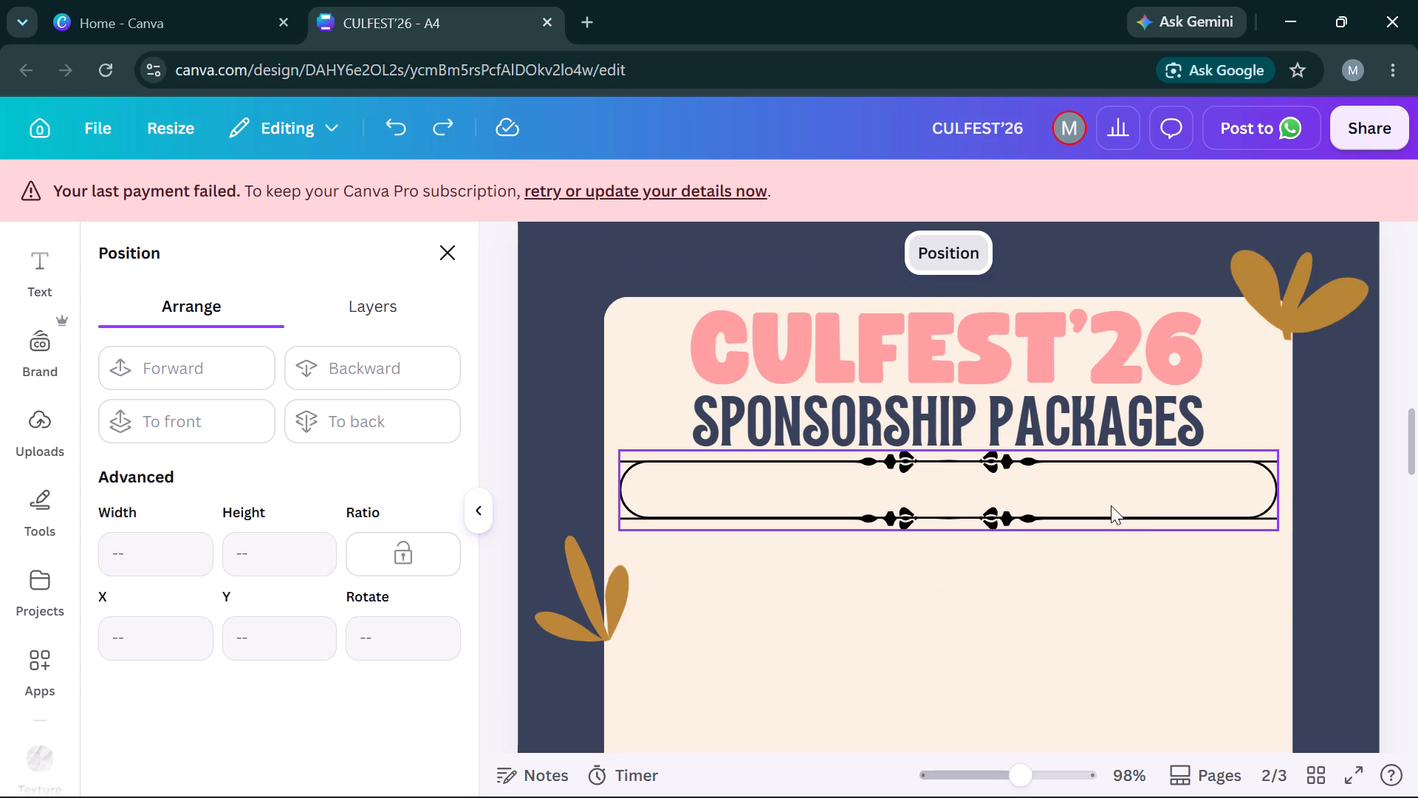
Duplicate the whole first pill row group and place it centred directly below, its top divider overlapping the first row's bottom divider.
{"action": "left_click", "coordinate": [1034, 502]}
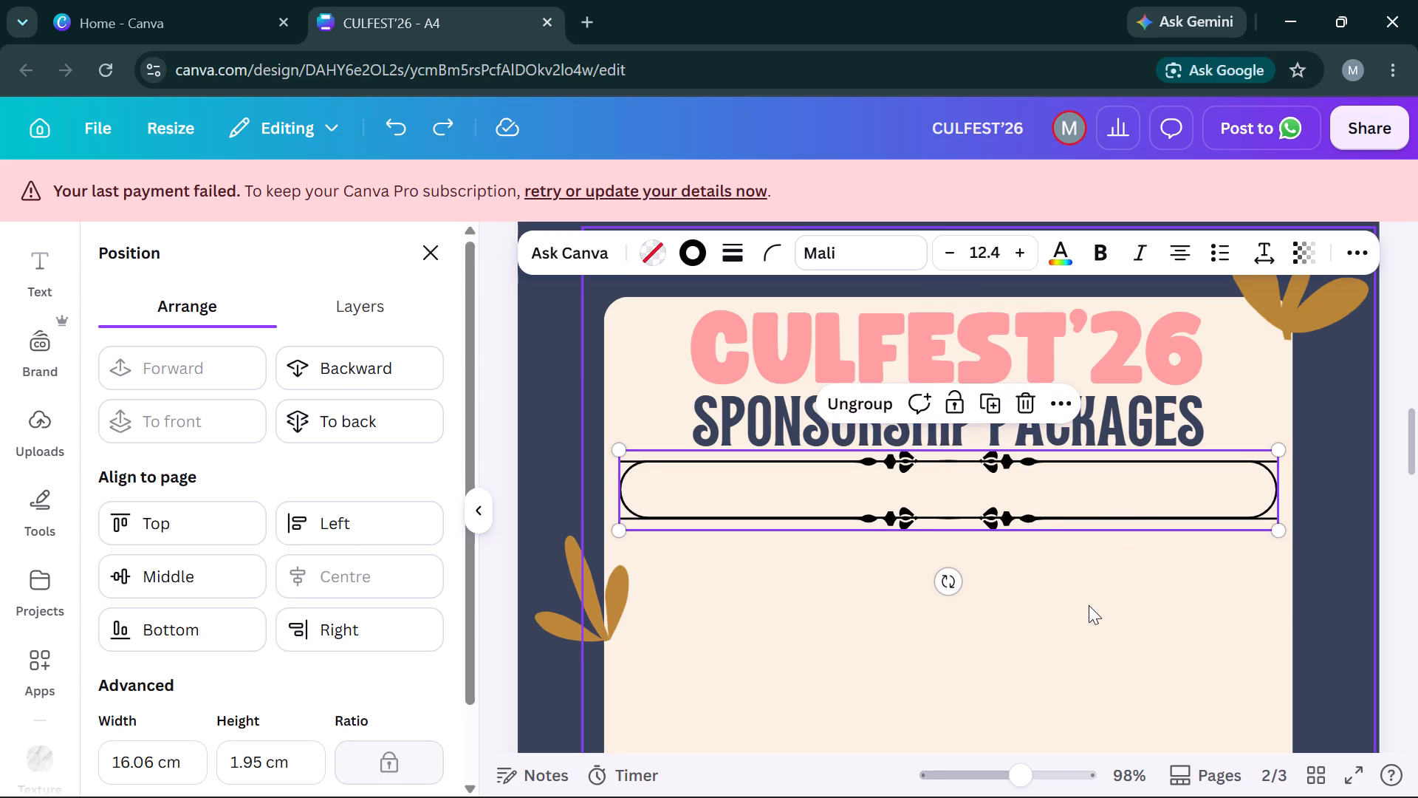
{"action": "key", "text": "ctrl+c"}
{"action": "key", "text": "ctrl+v"}
{"action": "key", "text": "Left"}
{"action": "key", "text": "Left"}
{"action": "key", "text": "Left"}
{"action": "key", "text": "Left"}
{"action": "key", "text": "Left"}
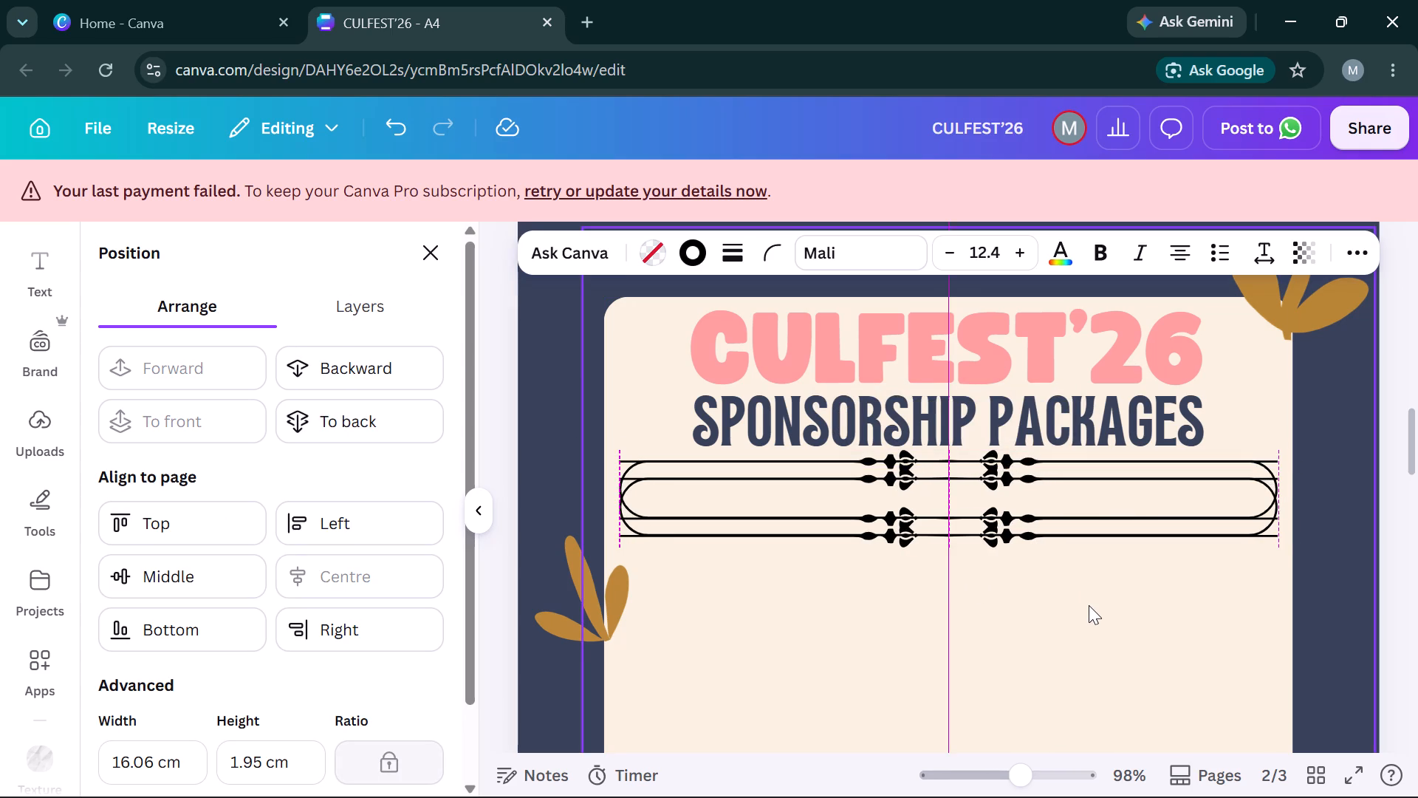
{"action": "key", "text": "Down"}
{"action": "key", "text": "Down"}
{"action": "key", "text": "Down"}
{"action": "key", "text": "Down"}
{"action": "key", "text": "Down"}
{"action": "key", "text": "Down"}
{"action": "key", "text": "Down"}
{"action": "key", "text": "Down"}
{"action": "key", "text": "Down"}
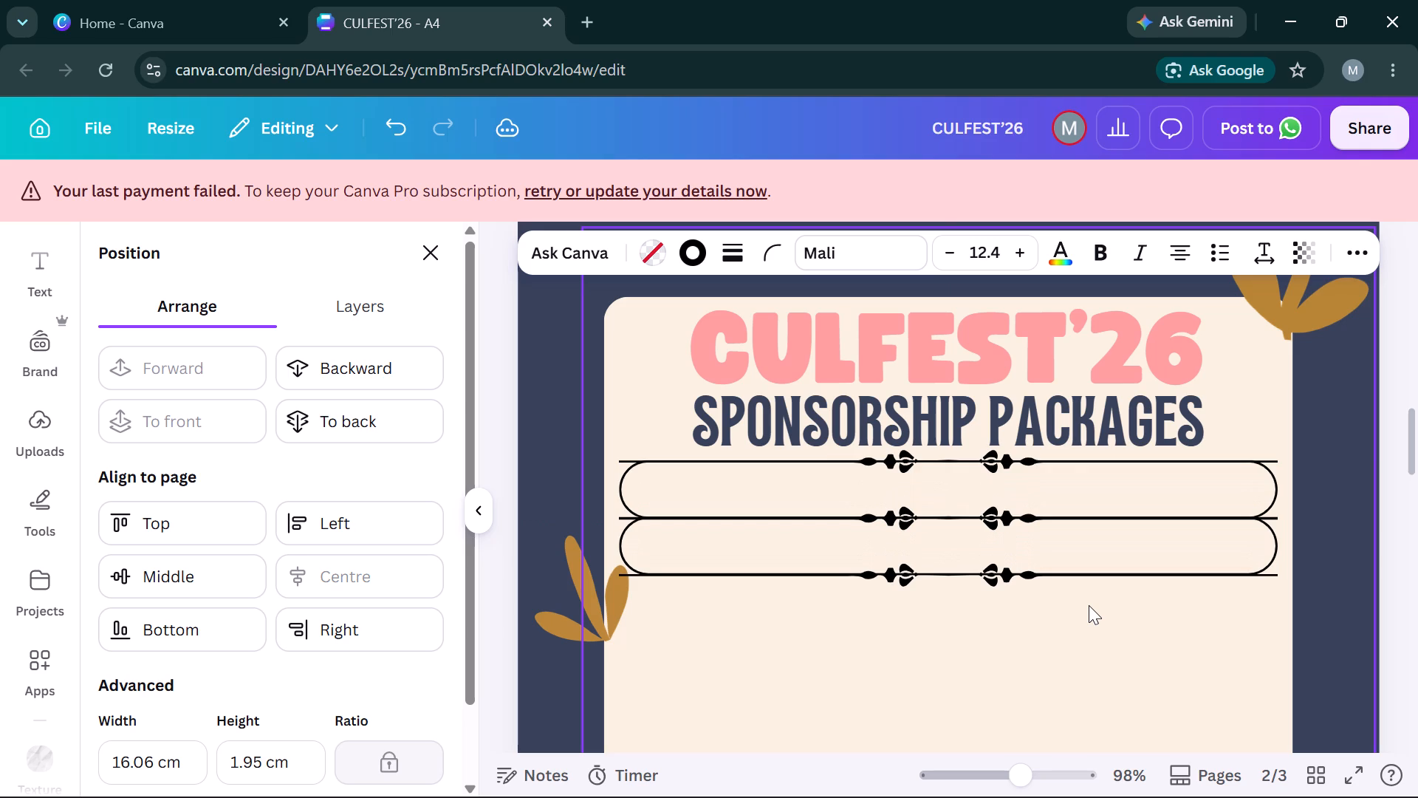
Duplicate the second pill row as a third, centred below with its top divider on the second row's bottom divider.
{"action": "key", "text": "ctrl+c"}
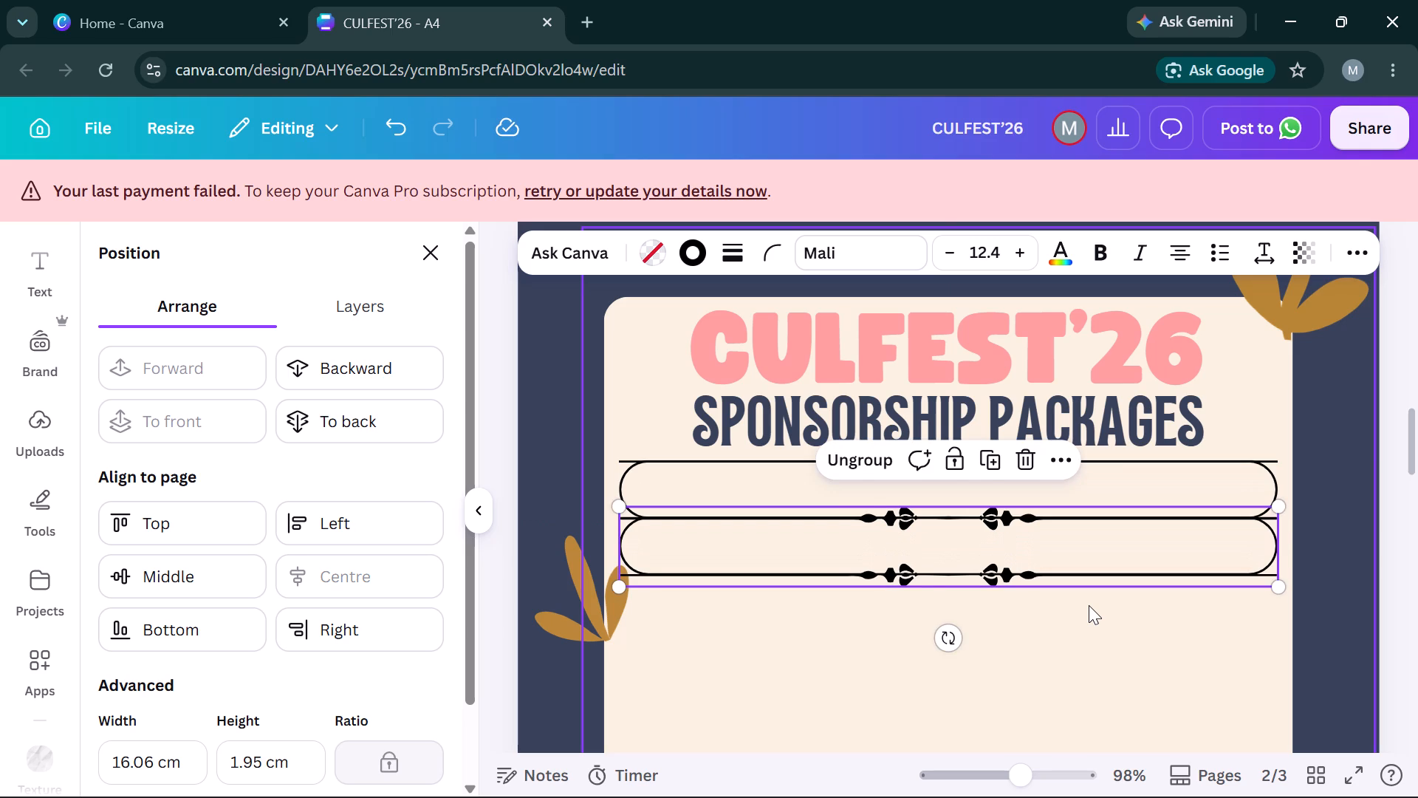
{"action": "key", "text": "ctrl+v"}
{"action": "key", "text": "Left"}
{"action": "key", "text": "Left"}
{"action": "key", "text": "Left"}
{"action": "key", "text": "Left"}
{"action": "key", "text": "Left"}
{"action": "key", "text": "Down"}
{"action": "key", "text": "Down"}
{"action": "key", "text": "Down"}
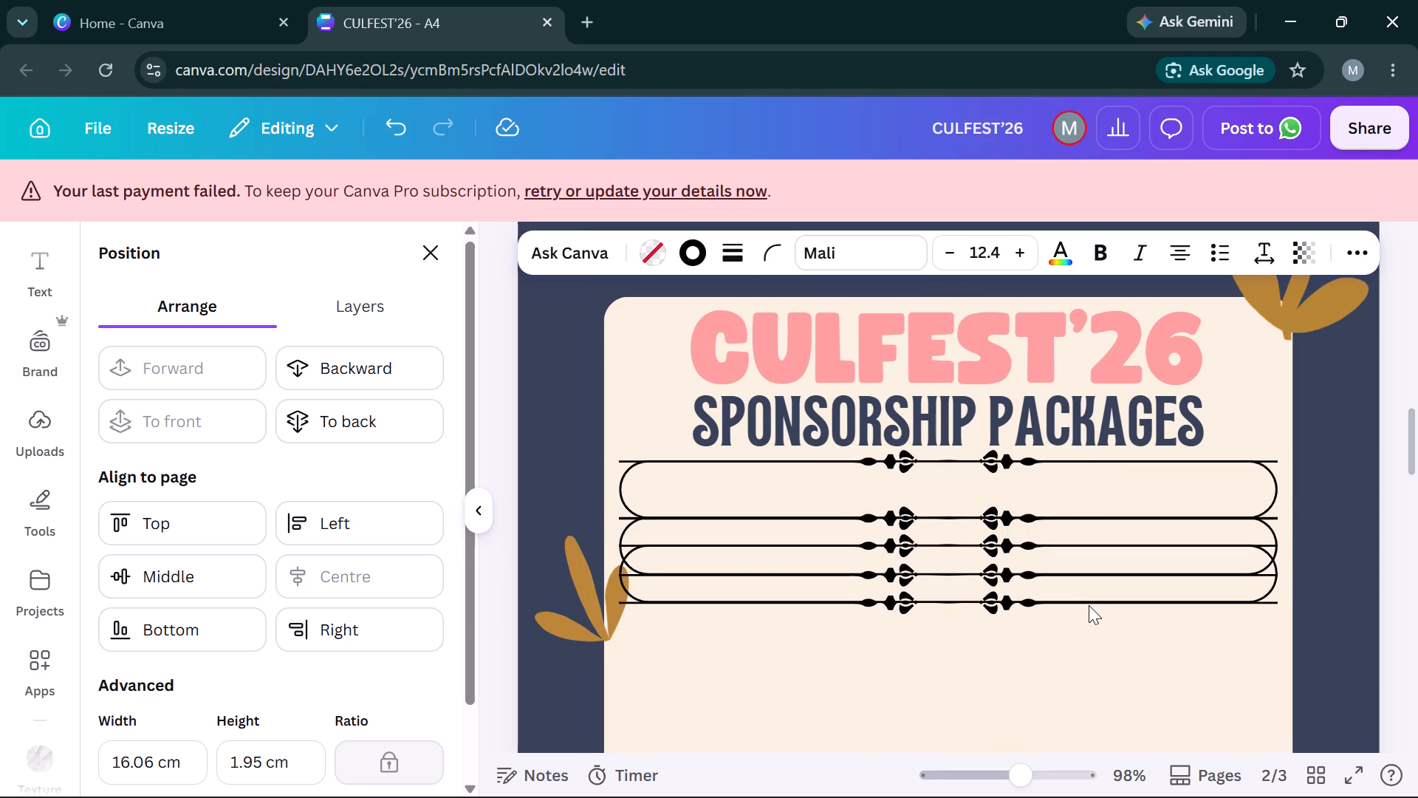
{"action": "key", "text": "Down"}
{"action": "key", "text": "Down"}
{"action": "key", "text": "Down"}
{"action": "key", "text": "Down"}
{"action": "key", "text": "Down"}
{"action": "key", "text": "Down"}
{"action": "key", "text": "Down"}
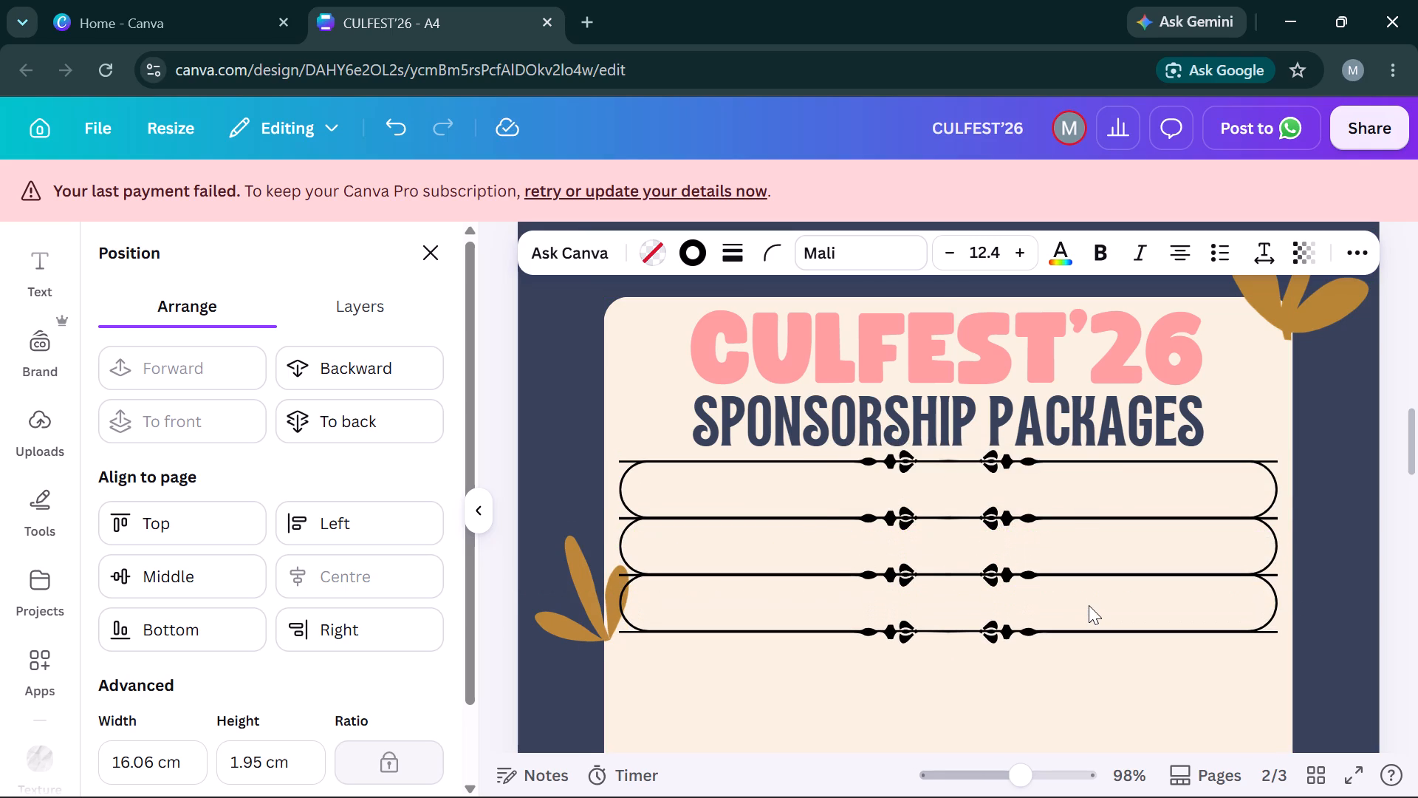
Duplicate the third pill row as a fourth, centred below with its top divider on the third row's bottom divider.
{"action": "key", "text": "ctrl+c"}
{"action": "key", "text": "ctrl+v"}
{"action": "key", "text": "Left"}
{"action": "key", "text": "Left"}
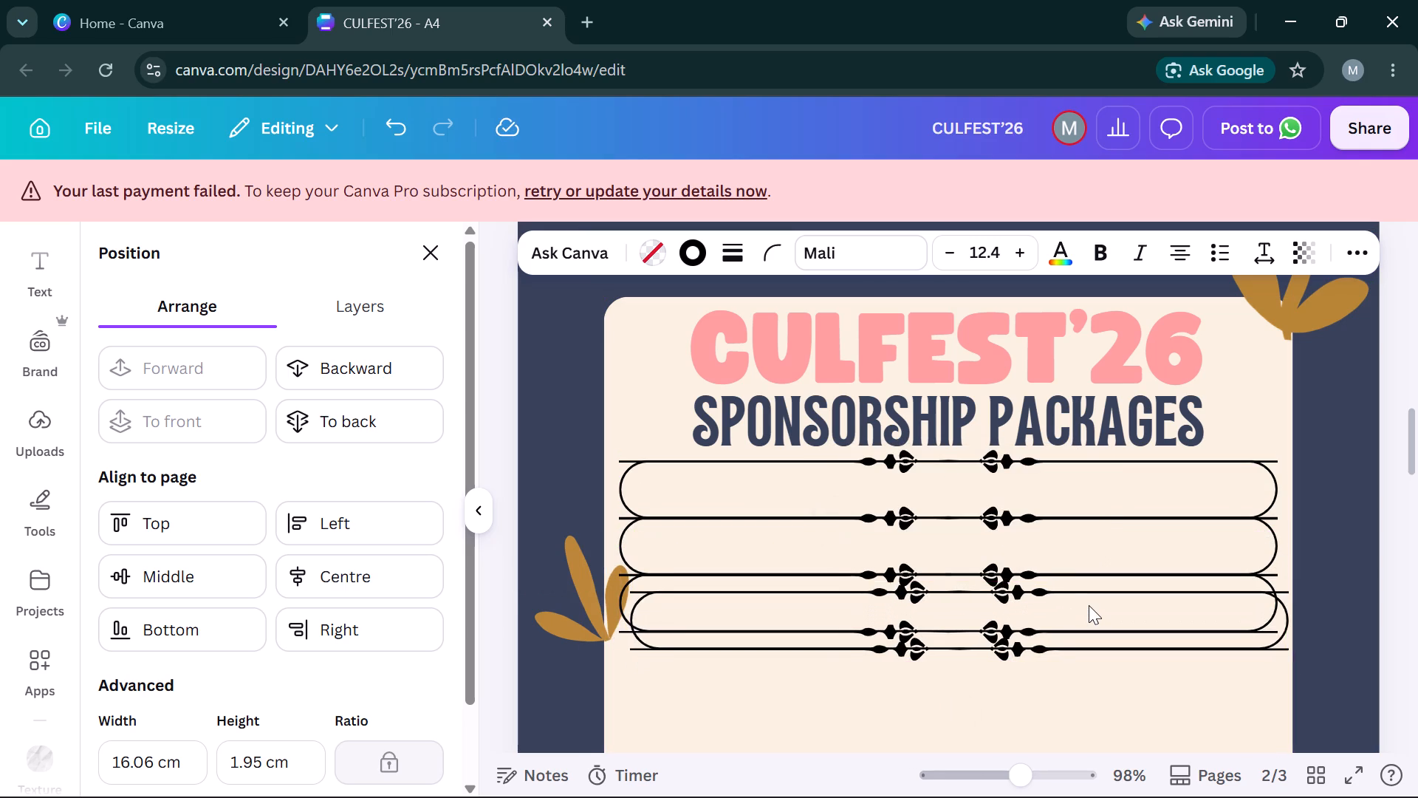
{"action": "key", "text": "Left"}
{"action": "key", "text": "Left"}
{"action": "key", "text": "Left"}
{"action": "key", "text": "Down"}
{"action": "key", "text": "Down"}
{"action": "key", "text": "Down"}
{"action": "key", "text": "Down"}
{"action": "key", "text": "Down"}
{"action": "key", "text": "Down"}
{"action": "key", "text": "Down"}
{"action": "key", "text": "Down"}
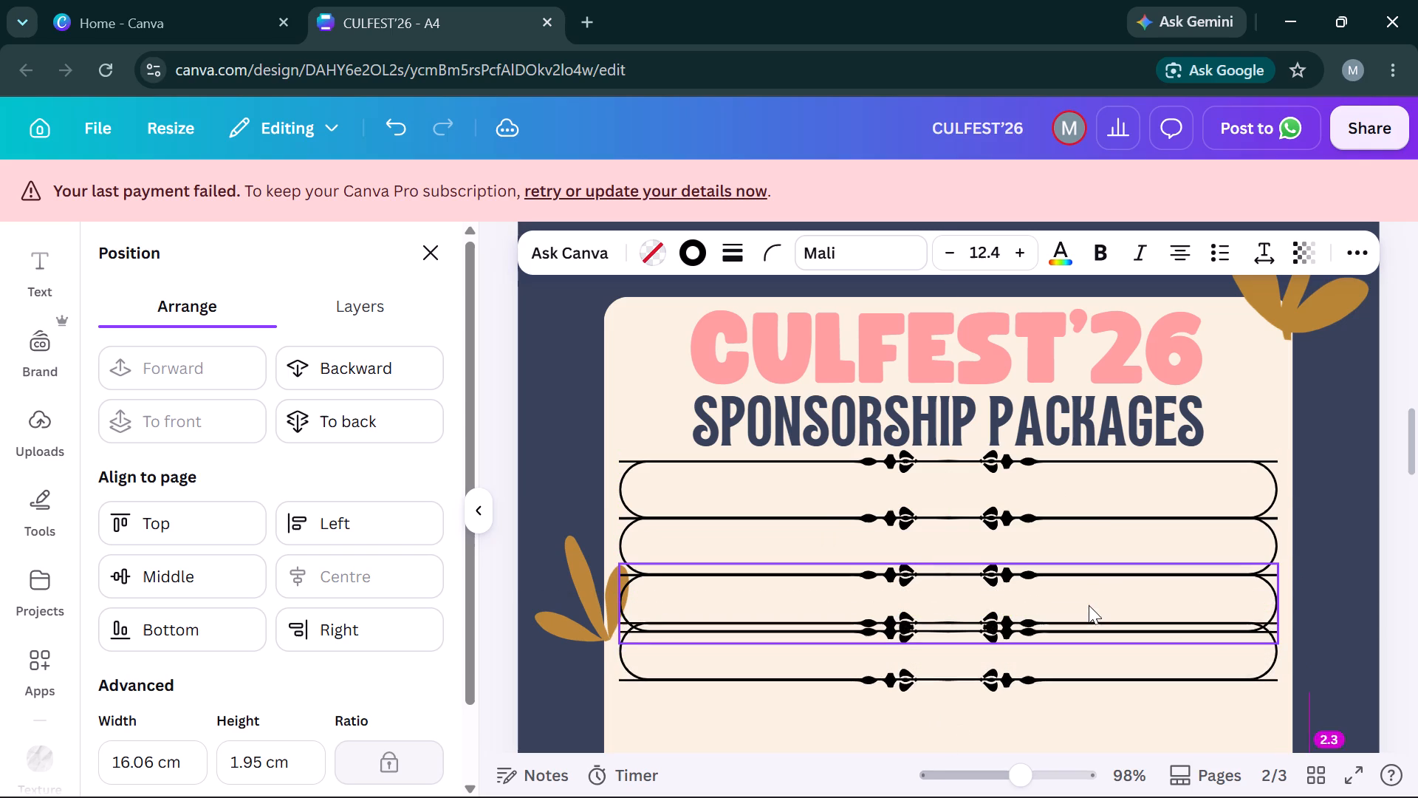
{"action": "key", "text": "Down"}
{"action": "key", "text": "Down"}
Duplicate the fourth pill row as a fifth, centred below and close to the fourth row's bottom divider.
{"action": "scroll", "coordinate": [1089, 605], "scroll_direction": "down", "scroll_amount": 1}
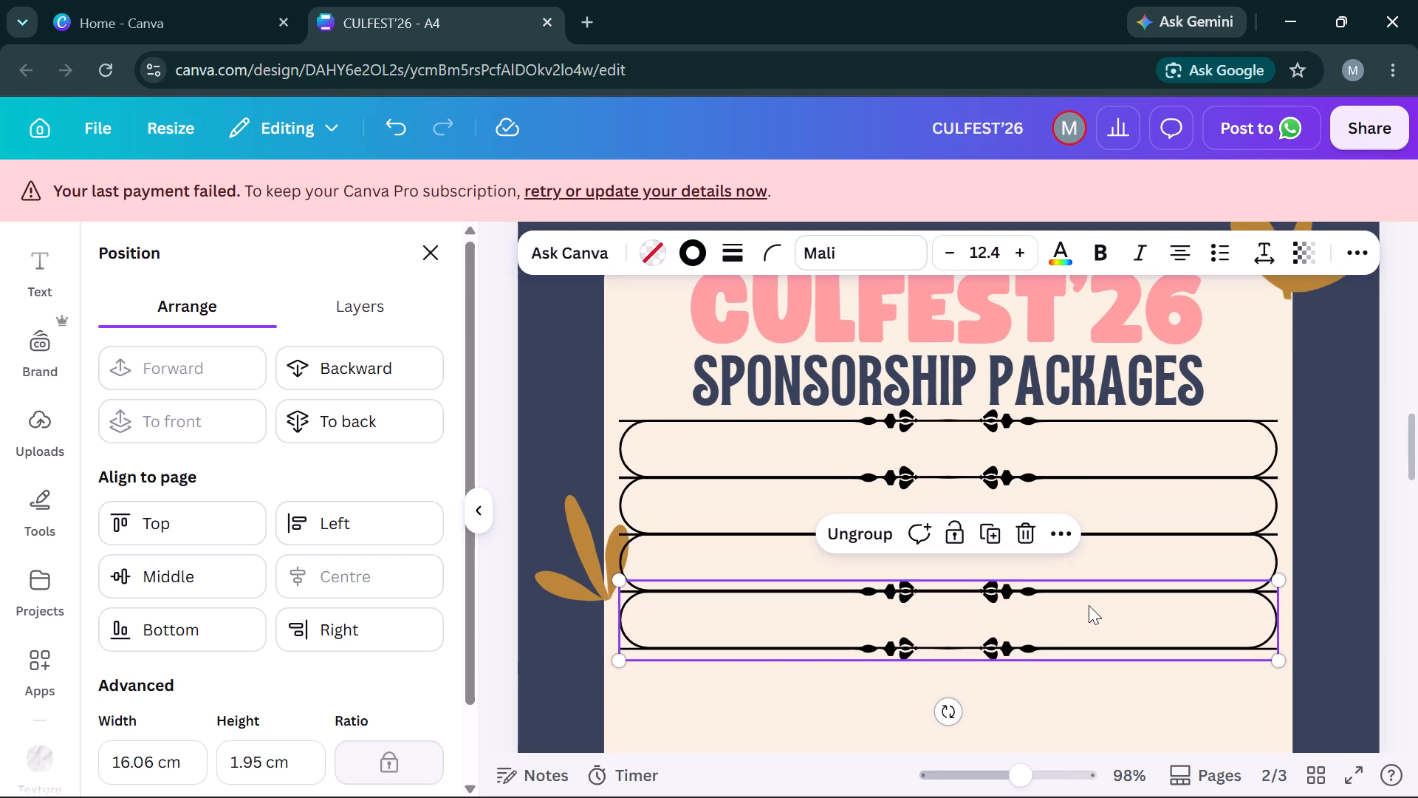
{"action": "key", "text": "ctrl+c"}
{"action": "key", "text": "ctrl+v"}
{"action": "key", "text": "Left"}
{"action": "key", "text": "Left"}
{"action": "key", "text": "Left"}
{"action": "key", "text": "Left"}
{"action": "key", "text": "Left"}
{"action": "key", "text": "Down"}
{"action": "key", "text": "Down"}
{"action": "key", "text": "Down"}
{"action": "key", "text": "Down"}
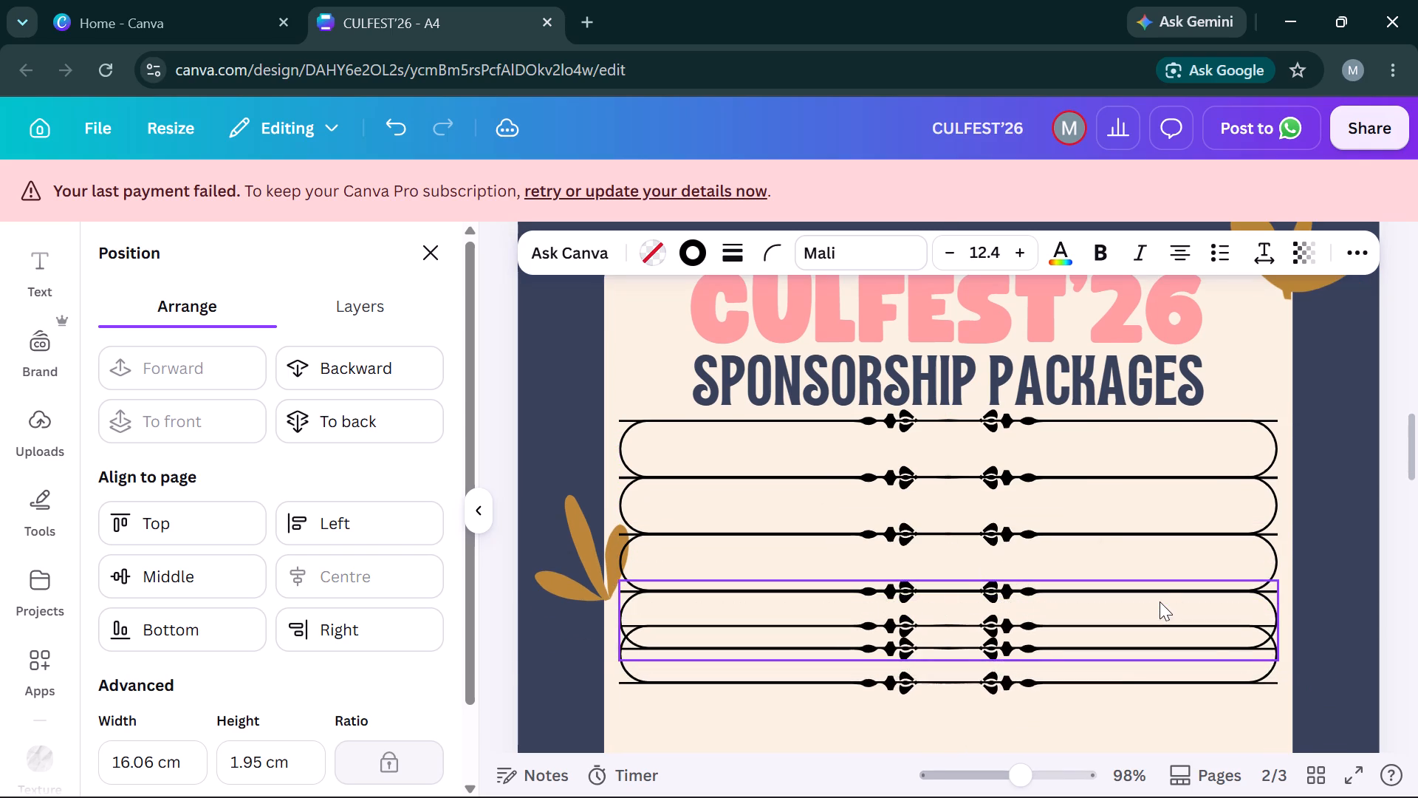
{"action": "key", "text": "Down"}
{"action": "key", "text": "Down"}
{"action": "key", "text": "Down"}
{"action": "key", "text": "Down"}
{"action": "key", "text": "Down"}
{"action": "key", "text": "Down"}
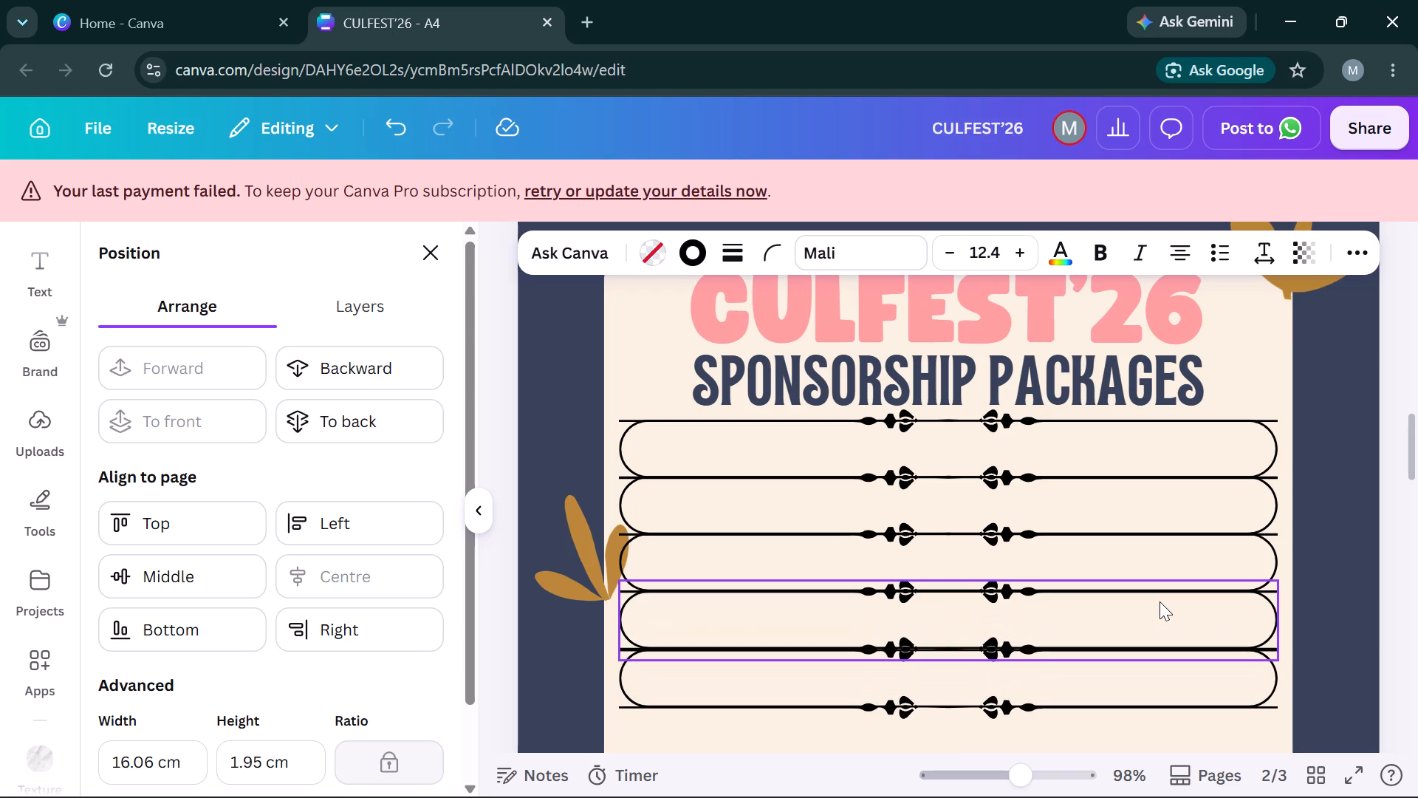
{"action": "key", "text": "Down"}
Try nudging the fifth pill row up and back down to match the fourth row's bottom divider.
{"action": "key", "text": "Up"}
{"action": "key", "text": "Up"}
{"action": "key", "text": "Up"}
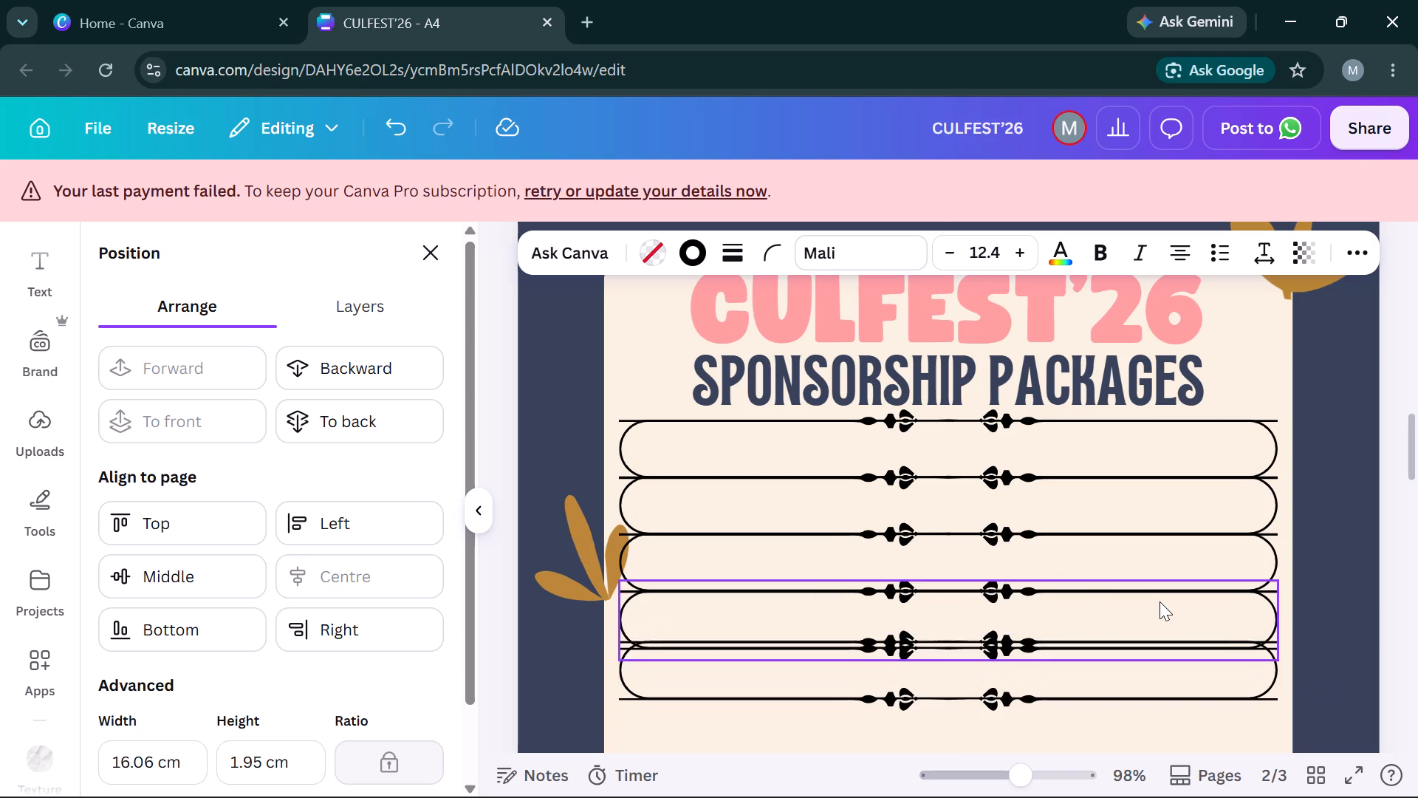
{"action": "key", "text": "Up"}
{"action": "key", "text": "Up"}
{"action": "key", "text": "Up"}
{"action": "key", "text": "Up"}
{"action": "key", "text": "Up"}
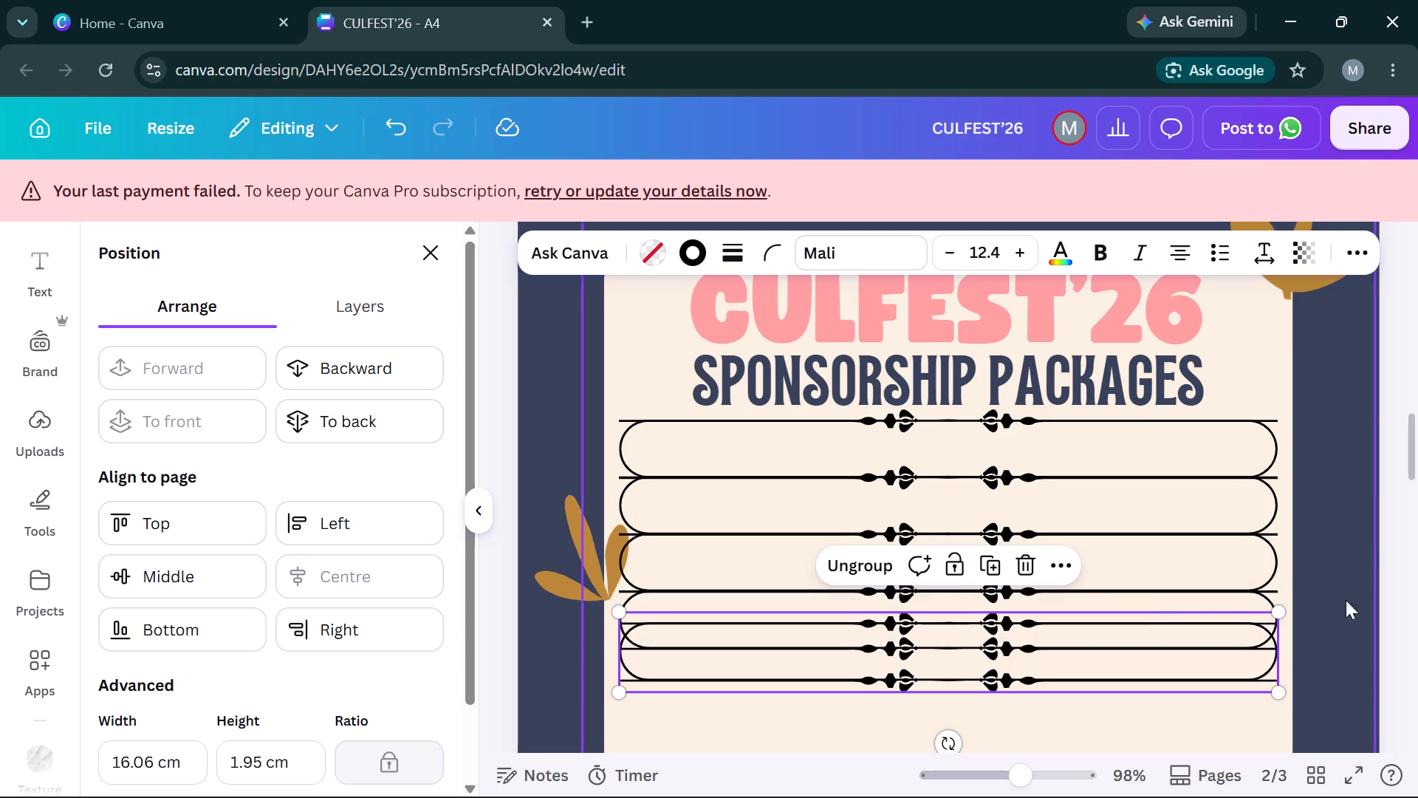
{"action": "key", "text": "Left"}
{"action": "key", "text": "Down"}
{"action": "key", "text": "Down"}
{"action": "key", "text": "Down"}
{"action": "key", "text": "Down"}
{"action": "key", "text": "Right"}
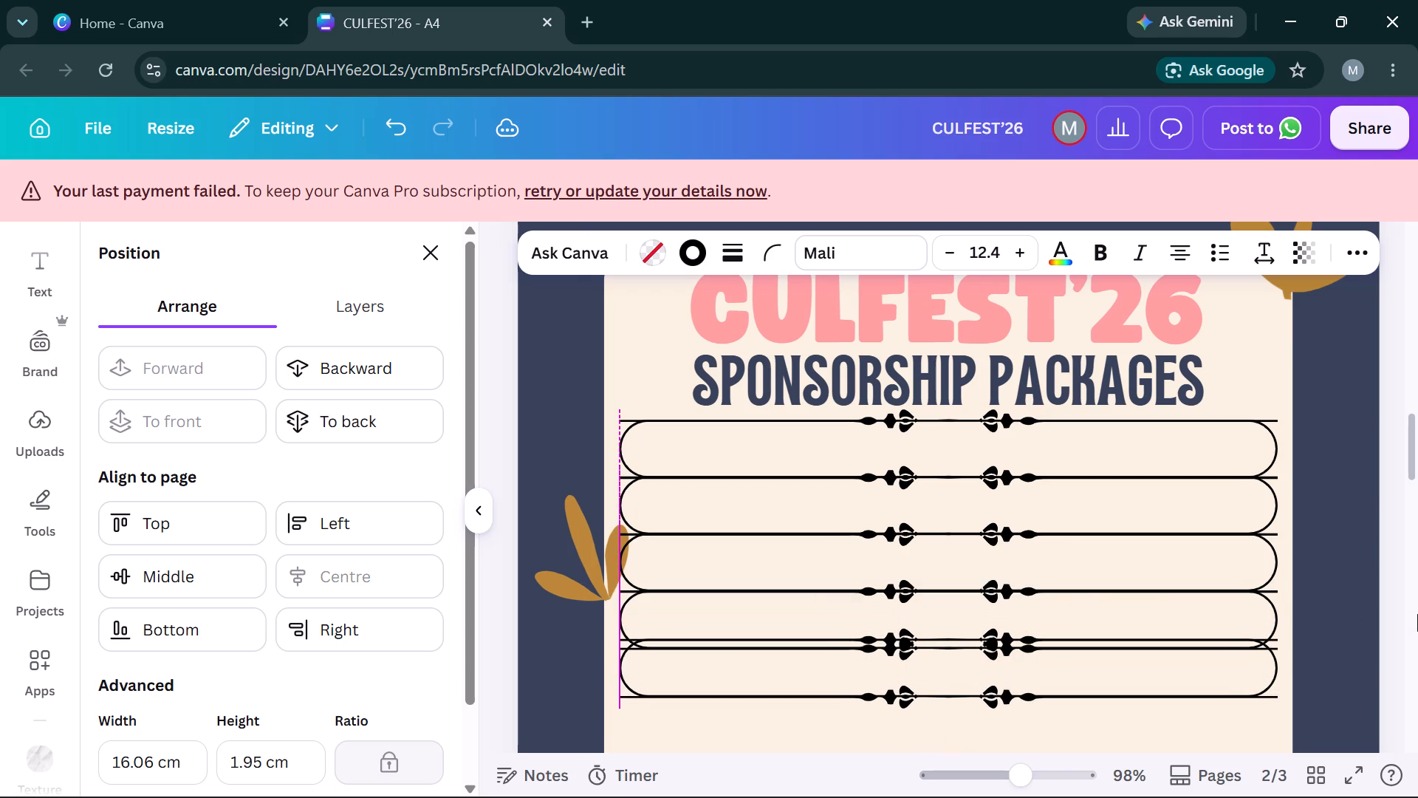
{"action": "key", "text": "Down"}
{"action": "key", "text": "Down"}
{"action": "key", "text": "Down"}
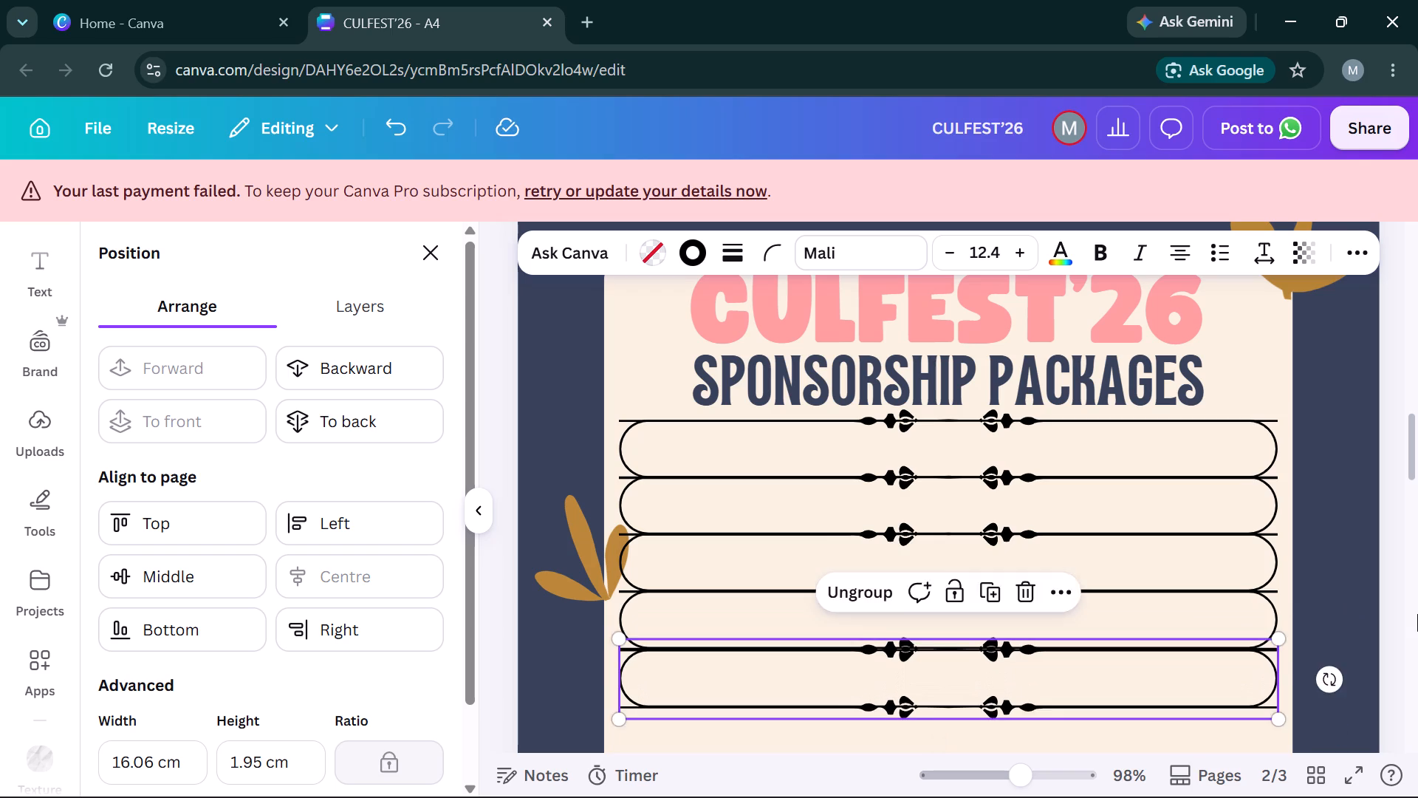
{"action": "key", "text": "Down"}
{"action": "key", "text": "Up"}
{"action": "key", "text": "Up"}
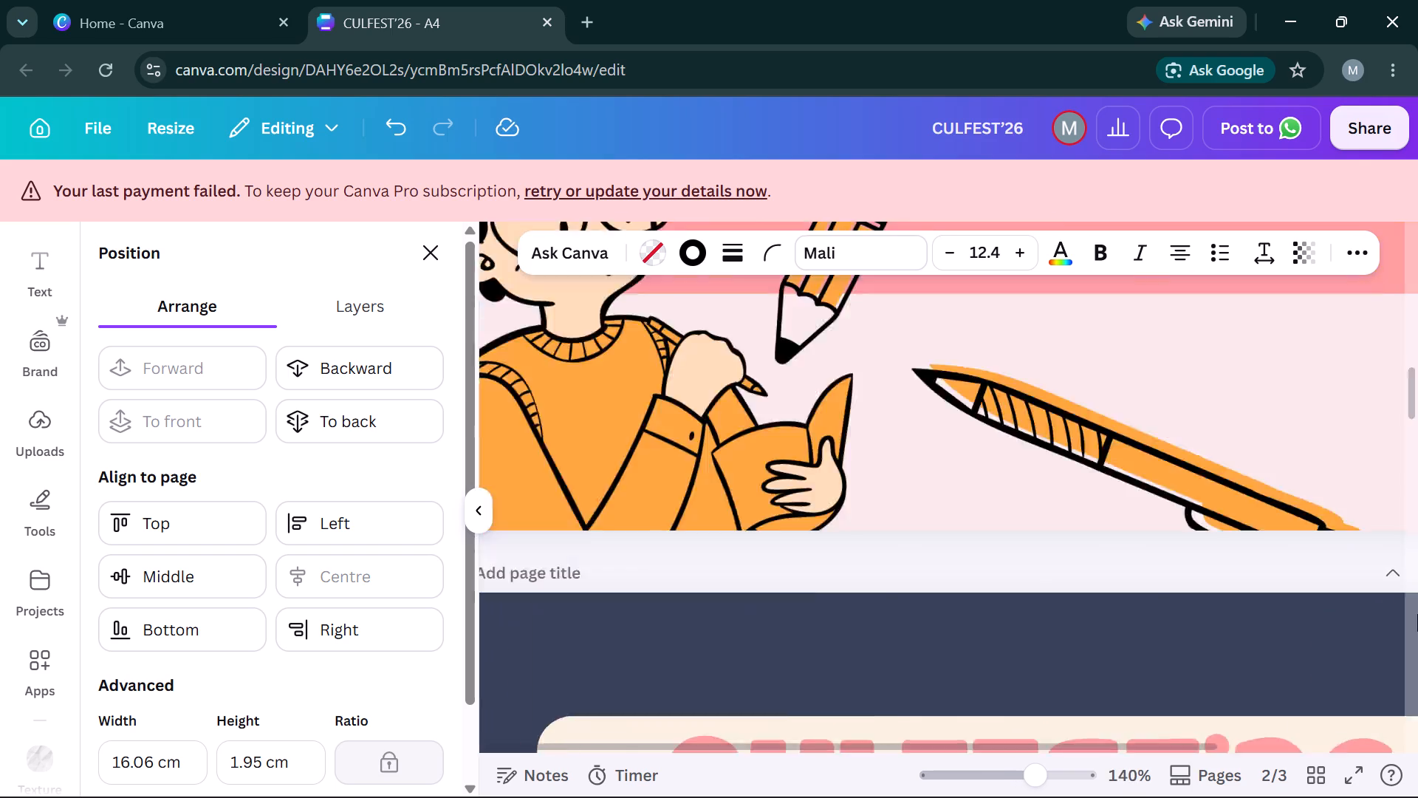
Move the fifth pill row slightly down so its top divider coincides exactly with the fourth row's bottom divider.
{"action": "scroll", "coordinate": [1417, 614], "scroll_direction": "down", "scroll_amount": 6}
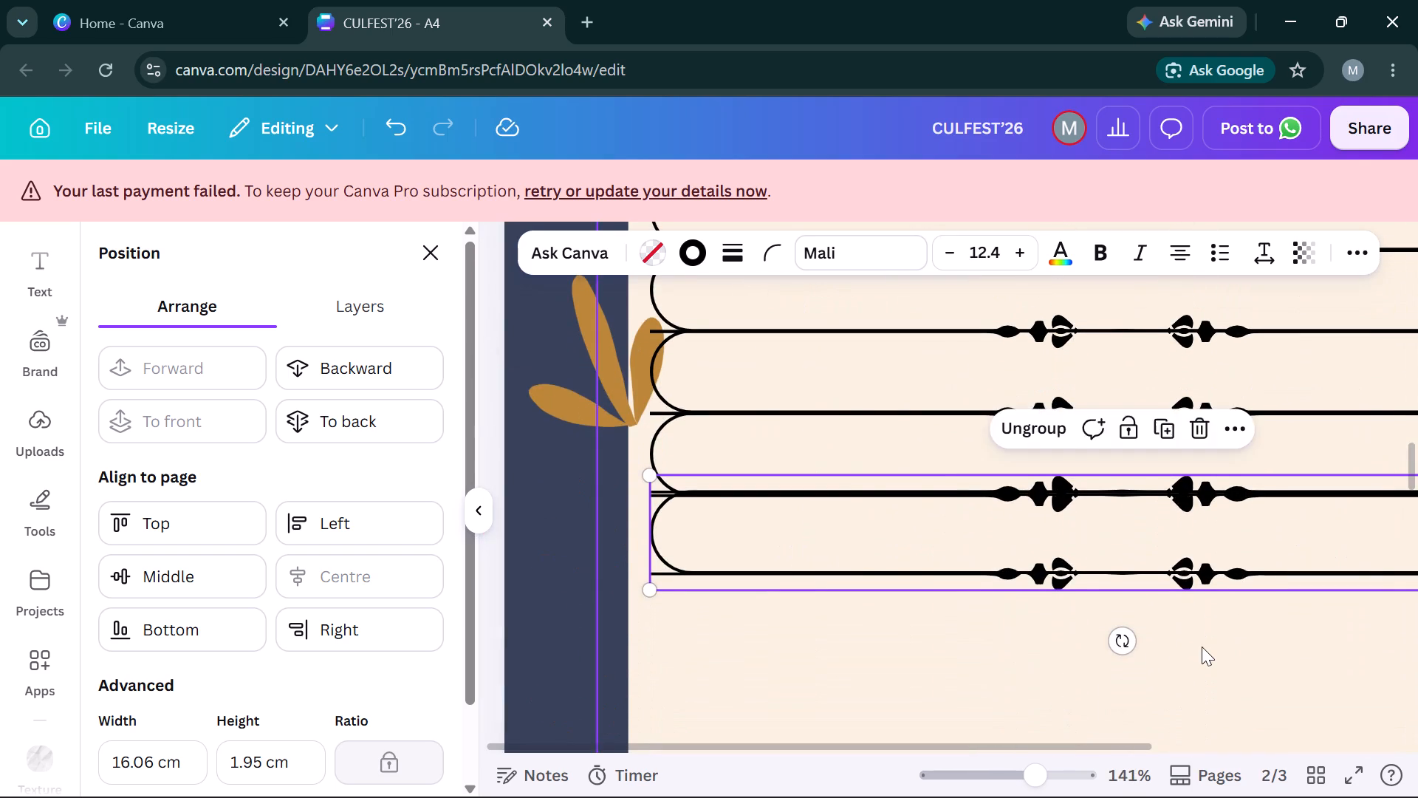
{"action": "scroll", "coordinate": [1202, 647], "scroll_direction": "left", "scroll_amount": 1}
{"action": "scroll", "coordinate": [1202, 647], "scroll_direction": "right", "scroll_amount": 1}
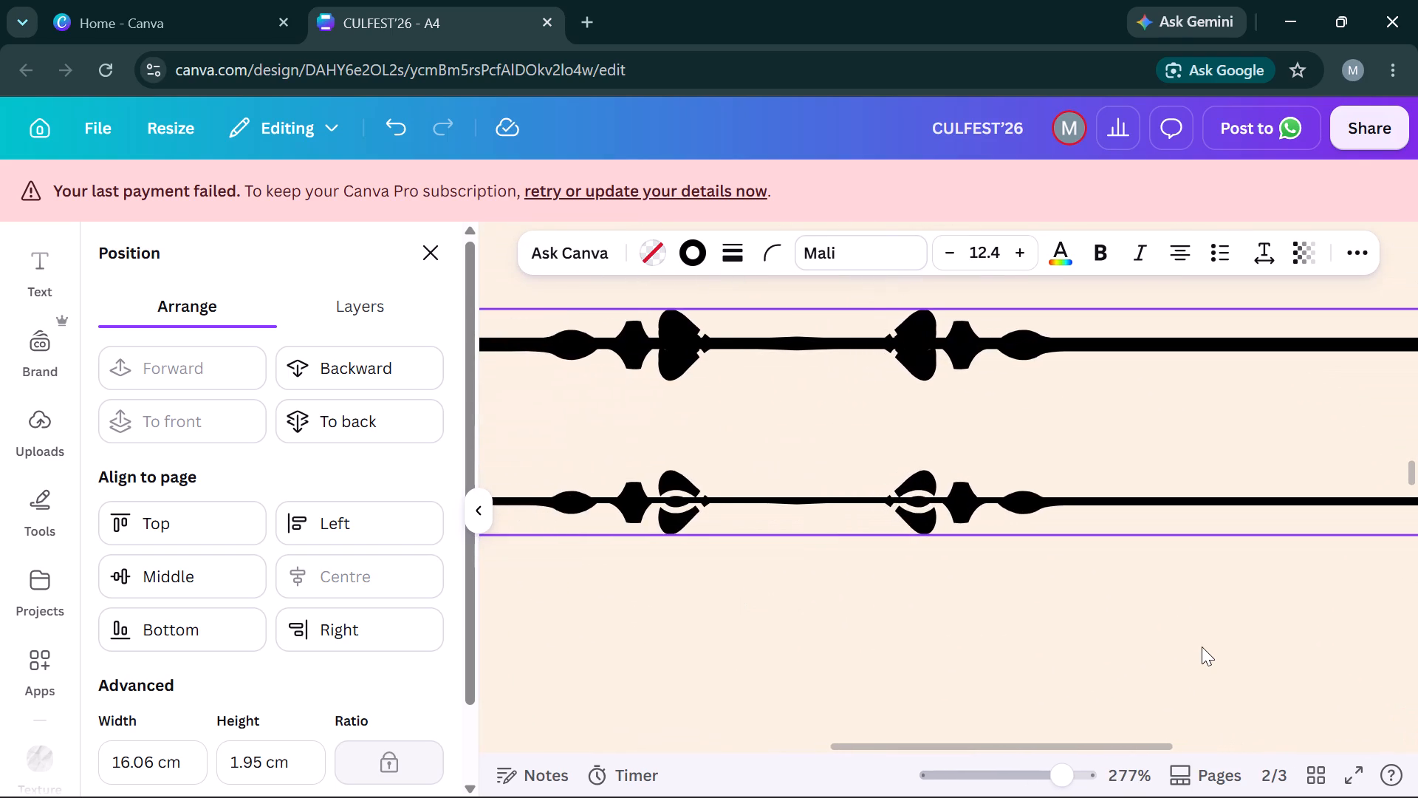
{"action": "scroll", "coordinate": [1202, 647], "scroll_direction": "right", "scroll_amount": 2}
{"action": "scroll", "coordinate": [1202, 647], "scroll_direction": "up", "scroll_amount": 1}
{"action": "left_click", "coordinate": [890, 439]}
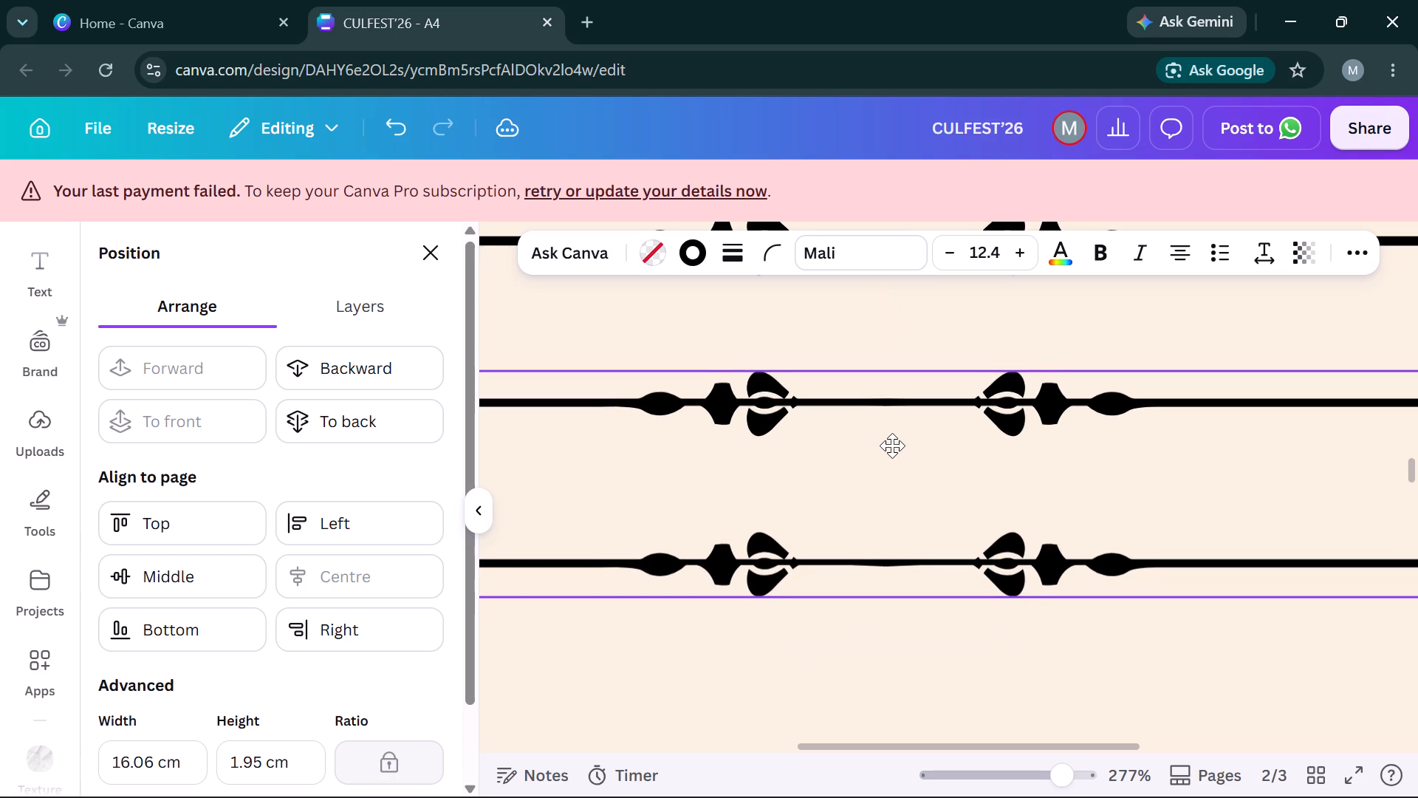
{"action": "left_click_drag", "start_coordinate": [892, 444], "coordinate": [892, 447]}
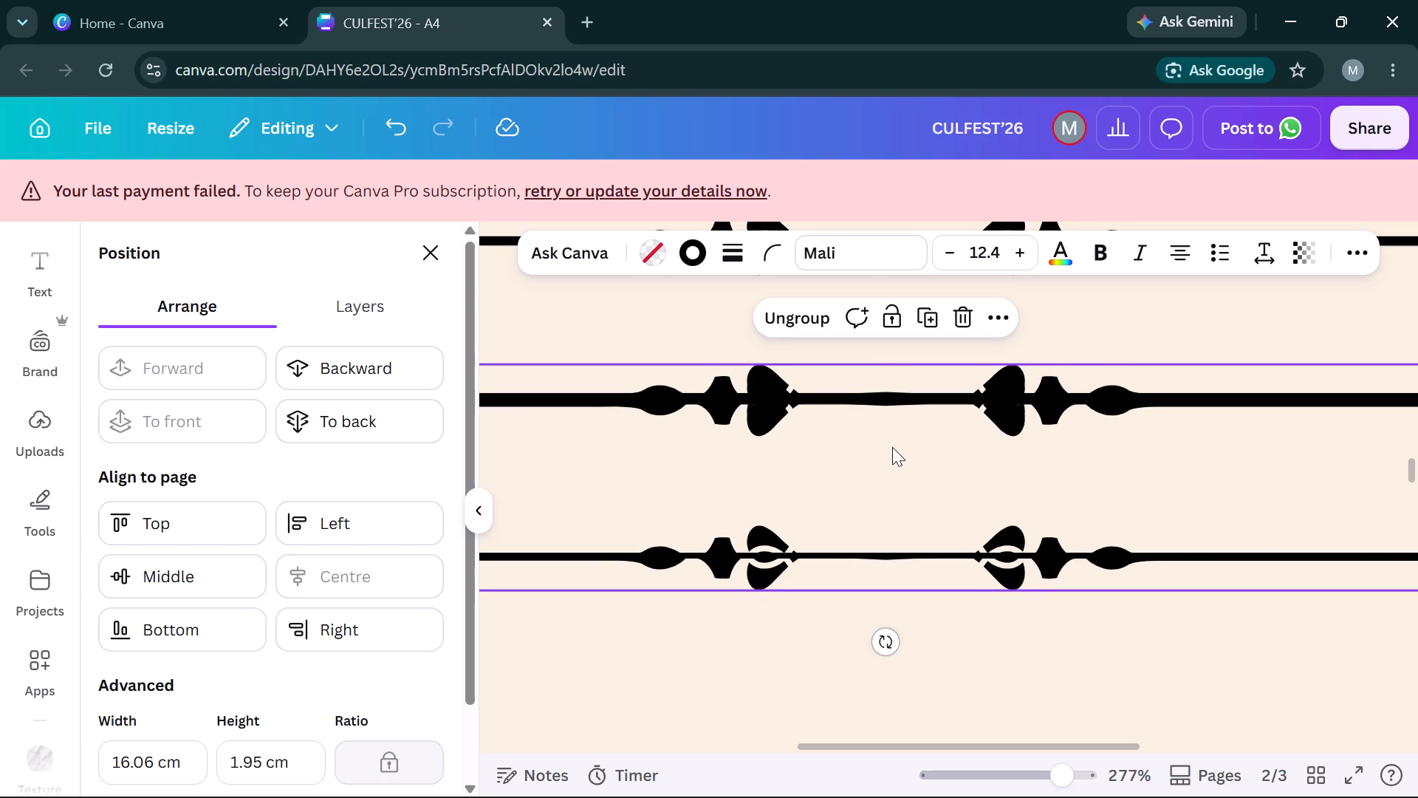
{"action": "left_click_drag", "start_coordinate": [892, 447], "coordinate": [893, 451]}
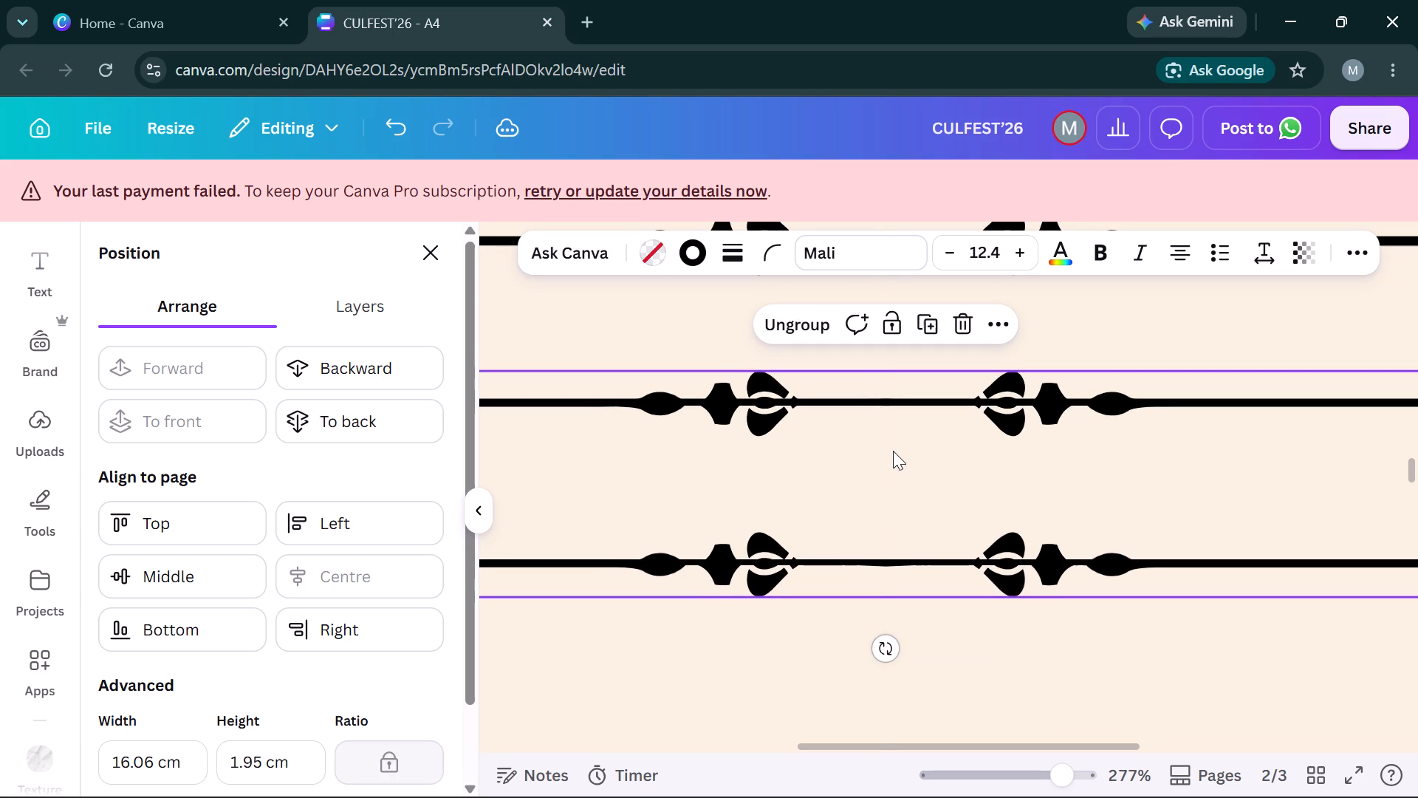
Duplicate the fifth pill row as a sixth, centred below with its top divider on the fifth row's bottom divider.
{"action": "key", "text": "ctrl+c"}
{"action": "key", "text": "ctrl+v"}
{"action": "key", "text": "Left"}
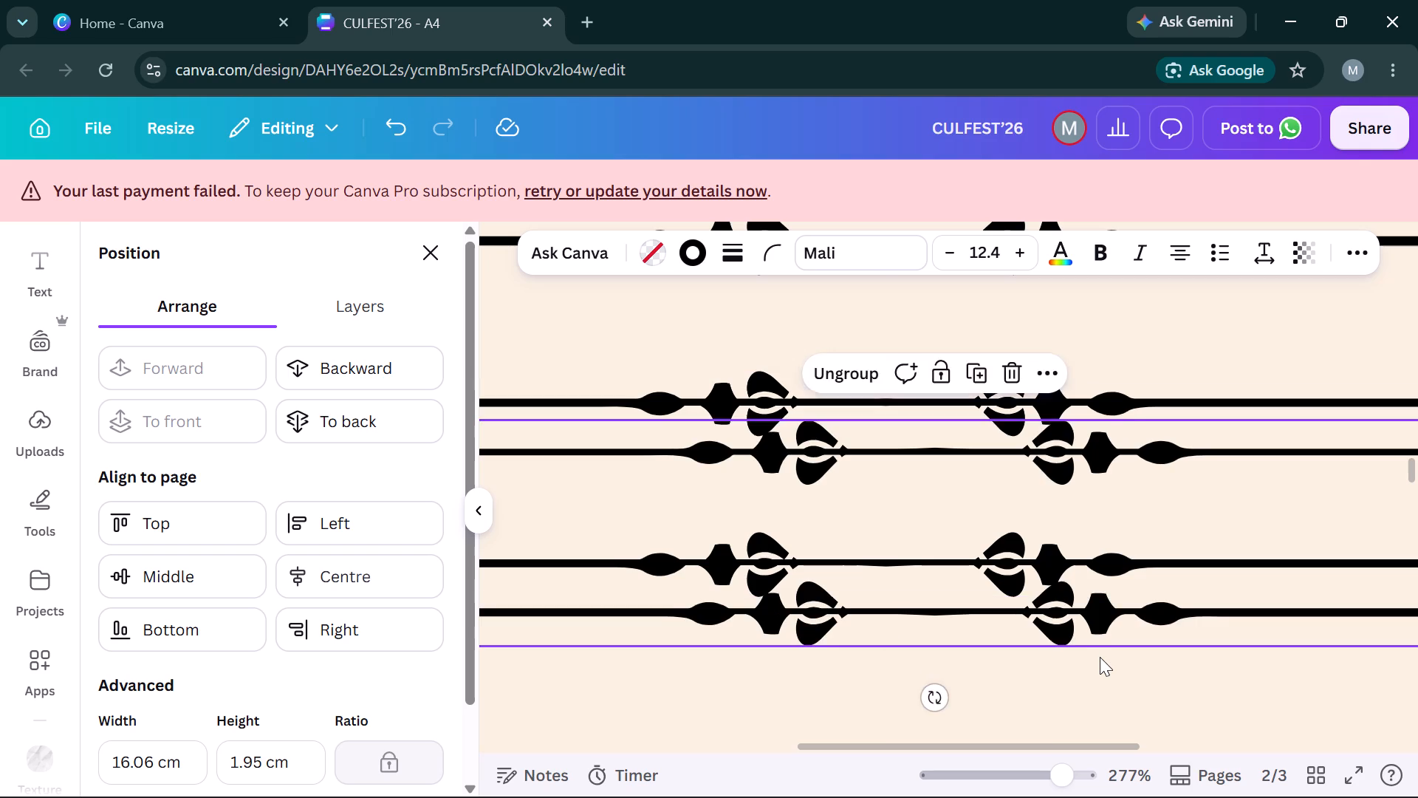
{"action": "key", "text": "Left"}
{"action": "key", "text": "Left"}
{"action": "key", "text": "Left"}
{"action": "key", "text": "Left"}
{"action": "key", "text": "Down"}
{"action": "key", "text": "Down"}
{"action": "key", "text": "Down"}
{"action": "key", "text": "Down"}
{"action": "key", "text": "Down"}
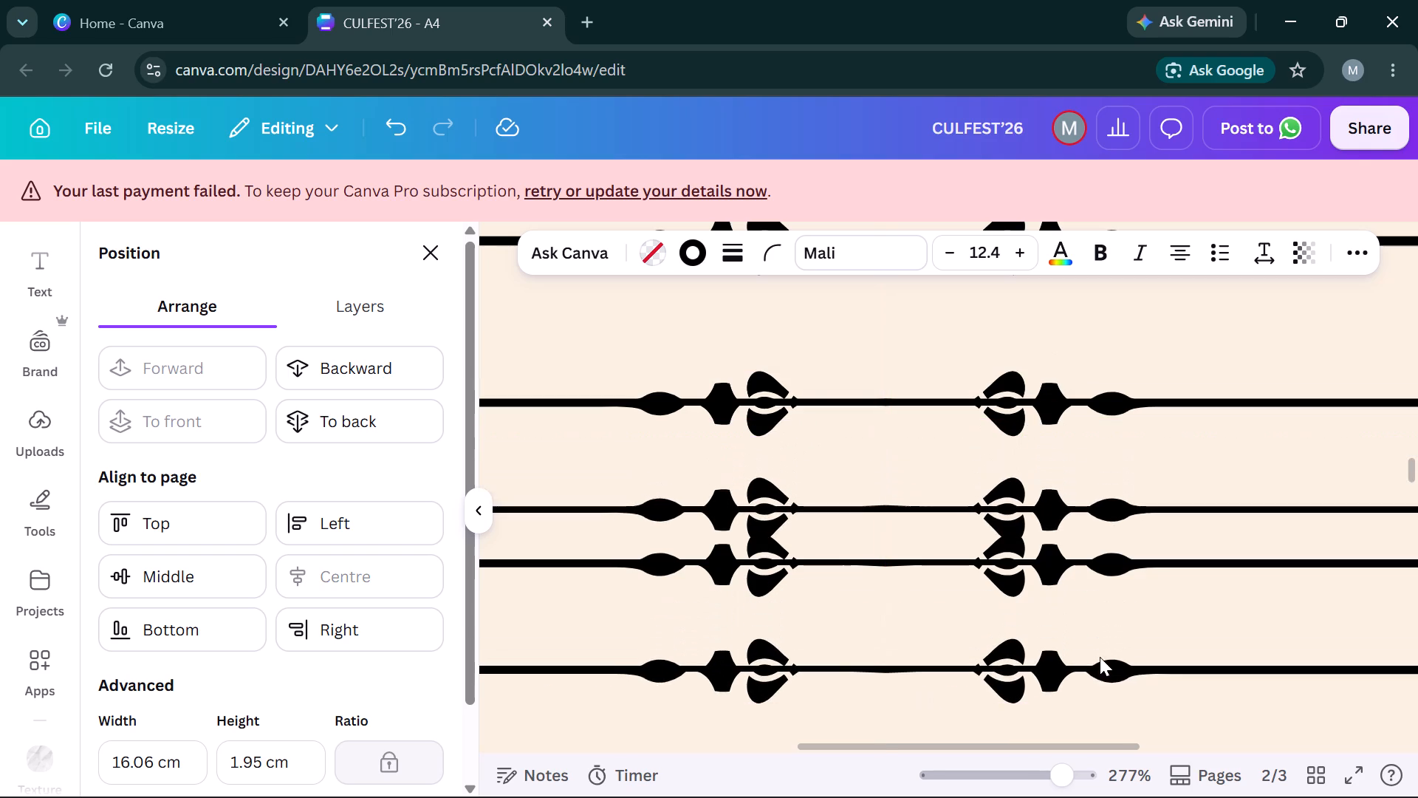
{"action": "key", "text": "Down"}
{"action": "key", "text": "Down"}
{"action": "key", "text": "Down"}
{"action": "key", "text": "Down"}
{"action": "key", "text": "Down"}
{"action": "key", "text": "Down"}
{"action": "key", "text": "Up"}
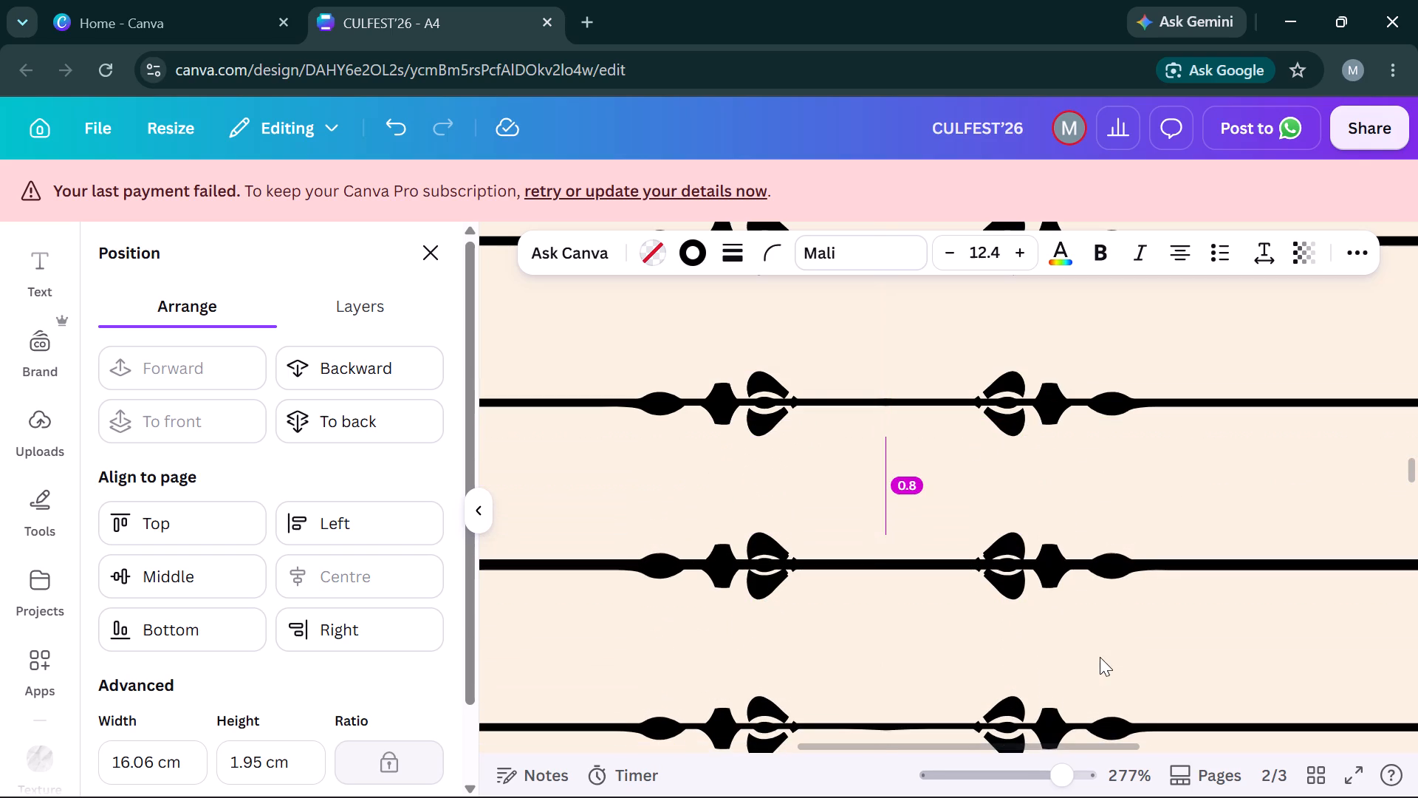
Duplicate the sixth pill row as a seventh, centred below with its top divider on the sixth row's bottom divider.
{"action": "scroll", "coordinate": [1100, 657], "scroll_direction": "down", "scroll_amount": 2}
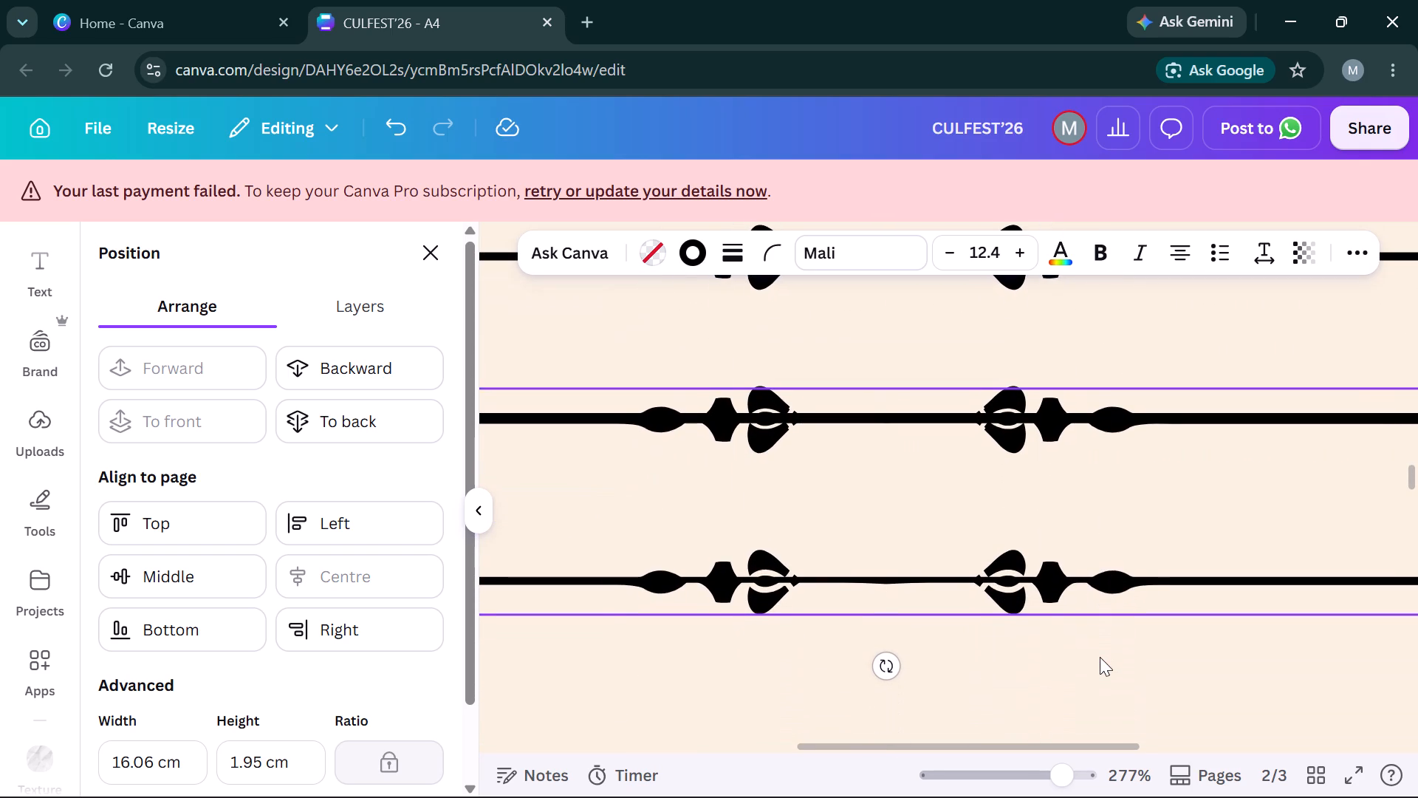
{"action": "key", "text": "ctrl+c"}
{"action": "key", "text": "ctrl+v"}
{"action": "key", "text": "Left"}
{"action": "key", "text": "Left"}
{"action": "key", "text": "Left"}
{"action": "key", "text": "Left"}
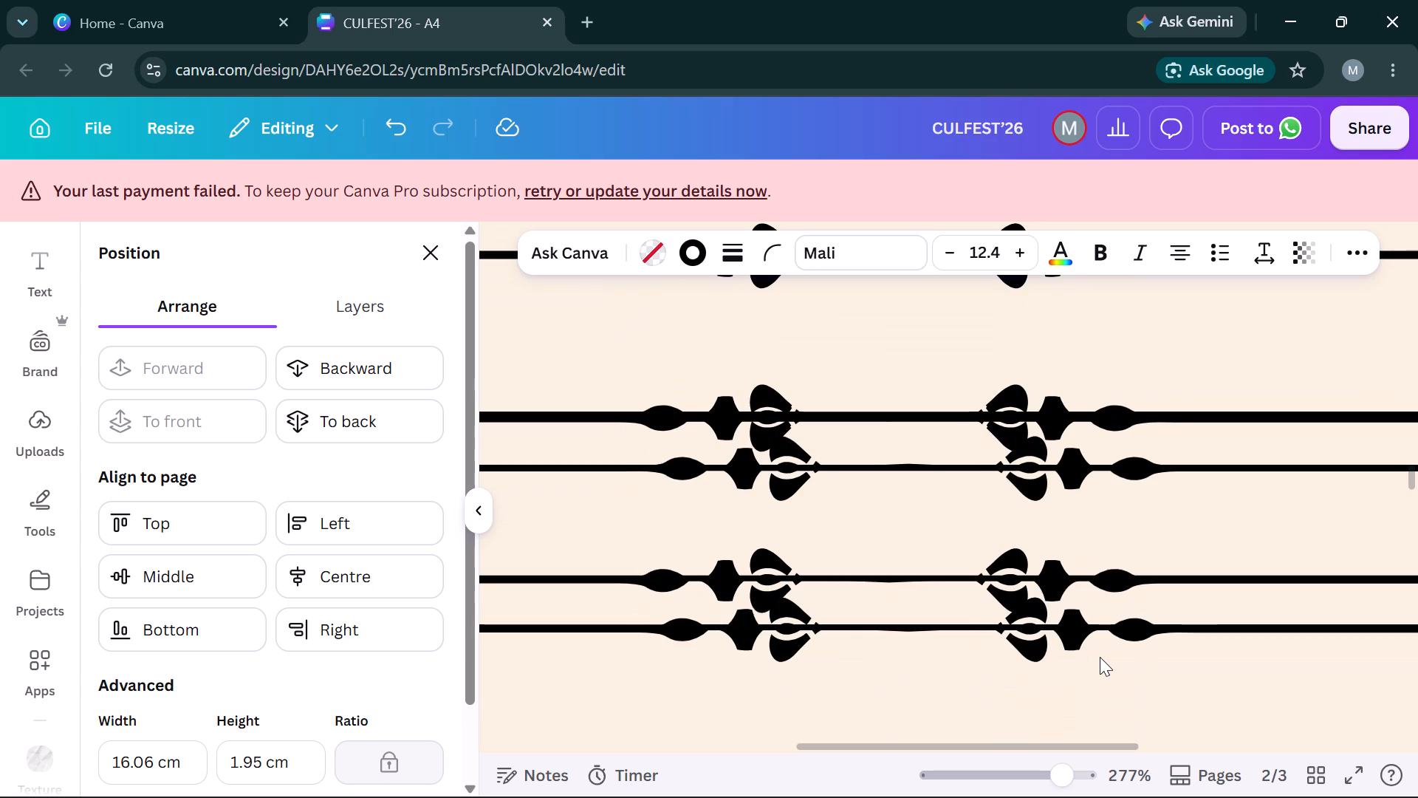
{"action": "key", "text": "Left"}
{"action": "key", "text": "Down"}
{"action": "key", "text": "Down"}
{"action": "key", "text": "Down"}
{"action": "key", "text": "Down"}
{"action": "key", "text": "Down"}
{"action": "key", "text": "Down"}
{"action": "key", "text": "Down"}
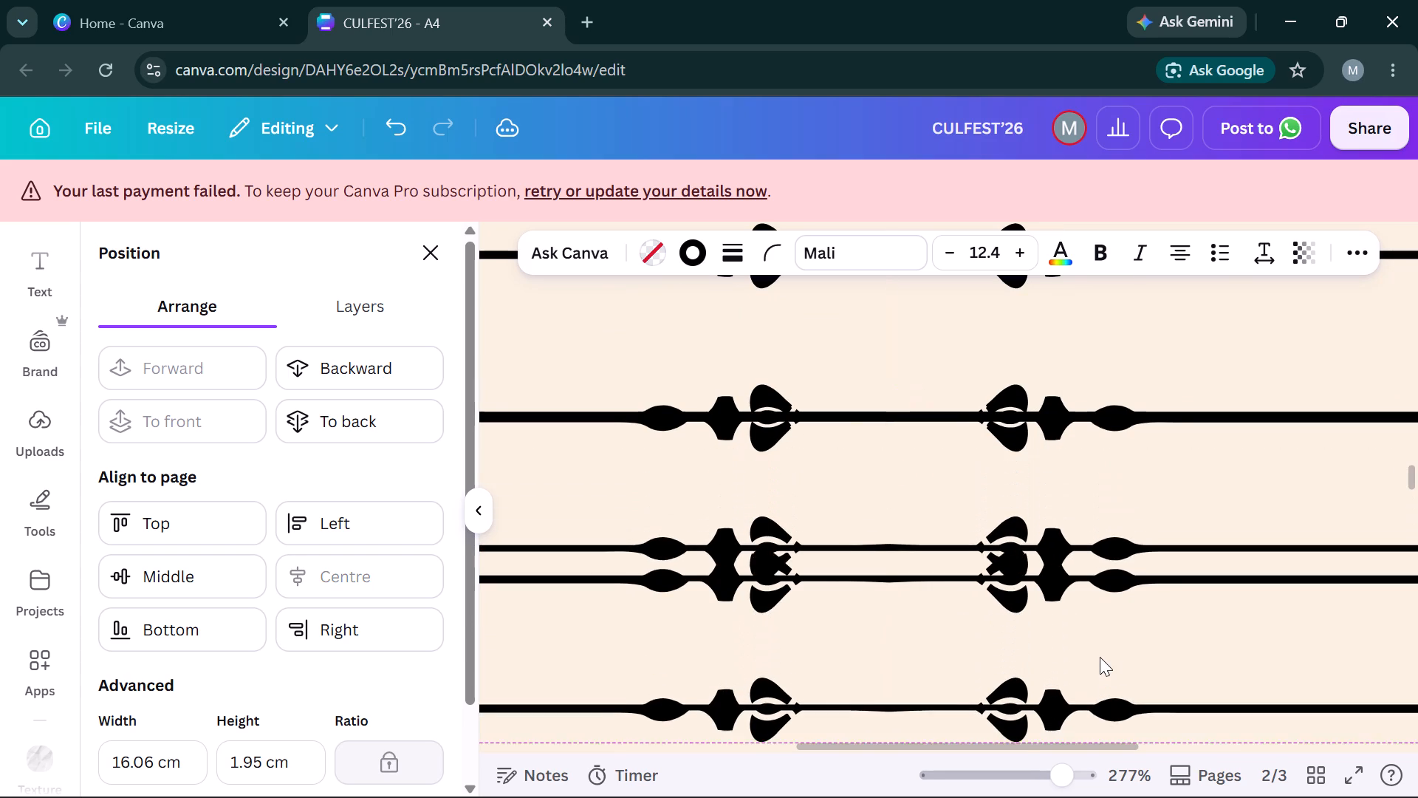
{"action": "key", "text": "Down"}
{"action": "key", "text": "Down"}
{"action": "key", "text": "Down"}
{"action": "key", "text": "Down"}
{"action": "key", "text": "Up"}
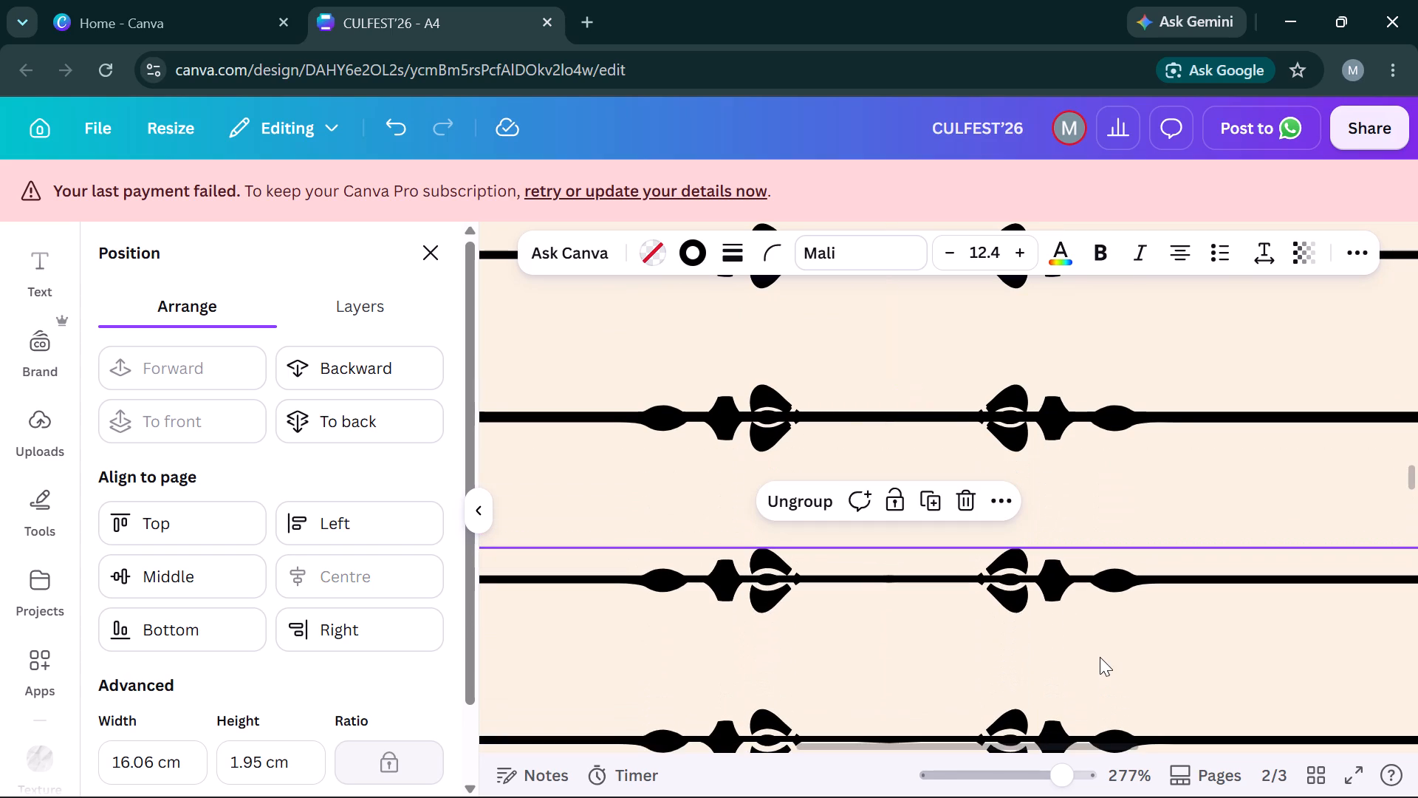
Duplicate the seventh pill row as an eighth, centred below with its top divider on the seventh row's bottom divider.
{"action": "key", "text": "ctrl+c"}
{"action": "scroll", "coordinate": [1100, 657], "scroll_direction": "down", "scroll_amount": 3}
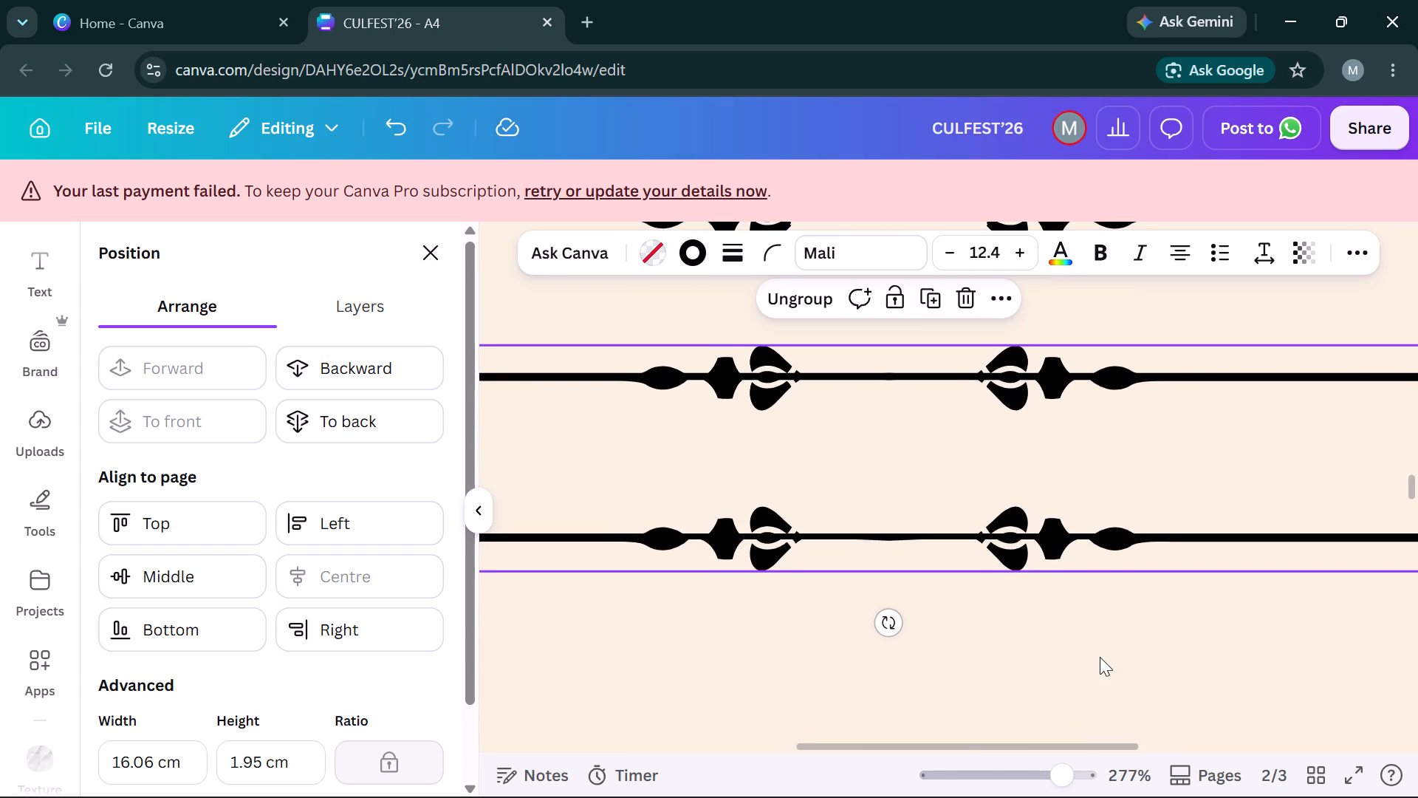
{"action": "key", "text": "ctrl+c"}
{"action": "key", "text": "ctrl+v"}
{"action": "key", "text": "Left"}
{"action": "key", "text": "Left"}
{"action": "key", "text": "Left"}
{"action": "key", "text": "Left"}
{"action": "key", "text": "Left"}
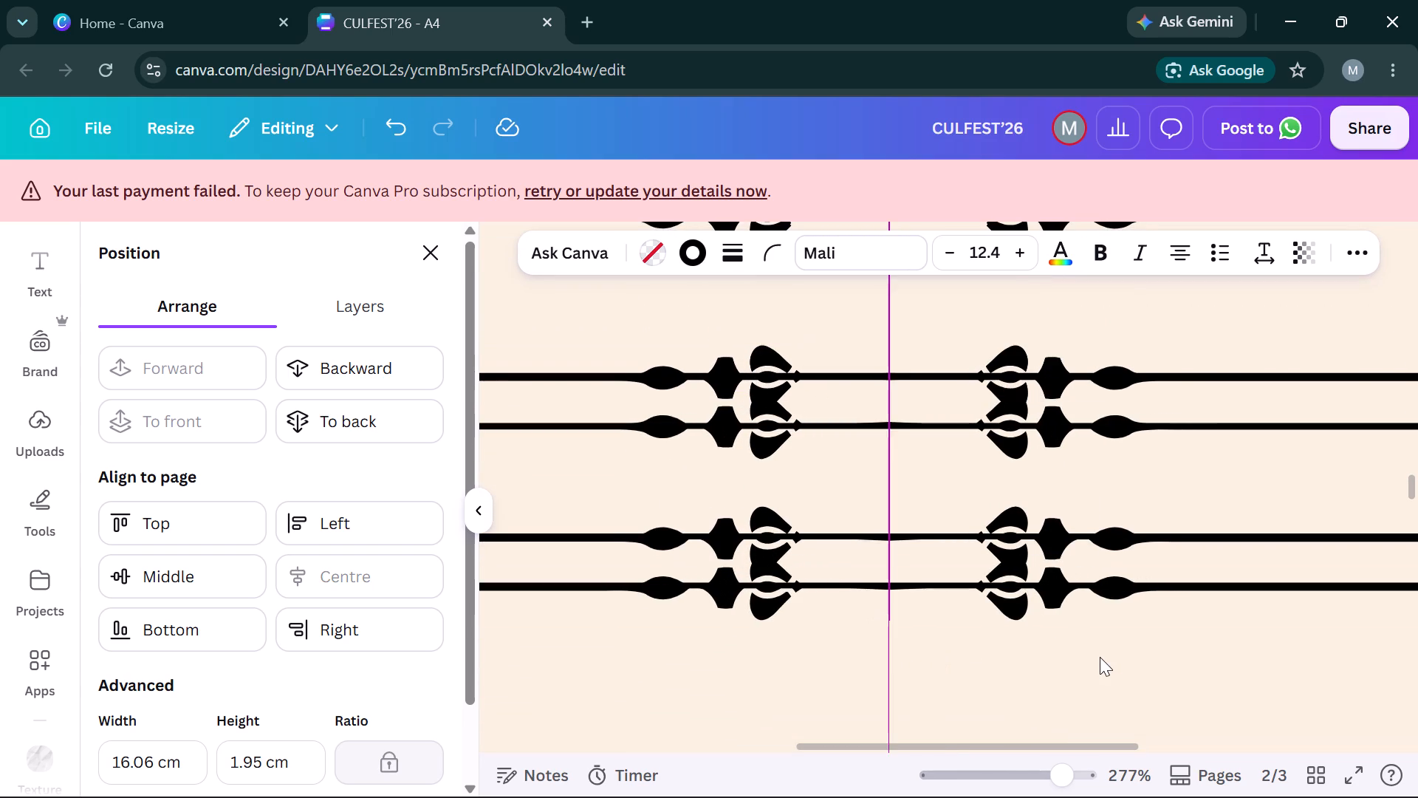
{"action": "key", "text": "Down"}
{"action": "key", "text": "Down"}
{"action": "key", "text": "Down"}
{"action": "key", "text": "Down"}
{"action": "key", "text": "Down"}
{"action": "key", "text": "Down"}
{"action": "key", "text": "Down"}
{"action": "key", "text": "Down"}
{"action": "key", "text": "Down"}
{"action": "key", "text": "Down"}
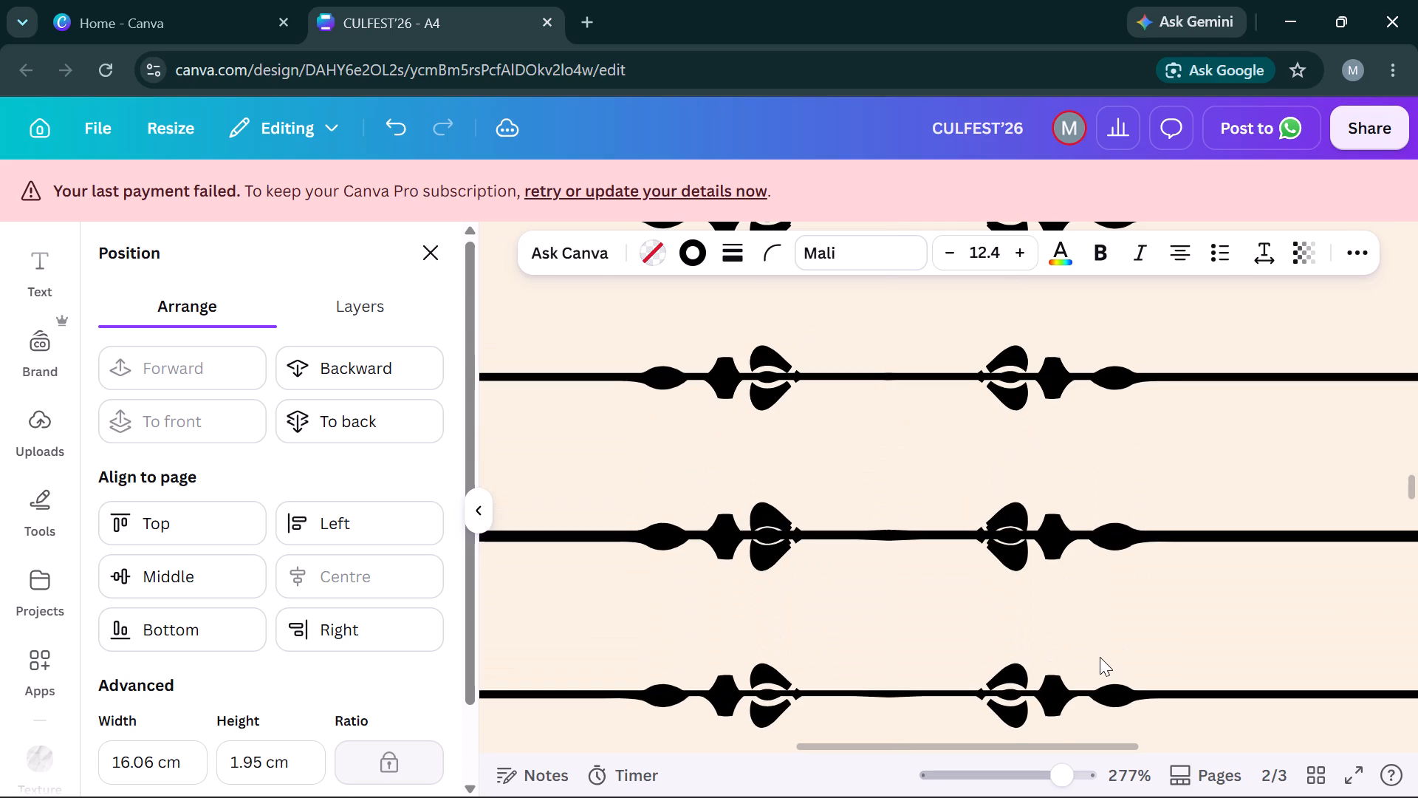
{"action": "key", "text": "Down"}
{"action": "key", "text": "Up"}
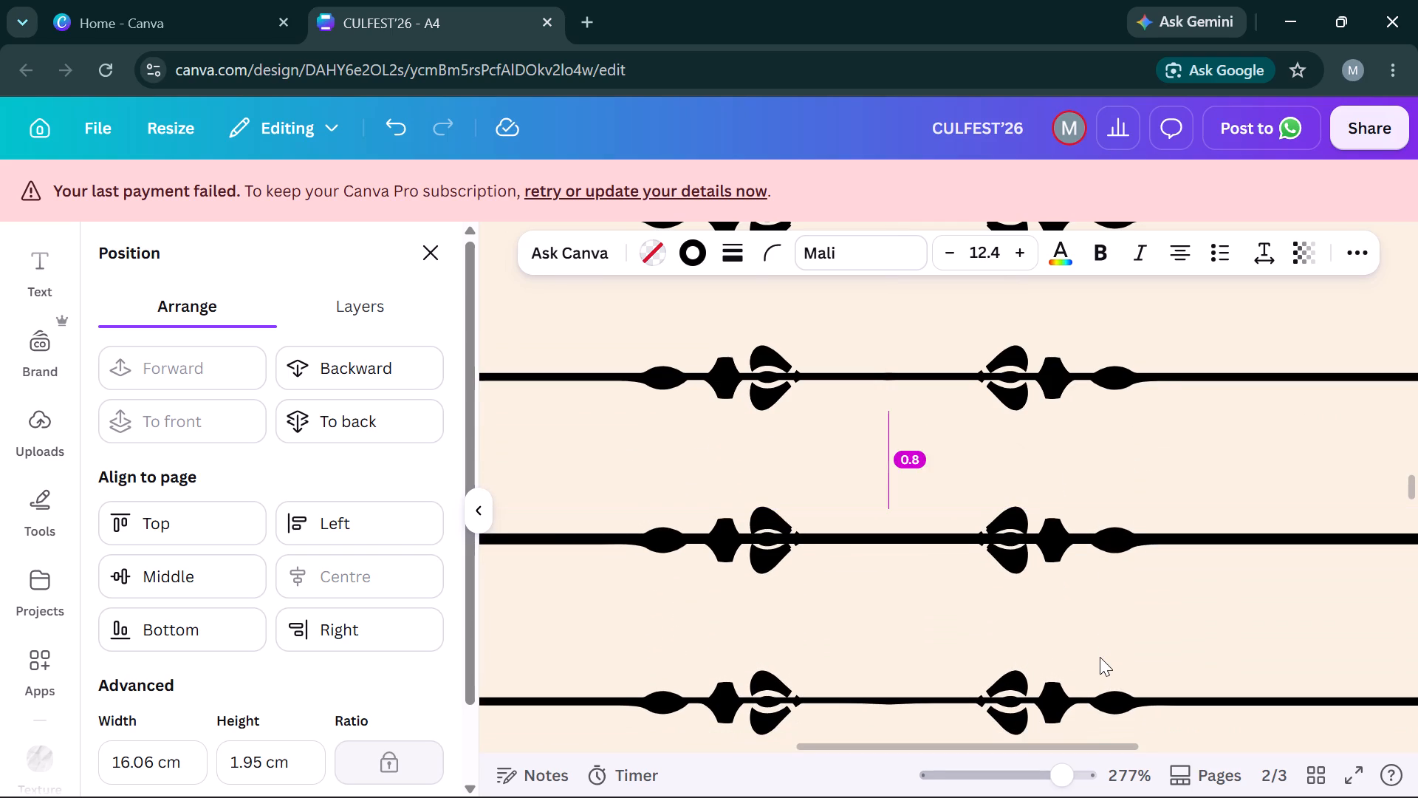
Duplicate the eighth pill row as a ninth, centred below with its top divider on the eighth row's bottom divider.
{"action": "left_click", "coordinate": [1008, 626]}
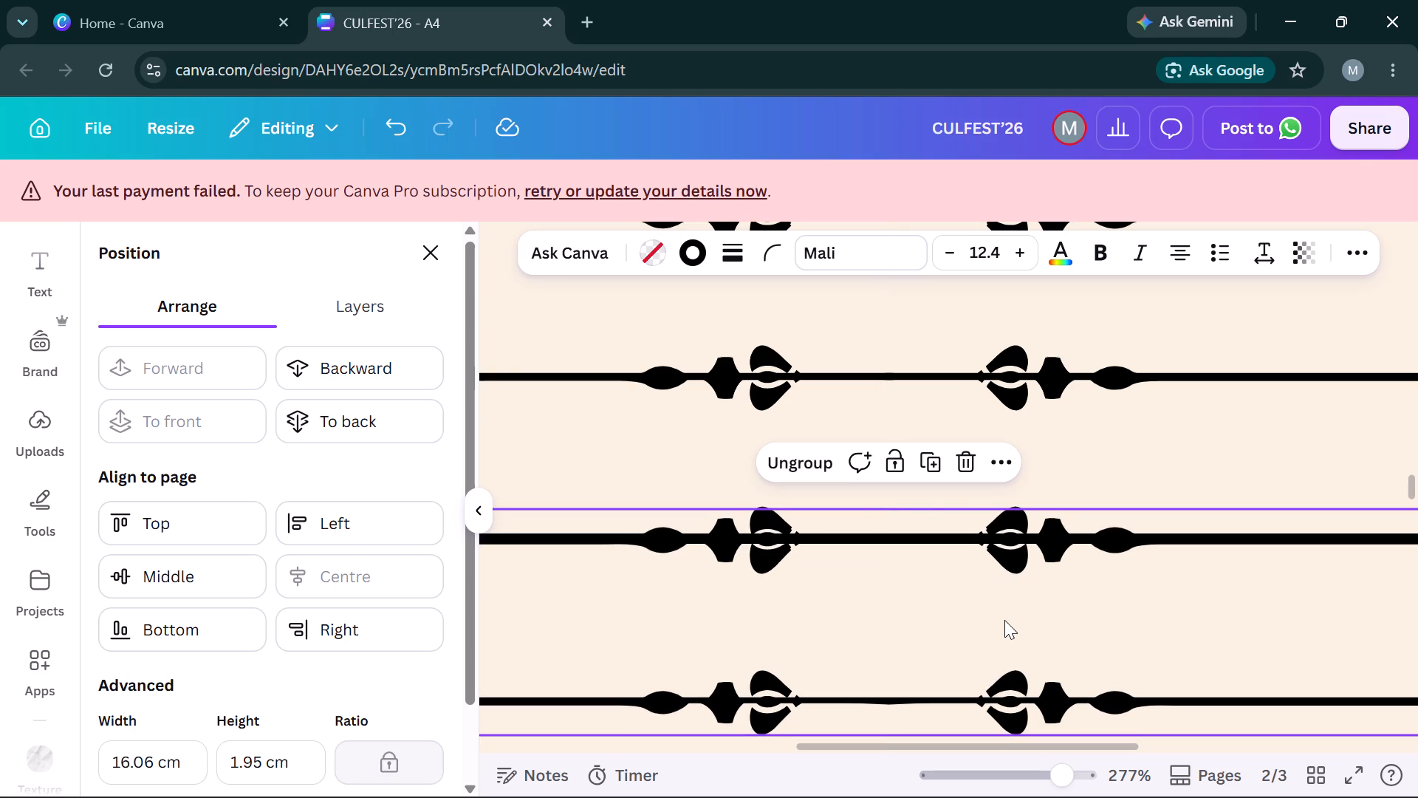
{"action": "key", "text": "ctrl+c"}
{"action": "key", "text": "ctrl+v"}
{"action": "key", "text": "Left"}
{"action": "key", "text": "Left"}
{"action": "key", "text": "Left"}
{"action": "key", "text": "Left"}
{"action": "key", "text": "Left"}
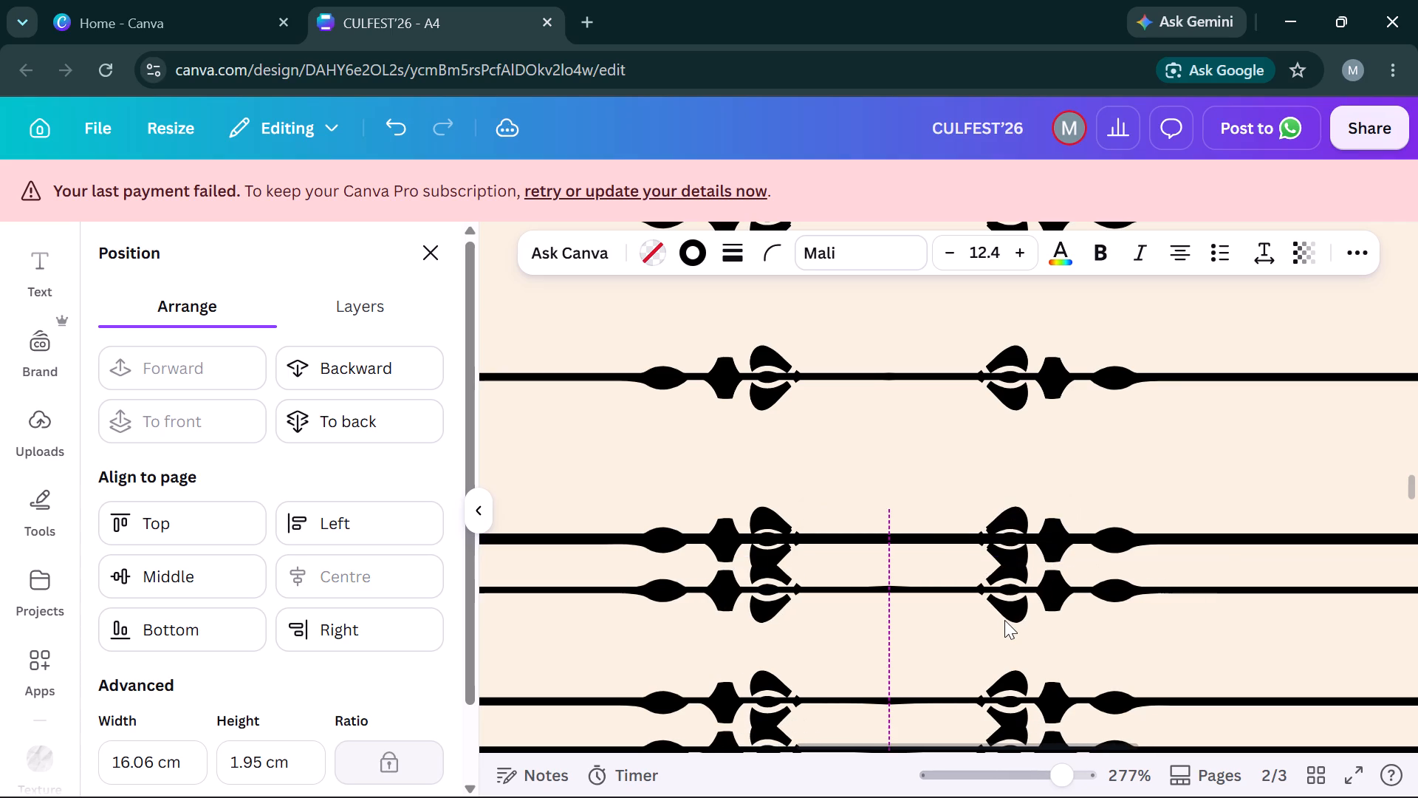
{"action": "key", "text": "Down"}
{"action": "key", "text": "Down"}
{"action": "key", "text": "Down"}
{"action": "key", "text": "Down"}
{"action": "key", "text": "Down"}
{"action": "key", "text": "Down"}
{"action": "key", "text": "Down"}
{"action": "key", "text": "Down"}
{"action": "key", "text": "Down"}
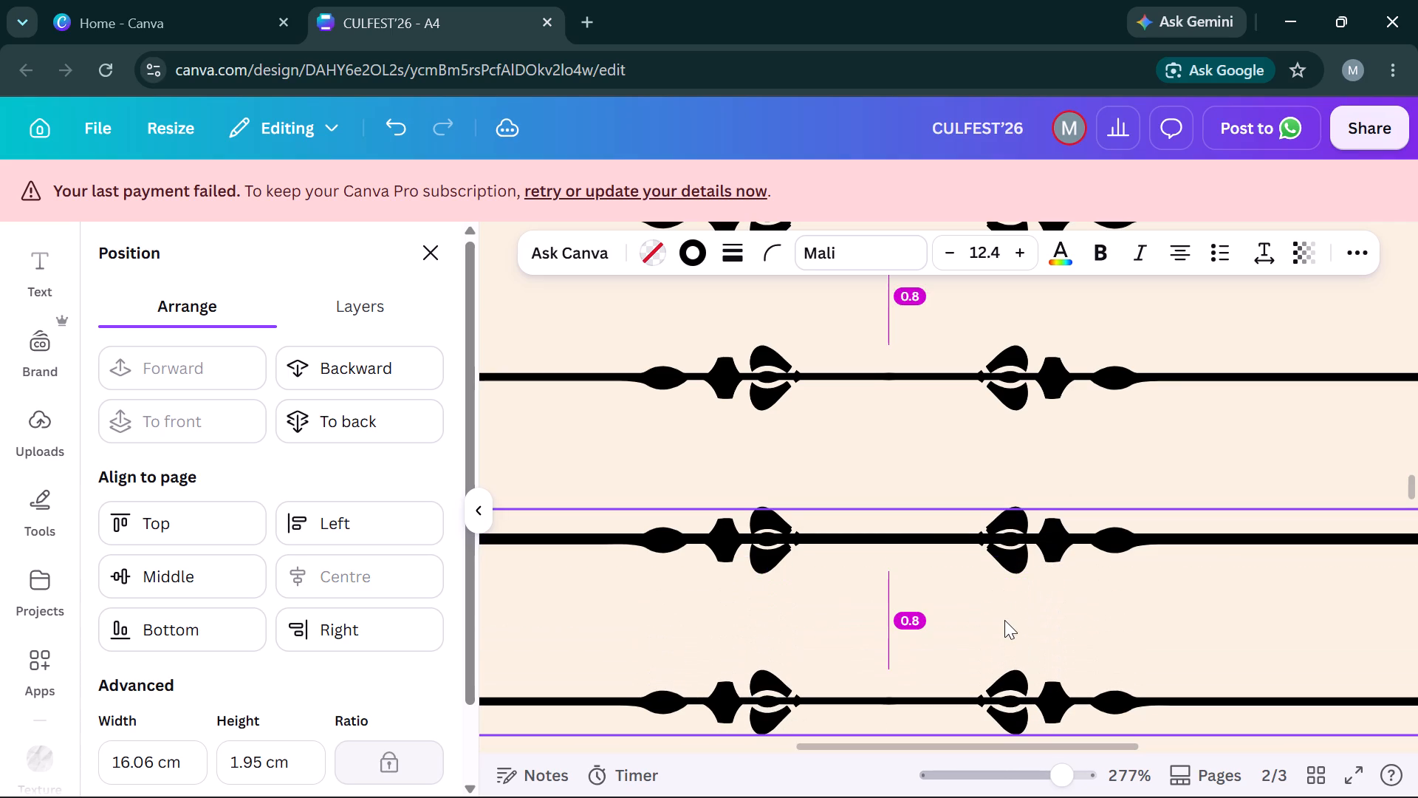
Duplicate the ninth pill row as a tenth, centred below and close to the ninth row's bottom divider.
{"action": "scroll", "coordinate": [1004, 620], "scroll_direction": "down", "scroll_amount": 5}
{"action": "scroll", "coordinate": [1004, 620], "scroll_direction": "up", "scroll_amount": 3}
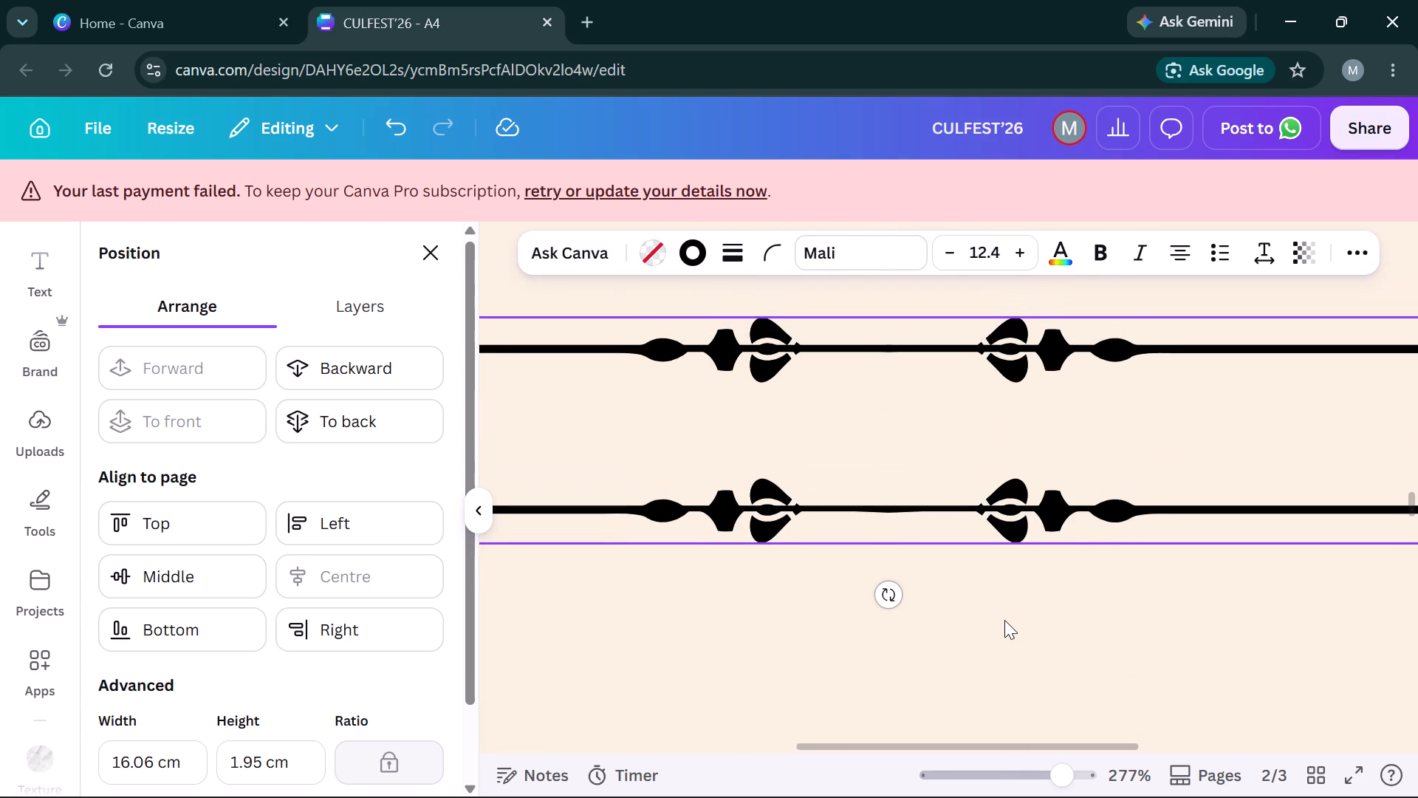
{"action": "key", "text": "ctrl+c"}
{"action": "key", "text": "ctrl+v"}
{"action": "key", "text": "Left"}
{"action": "key", "text": "Left"}
{"action": "key", "text": "Left"}
{"action": "key", "text": "Left"}
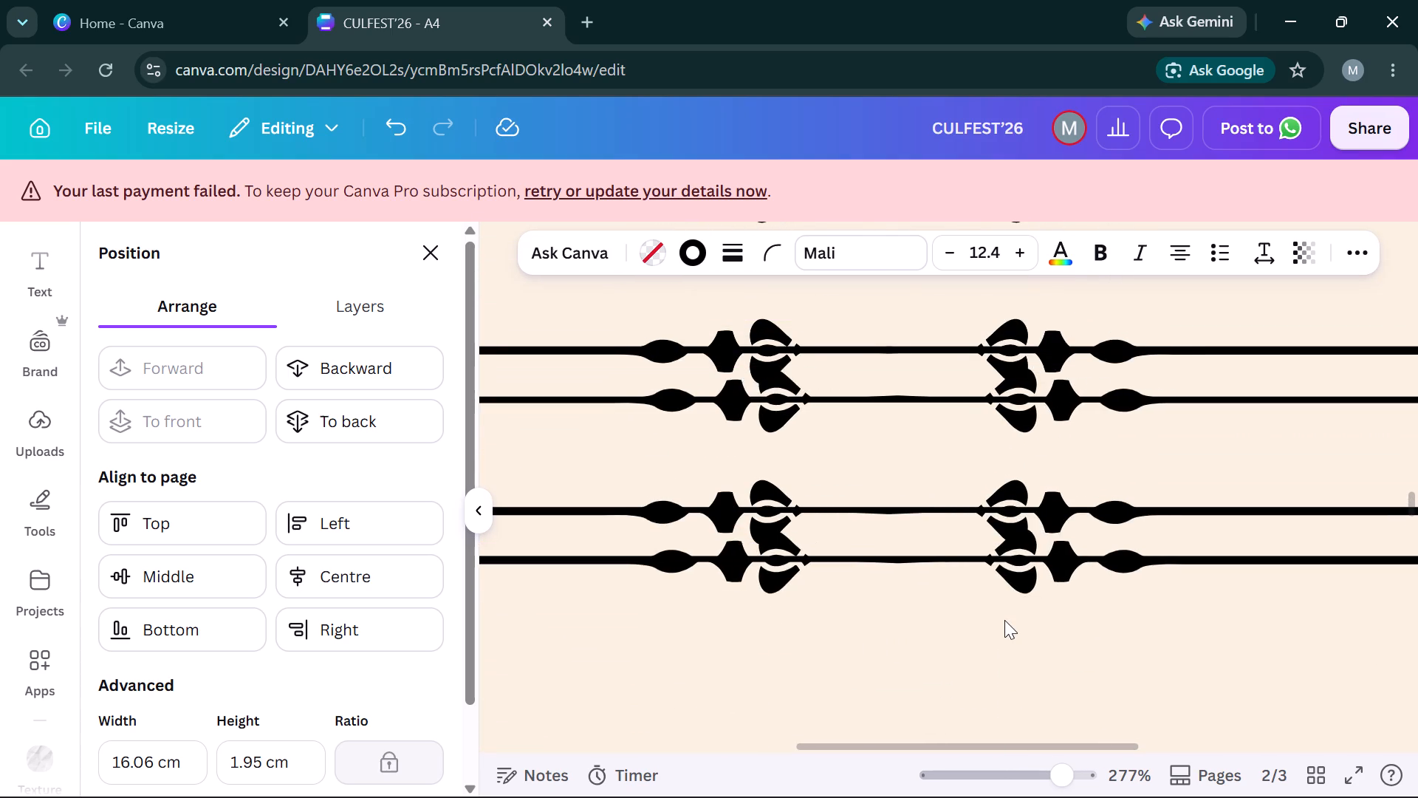
{"action": "key", "text": "Left"}
{"action": "key", "text": "Down"}
{"action": "key", "text": "Down"}
{"action": "key", "text": "Down"}
{"action": "key", "text": "Down"}
{"action": "key", "text": "Down"}
{"action": "key", "text": "Down"}
{"action": "key", "text": "Down"}
{"action": "key", "text": "Down"}
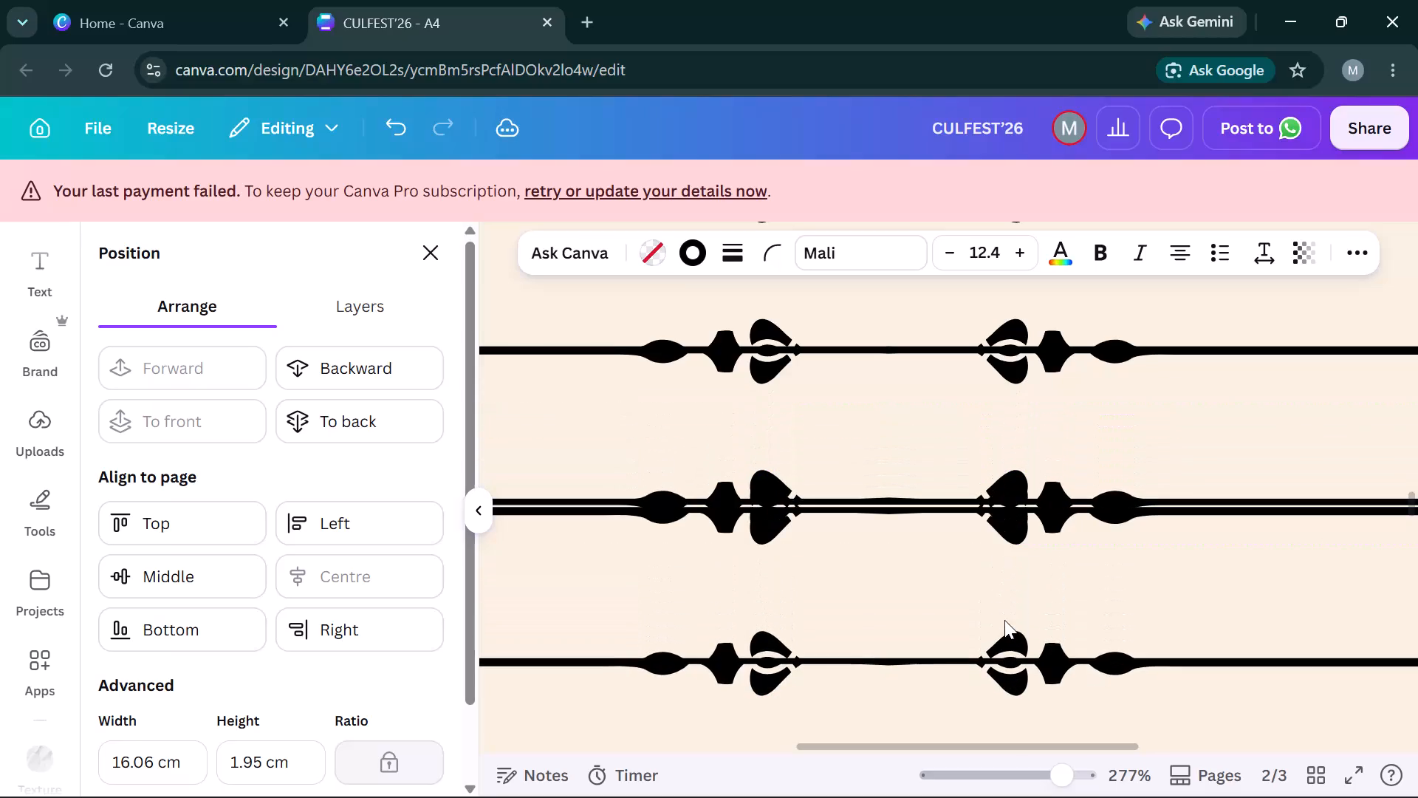
{"action": "key", "text": "Down"}
{"action": "key", "text": "Down"}
Fine-tune the tenth pill row's height so its top divider lines up with the ninth row's bottom divider.
{"action": "key", "text": "Up"}
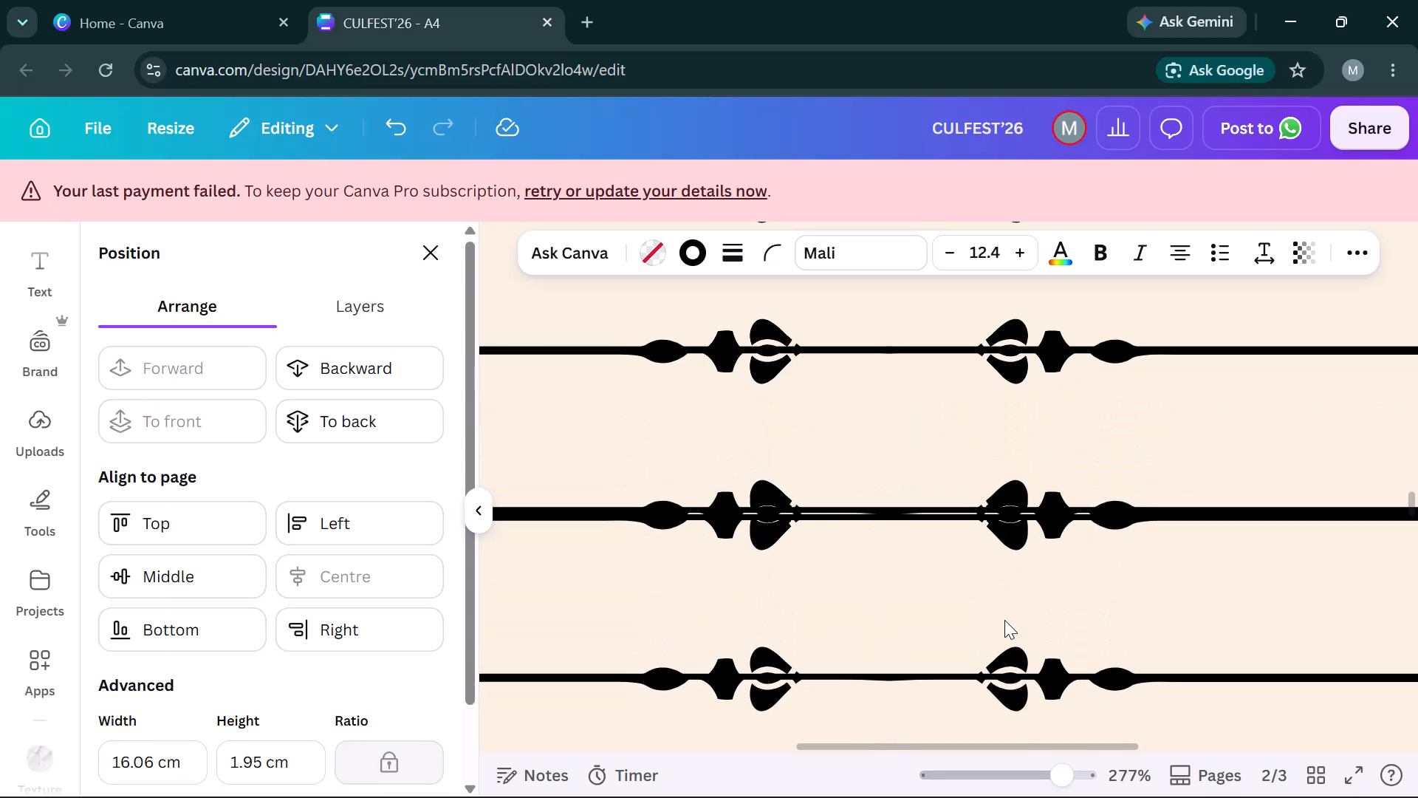
{"action": "key", "text": "Up"}
{"action": "key", "text": "Up"}
{"action": "key", "text": "Down"}
{"action": "key", "text": "Down"}
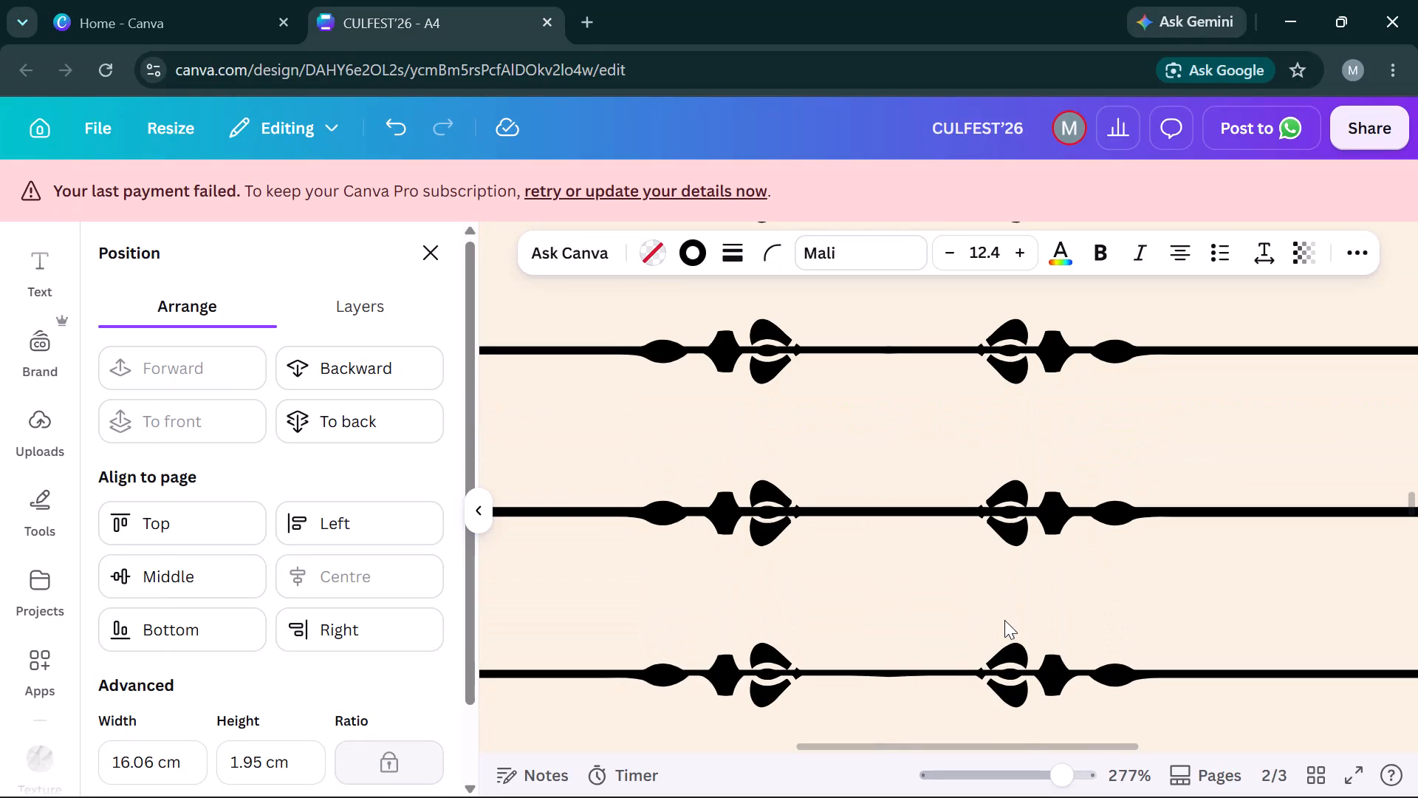
Duplicate the tenth pill row as an eleventh, centred below with its top divider on the tenth row's bottom divider.
{"action": "key", "text": "ctrl+c"}
{"action": "key", "text": "ctrl+v"}
{"action": "key", "text": "Left"}
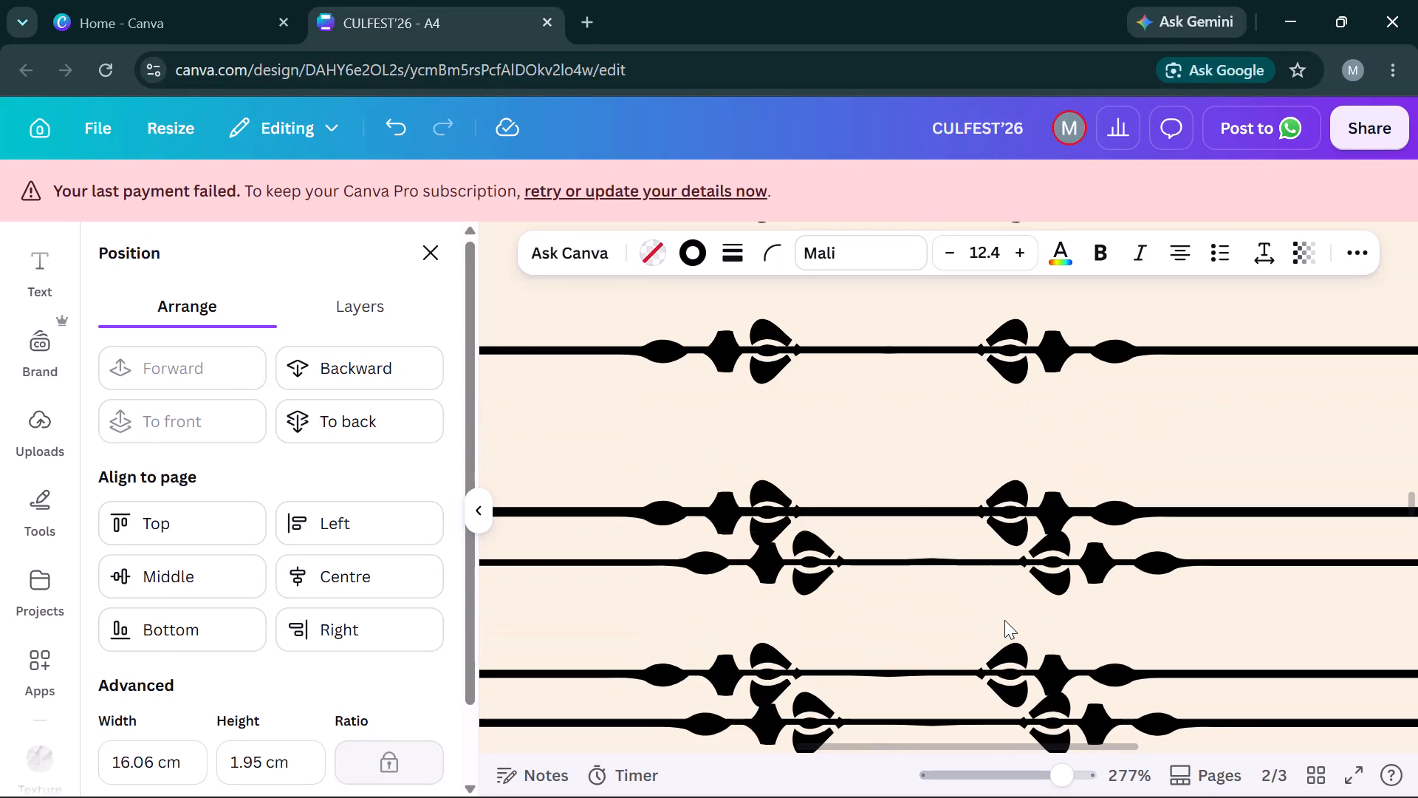
{"action": "key", "text": "Left"}
{"action": "key", "text": "Left"}
{"action": "key", "text": "Left"}
{"action": "key", "text": "Left"}
{"action": "key", "text": "Down"}
{"action": "key", "text": "Down"}
{"action": "key", "text": "Down"}
{"action": "key", "text": "Down"}
{"action": "key", "text": "Down"}
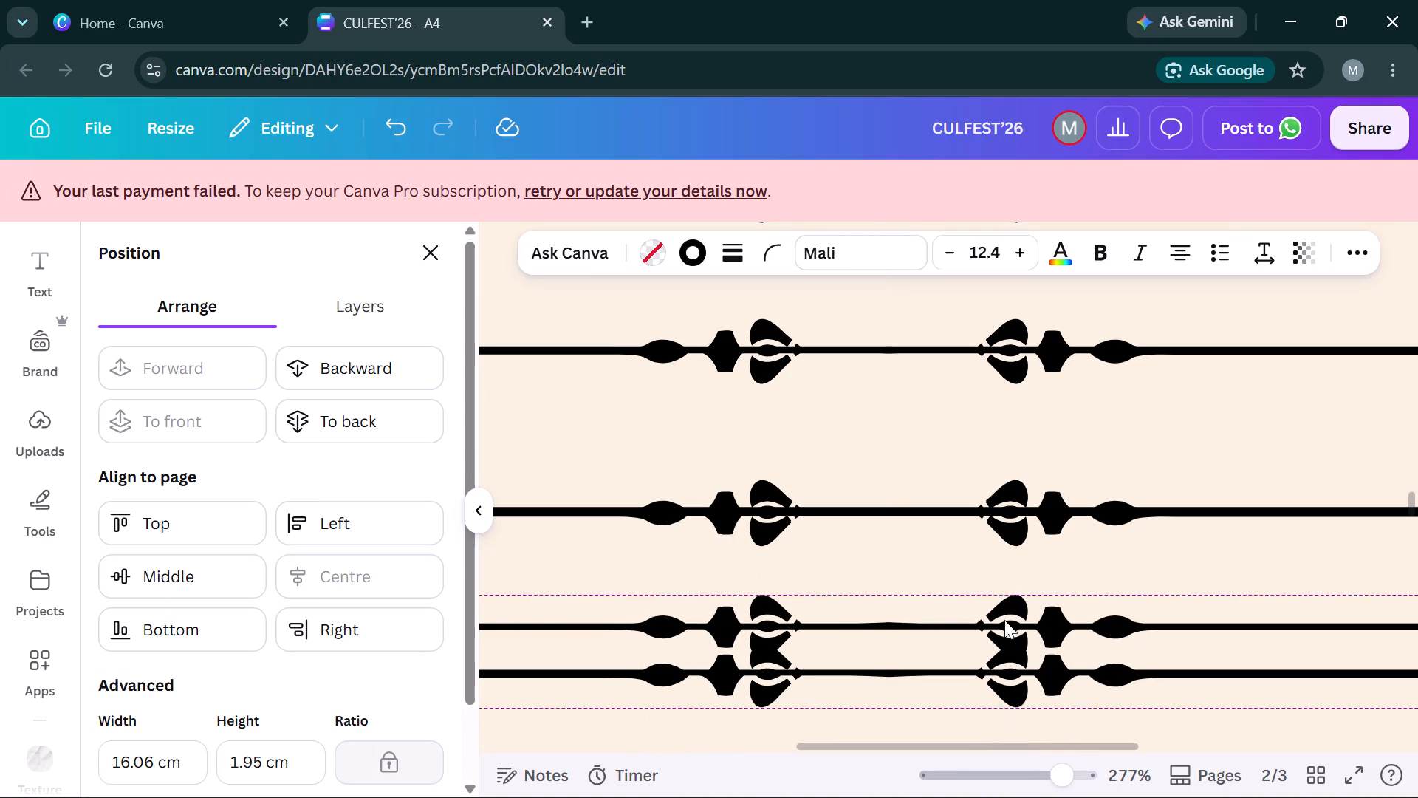
{"action": "key", "text": "Down"}
{"action": "key", "text": "Down"}
{"action": "key", "text": "Down"}
{"action": "key", "text": "Down"}
{"action": "key", "text": "Down"}
{"action": "key", "text": "Up"}
{"action": "key", "text": "Up"}
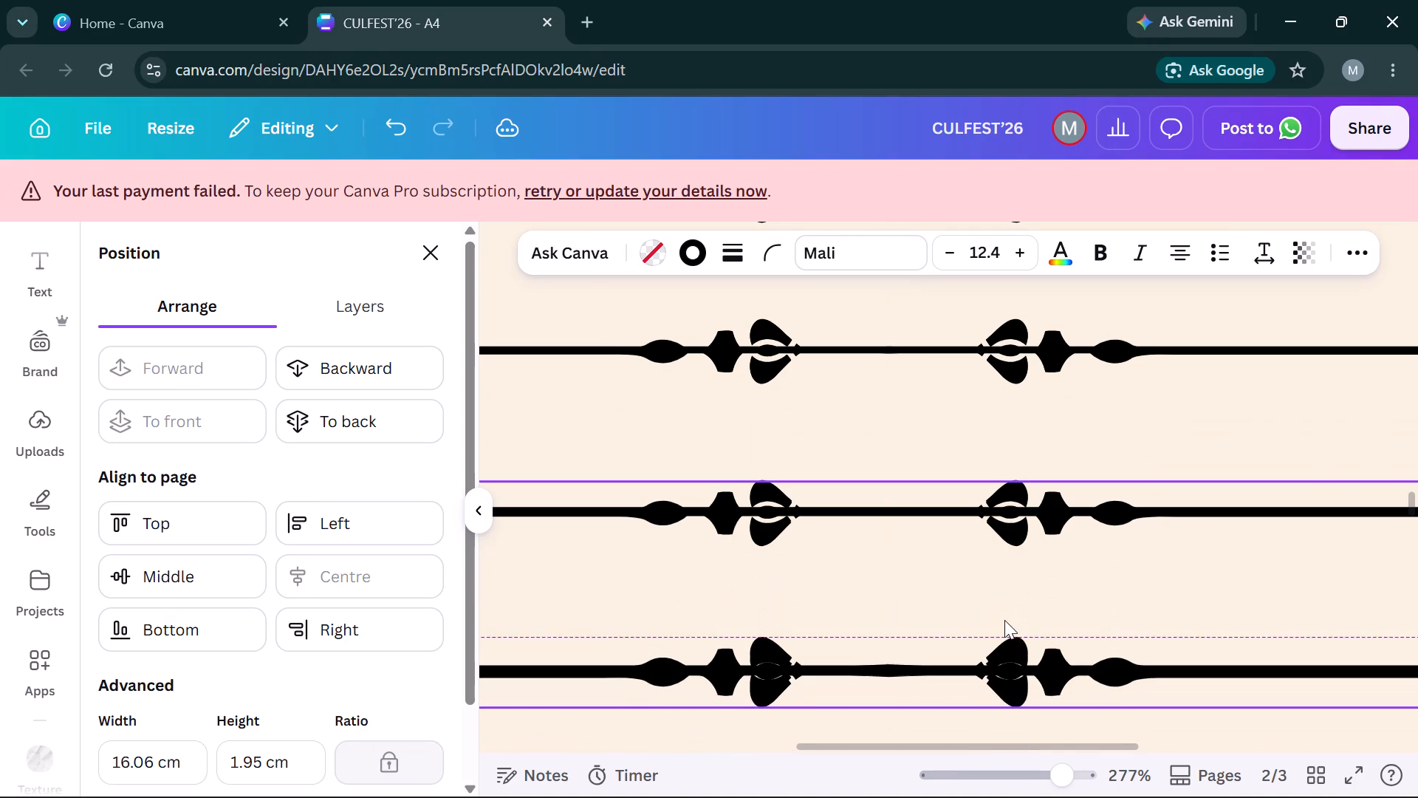
{"action": "key", "text": "Up"}
{"action": "key", "text": "Down"}
Duplicate the eleventh pill row as a twelfth, centred below with its top divider on the eleventh row's bottom divider.
{"action": "scroll", "coordinate": [1004, 620], "scroll_direction": "down", "scroll_amount": 2}
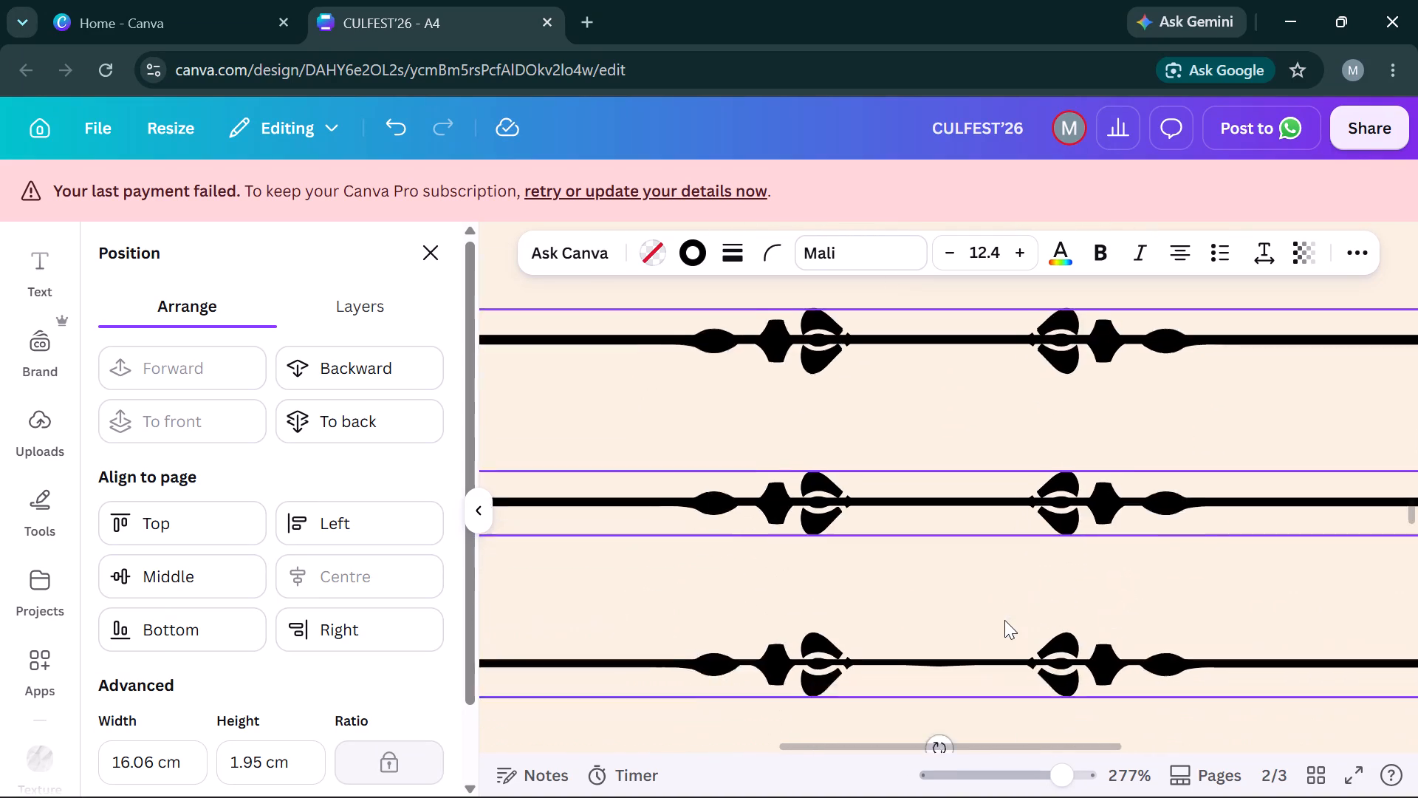
{"action": "scroll", "coordinate": [1004, 620], "scroll_direction": "down", "scroll_amount": 2}
{"action": "scroll", "coordinate": [1004, 620], "scroll_direction": "left", "scroll_amount": 2}
{"action": "key", "text": "ctrl+c"}
{"action": "key", "text": "ctrl+v"}
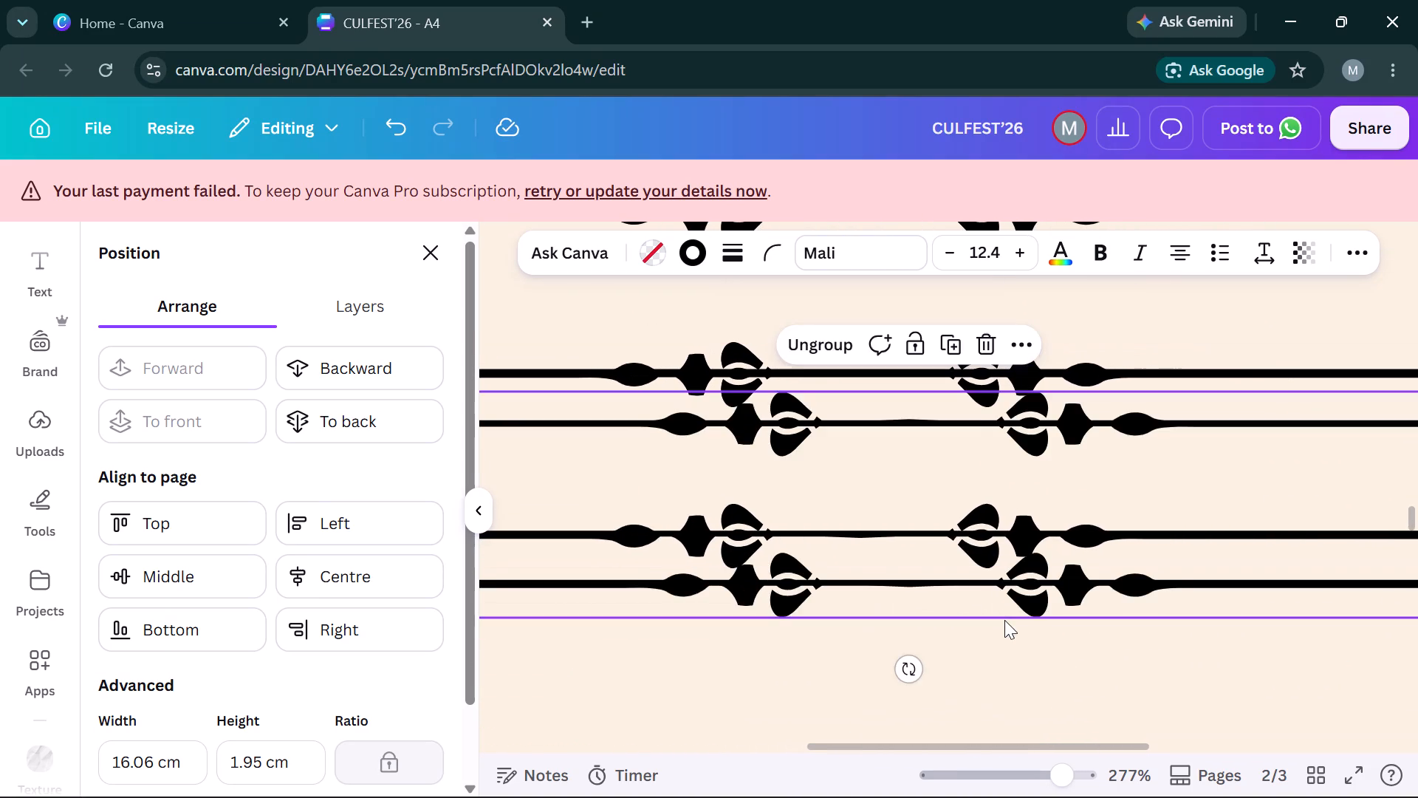
{"action": "key", "text": "Left"}
{"action": "key", "text": "Left"}
{"action": "key", "text": "Left"}
{"action": "key", "text": "Left"}
{"action": "key", "text": "Left"}
{"action": "key", "text": "Down"}
{"action": "key", "text": "Down"}
{"action": "key", "text": "Down"}
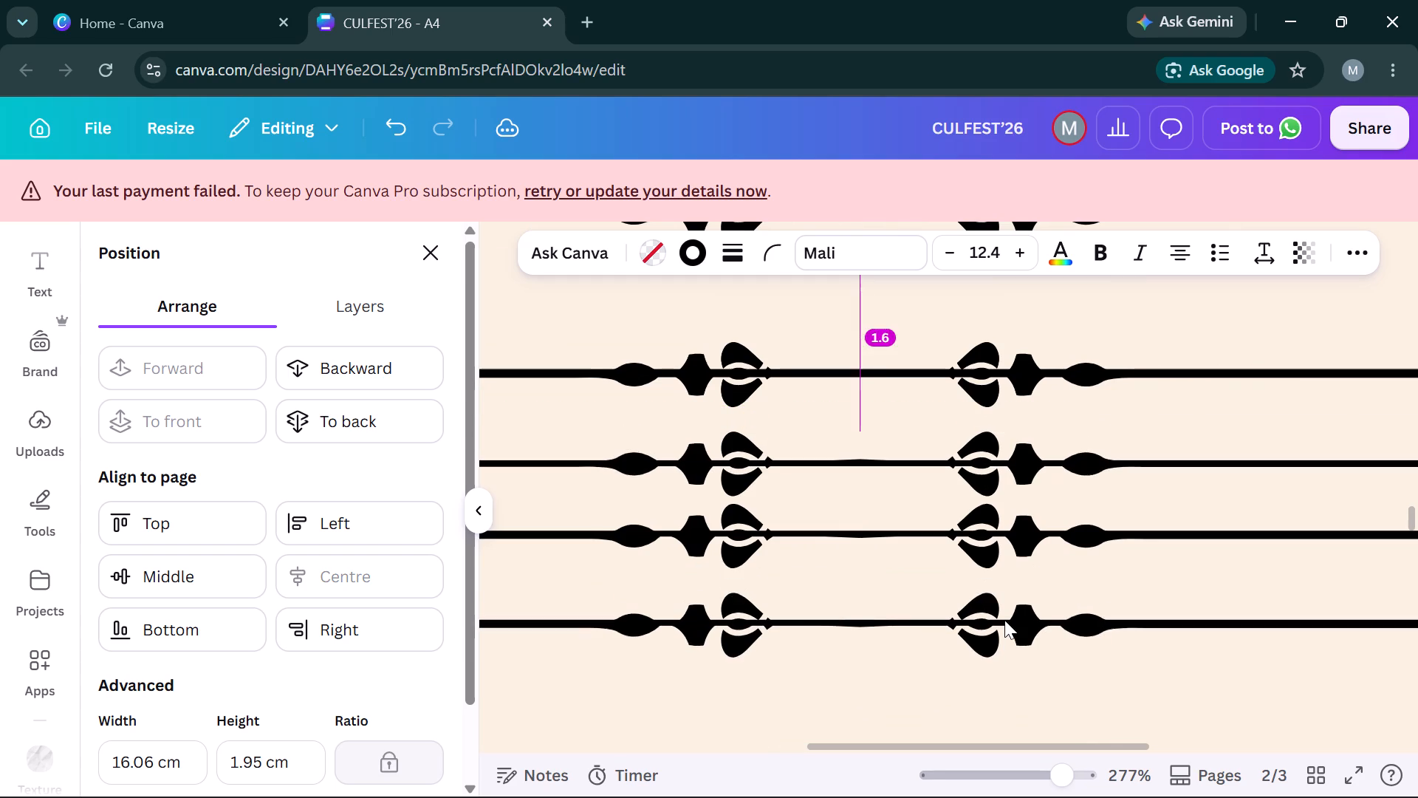
{"action": "key", "text": "Down"}
{"action": "key", "text": "Down"}
{"action": "key", "text": "Down"}
{"action": "key", "text": "Down"}
{"action": "key", "text": "Down"}
{"action": "key", "text": "Down"}
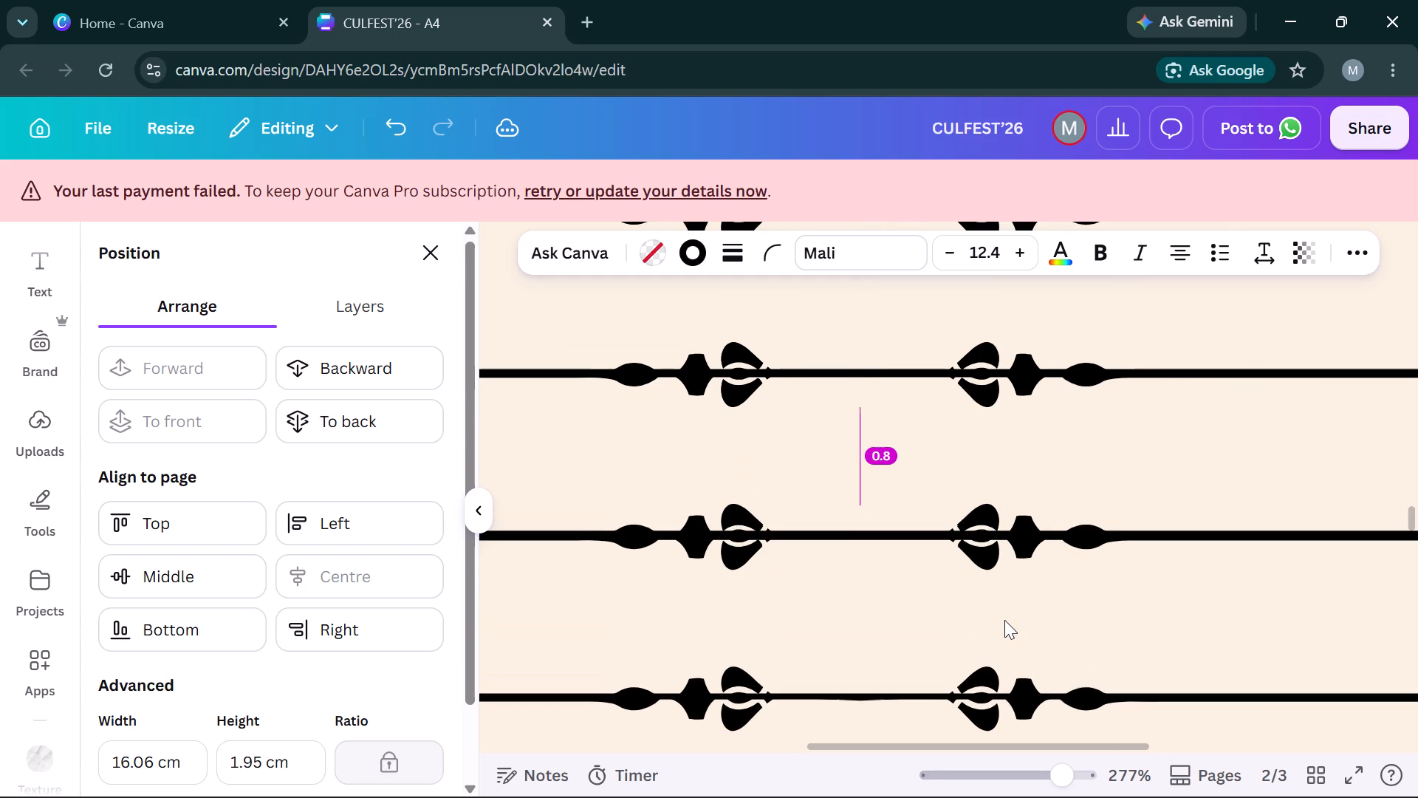
Duplicate the twelfth pill row as a thirteenth, centred below with its top divider on the twelfth row's bottom divider.
{"action": "scroll", "coordinate": [1004, 620], "scroll_direction": "down", "scroll_amount": 3}
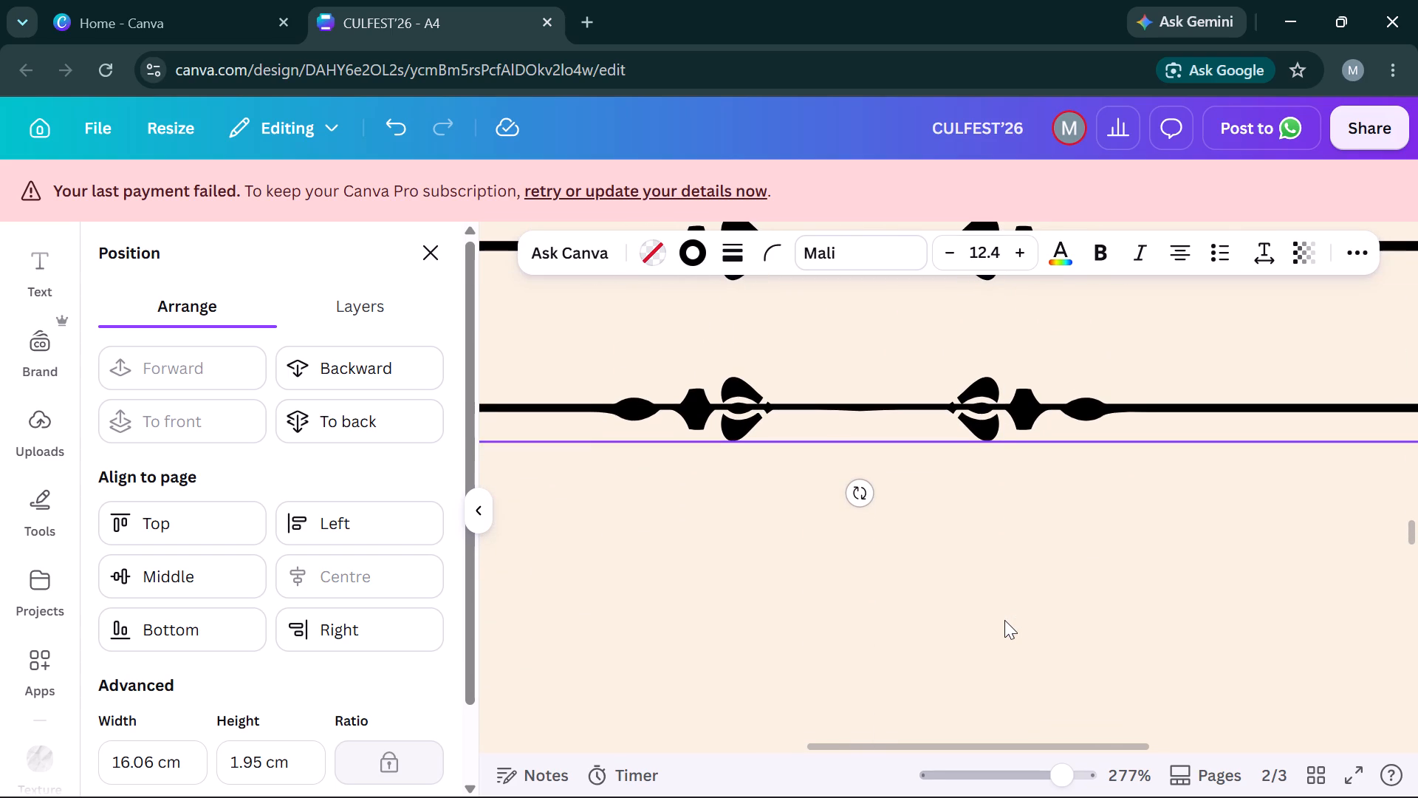
{"action": "key", "text": "ctrl+c"}
{"action": "key", "text": "ctrl+v"}
{"action": "key", "text": "Left"}
{"action": "key", "text": "Left"}
{"action": "key", "text": "Left"}
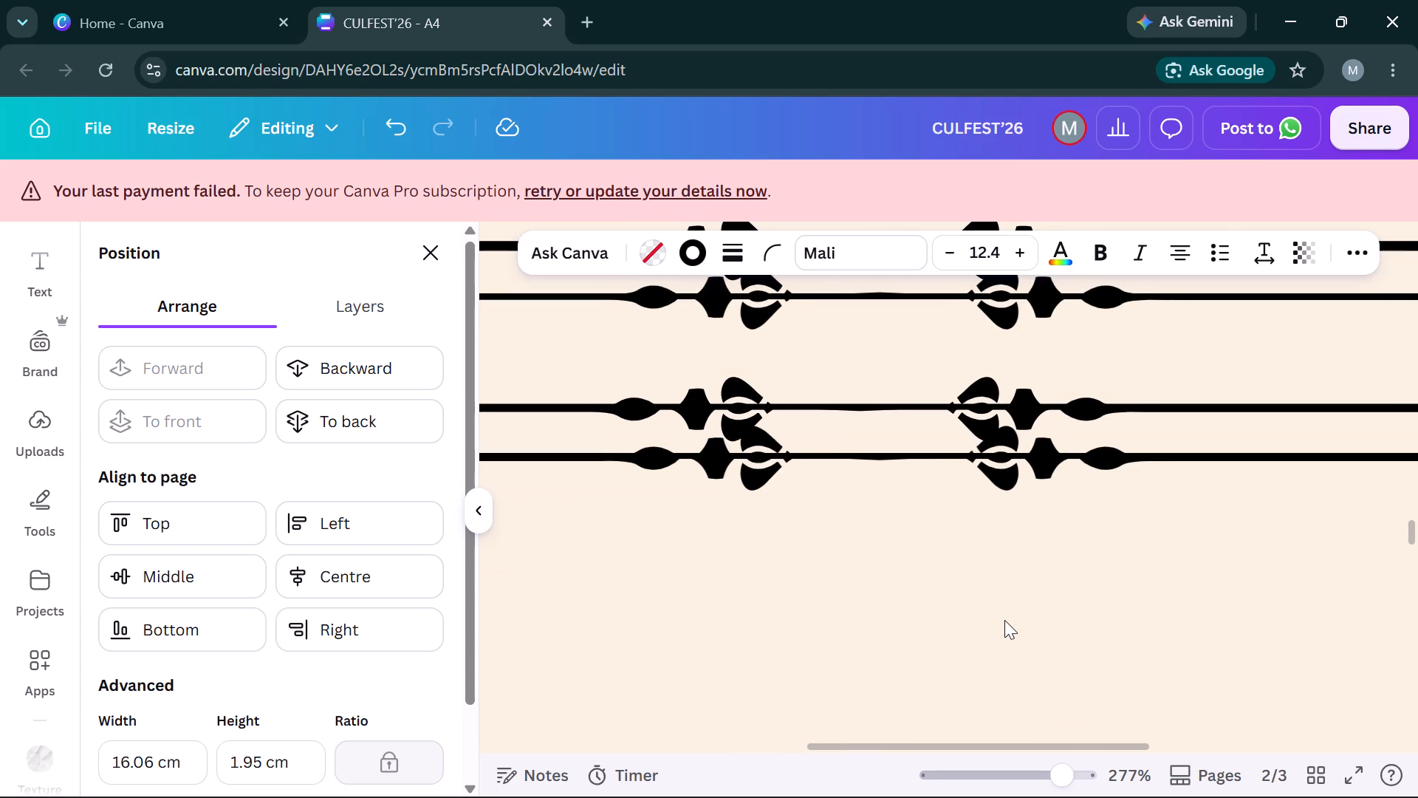
{"action": "key", "text": "Left"}
{"action": "key", "text": "Left"}
{"action": "key", "text": "Down"}
{"action": "key", "text": "Down"}
{"action": "key", "text": "Down"}
{"action": "key", "text": "Down"}
{"action": "key", "text": "Down"}
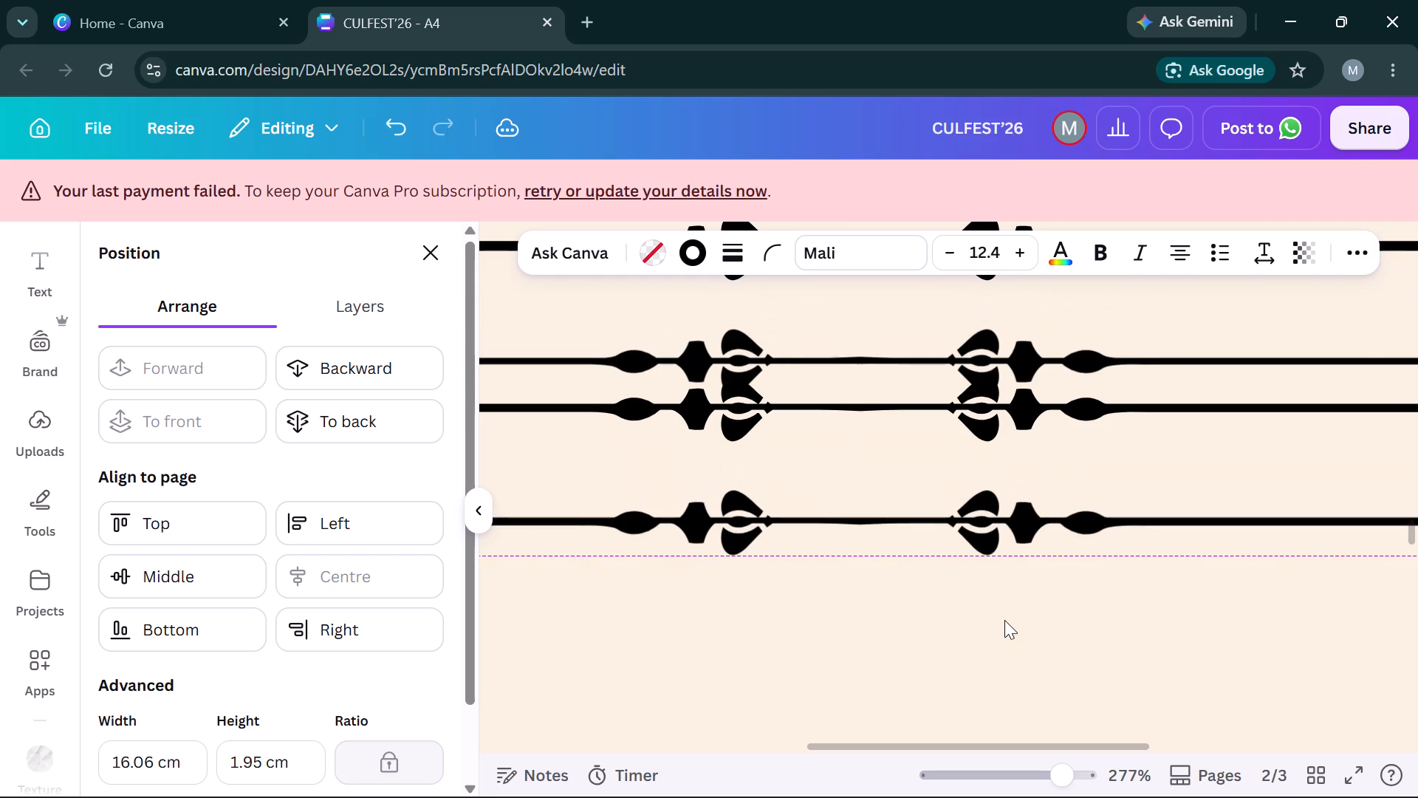
{"action": "key", "text": "Down"}
{"action": "key", "text": "Down"}
{"action": "key", "text": "Down"}
{"action": "key", "text": "Down"}
{"action": "scroll", "coordinate": [1004, 620], "scroll_direction": "down", "scroll_amount": 1}
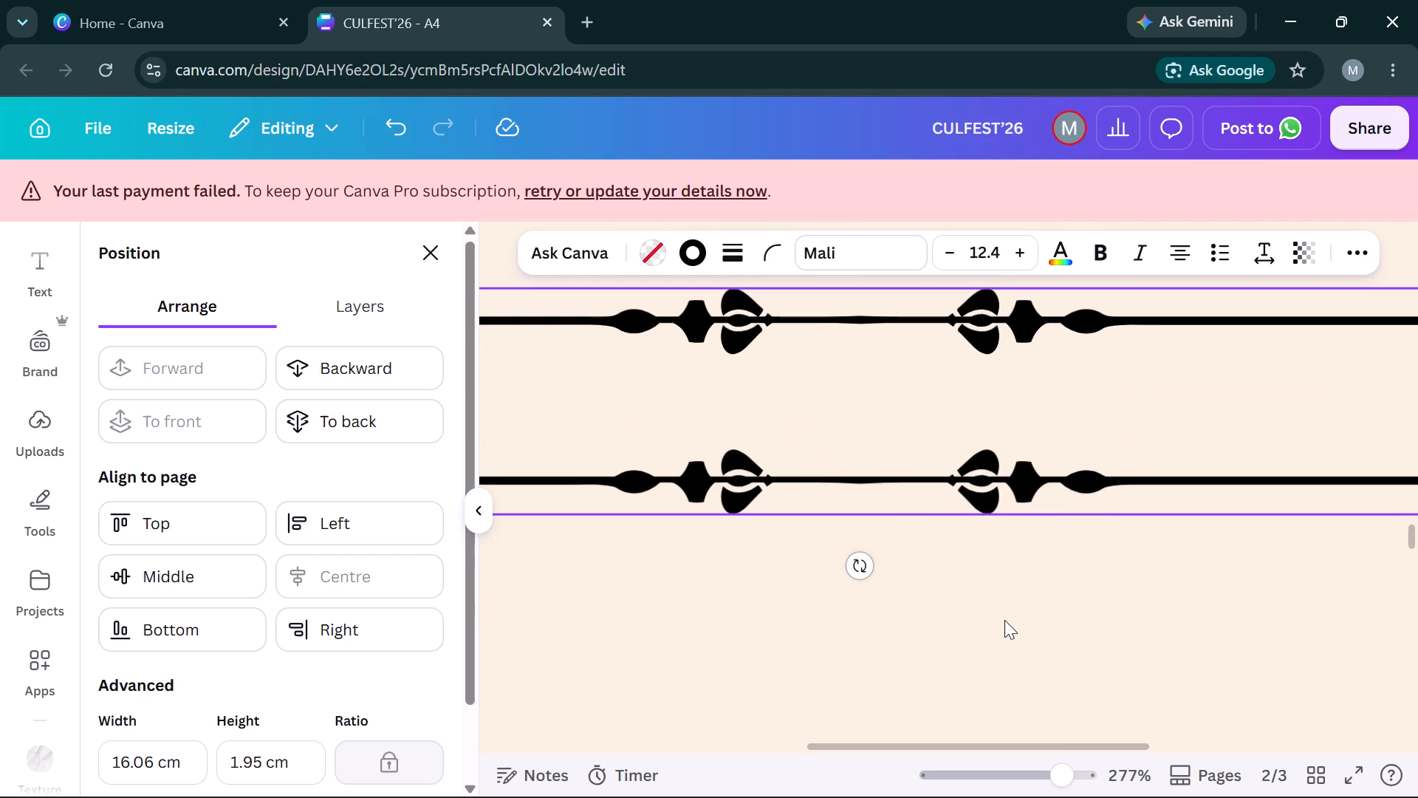
Duplicate the thirteenth pill row as a fourteenth, centred below with its top divider on the thirteenth row's bottom divider.
{"action": "scroll", "coordinate": [1004, 620], "scroll_direction": "down", "scroll_amount": 1}
{"action": "key", "text": "ctrl+c"}
{"action": "key", "text": "ctrl+v"}
{"action": "key", "text": "Left"}
{"action": "key", "text": "Left"}
{"action": "key", "text": "Left"}
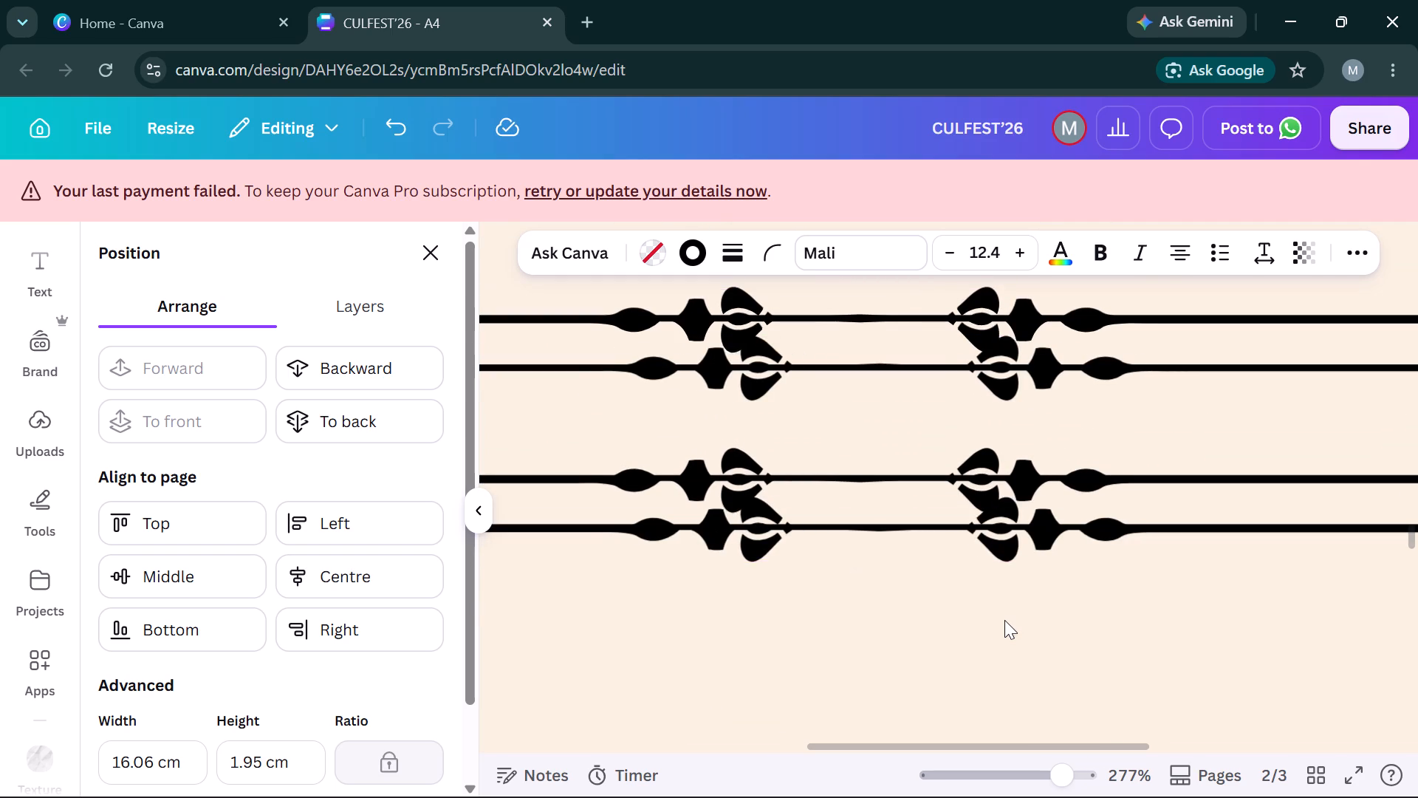
{"action": "key", "text": "Left"}
{"action": "key", "text": "Left"}
{"action": "key", "text": "Down"}
{"action": "key", "text": "Down"}
{"action": "key", "text": "Down"}
{"action": "key", "text": "Down"}
{"action": "key", "text": "Down"}
{"action": "key", "text": "Down"}
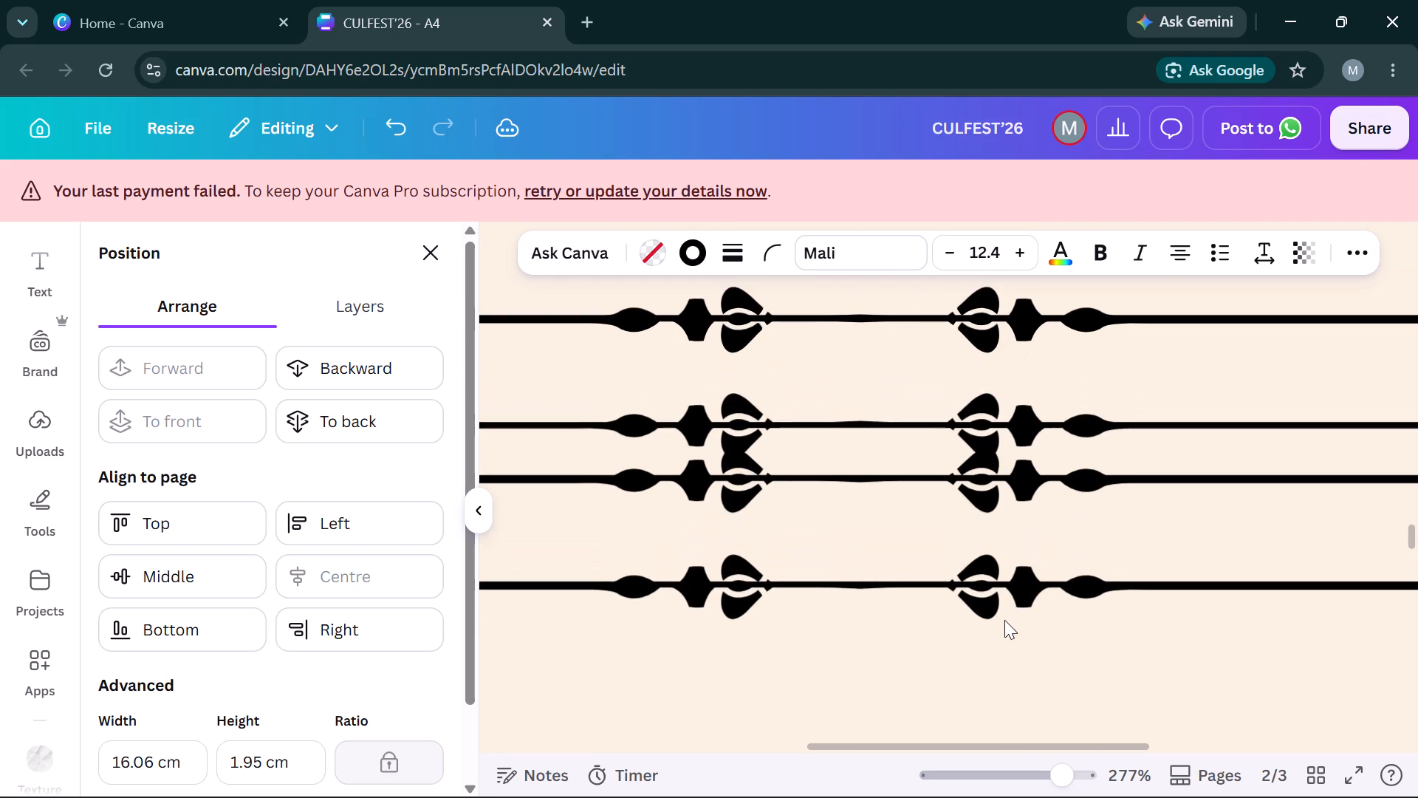
{"action": "key", "text": "Down"}
{"action": "key", "text": "Down"}
{"action": "key", "text": "Down"}
{"action": "key", "text": "Down"}
{"action": "key", "text": "Down"}
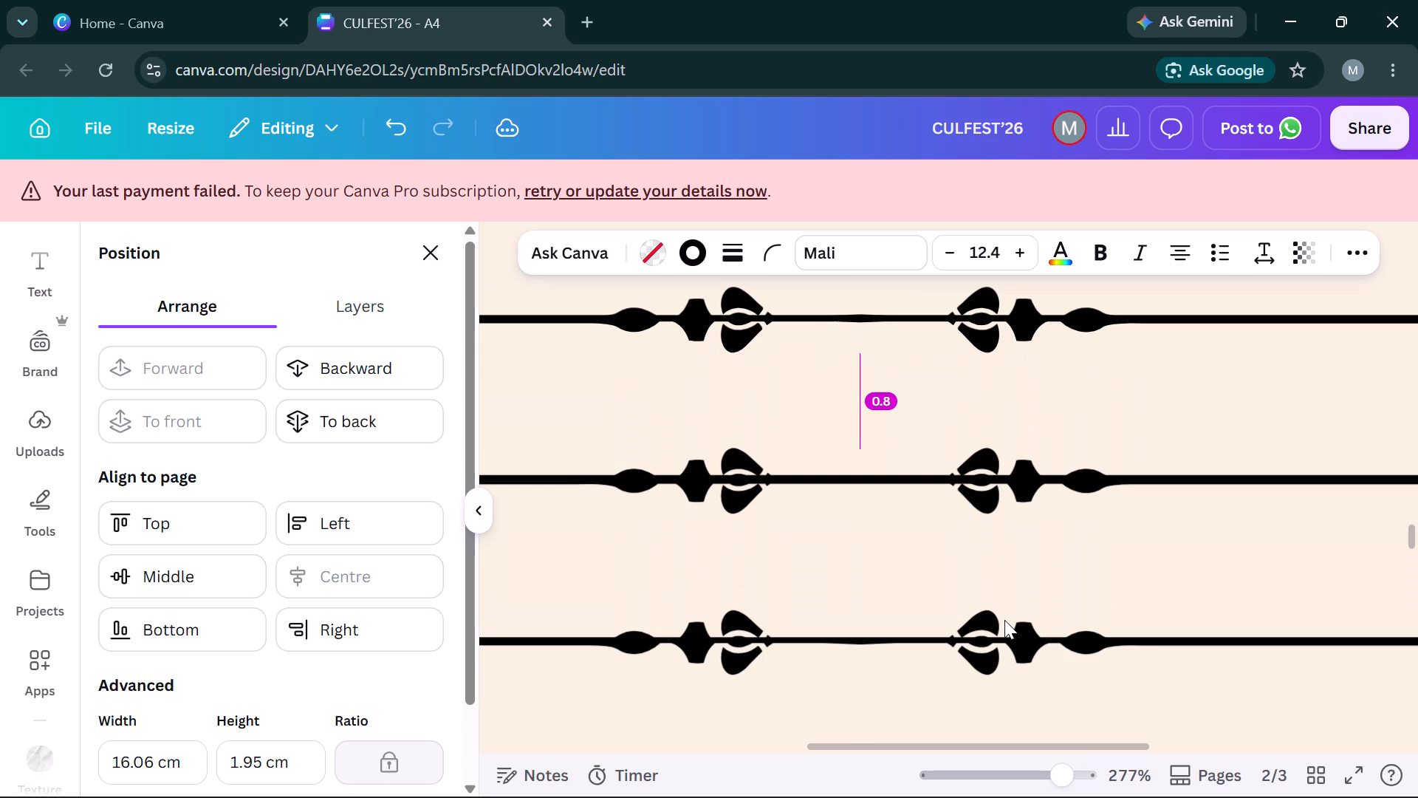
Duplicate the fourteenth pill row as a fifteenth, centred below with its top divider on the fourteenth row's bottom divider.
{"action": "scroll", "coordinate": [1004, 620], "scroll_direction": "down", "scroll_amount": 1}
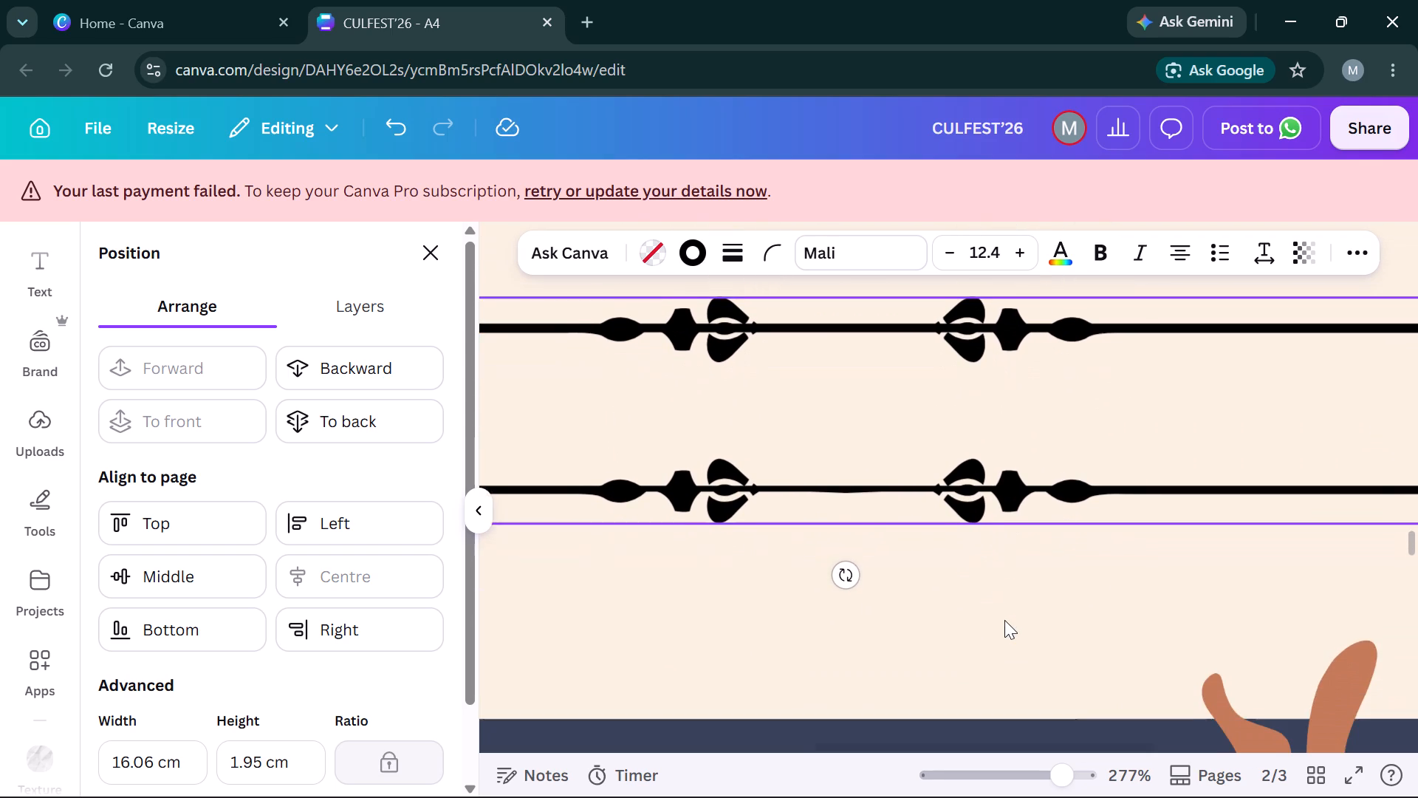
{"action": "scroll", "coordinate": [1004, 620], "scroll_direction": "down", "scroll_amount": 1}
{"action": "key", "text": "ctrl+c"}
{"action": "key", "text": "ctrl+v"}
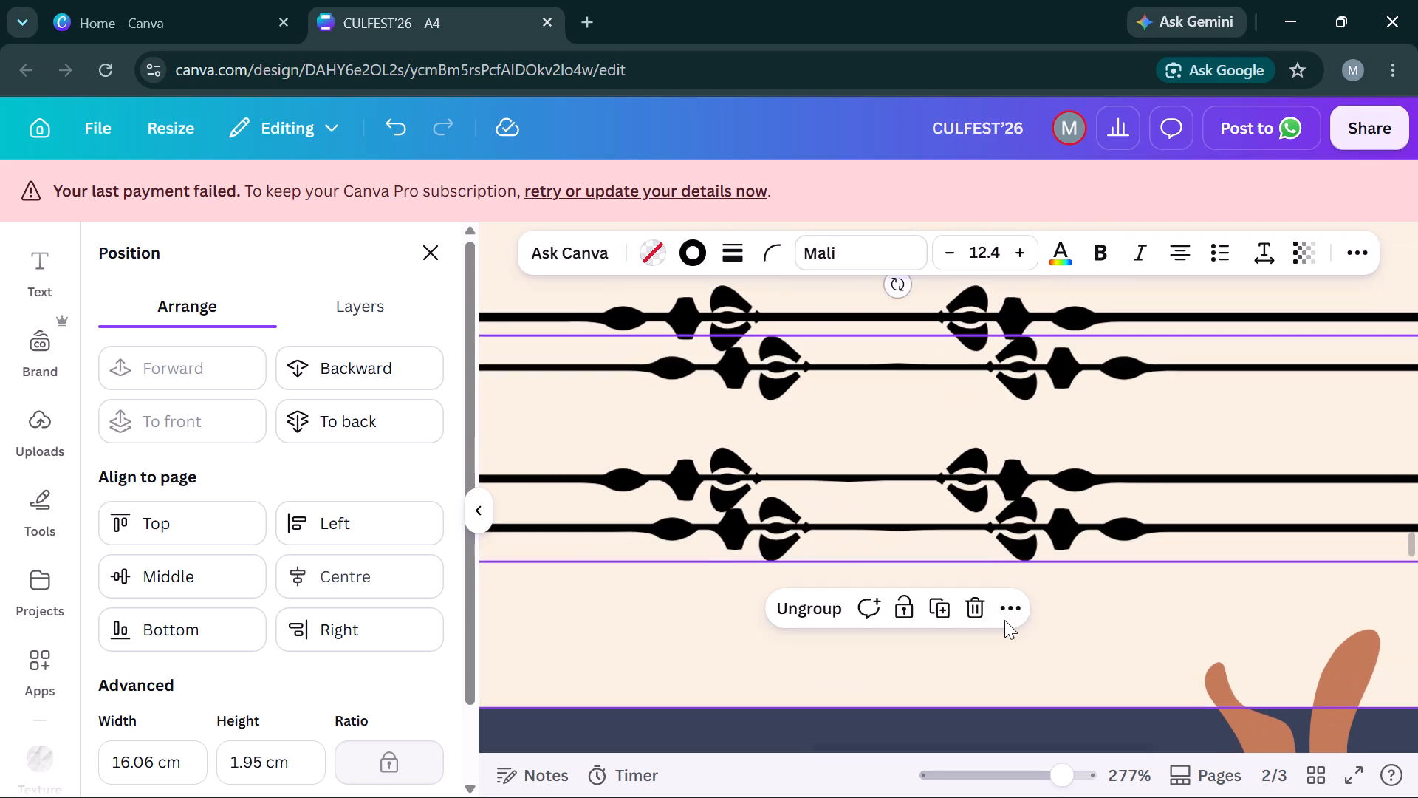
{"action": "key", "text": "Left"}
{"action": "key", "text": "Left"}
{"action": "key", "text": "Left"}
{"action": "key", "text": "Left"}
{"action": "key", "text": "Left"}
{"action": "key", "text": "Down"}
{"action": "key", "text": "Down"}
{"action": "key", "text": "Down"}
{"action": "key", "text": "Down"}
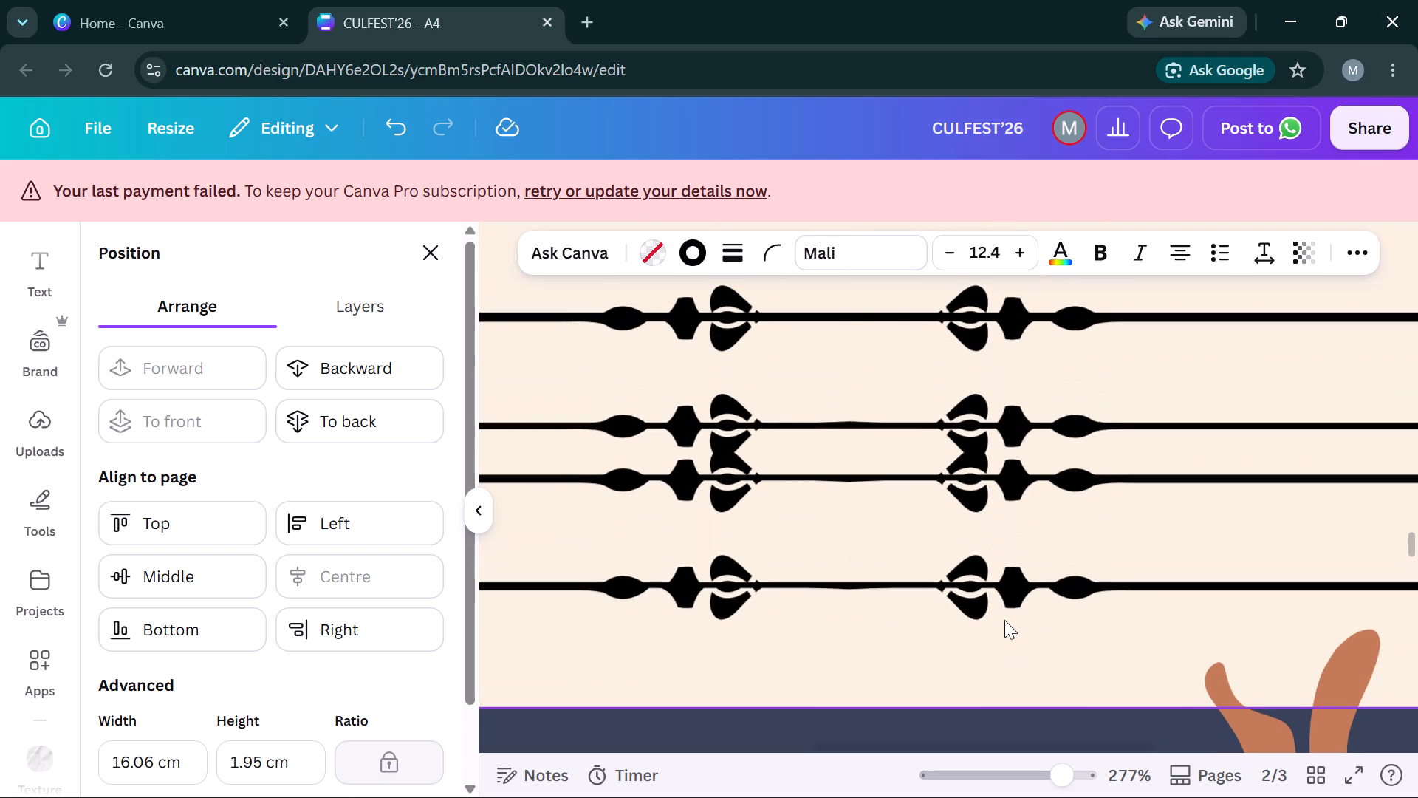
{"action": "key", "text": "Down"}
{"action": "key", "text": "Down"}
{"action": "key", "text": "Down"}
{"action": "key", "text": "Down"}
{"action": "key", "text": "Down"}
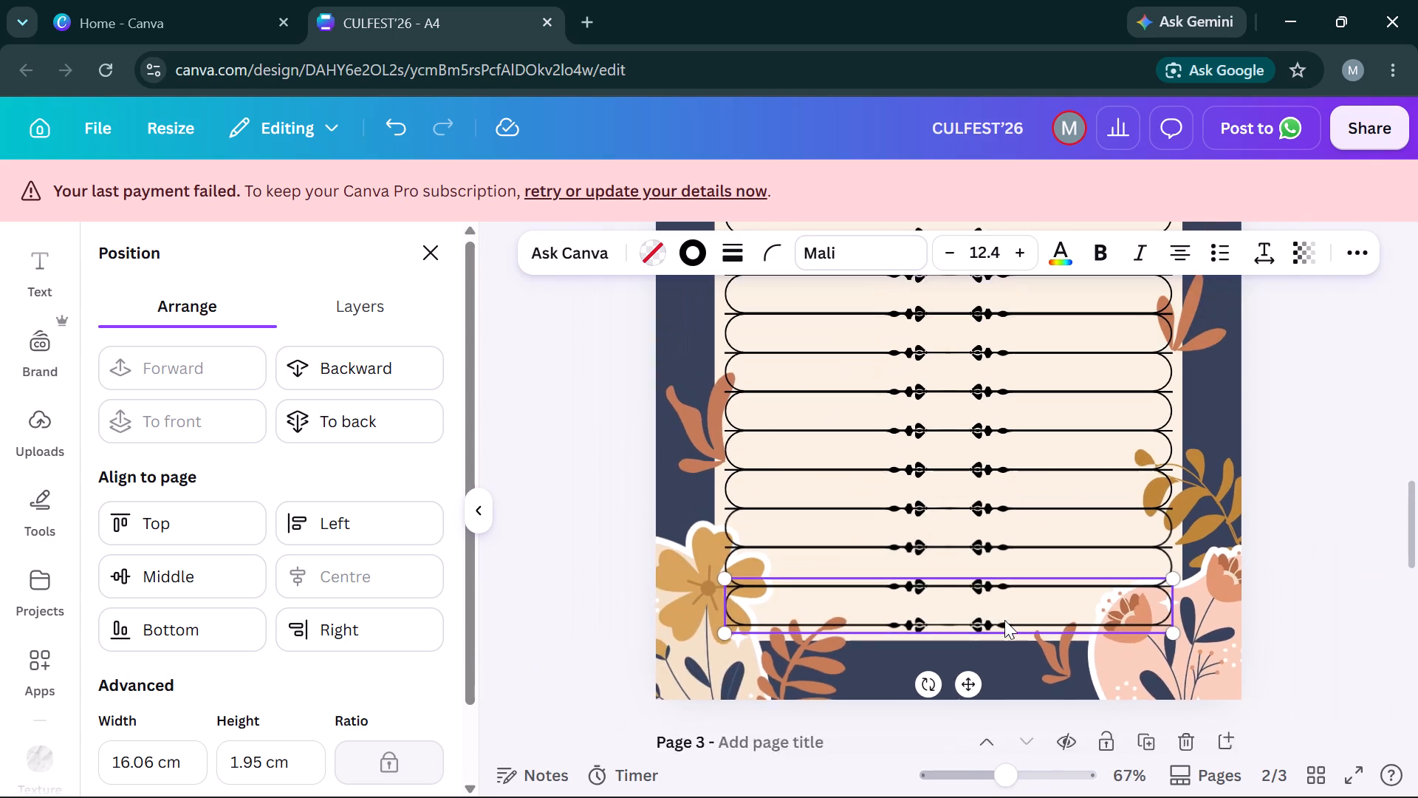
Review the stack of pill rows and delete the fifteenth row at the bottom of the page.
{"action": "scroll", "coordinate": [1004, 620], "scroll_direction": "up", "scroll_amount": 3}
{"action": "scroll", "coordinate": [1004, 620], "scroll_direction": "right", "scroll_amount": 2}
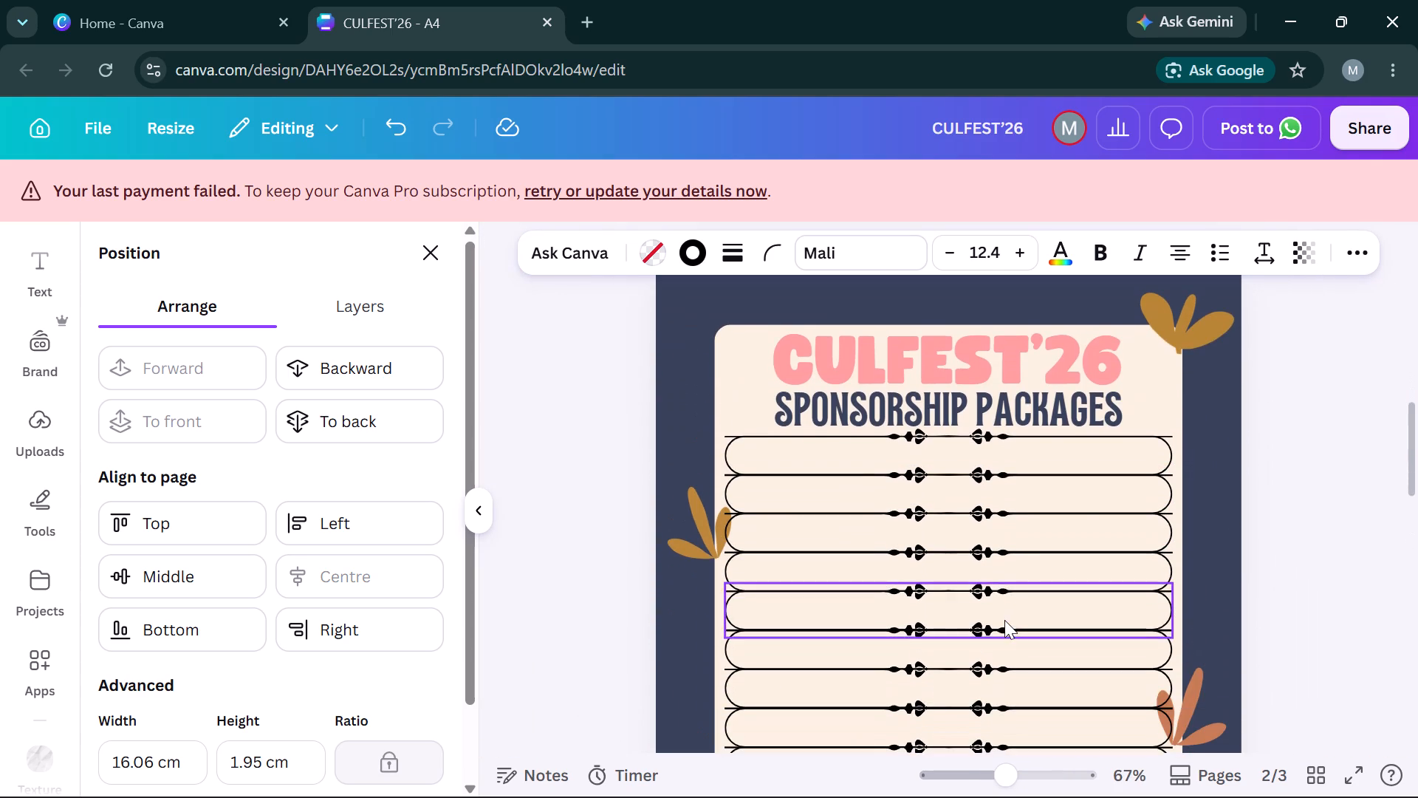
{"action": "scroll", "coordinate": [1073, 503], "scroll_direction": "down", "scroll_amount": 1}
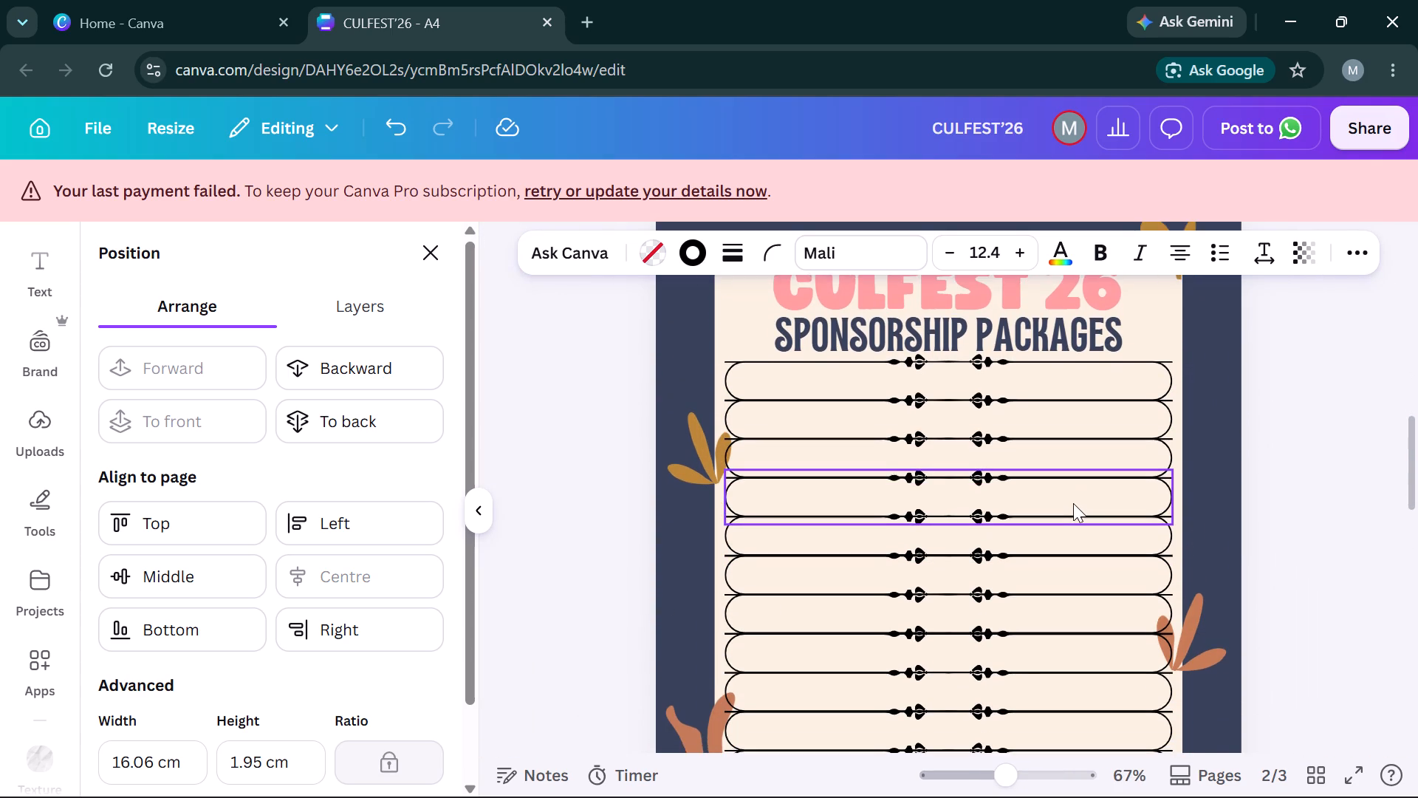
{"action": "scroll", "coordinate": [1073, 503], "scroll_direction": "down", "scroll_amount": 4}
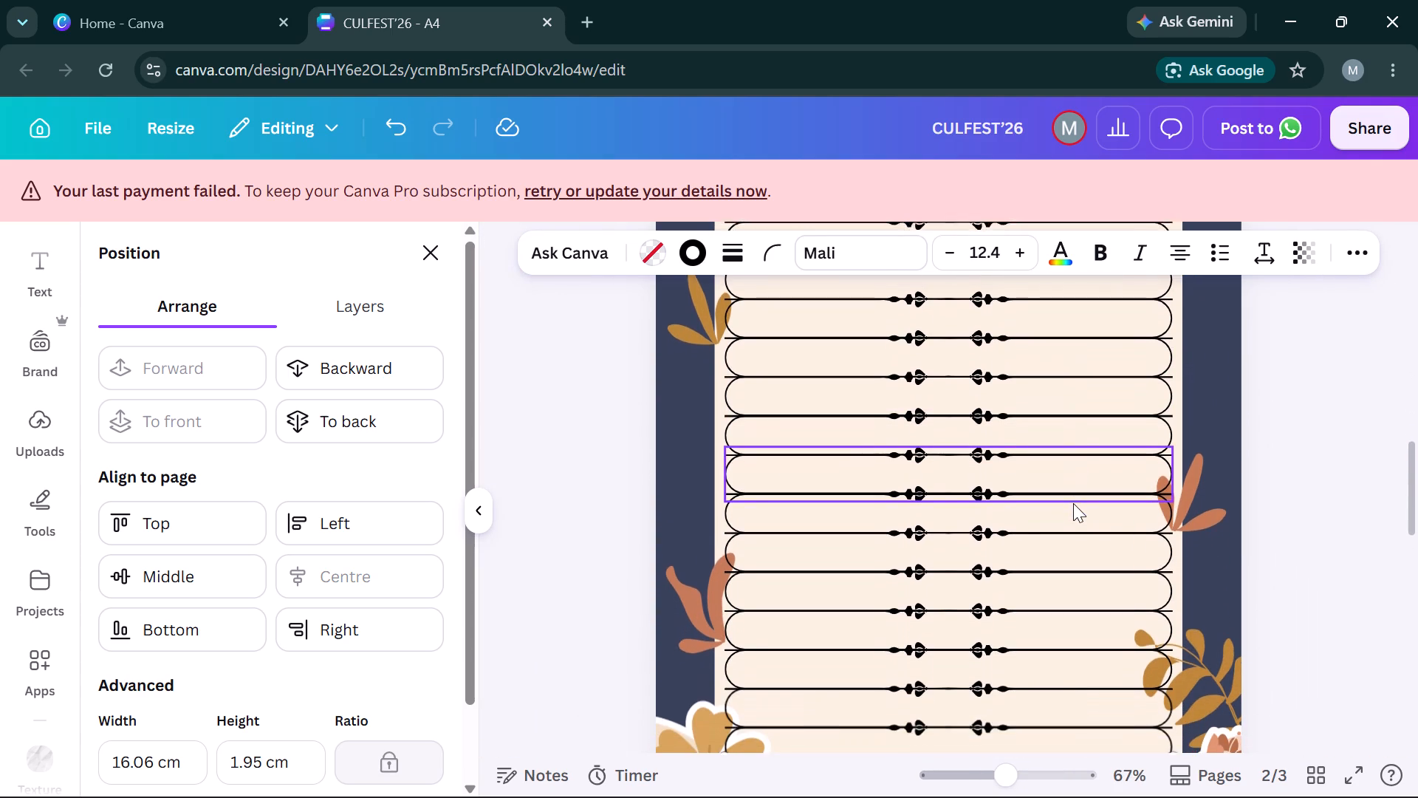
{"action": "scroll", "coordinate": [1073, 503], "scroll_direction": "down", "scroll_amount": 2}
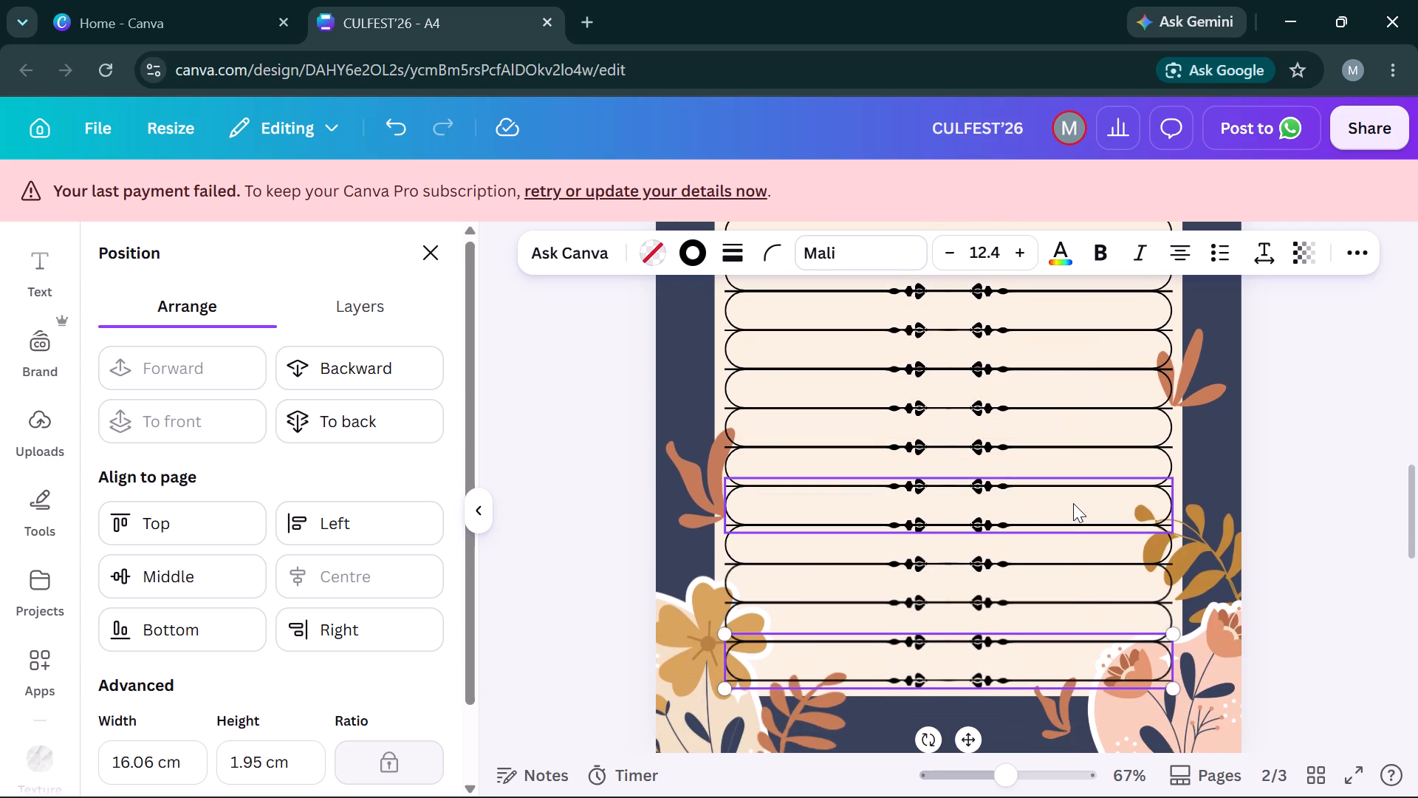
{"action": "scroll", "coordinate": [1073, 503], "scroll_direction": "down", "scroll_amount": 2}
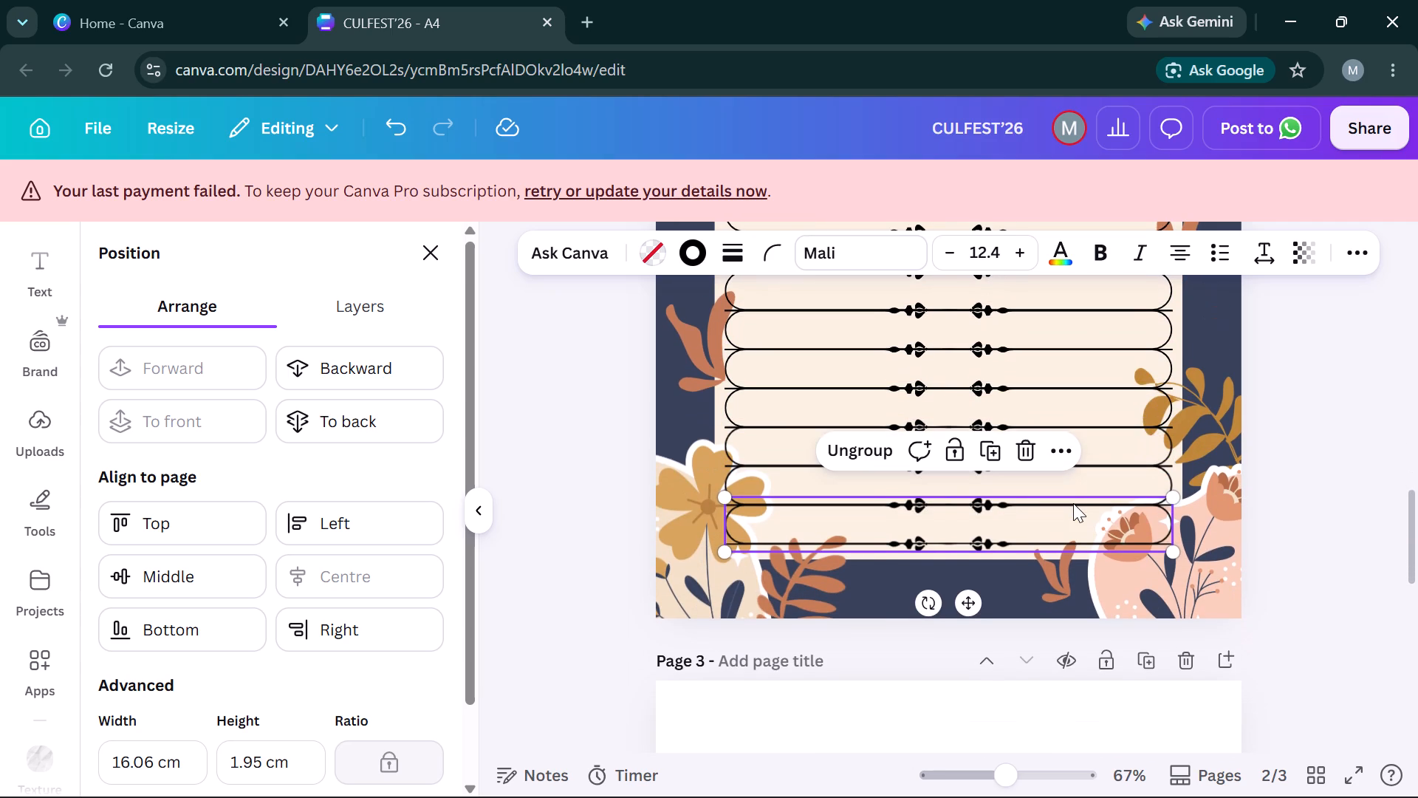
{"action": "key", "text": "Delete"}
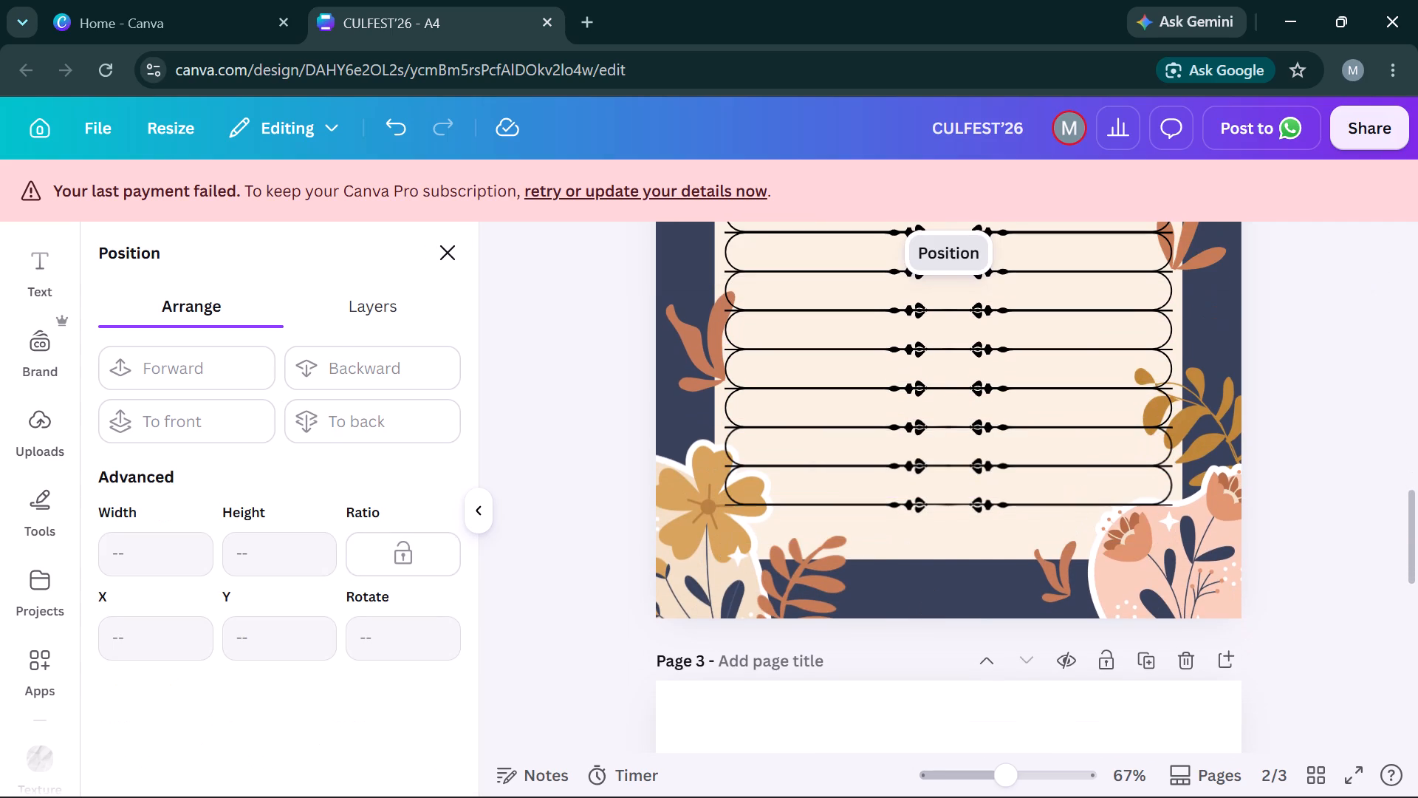
Combine all fourteen pill rows on the sponsorship packages page into a single group.
{"action": "scroll", "coordinate": [1275, 503], "scroll_direction": "up", "scroll_amount": 1}
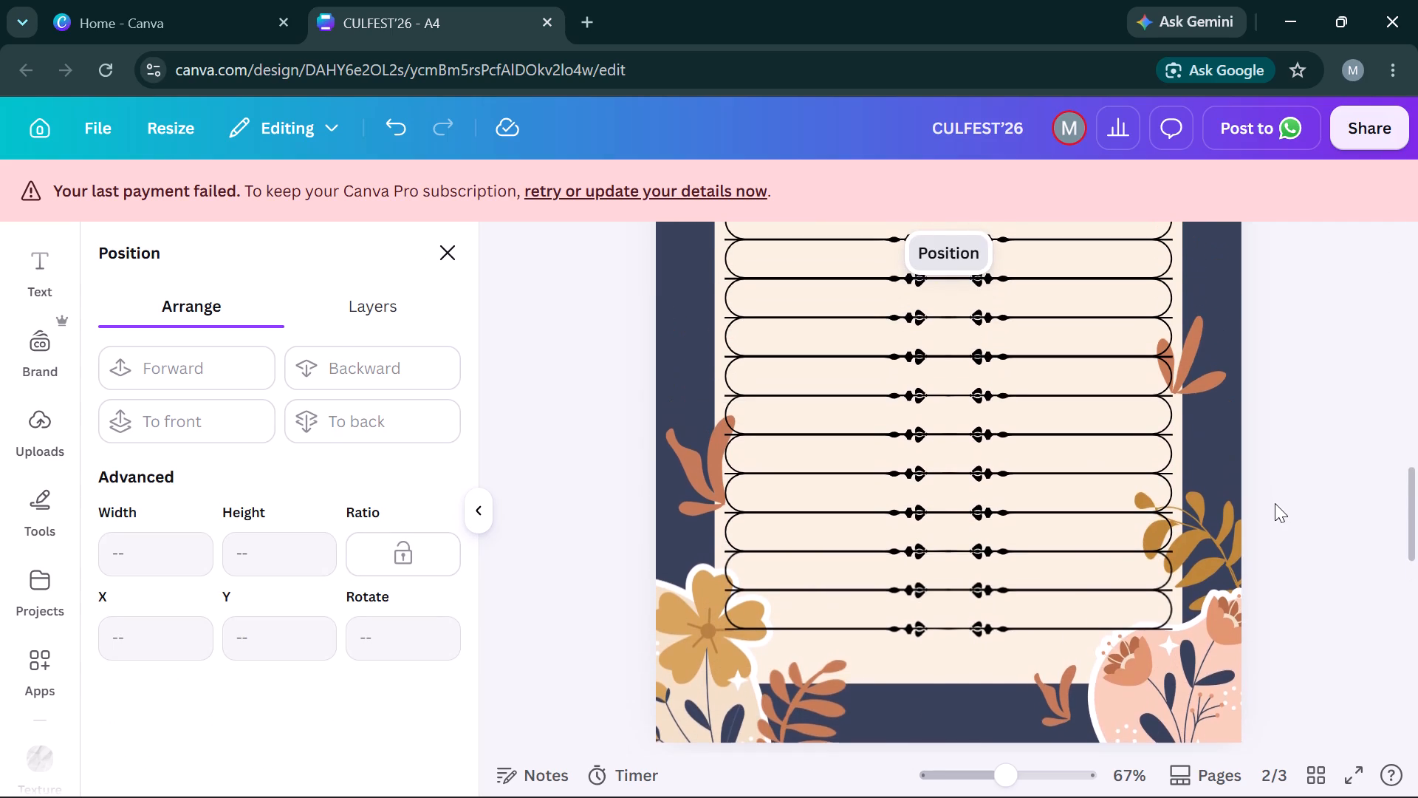
{"action": "scroll", "coordinate": [1275, 503], "scroll_direction": "up", "scroll_amount": 2}
{"action": "left_click", "coordinate": [1007, 286]}
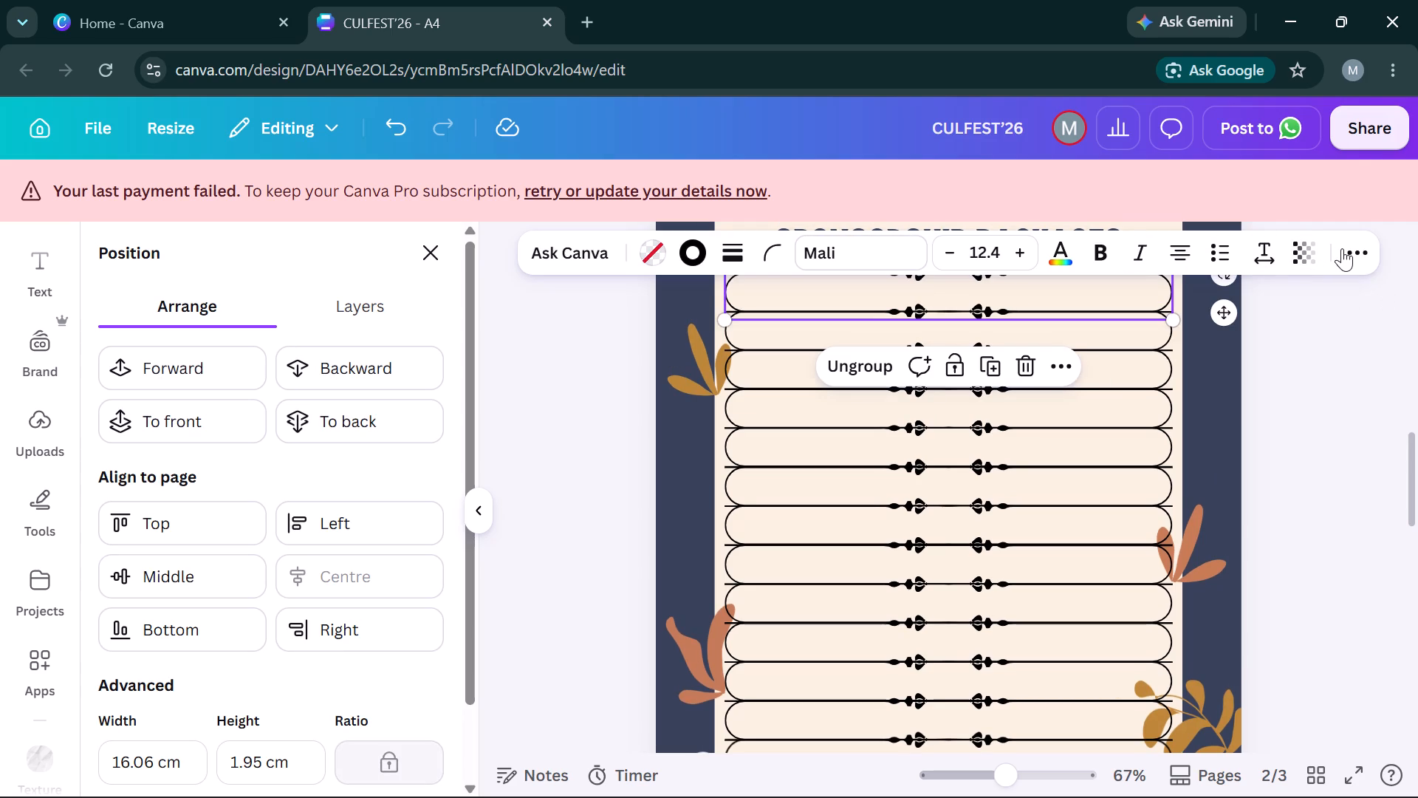
{"action": "left_click", "coordinate": [383, 299]}
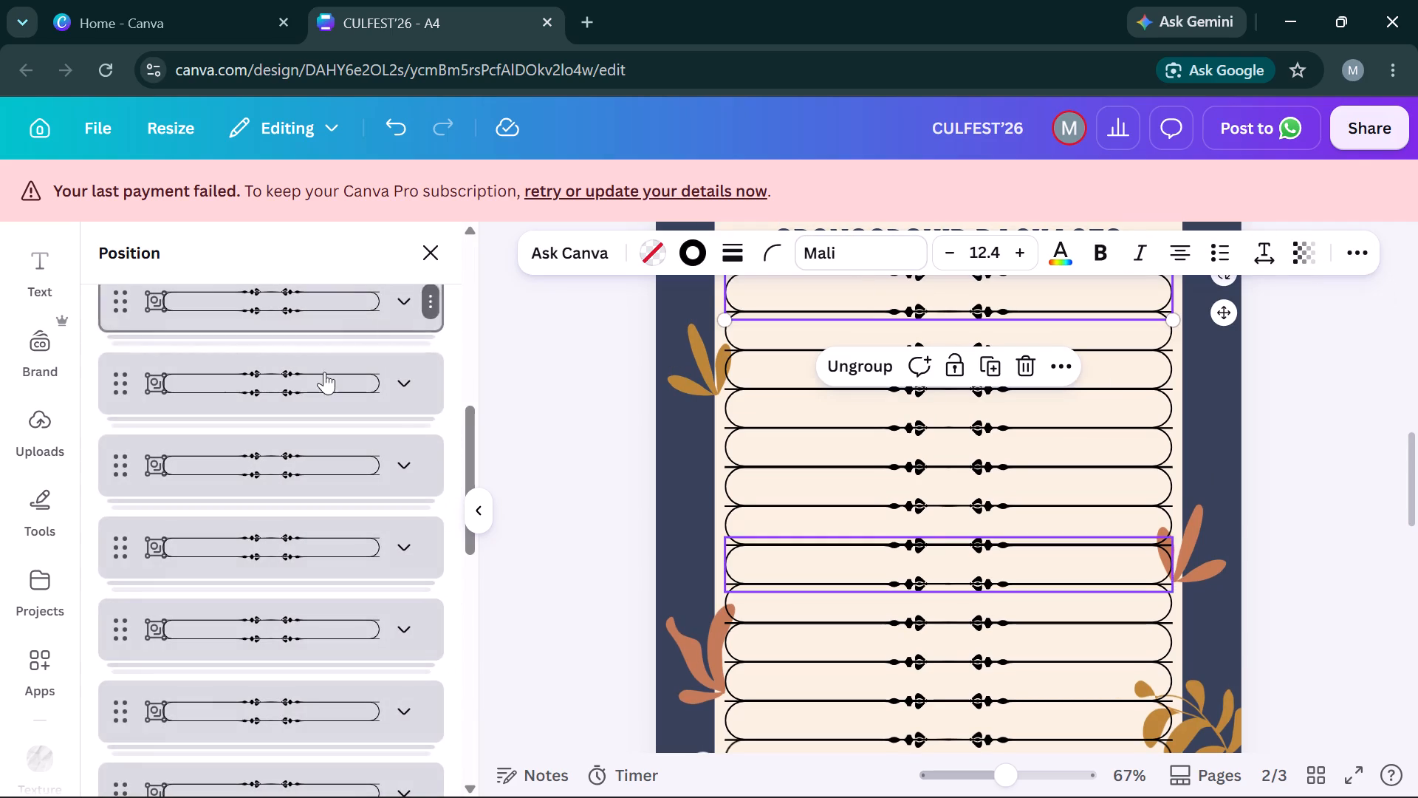
{"action": "scroll", "coordinate": [305, 413], "scroll_direction": "up", "scroll_amount": 4}
{"action": "left_click", "coordinate": [287, 449]}
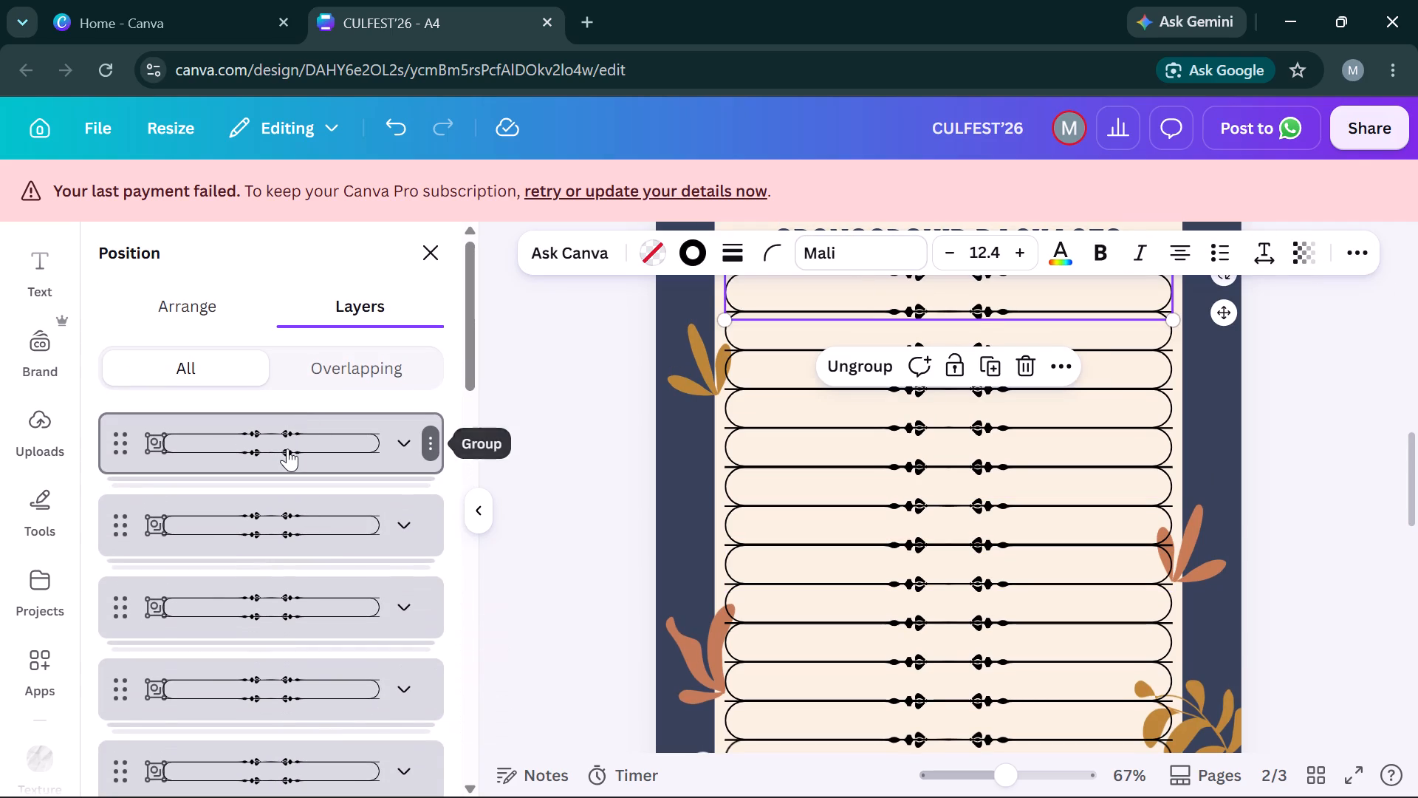
{"action": "left_click", "coordinate": [261, 531], "text": "ctrl"}
{"action": "scroll", "coordinate": [261, 531], "scroll_direction": "down", "scroll_amount": 1, "text": "ctrl"}
{"action": "left_click", "coordinate": [261, 531], "text": "ctrl"}
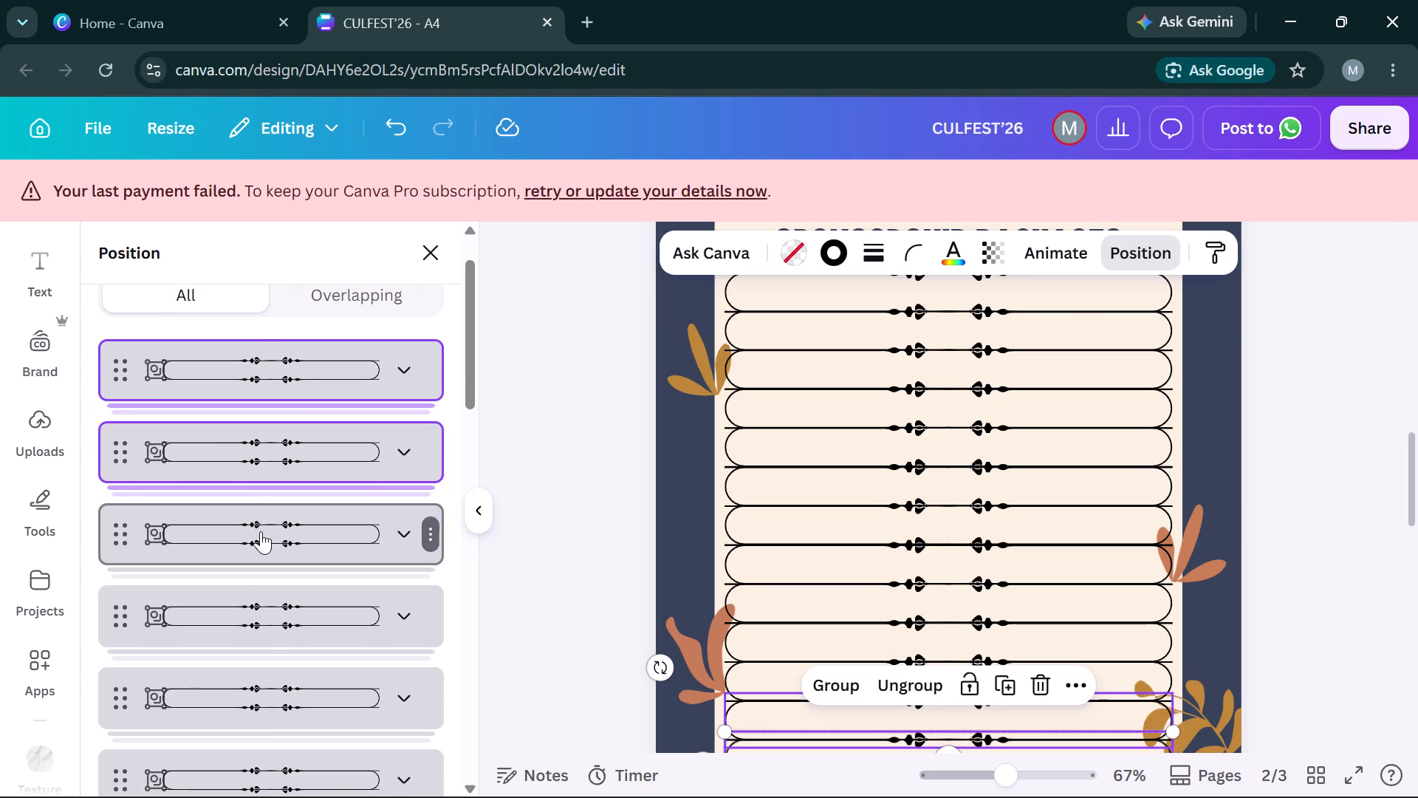
{"action": "scroll", "coordinate": [261, 531], "scroll_direction": "down", "scroll_amount": 1, "text": "ctrl"}
{"action": "left_click", "coordinate": [261, 531], "text": "ctrl"}
{"action": "scroll", "coordinate": [261, 531], "scroll_direction": "down", "scroll_amount": 1, "text": "ctrl"}
{"action": "right_click", "coordinate": [261, 531], "text": "ctrl"}
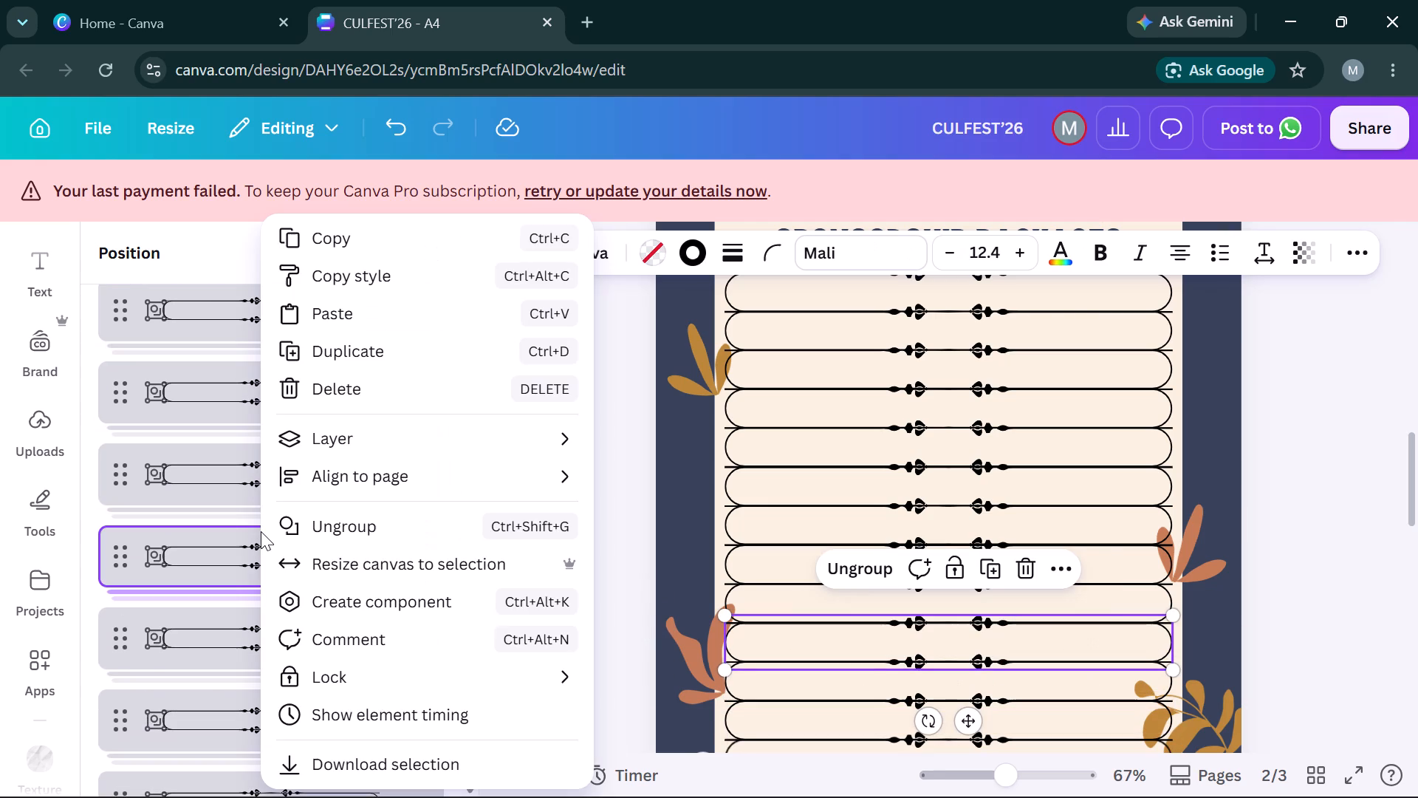
{"action": "left_click", "coordinate": [221, 494]}
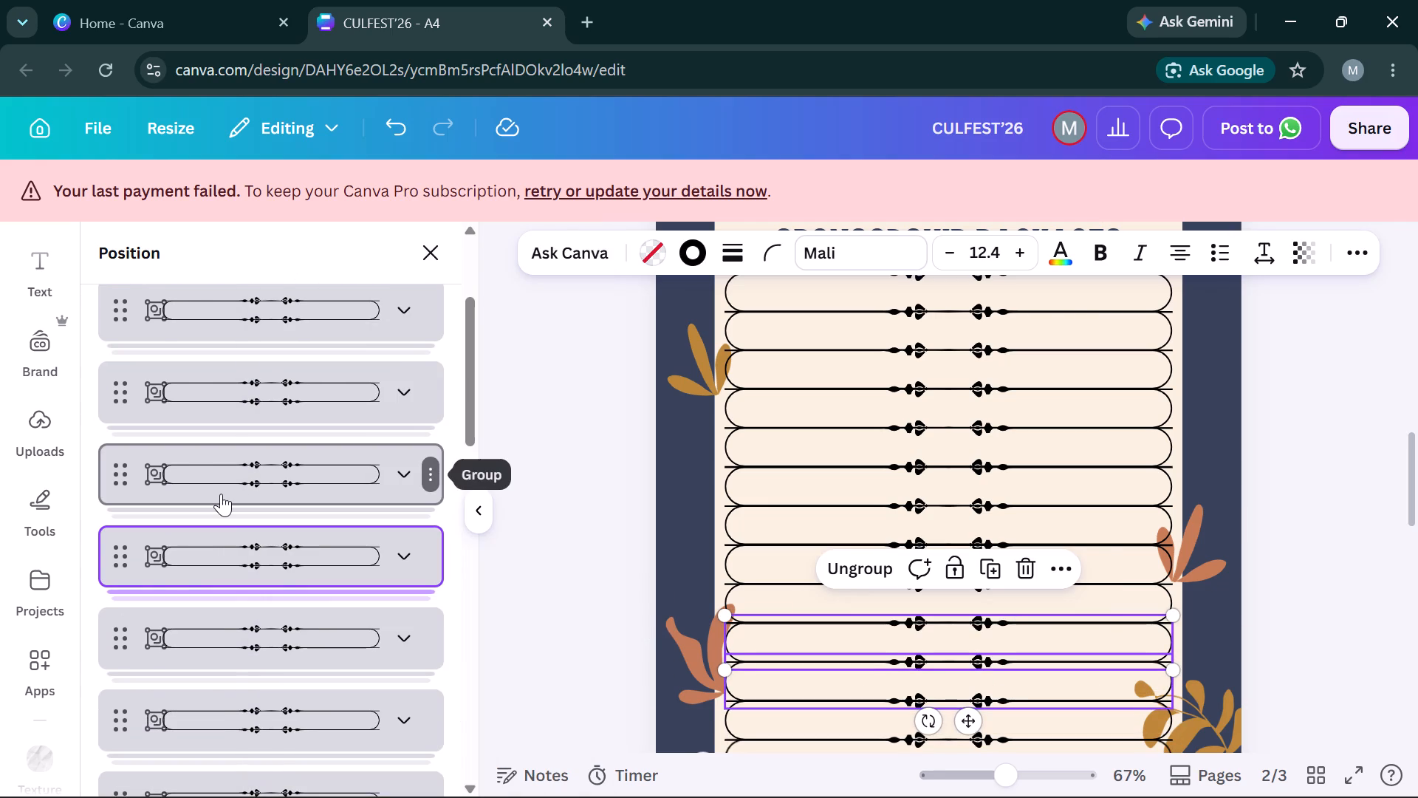
{"action": "left_click", "coordinate": [221, 494], "text": "ctrl"}
{"action": "scroll", "coordinate": [221, 494], "scroll_direction": "up", "scroll_amount": 1, "text": "ctrl"}
{"action": "left_click", "coordinate": [253, 403], "text": "ctrl"}
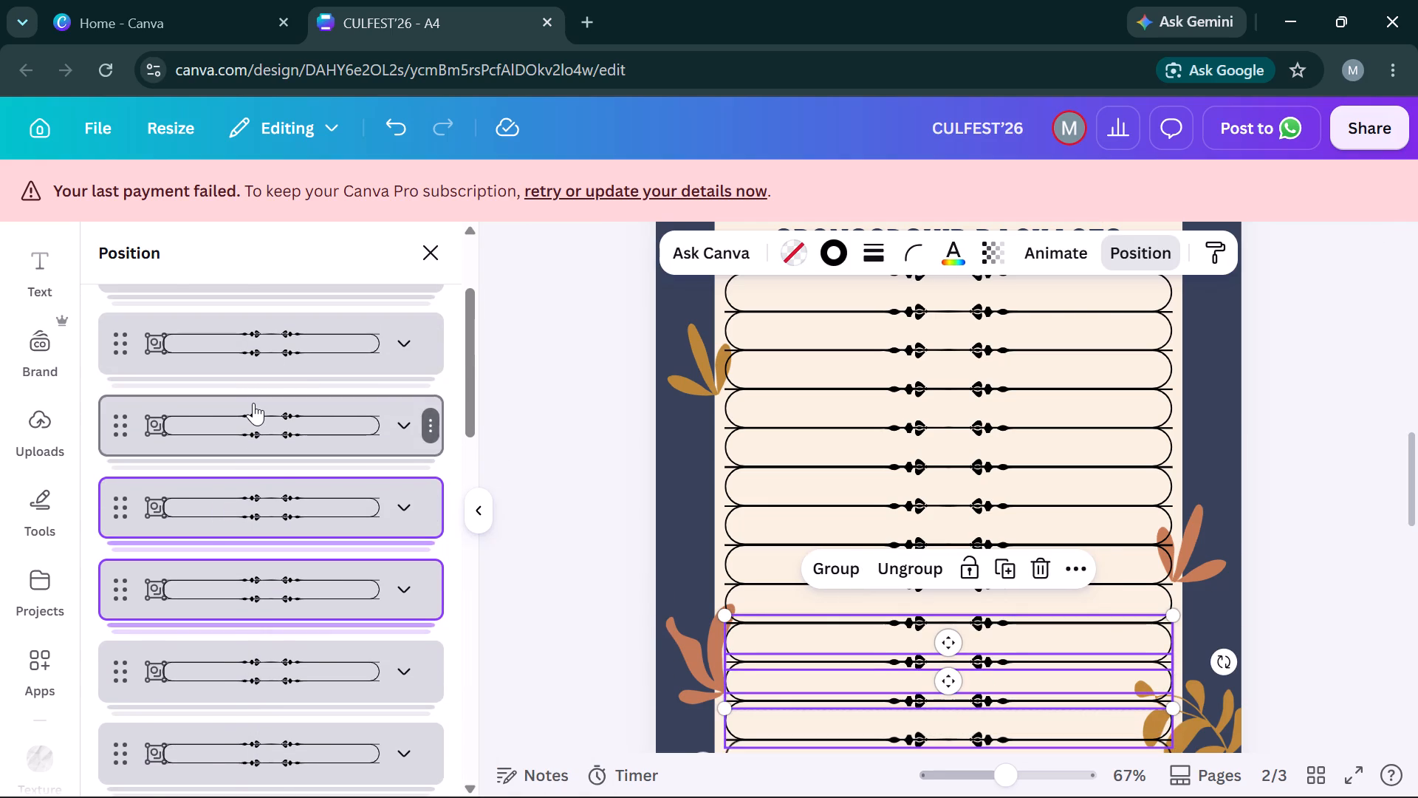
{"action": "scroll", "coordinate": [253, 403], "scroll_direction": "up", "scroll_amount": 2, "text": "ctrl"}
{"action": "left_click", "coordinate": [236, 466], "text": "ctrl"}
{"action": "left_click", "coordinate": [225, 523], "text": "ctrl"}
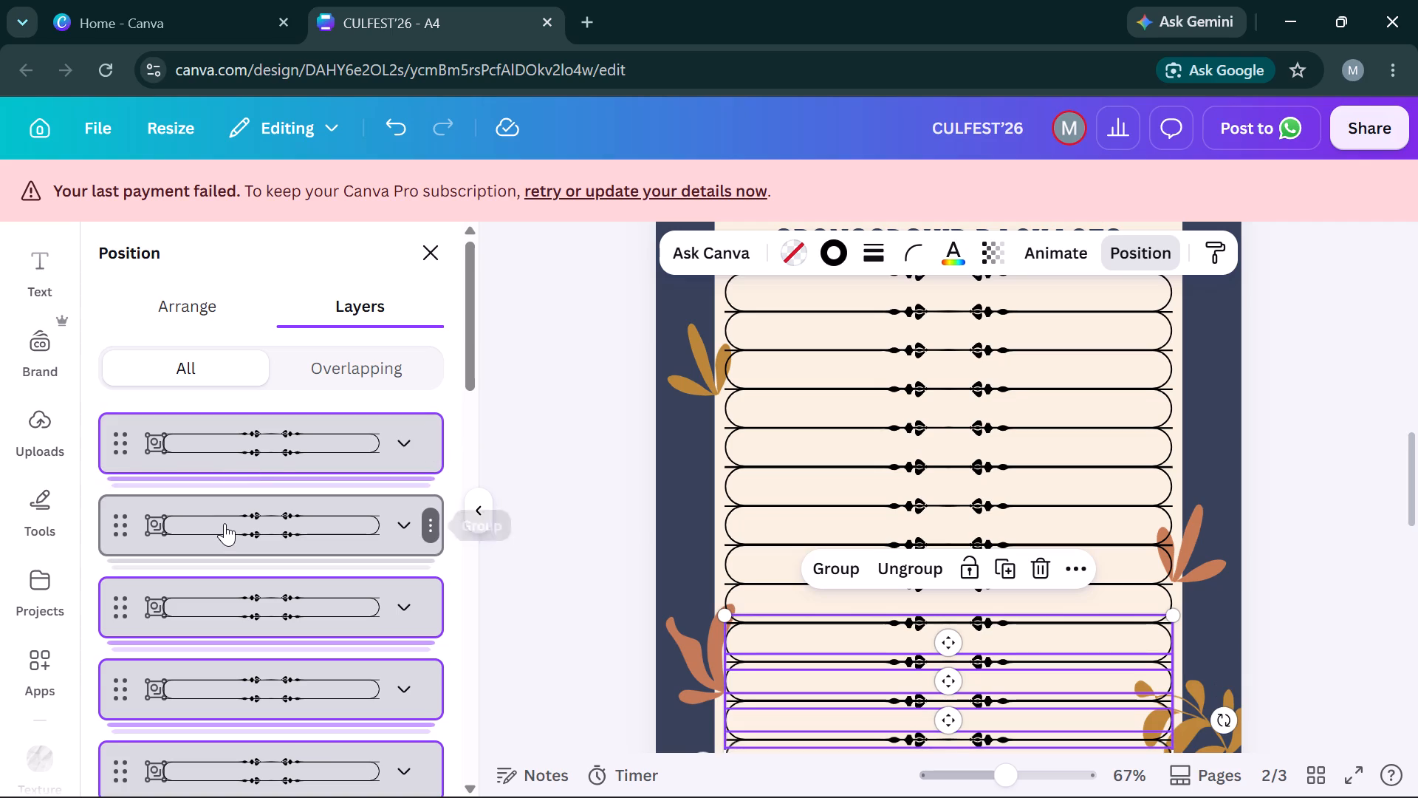
{"action": "scroll", "coordinate": [225, 523], "scroll_direction": "down", "scroll_amount": 3, "text": "ctrl"}
{"action": "left_click", "coordinate": [217, 565], "text": "ctrl"}
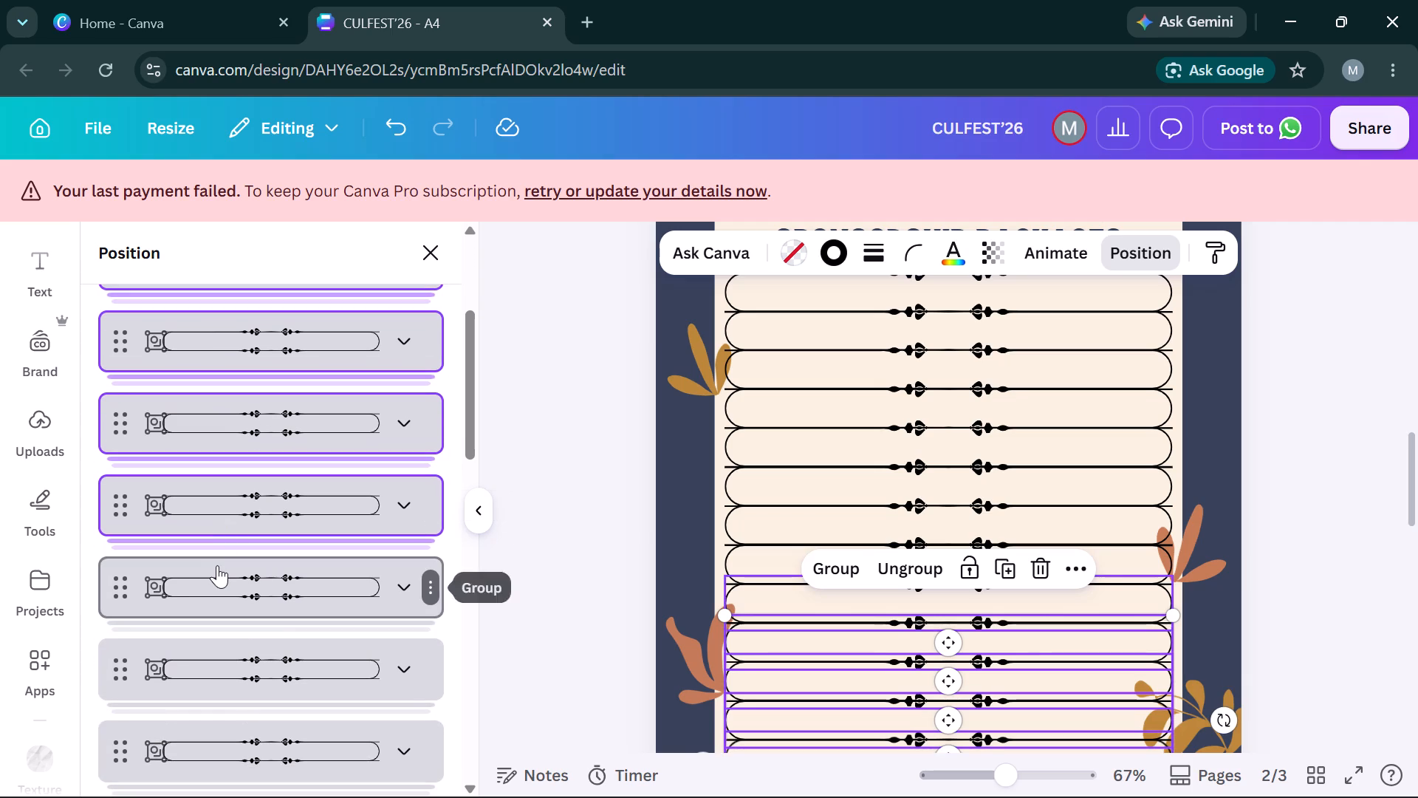
{"action": "scroll", "coordinate": [217, 565], "scroll_direction": "down", "scroll_amount": 1, "text": "ctrl"}
{"action": "left_click", "coordinate": [217, 565], "text": "ctrl"}
{"action": "left_click", "coordinate": [215, 596], "text": "ctrl"}
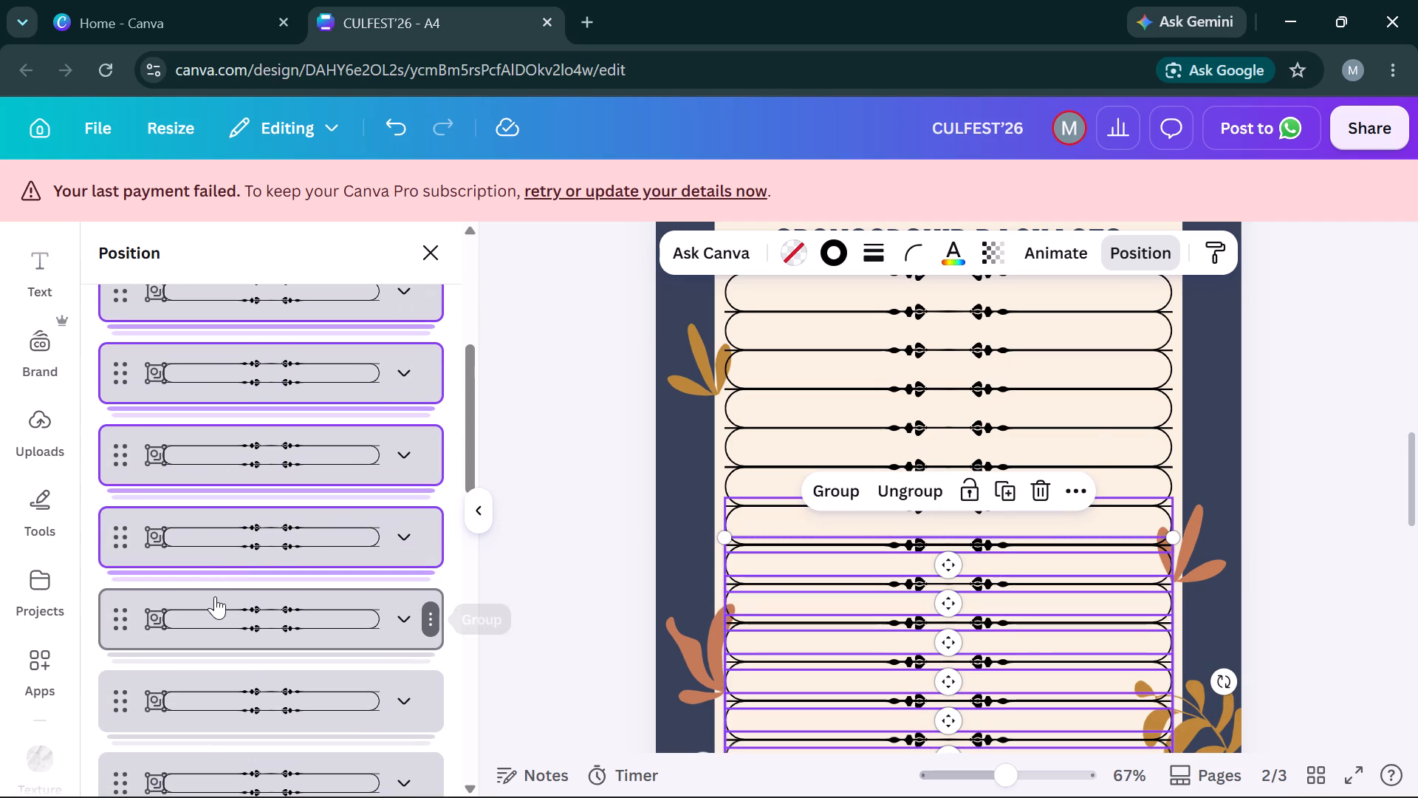
{"action": "scroll", "coordinate": [215, 596], "scroll_direction": "down", "scroll_amount": 1, "text": "ctrl"}
{"action": "left_click", "coordinate": [237, 540], "text": "ctrl"}
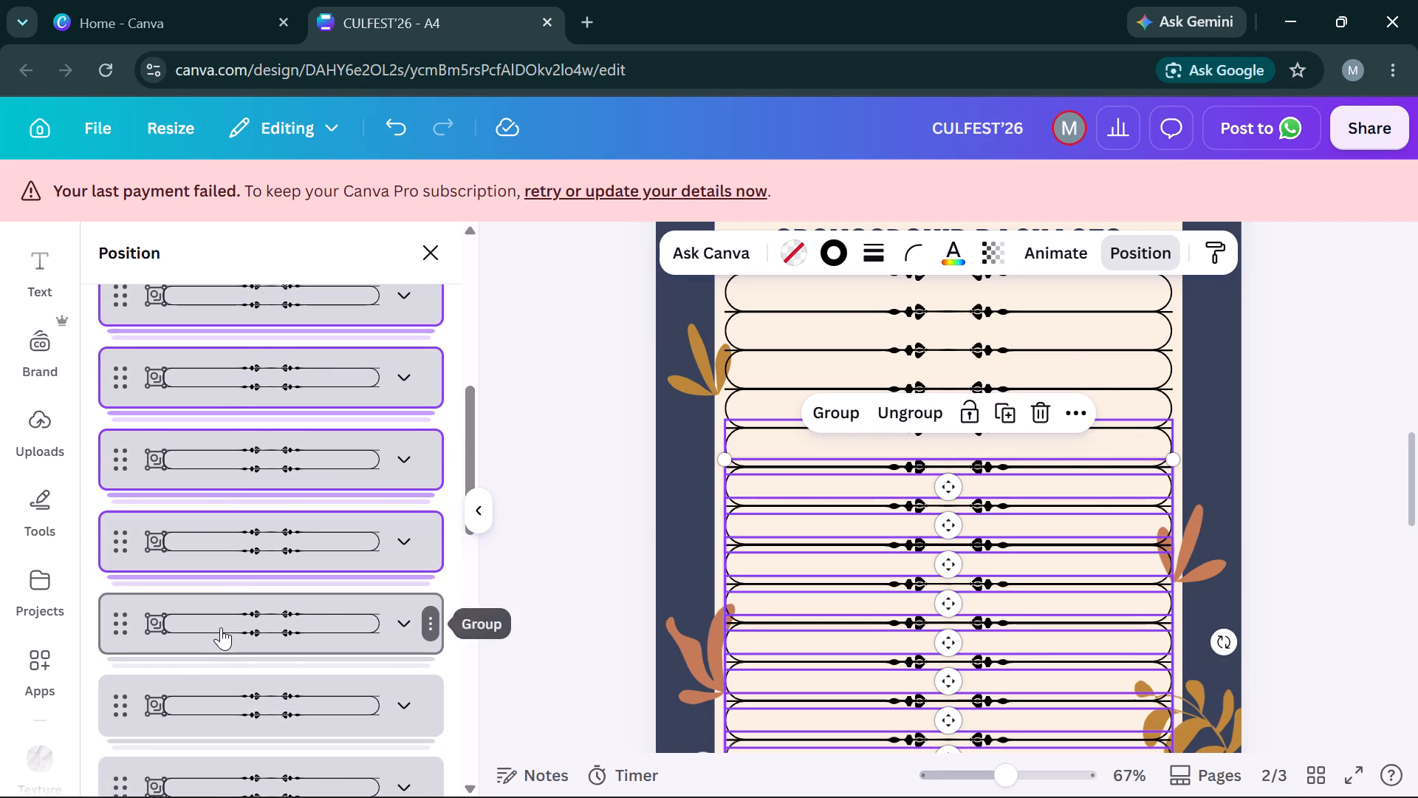
{"action": "left_click", "coordinate": [221, 627], "text": "ctrl"}
{"action": "scroll", "coordinate": [221, 627], "scroll_direction": "down", "scroll_amount": 2, "text": "ctrl"}
{"action": "left_click", "coordinate": [254, 513], "text": "ctrl"}
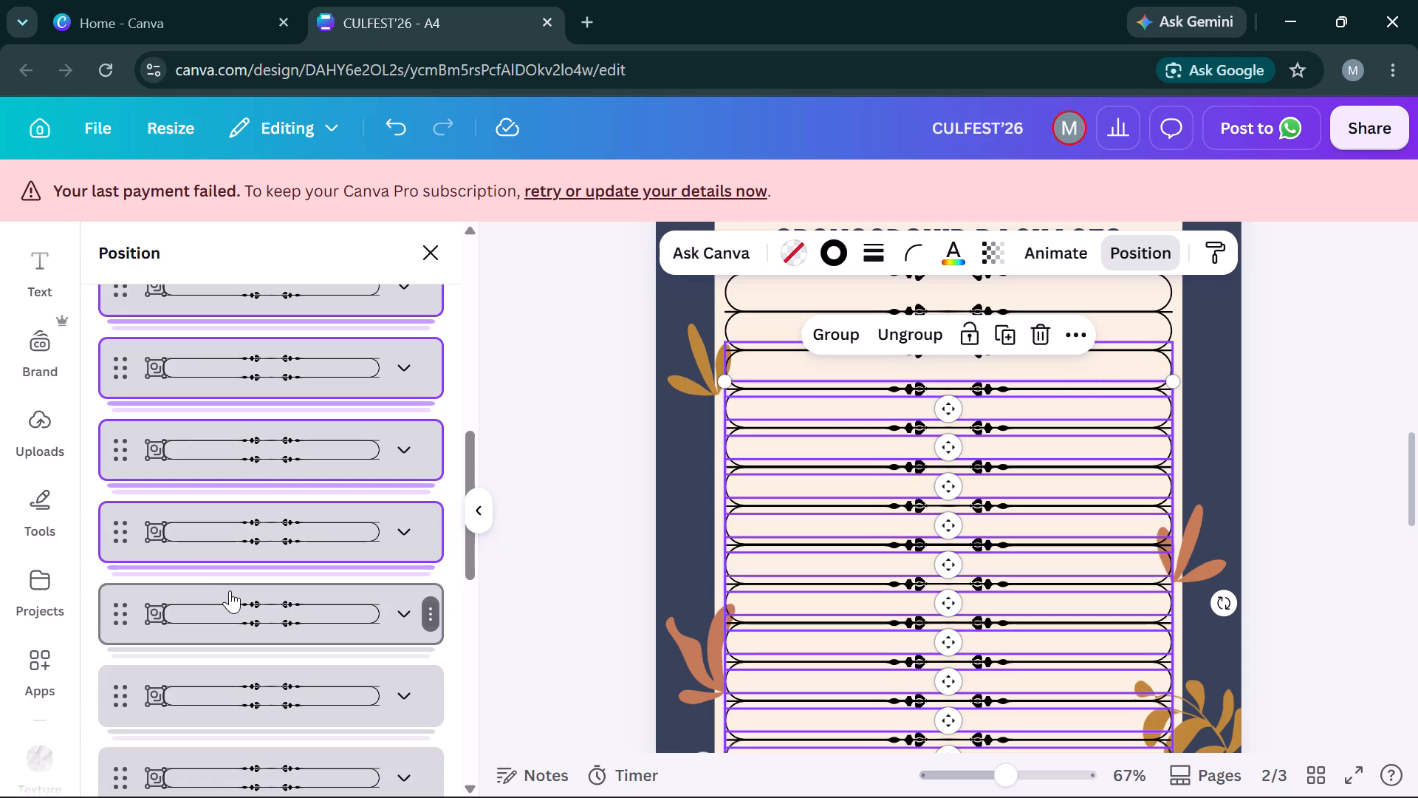
{"action": "left_click", "coordinate": [230, 590], "text": "ctrl"}
{"action": "scroll", "coordinate": [230, 590], "scroll_direction": "down", "scroll_amount": 1, "text": "ctrl"}
{"action": "left_click", "coordinate": [230, 590], "text": "ctrl"}
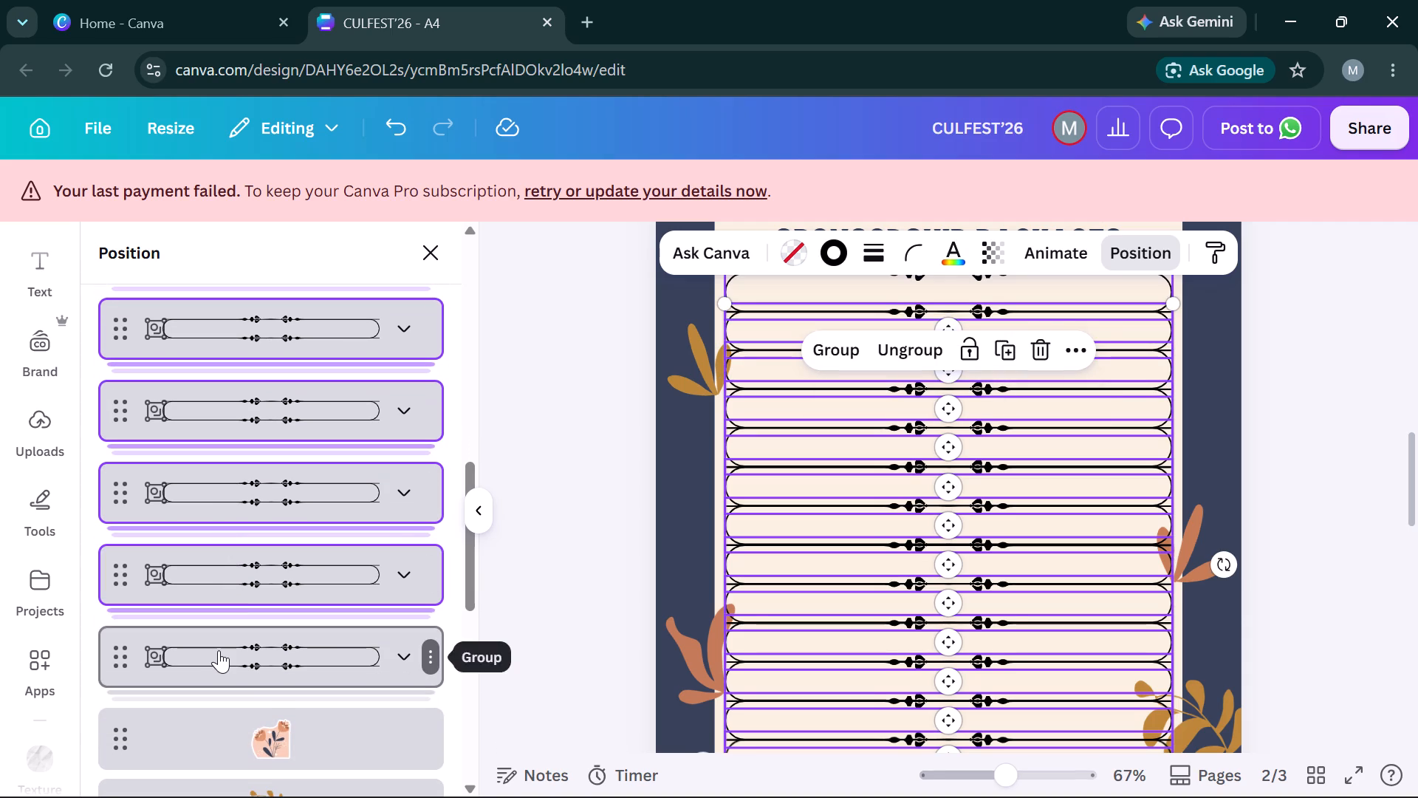
{"action": "left_click", "coordinate": [219, 650], "text": "ctrl"}
{"action": "key", "text": "ctrl+g"}
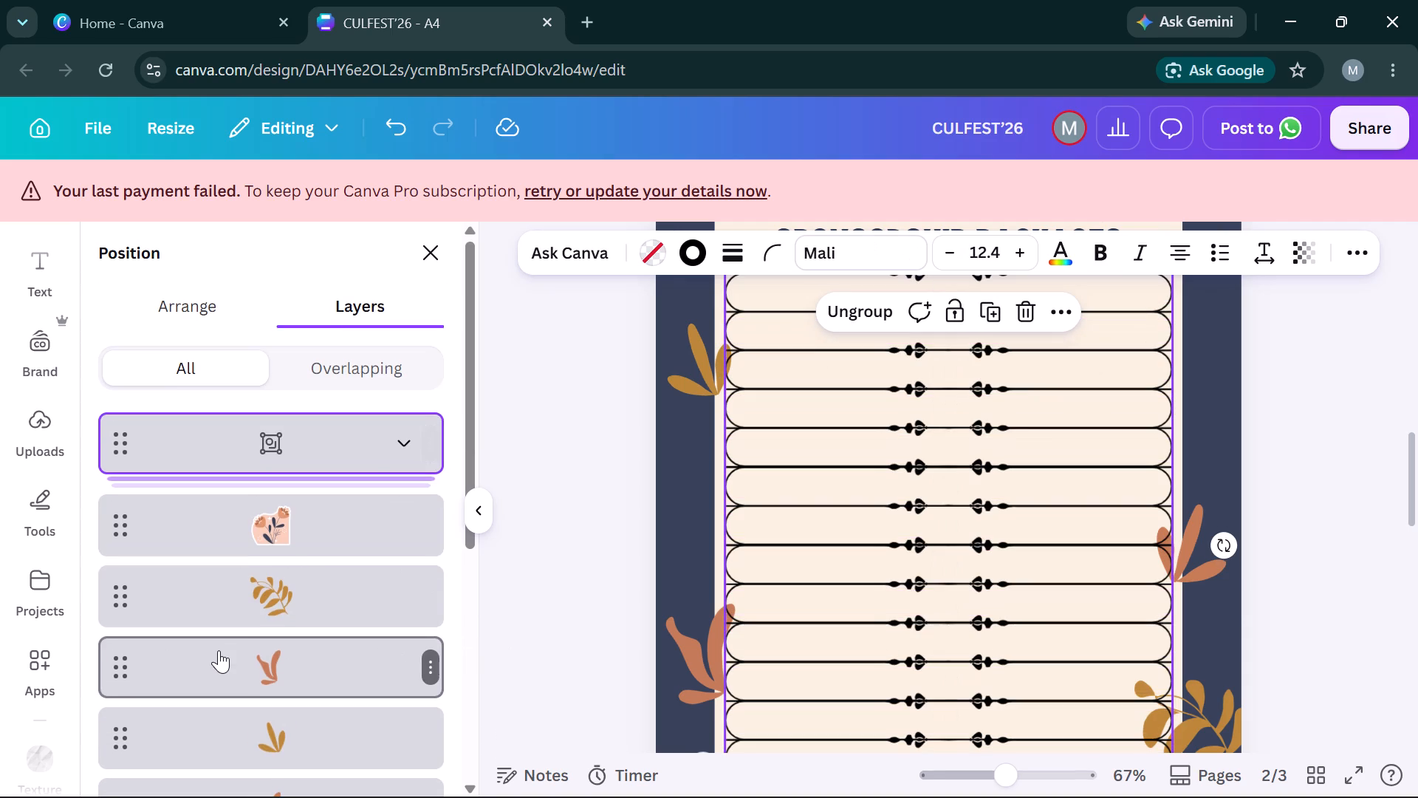
Layer the grouped pill rows directly above the cream background panel so they sit behind all the floral decorations.
{"action": "left_click", "coordinate": [219, 320]}
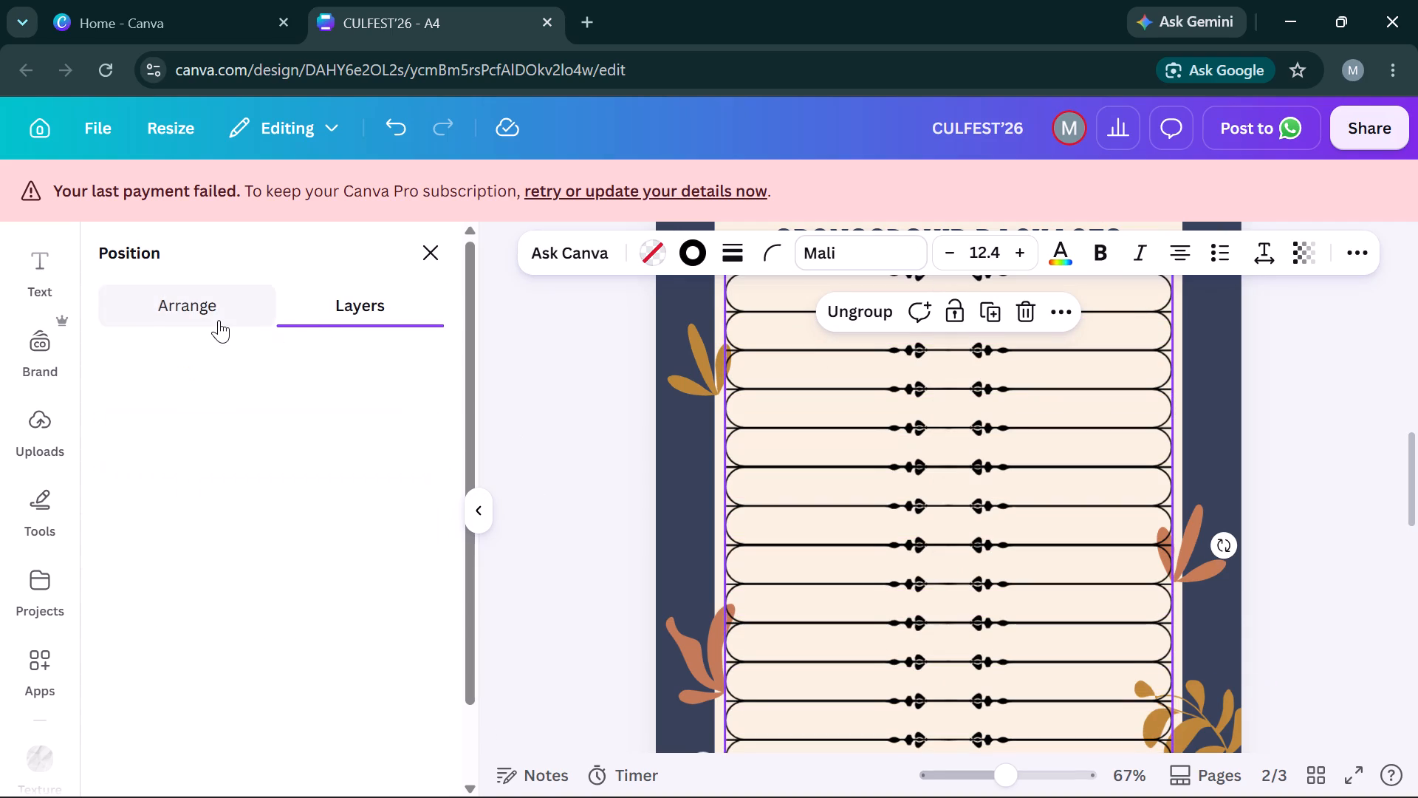
{"action": "left_click", "coordinate": [306, 379]}
{"action": "left_click", "coordinate": [306, 379]}
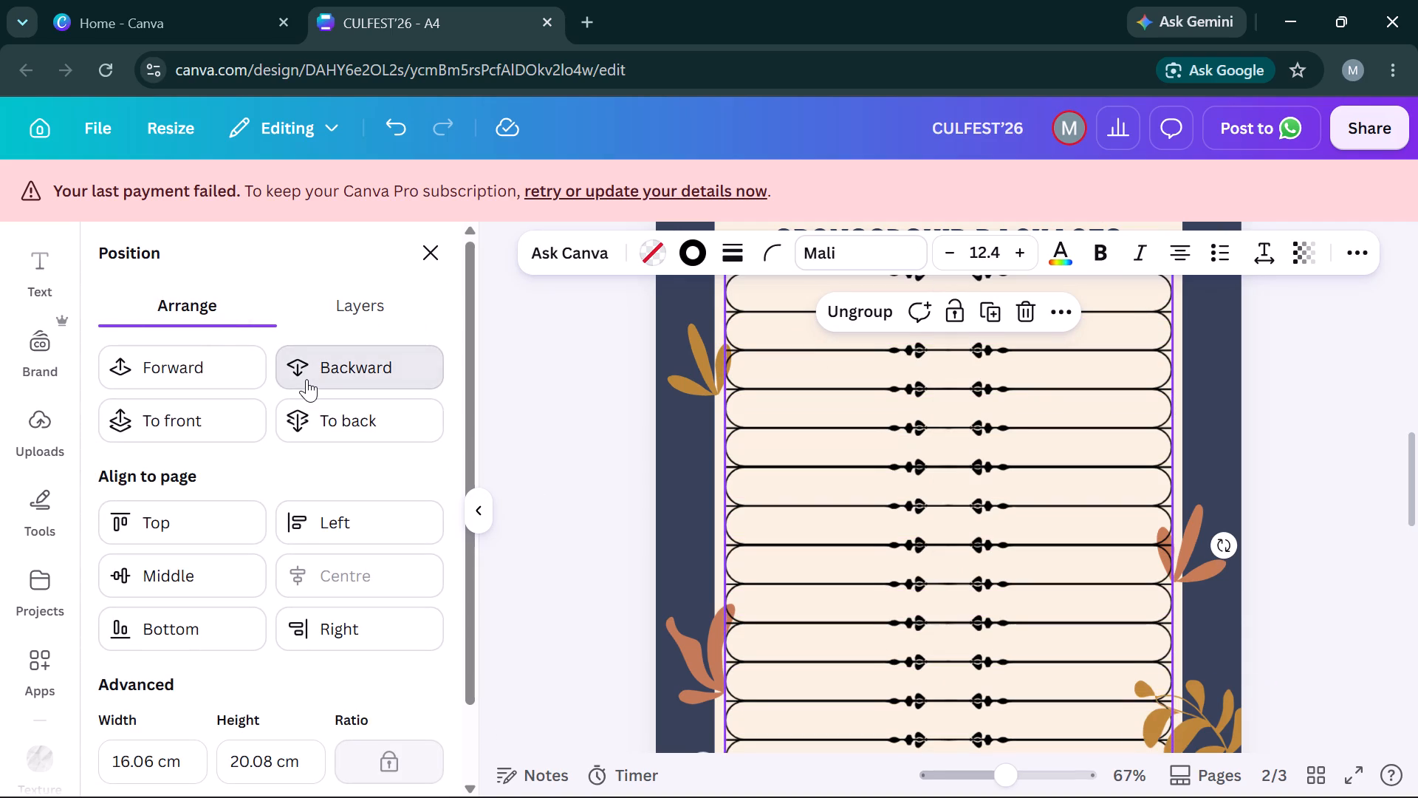
{"action": "left_click", "coordinate": [306, 379]}
{"action": "left_click", "coordinate": [306, 379]}
{"action": "scroll", "coordinate": [306, 379], "scroll_direction": "down", "scroll_amount": 1}
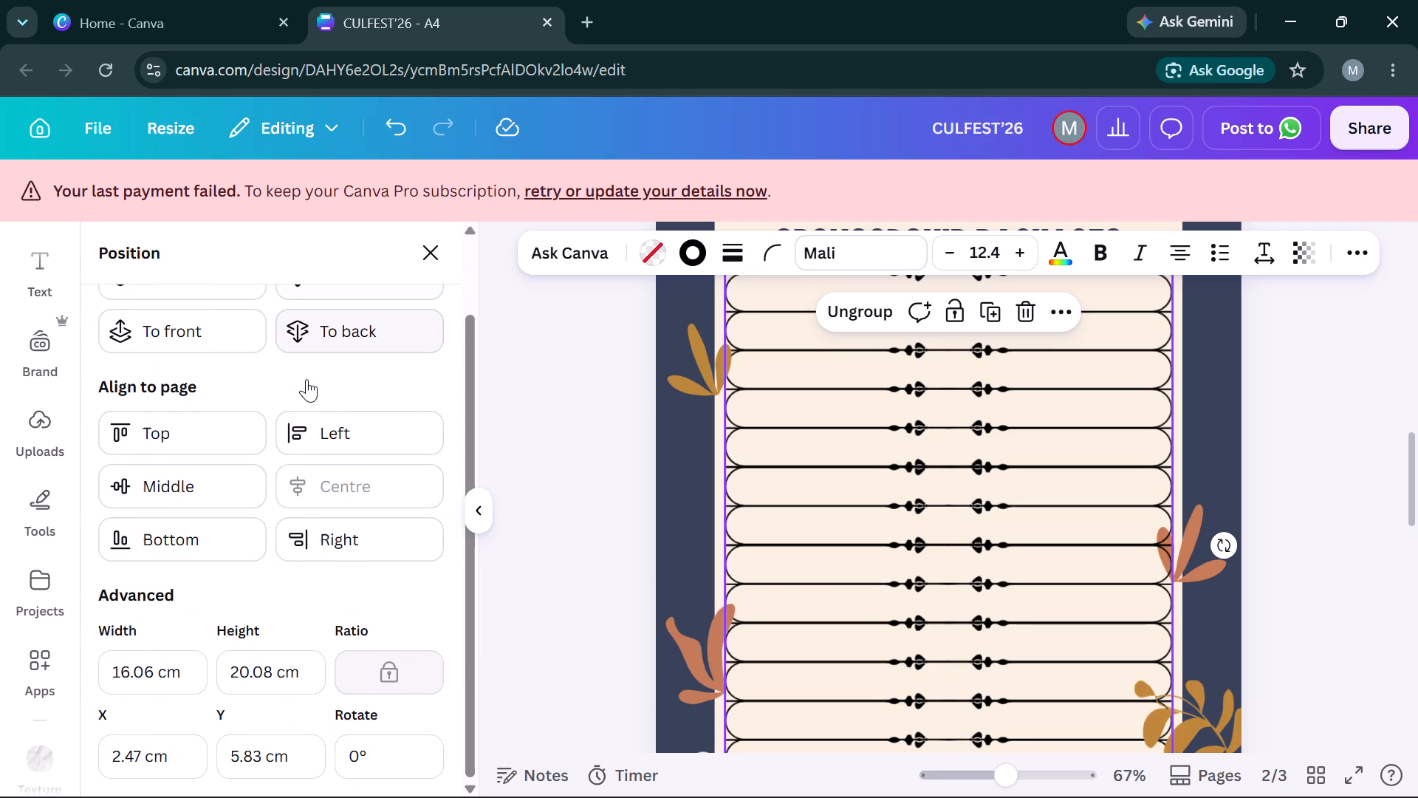
{"action": "scroll", "coordinate": [306, 379], "scroll_direction": "down", "scroll_amount": 1}
{"action": "left_click", "coordinate": [338, 318]}
{"action": "scroll", "coordinate": [338, 318], "scroll_direction": "up", "scroll_amount": 1}
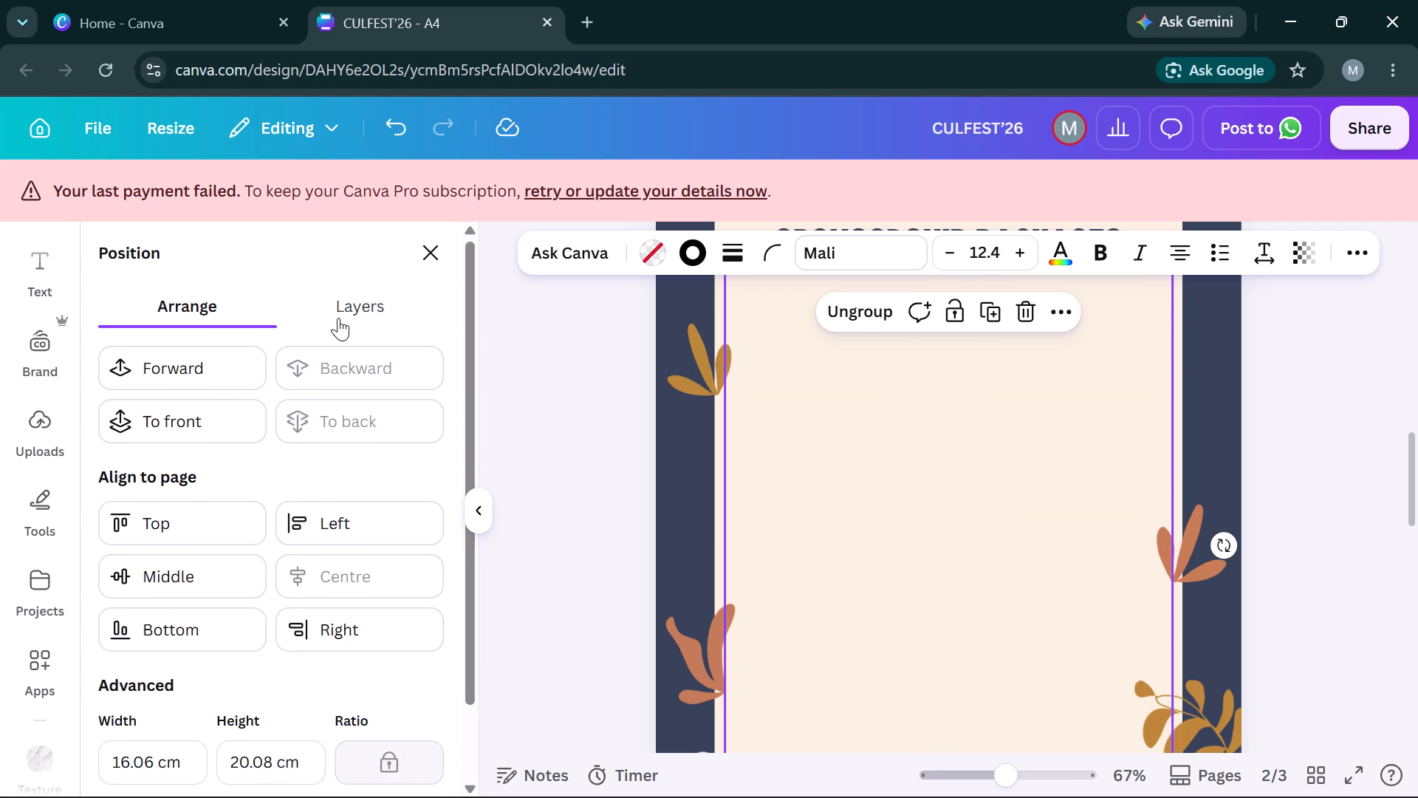
{"action": "scroll", "coordinate": [338, 318], "scroll_direction": "up", "scroll_amount": 1}
{"action": "left_click", "coordinate": [225, 355]}
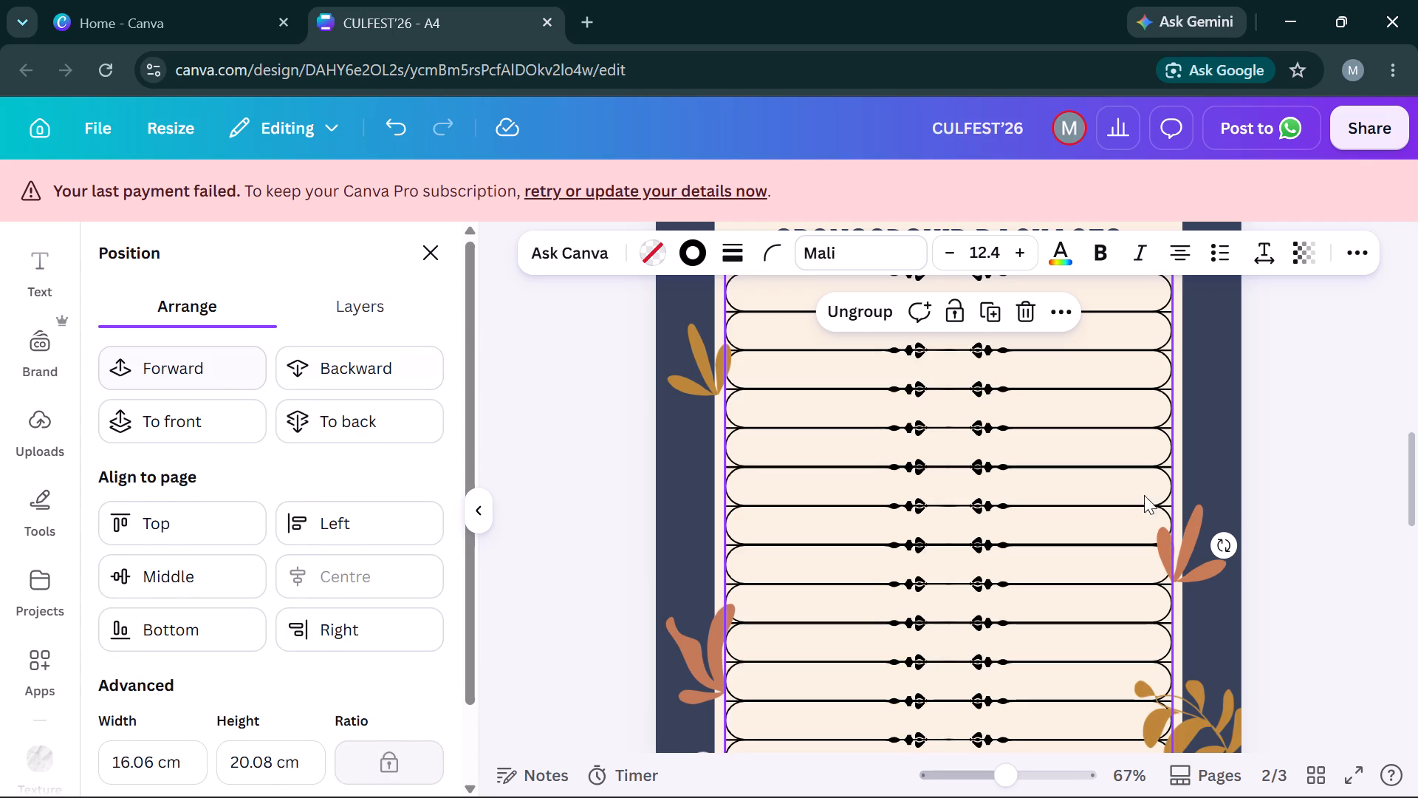
{"action": "left_click", "coordinate": [1315, 550]}
{"action": "scroll", "coordinate": [1315, 550], "scroll_direction": "down", "scroll_amount": 2}
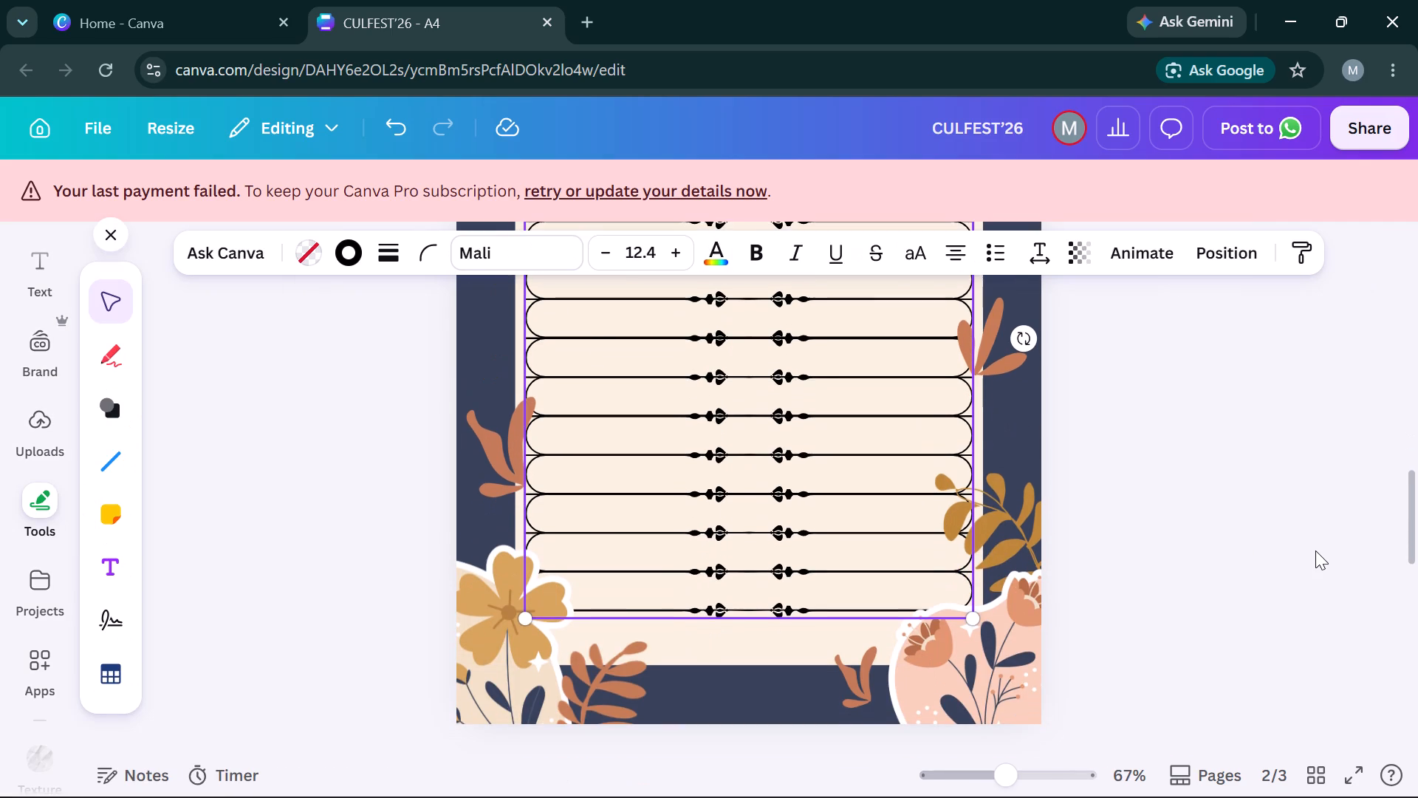
{"action": "left_click", "coordinate": [1315, 550]}
{"action": "scroll", "coordinate": [1271, 528], "scroll_direction": "up", "scroll_amount": 1}
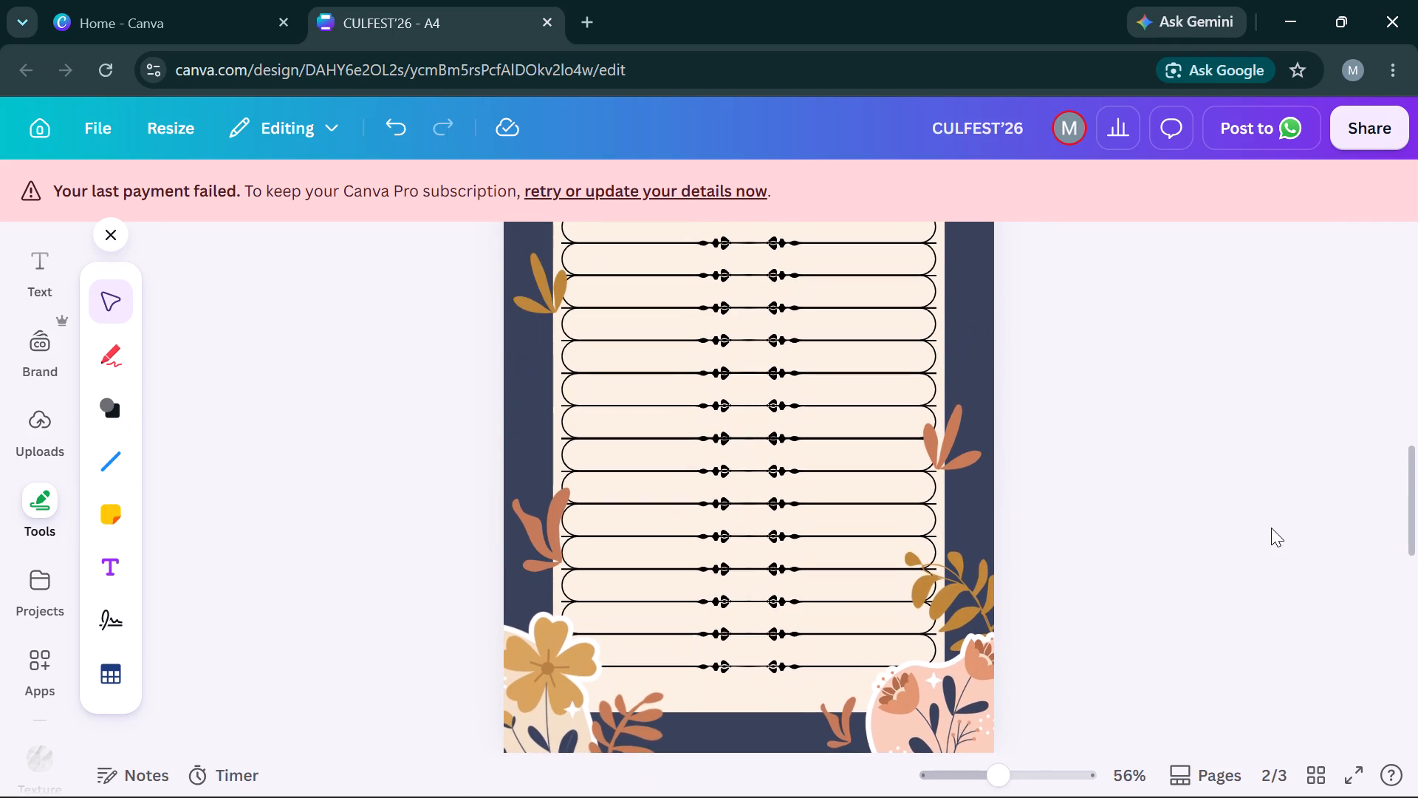
Delete the third page, which follows the sponsorship packages page.
{"action": "scroll", "coordinate": [1271, 528], "scroll_direction": "up", "scroll_amount": 1}
{"action": "scroll", "coordinate": [1271, 528], "scroll_direction": "down", "scroll_amount": 1}
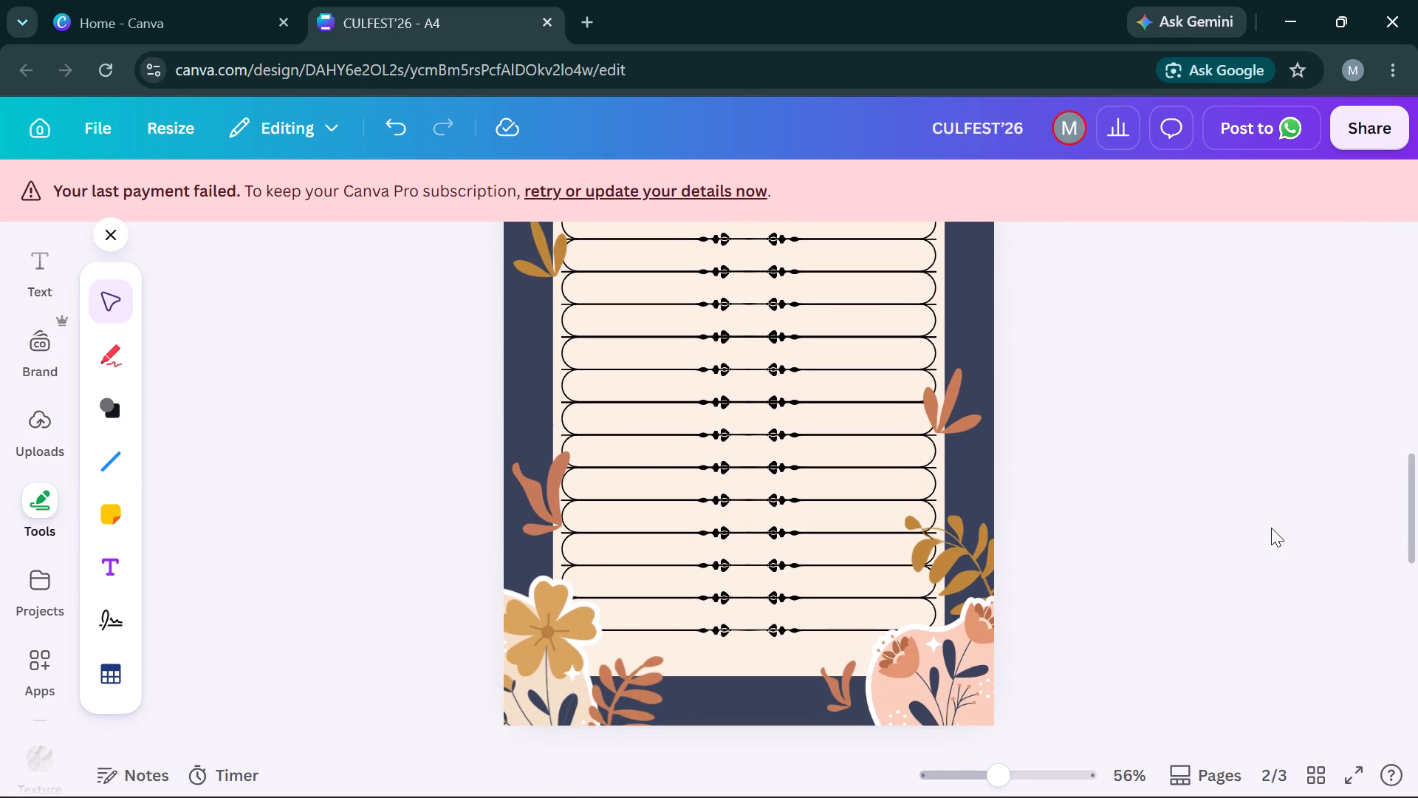
{"action": "scroll", "coordinate": [1140, 479], "scroll_direction": "up", "scroll_amount": 3}
{"action": "scroll", "coordinate": [1140, 479], "scroll_direction": "down", "scroll_amount": 2}
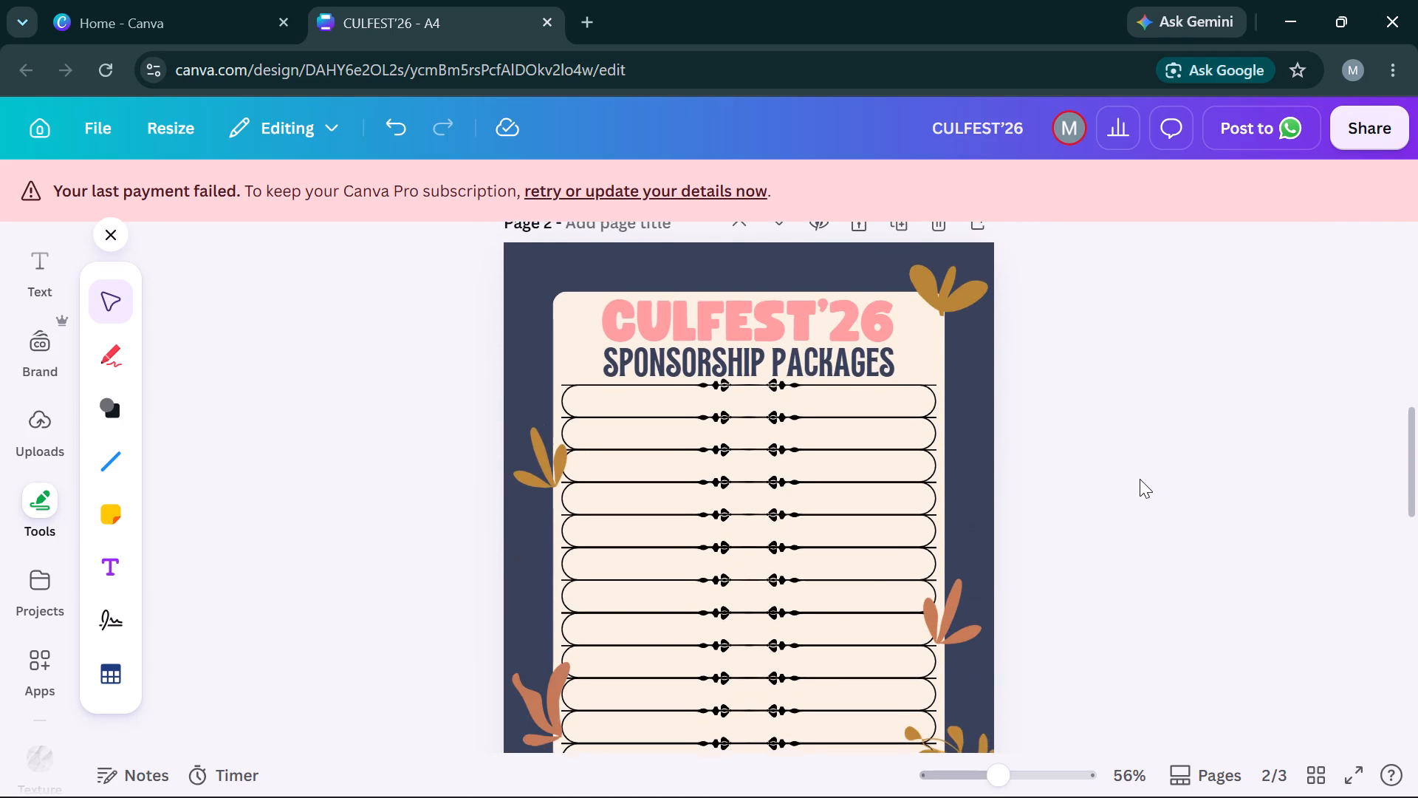
{"action": "scroll", "coordinate": [1140, 479], "scroll_direction": "down", "scroll_amount": 3}
{"action": "scroll", "coordinate": [1140, 479], "scroll_direction": "right", "scroll_amount": 1}
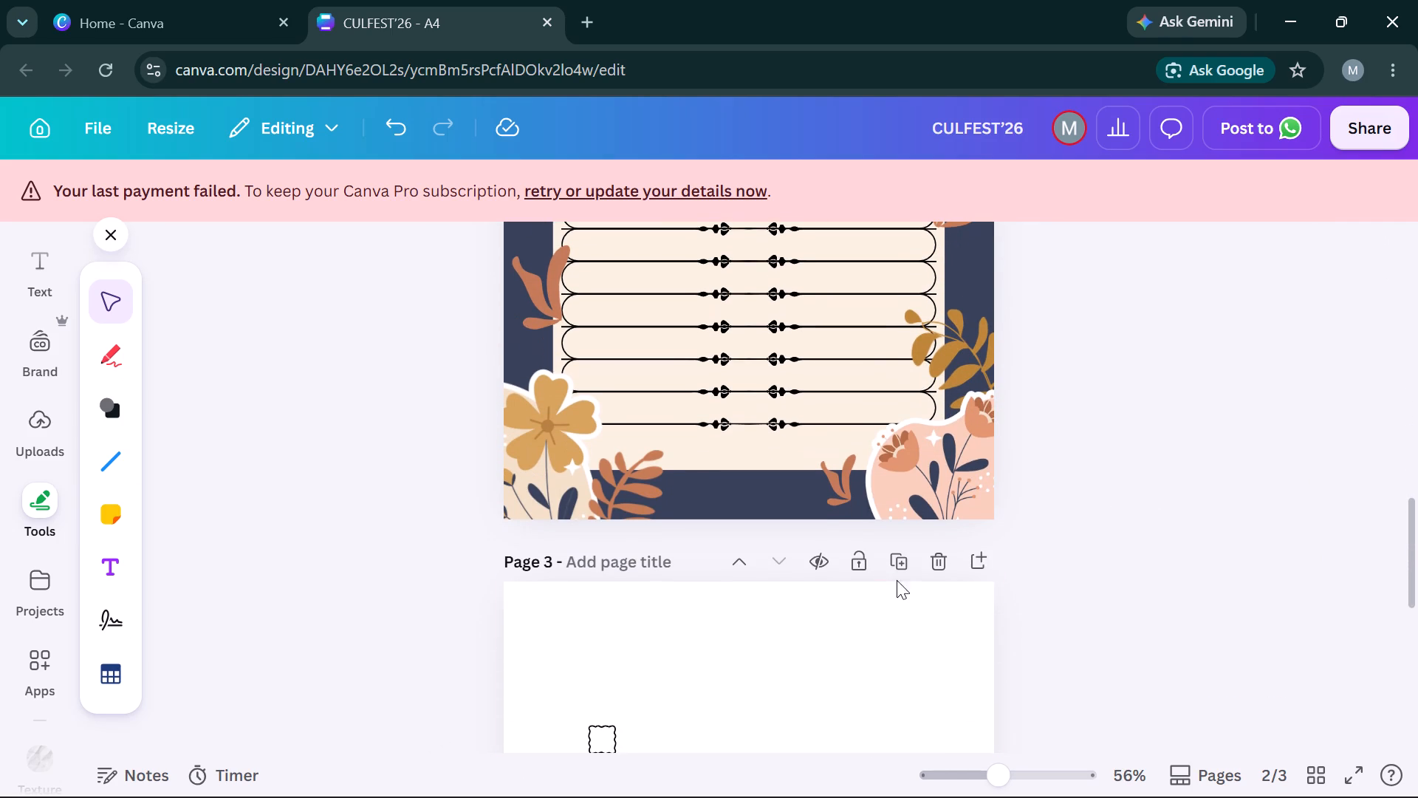
{"action": "left_click", "coordinate": [938, 567]}
Compare the benefits table on the first page with the stack of pill rows on the second page.
{"action": "scroll", "coordinate": [1071, 538], "scroll_direction": "down", "scroll_amount": 3}
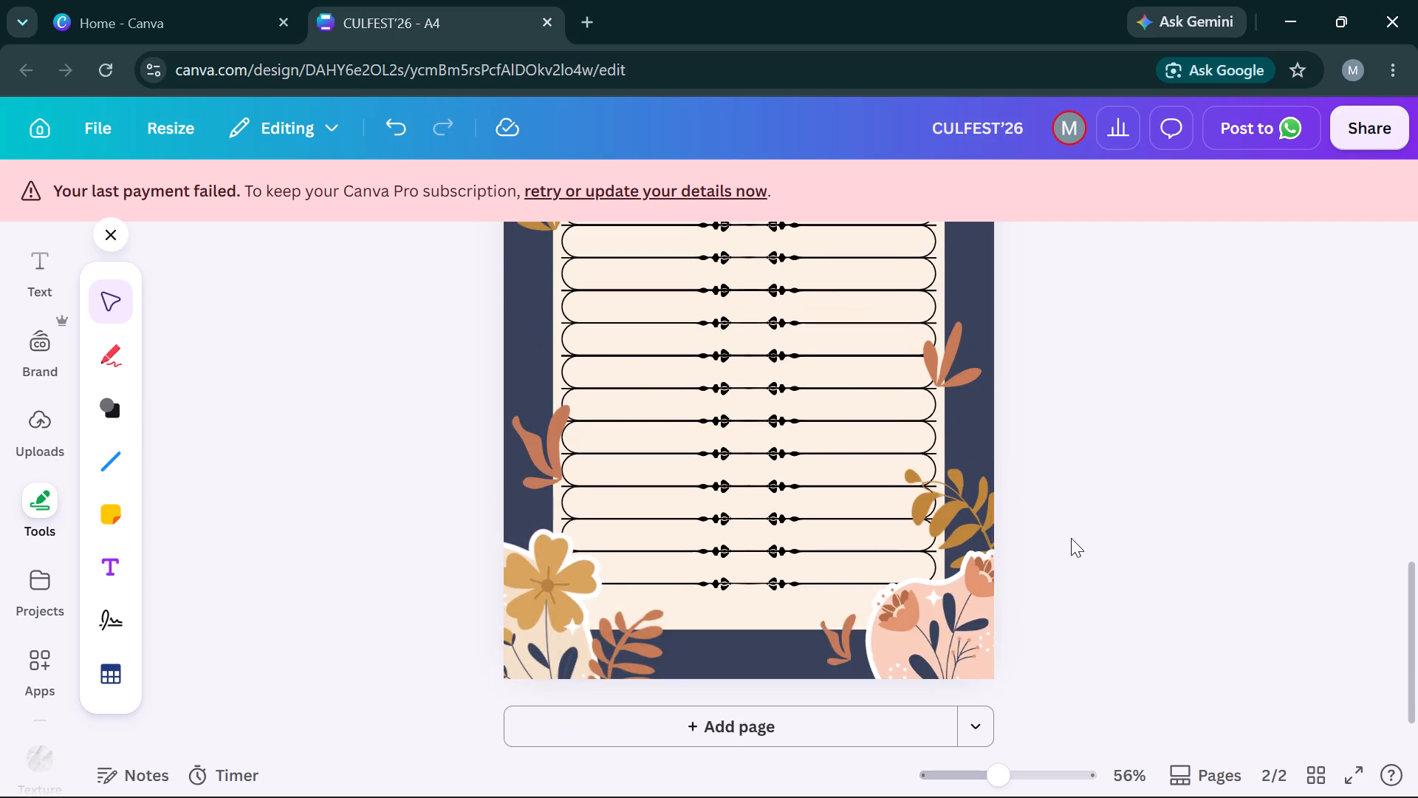
{"action": "scroll", "coordinate": [1071, 538], "scroll_direction": "up", "scroll_amount": 5}
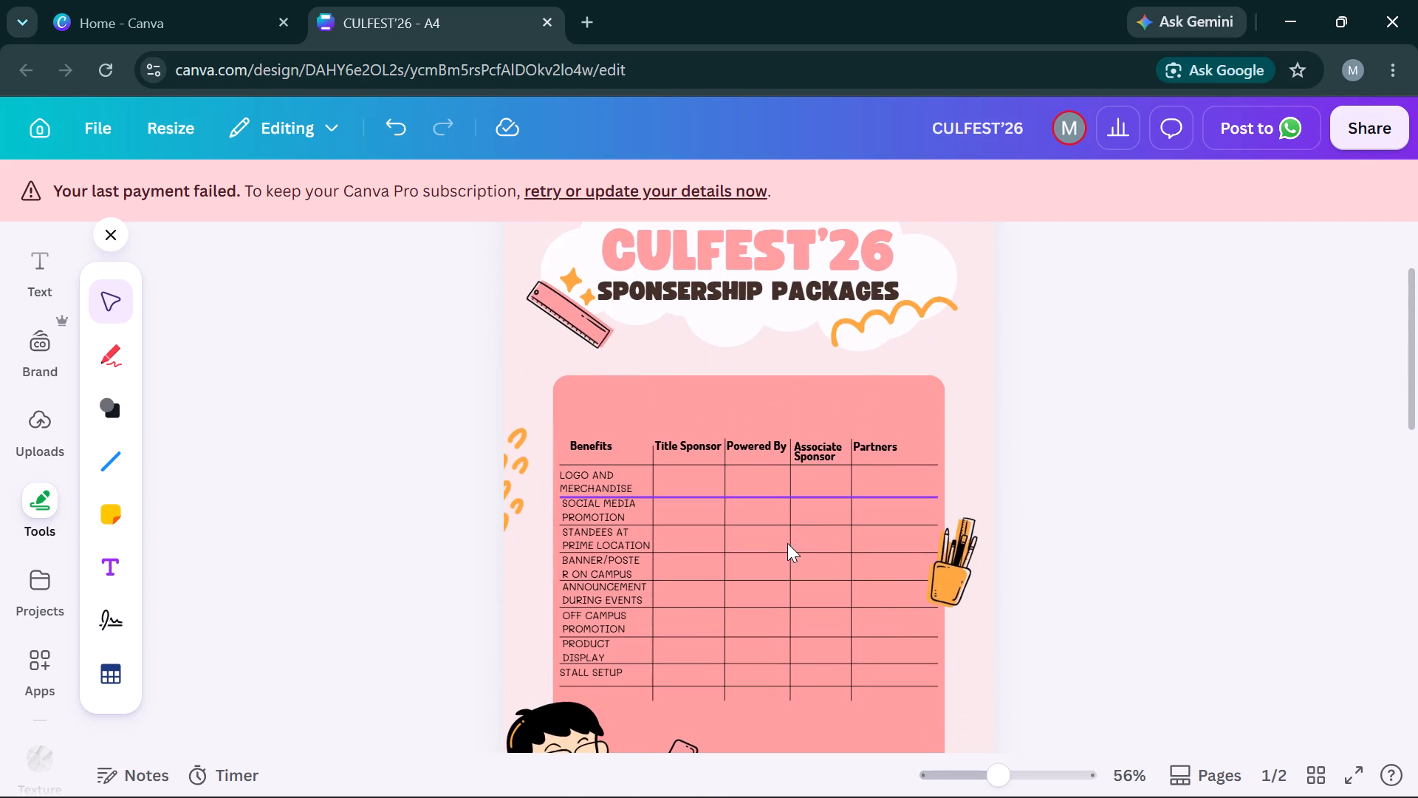
{"action": "left_click", "coordinate": [787, 543]}
{"action": "left_click", "coordinate": [1077, 522]}
{"action": "scroll", "coordinate": [1077, 522], "scroll_direction": "down", "scroll_amount": 4}
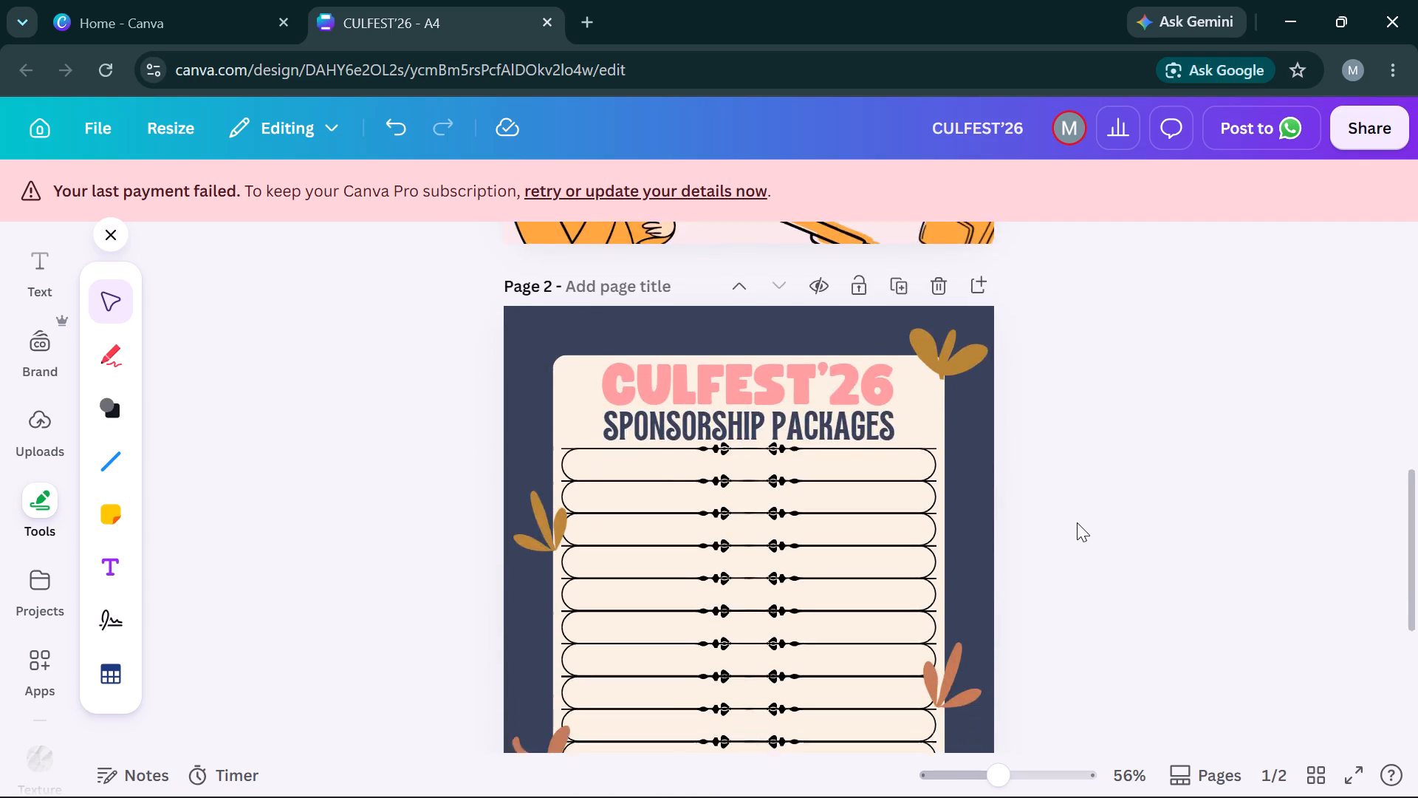
{"action": "scroll", "coordinate": [1077, 522], "scroll_direction": "down", "scroll_amount": 1}
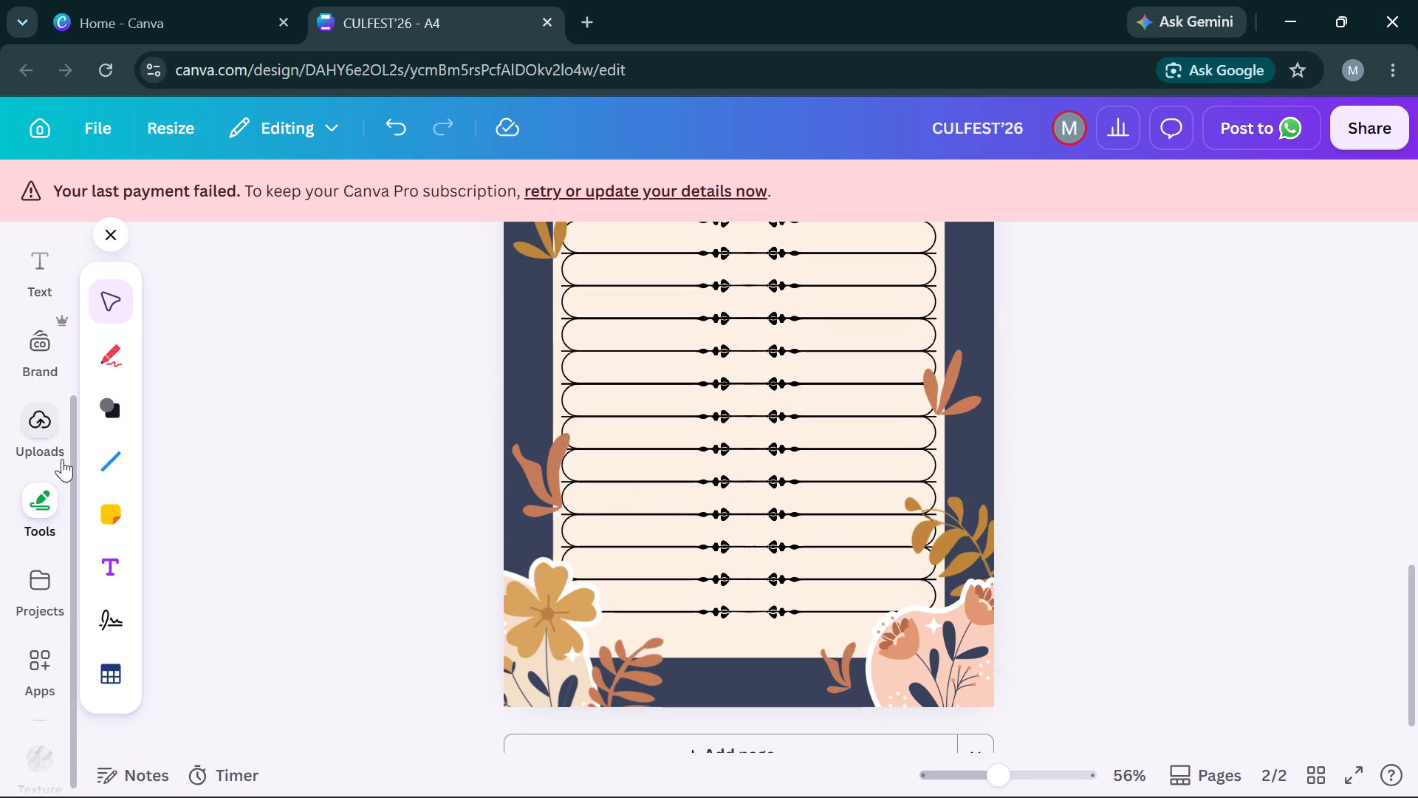
Add the blue wave corner graphic from the border graphics and place it in the top-left corner of page 2.
{"action": "scroll", "coordinate": [49, 390], "scroll_direction": "up", "scroll_amount": 2}
{"action": "left_click", "coordinate": [38, 403]}
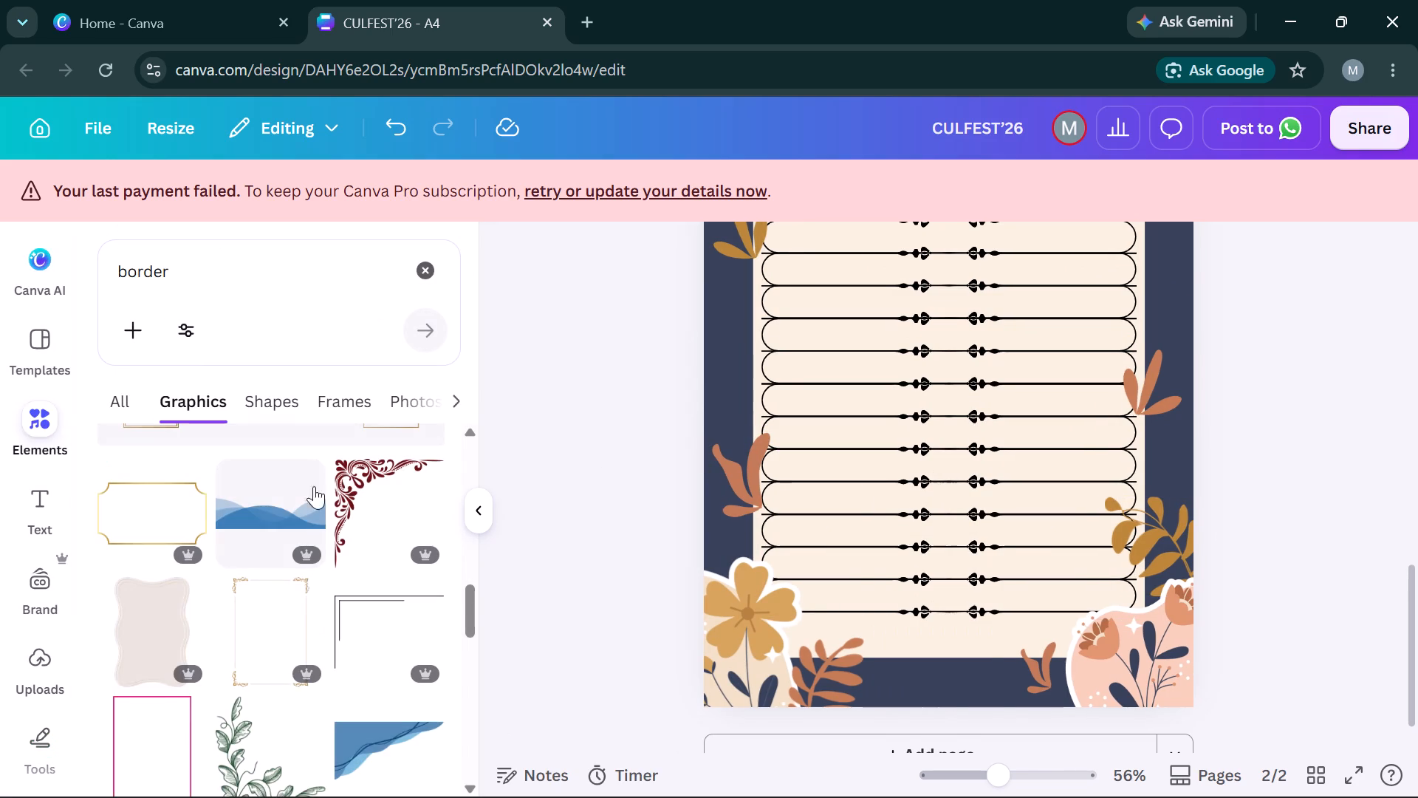
{"action": "scroll", "coordinate": [275, 606], "scroll_direction": "down", "scroll_amount": 1}
{"action": "scroll", "coordinate": [284, 349], "scroll_direction": "down", "scroll_amount": 1}
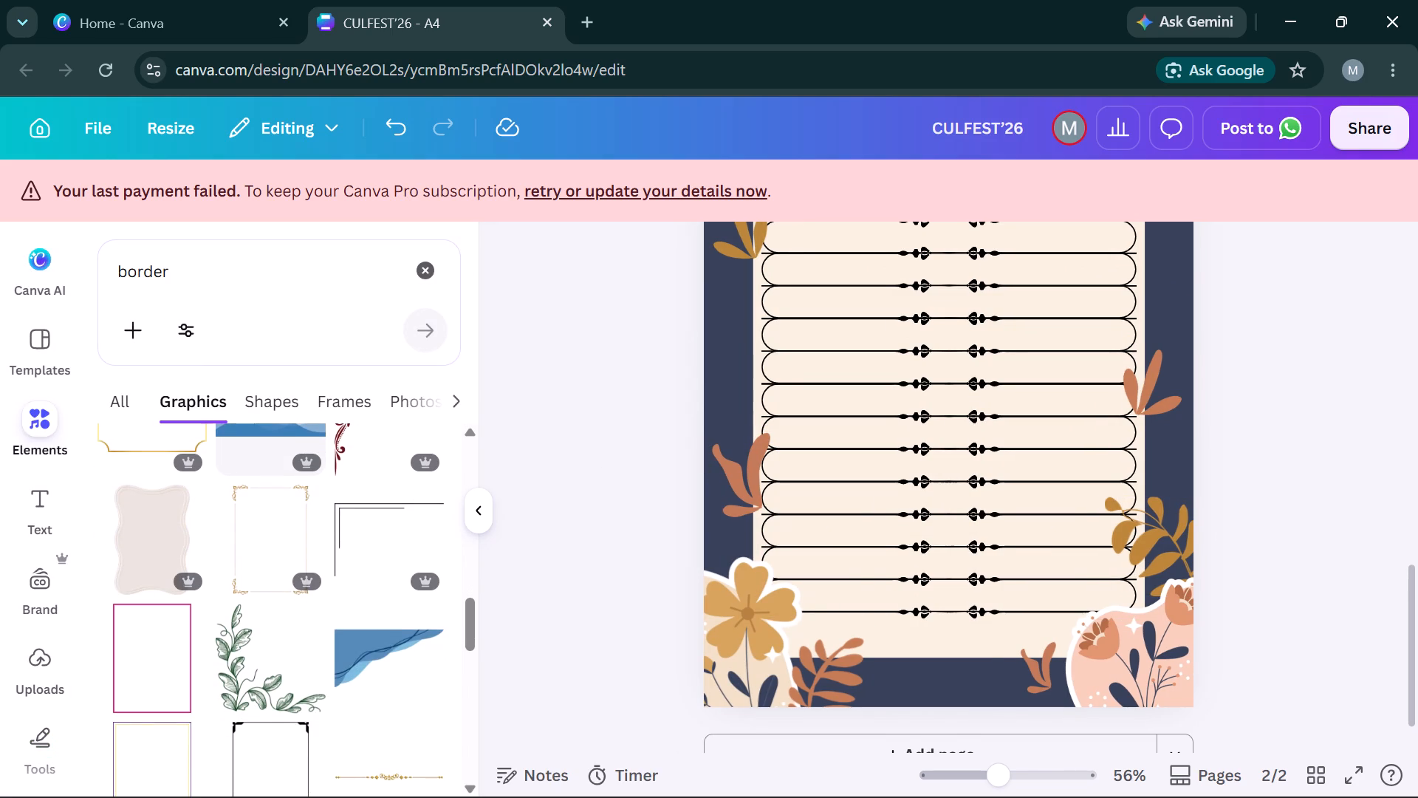
{"action": "scroll", "coordinate": [284, 349], "scroll_direction": "down", "scroll_amount": 1}
{"action": "left_click", "coordinate": [407, 691]}
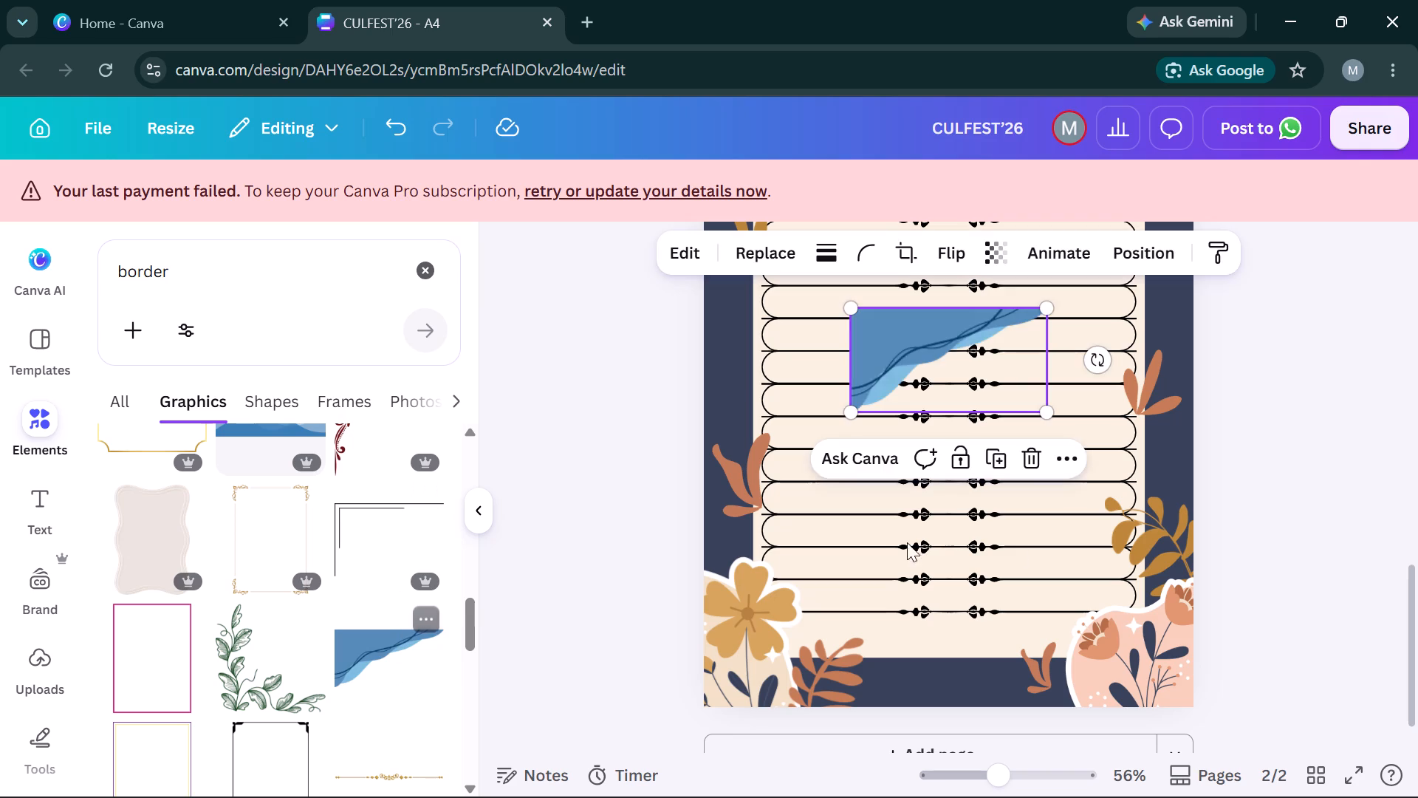
{"action": "scroll", "coordinate": [1081, 541], "scroll_direction": "up", "scroll_amount": 3}
{"action": "left_click_drag", "start_coordinate": [922, 743], "coordinate": [818, 613]}
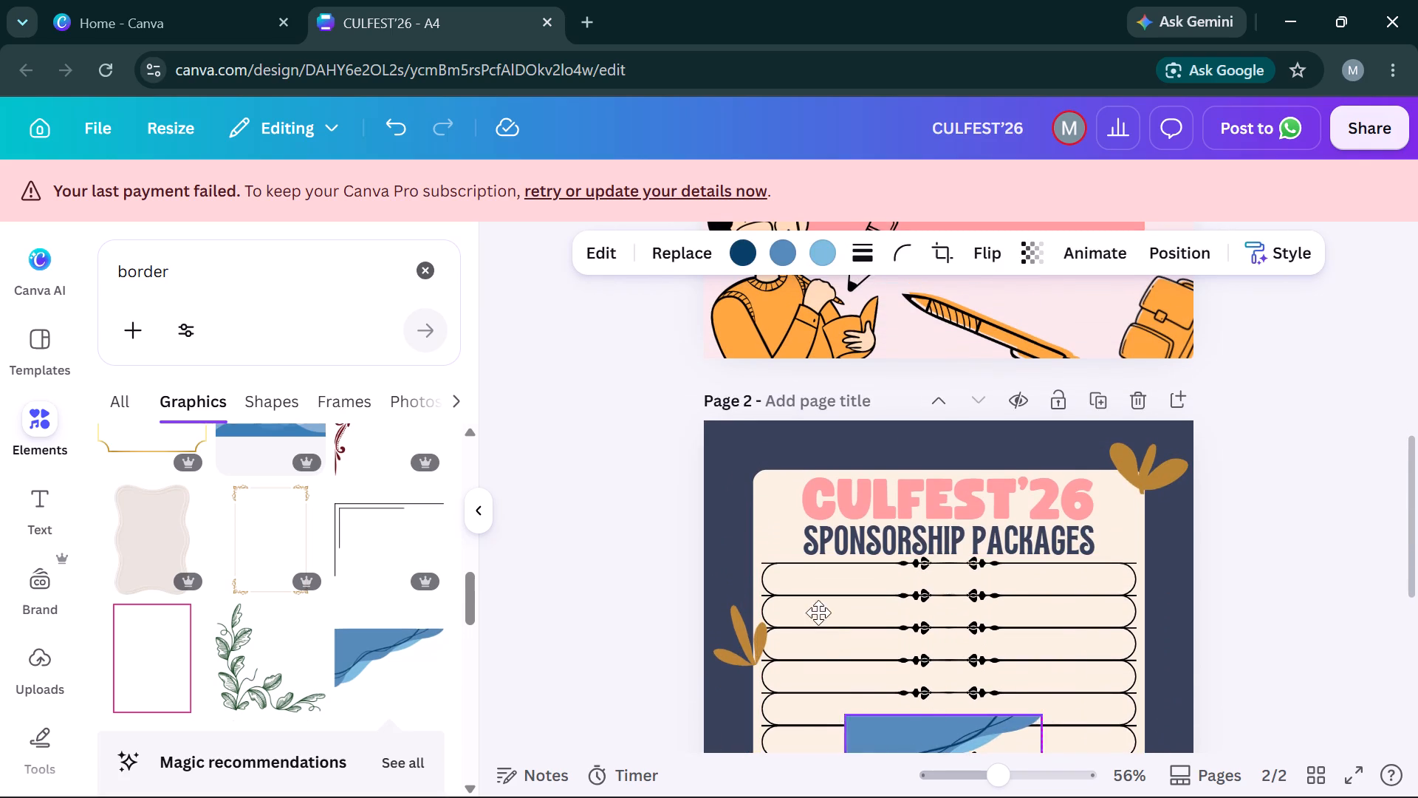
{"action": "left_click_drag", "start_coordinate": [818, 613], "coordinate": [781, 449]}
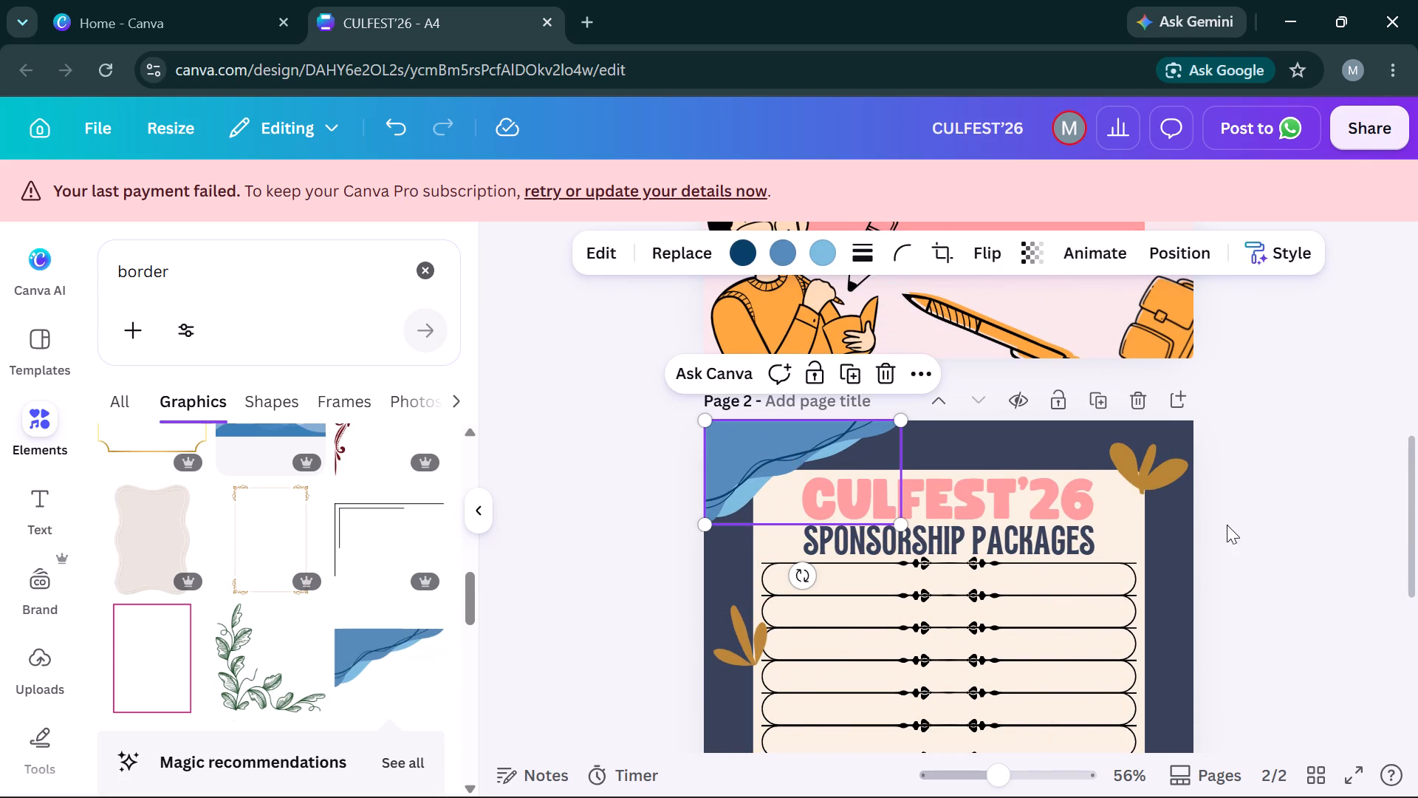
{"action": "left_click", "coordinate": [1297, 572]}
Browse the remaining border graphics for a suitable divider or frame.
{"action": "scroll", "coordinate": [1297, 572], "scroll_direction": "down", "scroll_amount": 2}
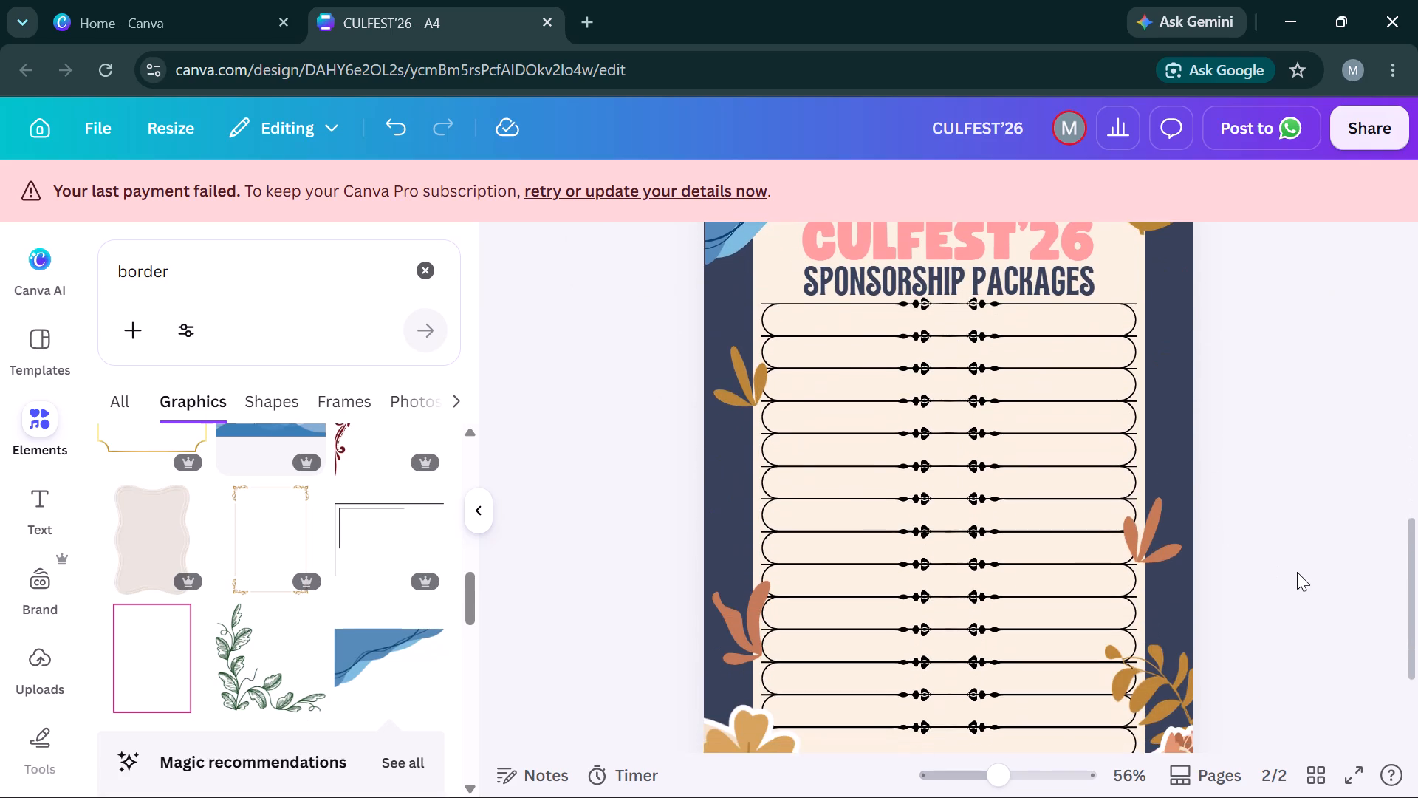
{"action": "scroll", "coordinate": [1297, 572], "scroll_direction": "down", "scroll_amount": 1}
{"action": "scroll", "coordinate": [395, 666], "scroll_direction": "down", "scroll_amount": 3}
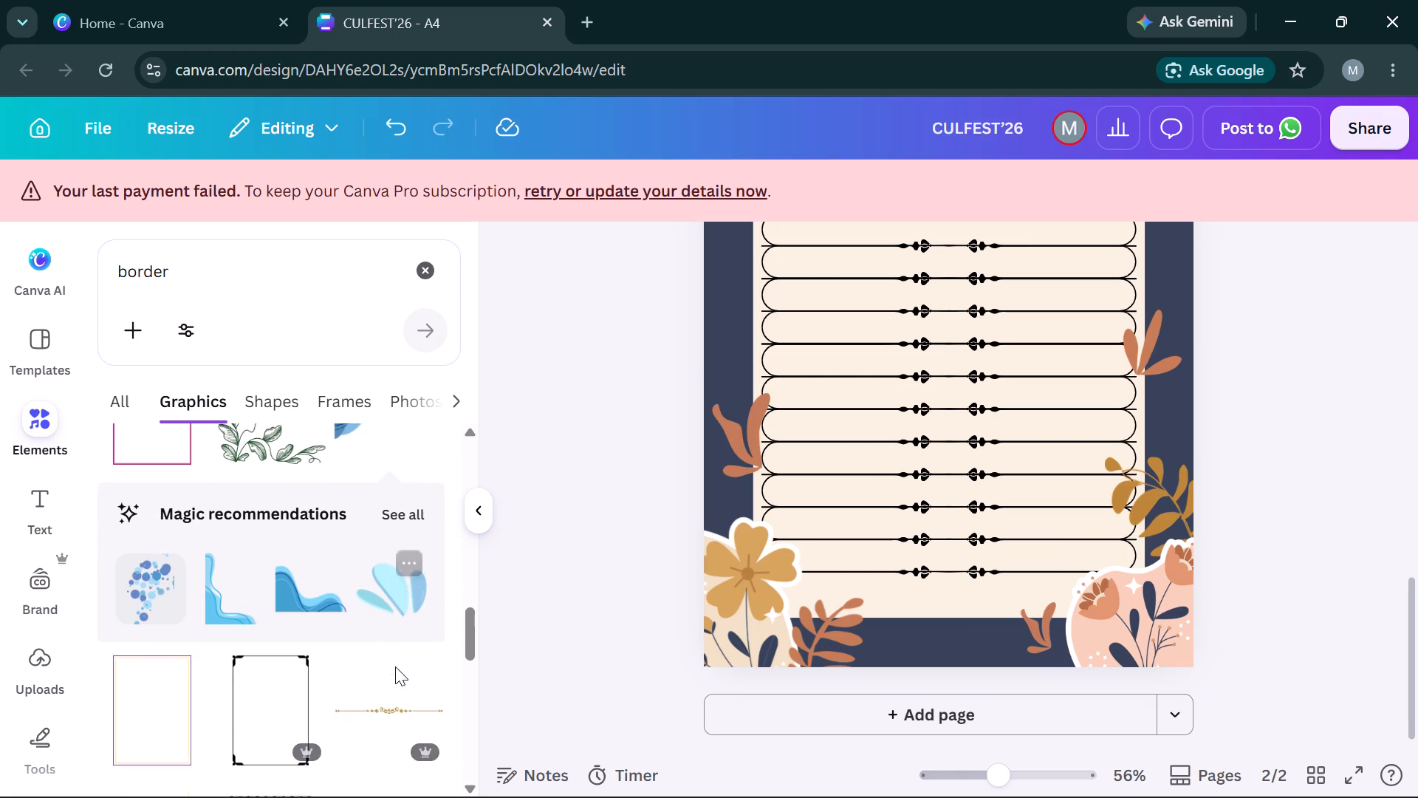
{"action": "scroll", "coordinate": [395, 666], "scroll_direction": "down", "scroll_amount": 3}
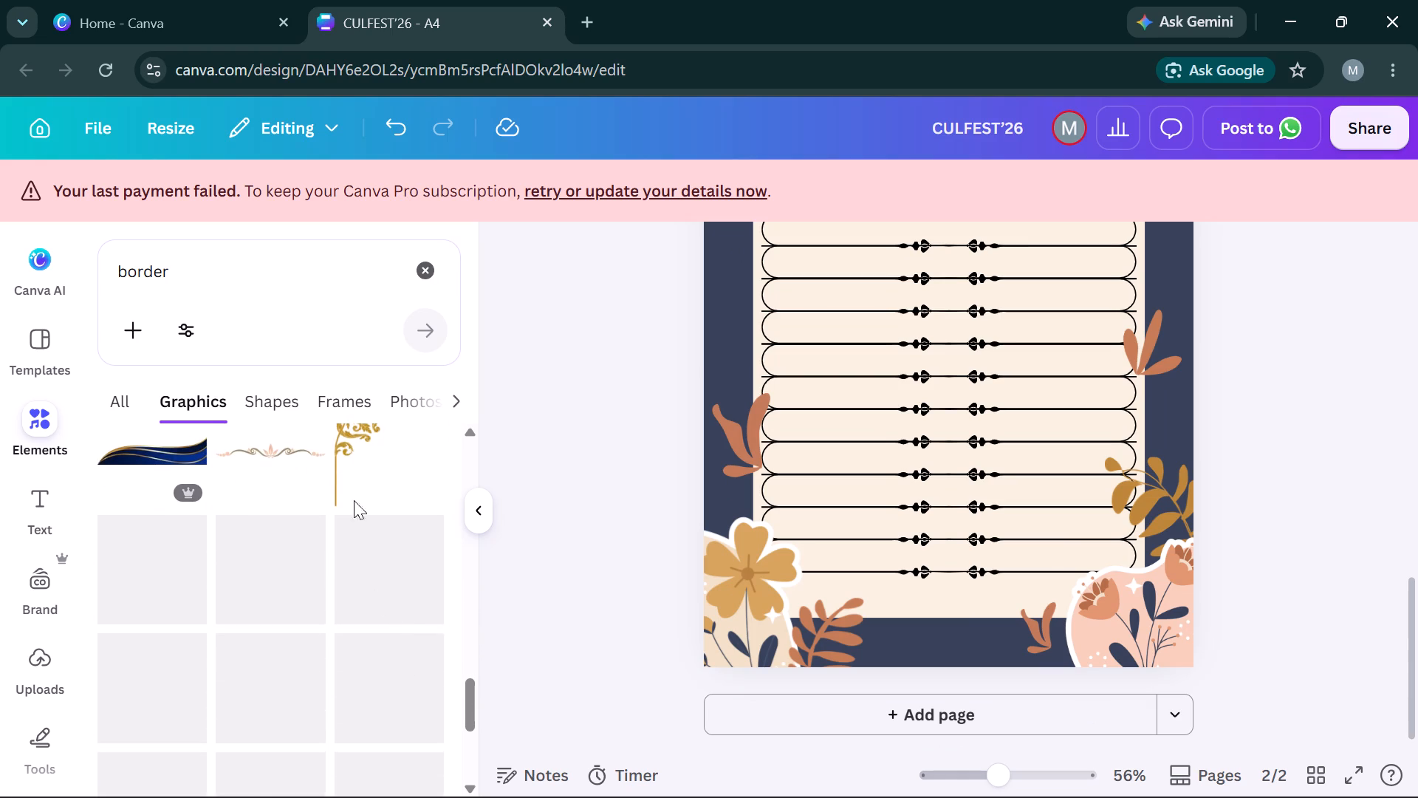
{"action": "scroll", "coordinate": [288, 734], "scroll_direction": "down", "scroll_amount": 1}
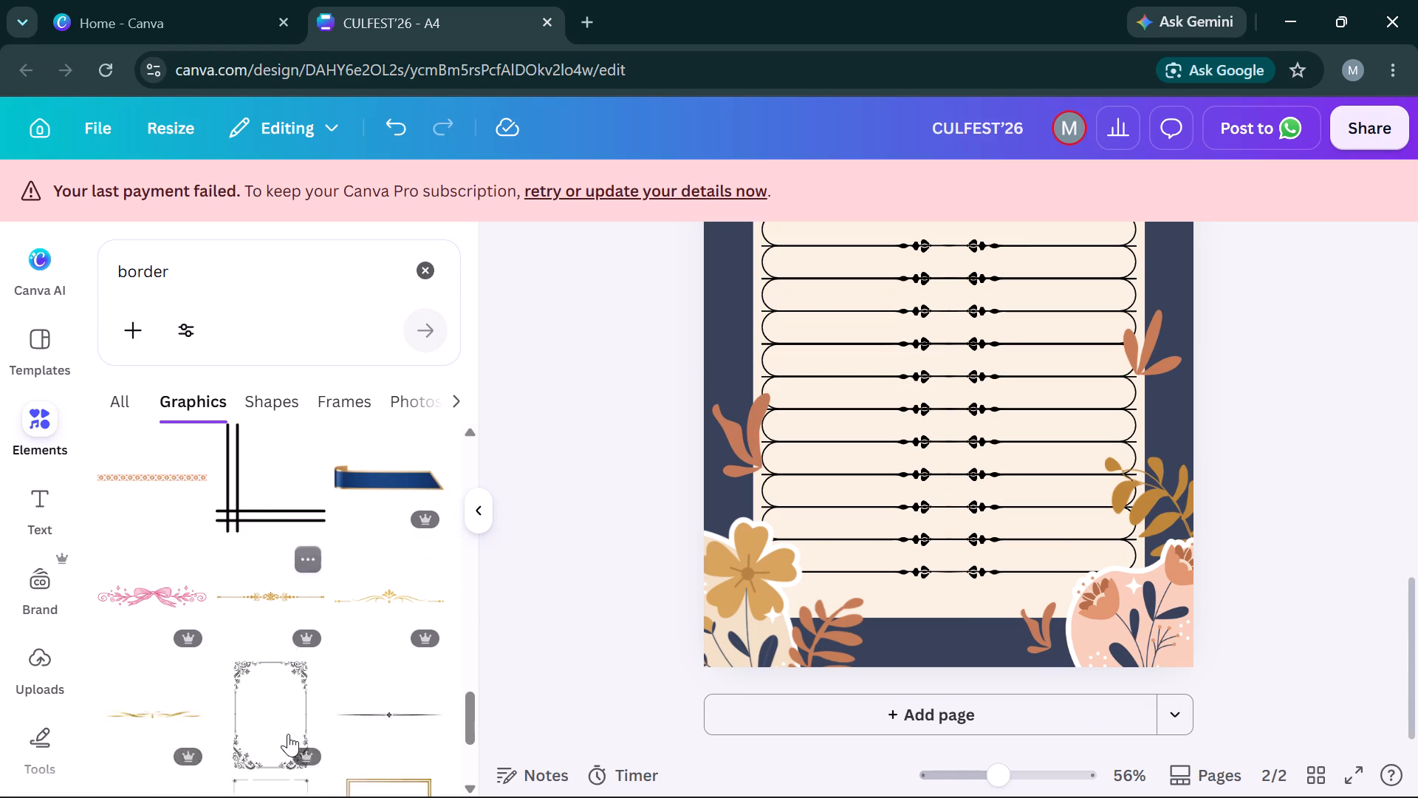
{"action": "scroll", "coordinate": [288, 734], "scroll_direction": "down", "scroll_amount": 1}
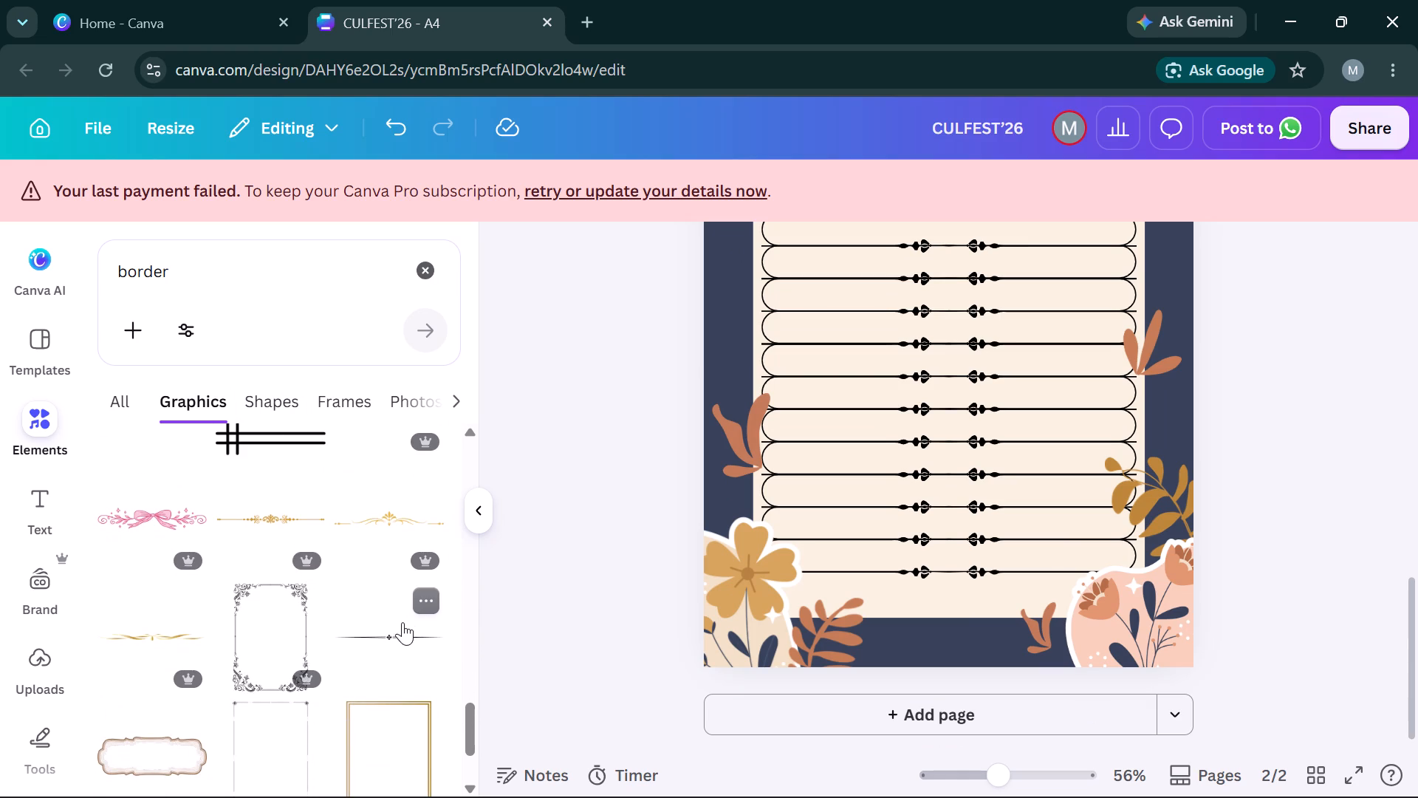
{"action": "scroll", "coordinate": [396, 628], "scroll_direction": "down", "scroll_amount": 4}
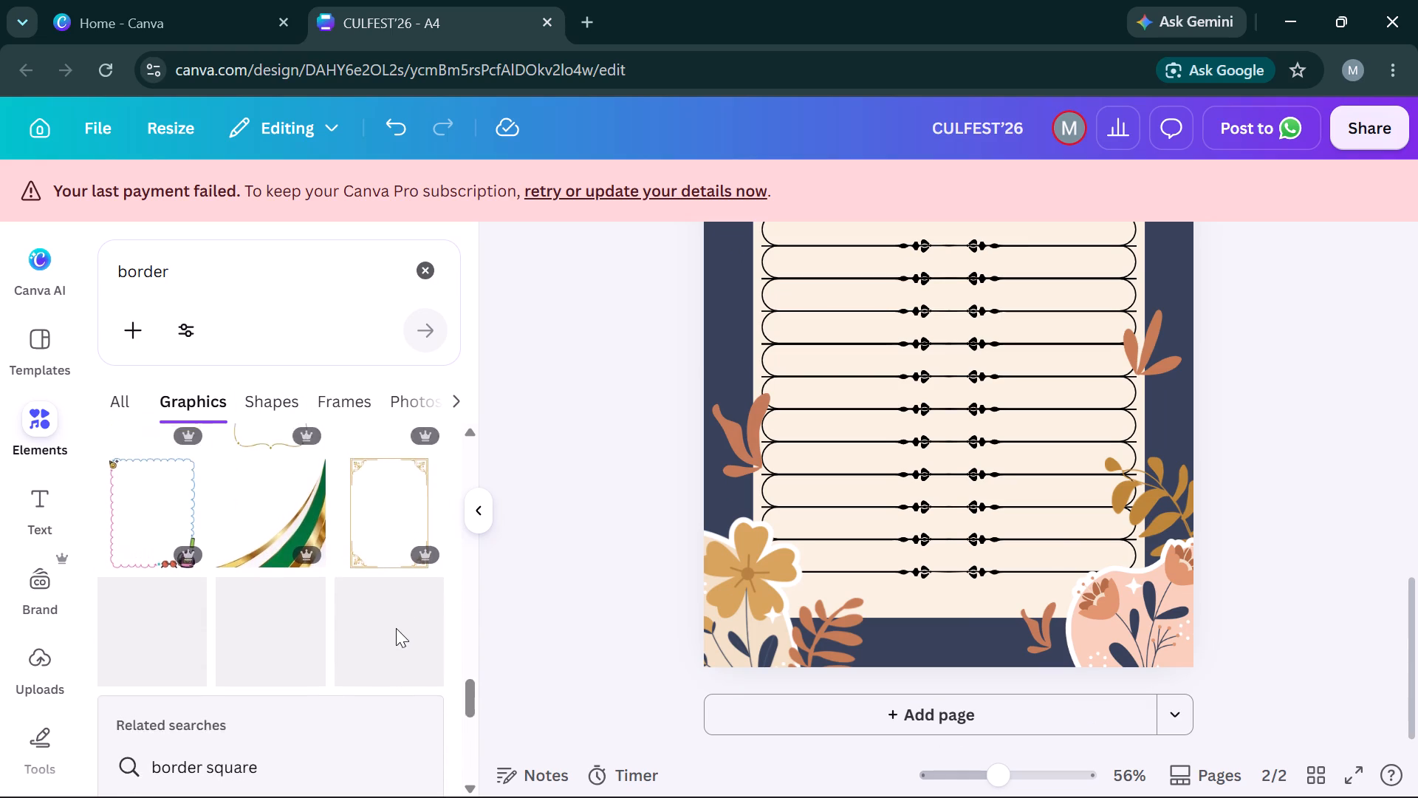
Search the graphics for "line".
{"action": "left_click", "coordinate": [208, 267]}
{"action": "key", "text": "BackSpace"}
{"action": "key", "text": "BackSpace"}
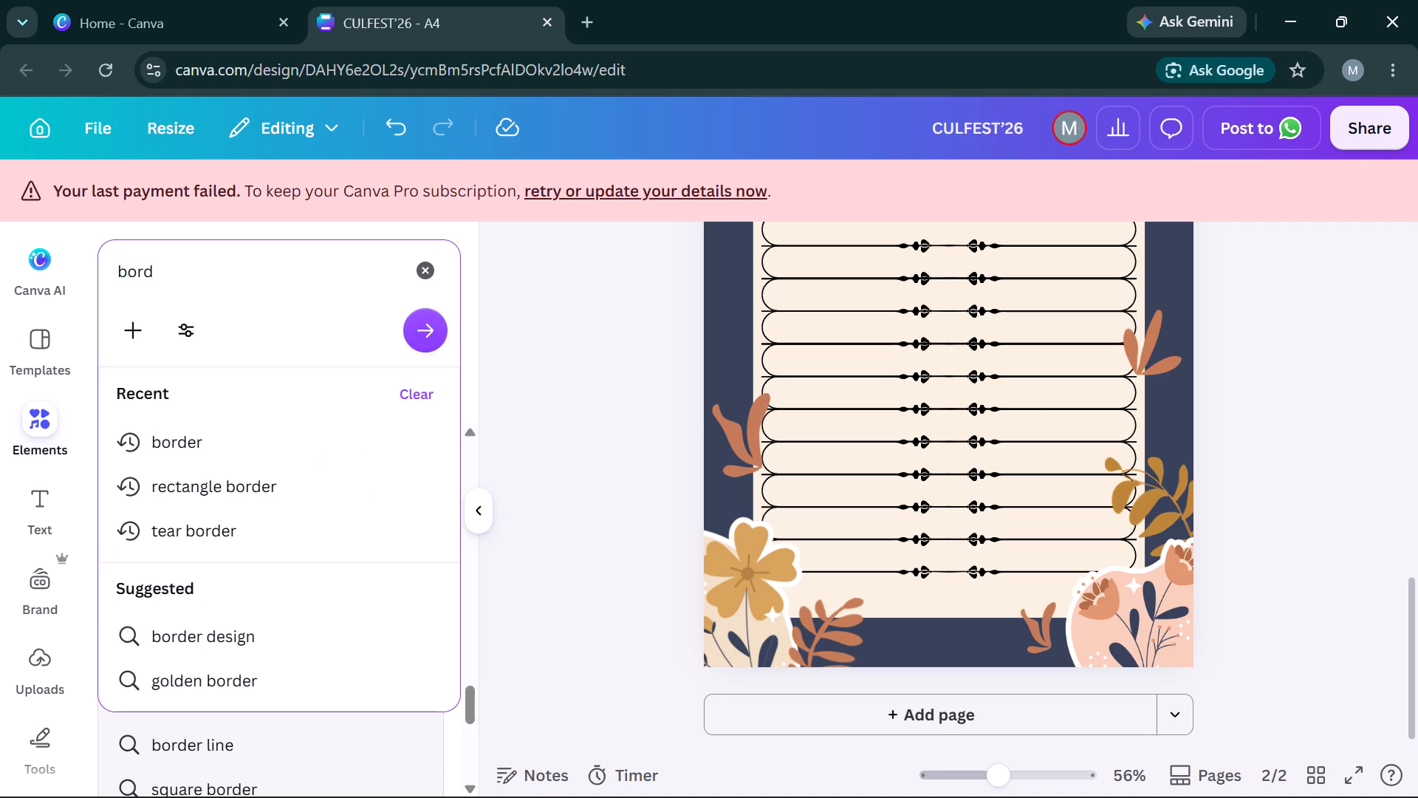
{"action": "key", "text": "BackSpace"}
{"action": "key", "text": "BackSpace"}
{"action": "key", "text": "BackSpace"}
{"action": "key", "text": "BackSpace"}
{"action": "type", "text": "line"}
{"action": "key", "text": "Return"}
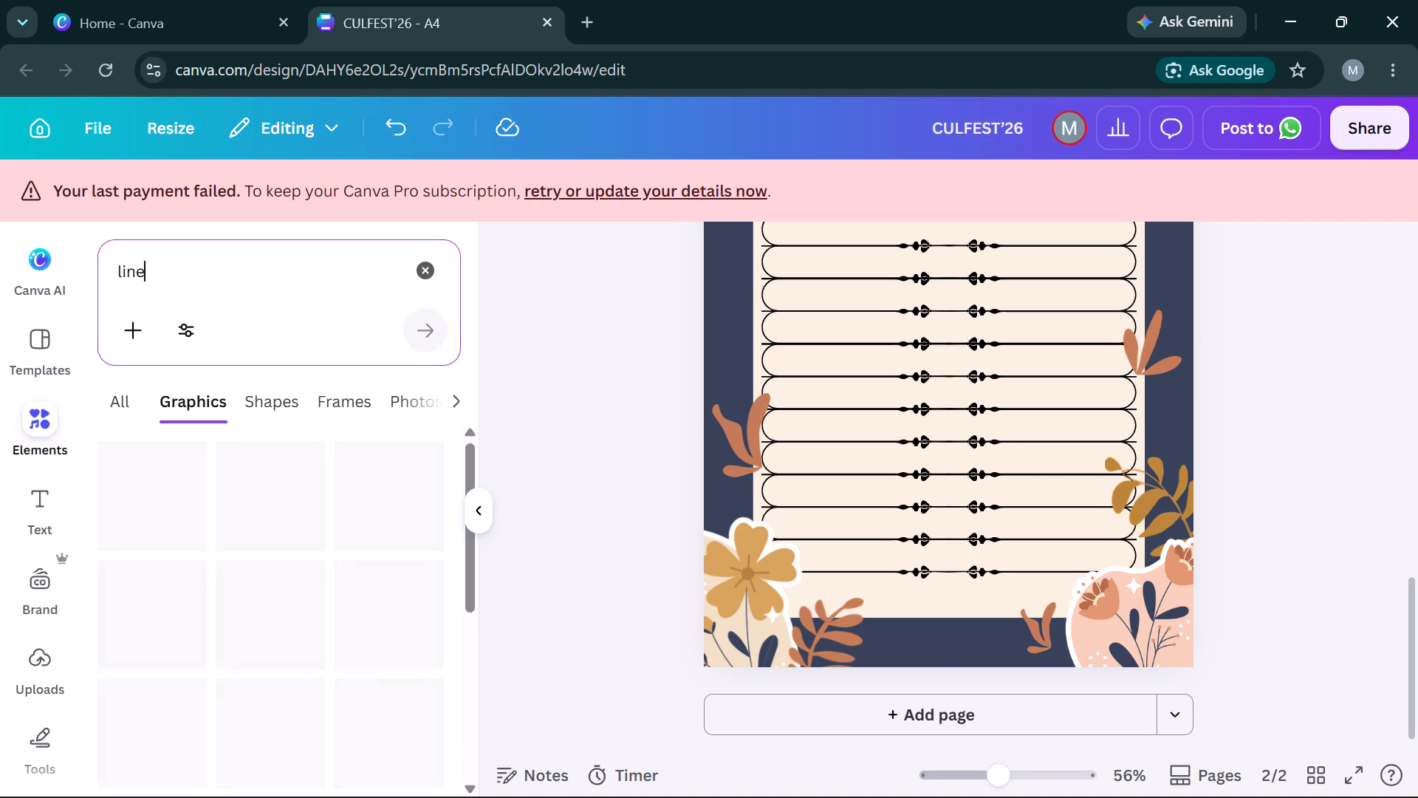
Add the black line with the ornate diamond centre and pointed ends to the sponsorship packages page.
{"action": "scroll", "coordinate": [231, 454], "scroll_direction": "down", "scroll_amount": 1}
{"action": "scroll", "coordinate": [231, 454], "scroll_direction": "right", "scroll_amount": 1}
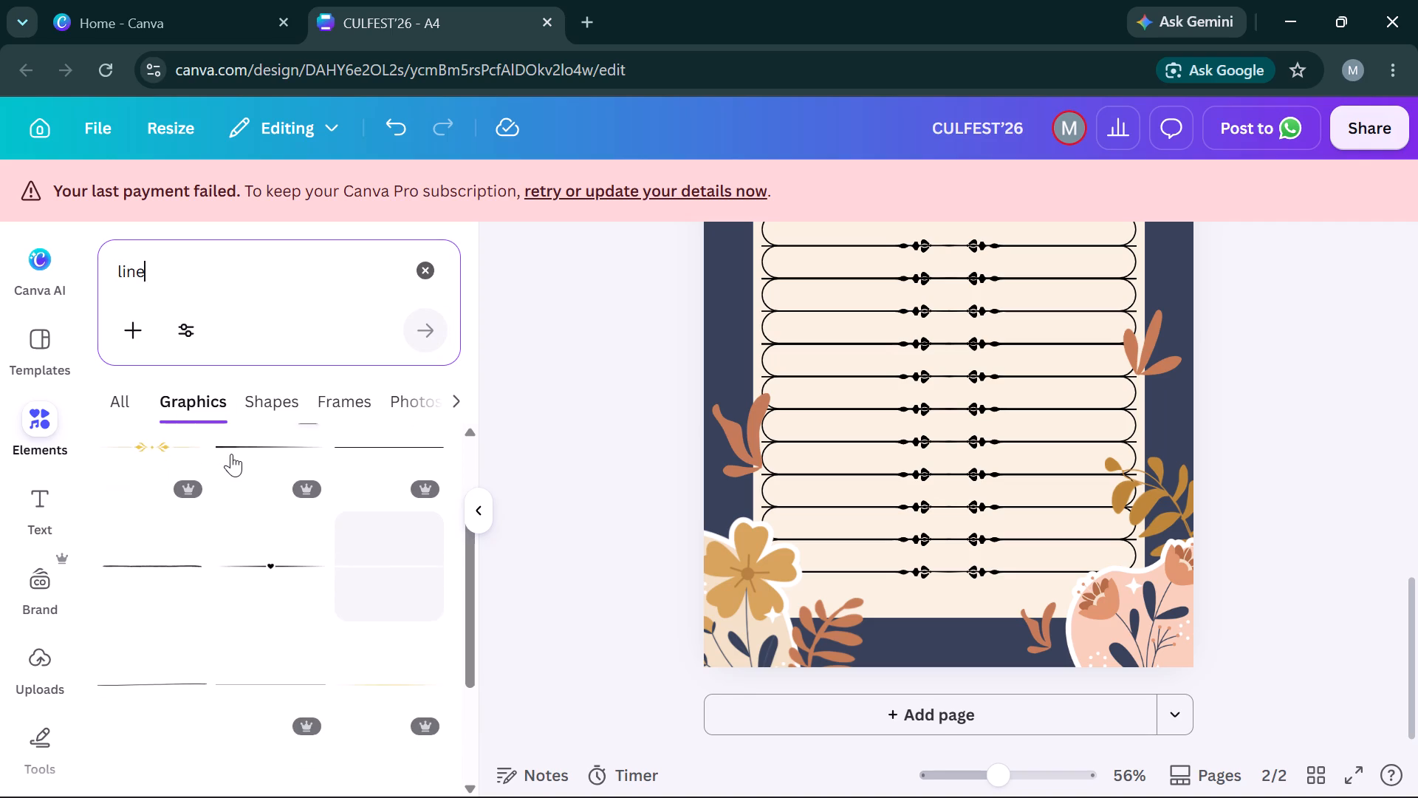
{"action": "scroll", "coordinate": [231, 454], "scroll_direction": "right", "scroll_amount": 1}
{"action": "scroll", "coordinate": [231, 454], "scroll_direction": "down", "scroll_amount": 1}
{"action": "scroll", "coordinate": [231, 454], "scroll_direction": "right", "scroll_amount": 1}
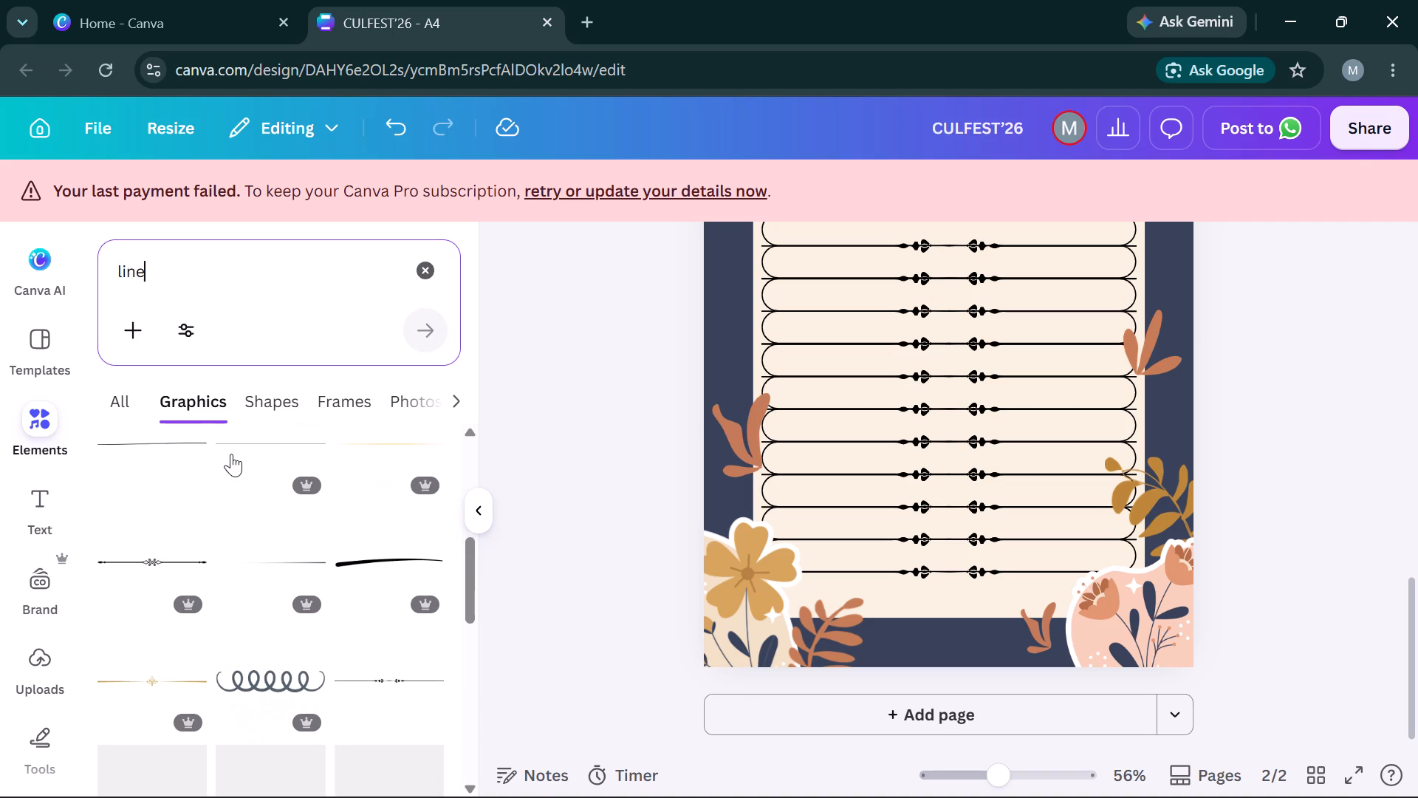
{"action": "scroll", "coordinate": [231, 454], "scroll_direction": "right", "scroll_amount": 1}
{"action": "scroll", "coordinate": [231, 454], "scroll_direction": "down", "scroll_amount": 1}
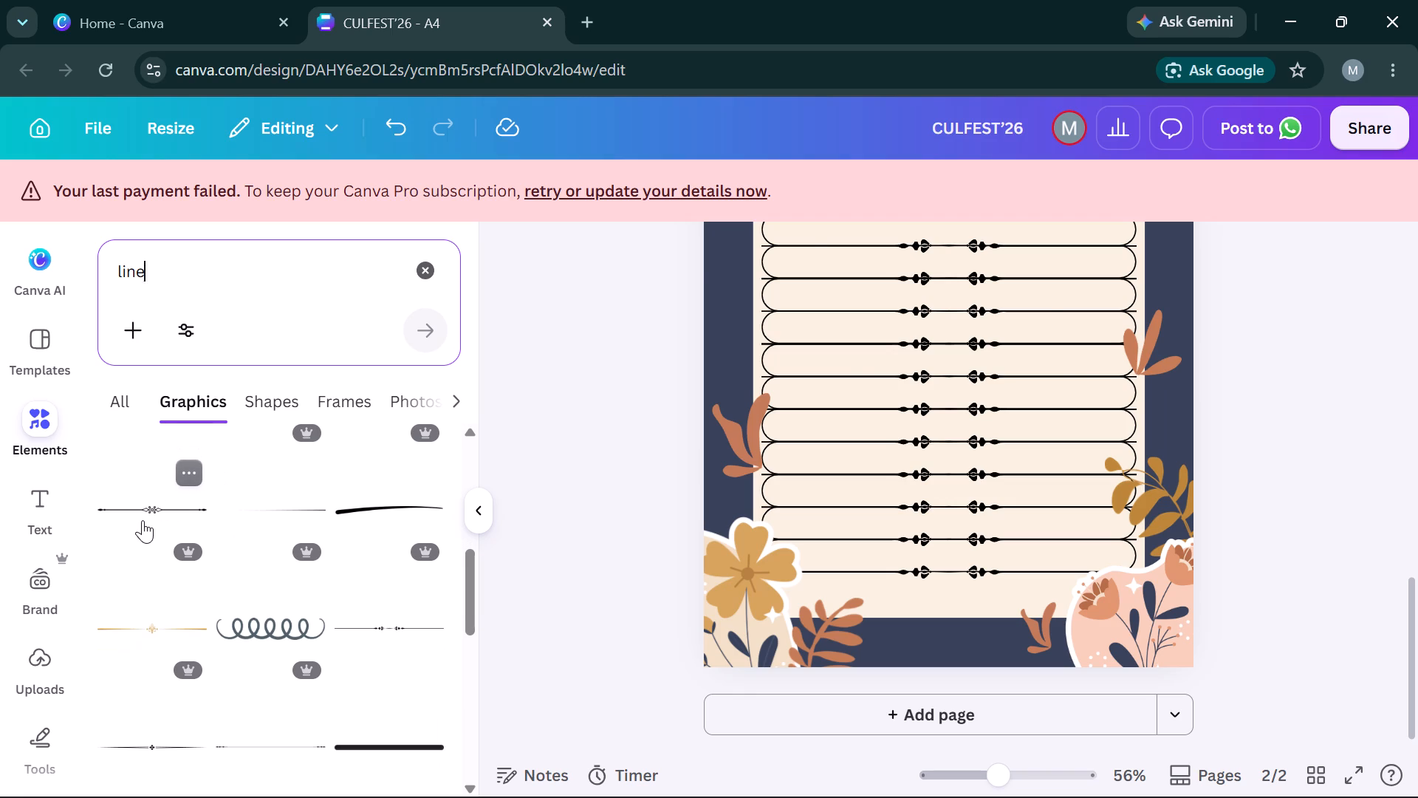
{"action": "left_click", "coordinate": [143, 520]}
Rotate the ornate line to 90° so it stands vertically over the pill rows.
{"action": "scroll", "coordinate": [891, 519], "scroll_direction": "up", "scroll_amount": 2}
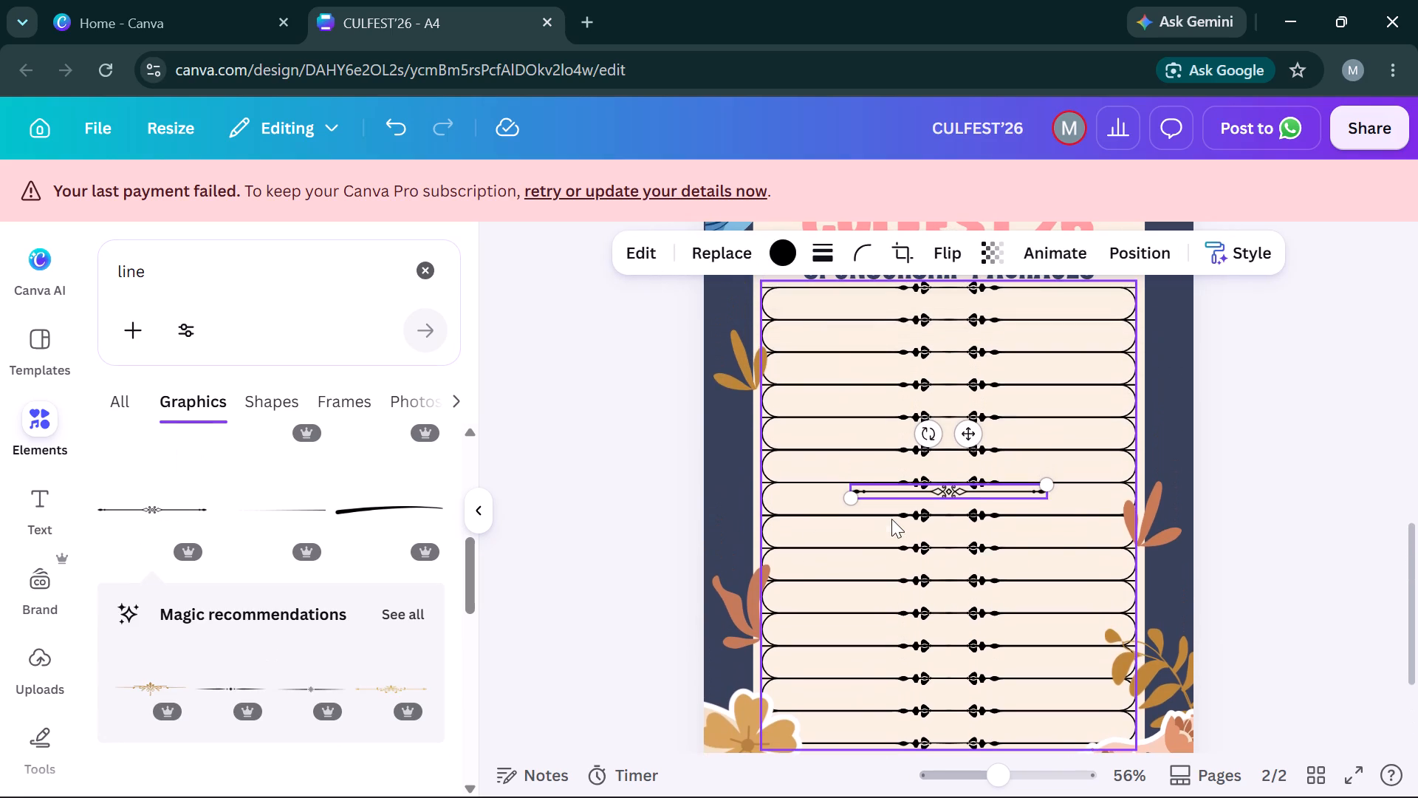
{"action": "left_click_drag", "start_coordinate": [971, 433], "coordinate": [986, 443]}
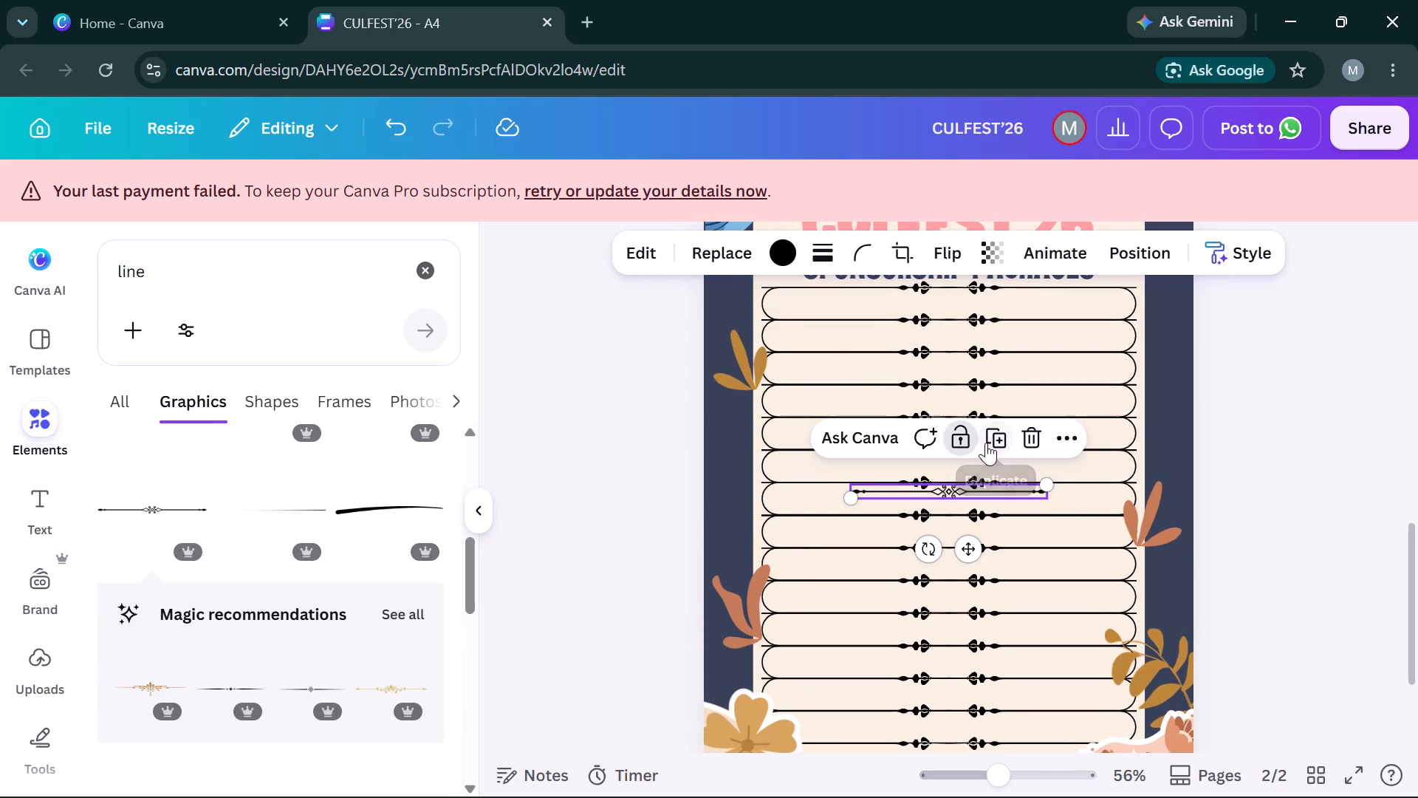
{"action": "left_click_drag", "start_coordinate": [986, 443], "coordinate": [976, 492]}
{"action": "left_click", "coordinate": [967, 545]}
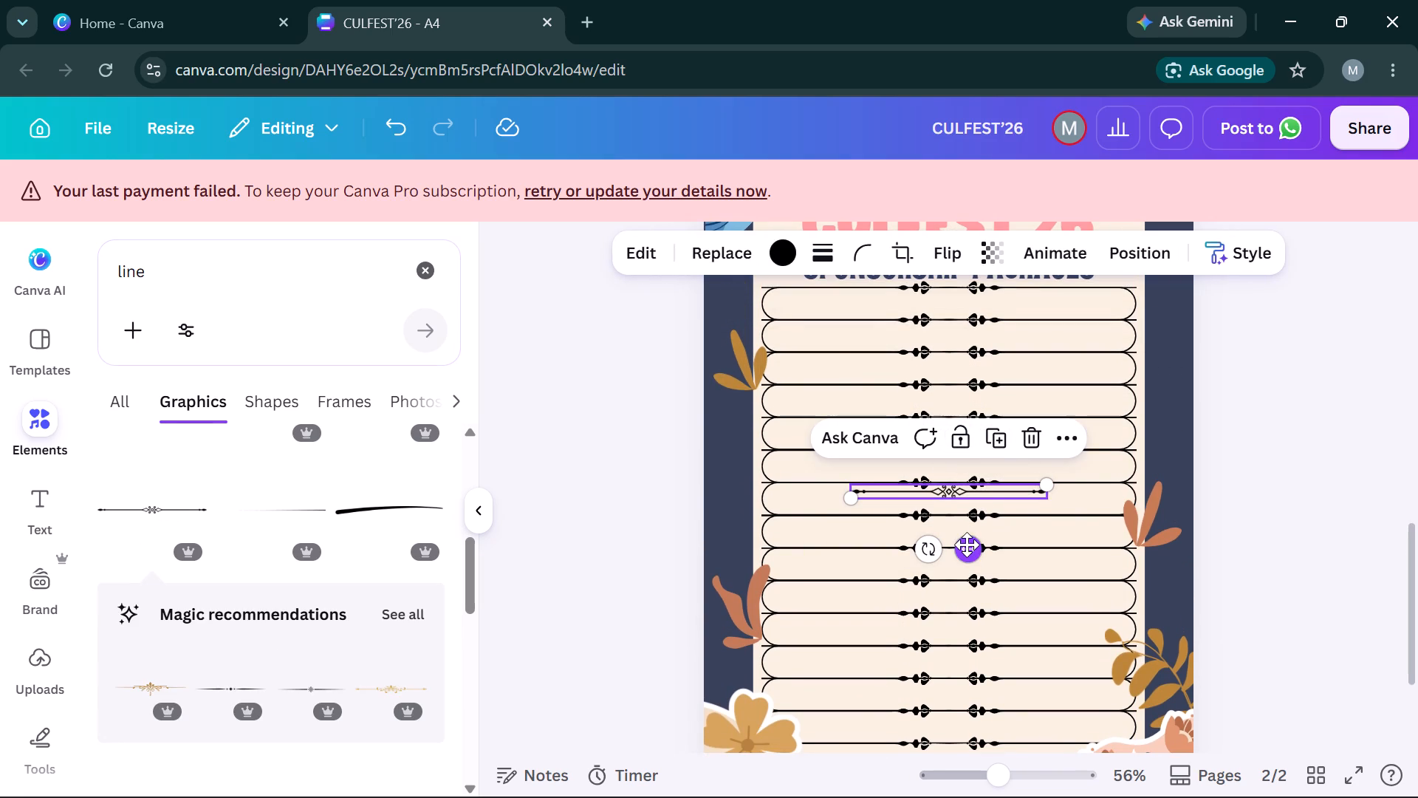
{"action": "left_click_drag", "start_coordinate": [932, 551], "coordinate": [892, 516]}
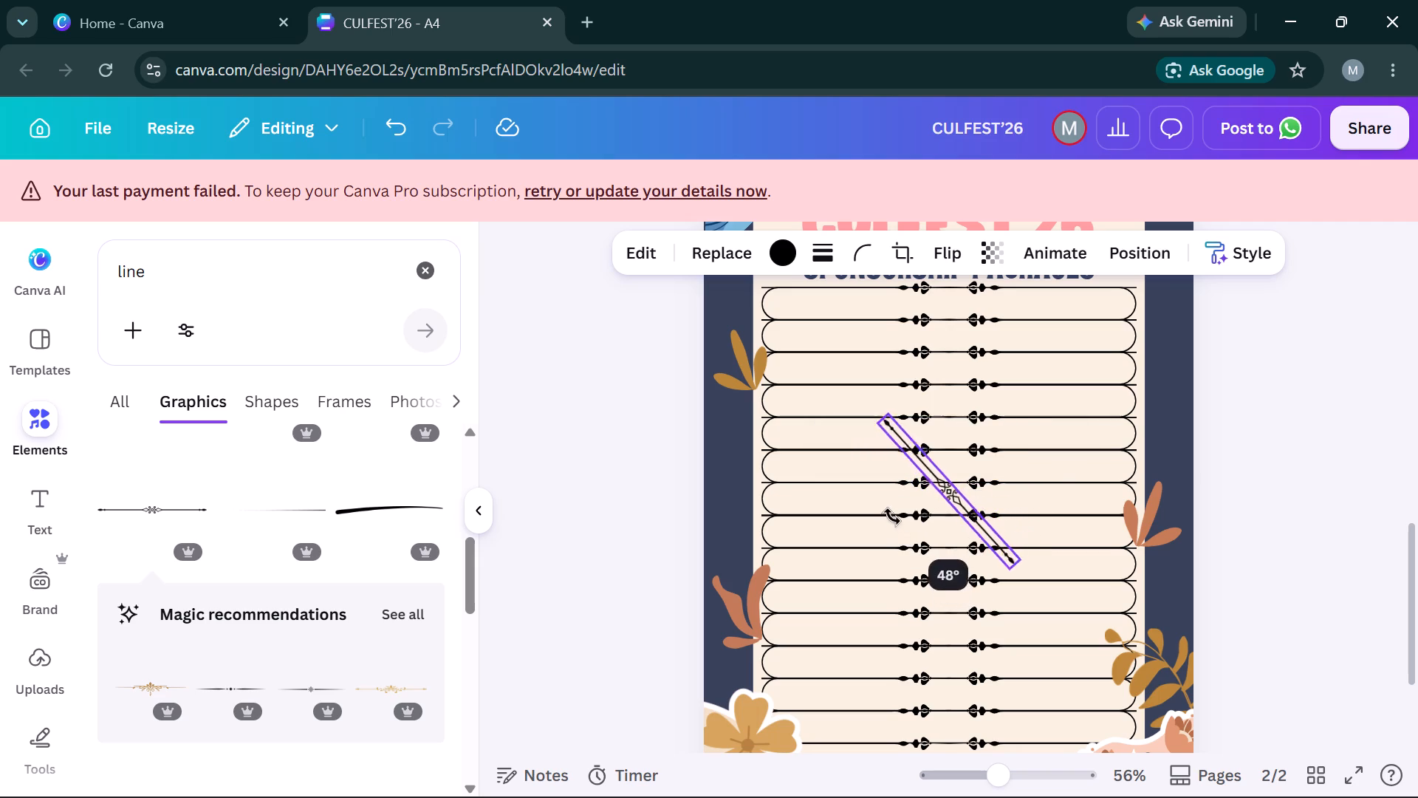
{"action": "left_click_drag", "start_coordinate": [892, 516], "coordinate": [896, 482]}
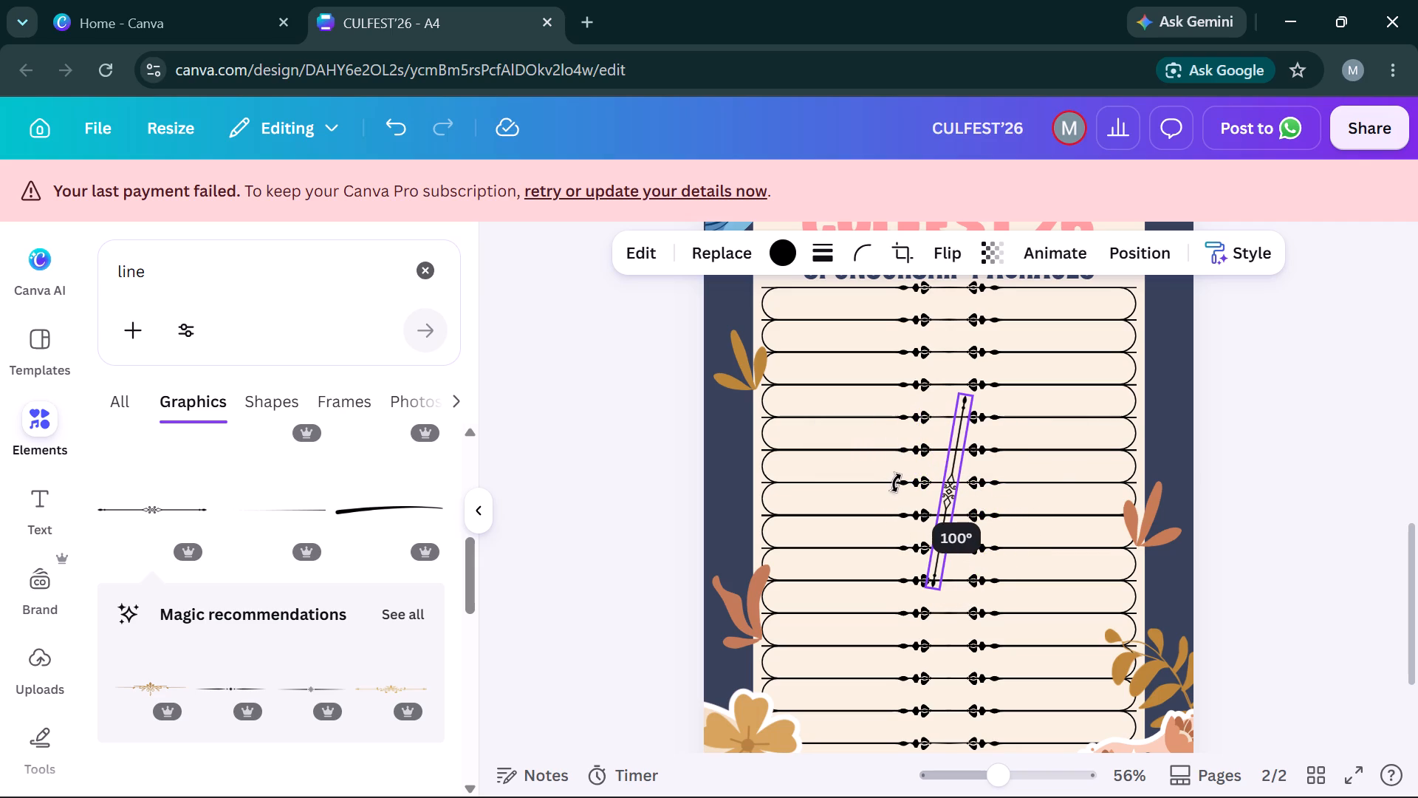
{"action": "left_click_drag", "start_coordinate": [896, 482], "coordinate": [894, 482]}
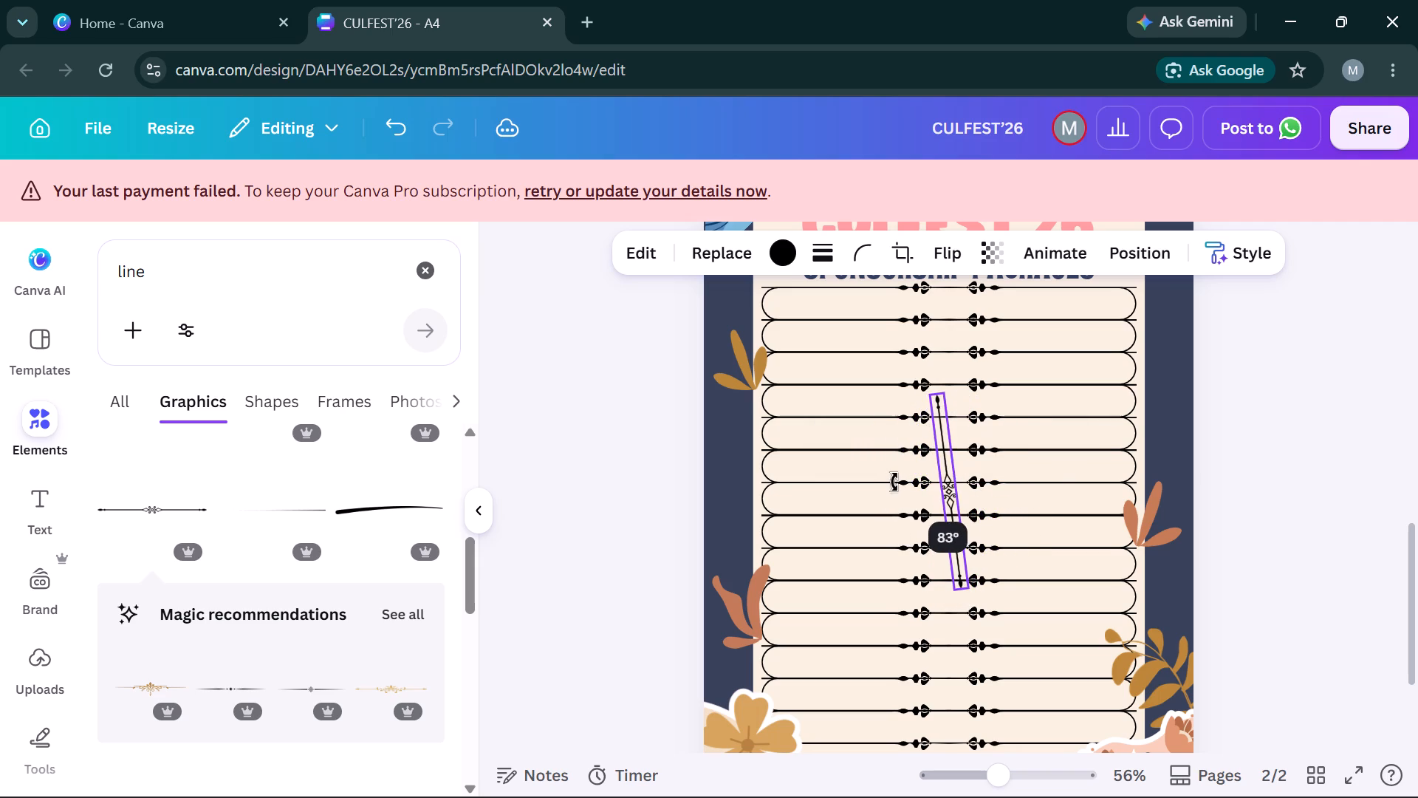
{"action": "left_click_drag", "start_coordinate": [894, 482], "coordinate": [894, 485]}
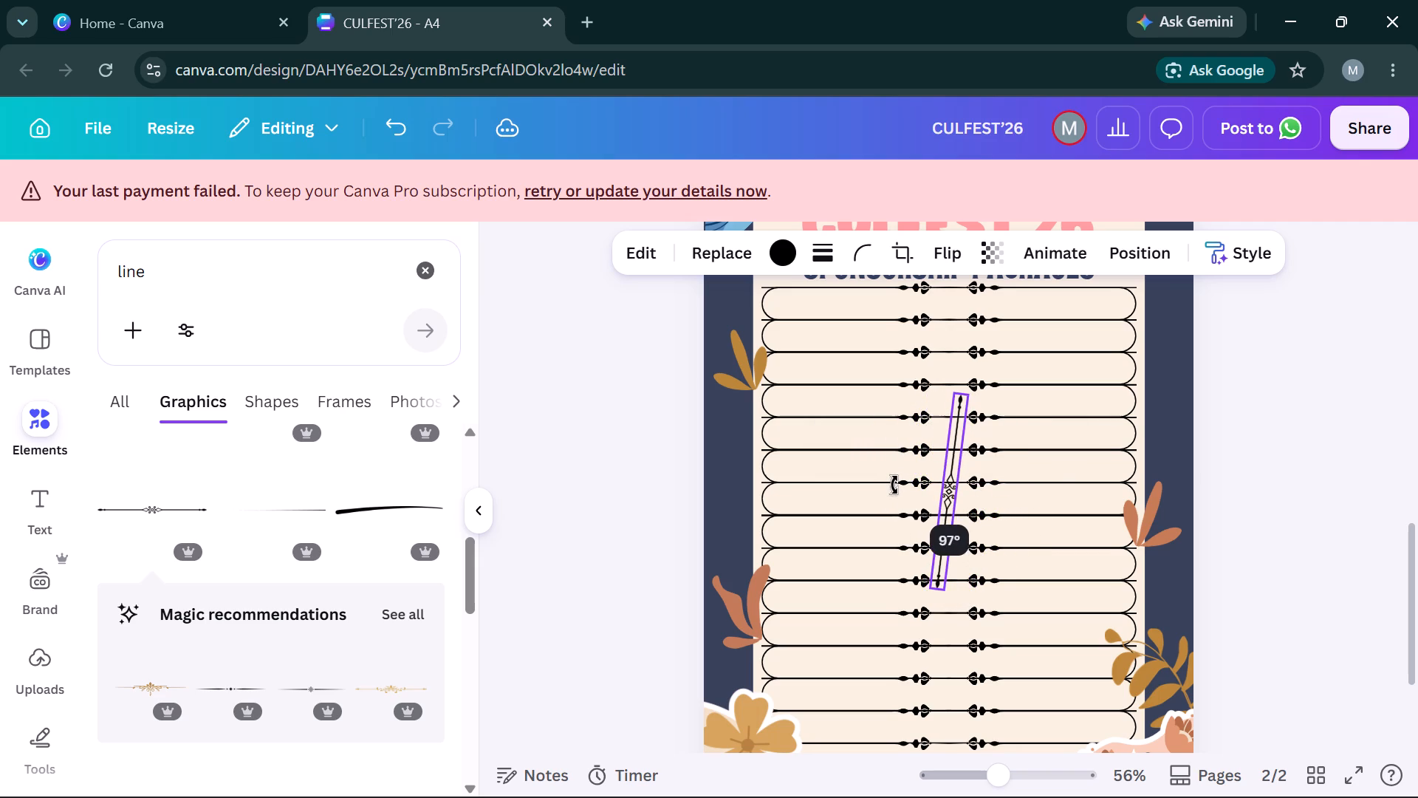
{"action": "left_click_drag", "start_coordinate": [894, 485], "coordinate": [894, 489]}
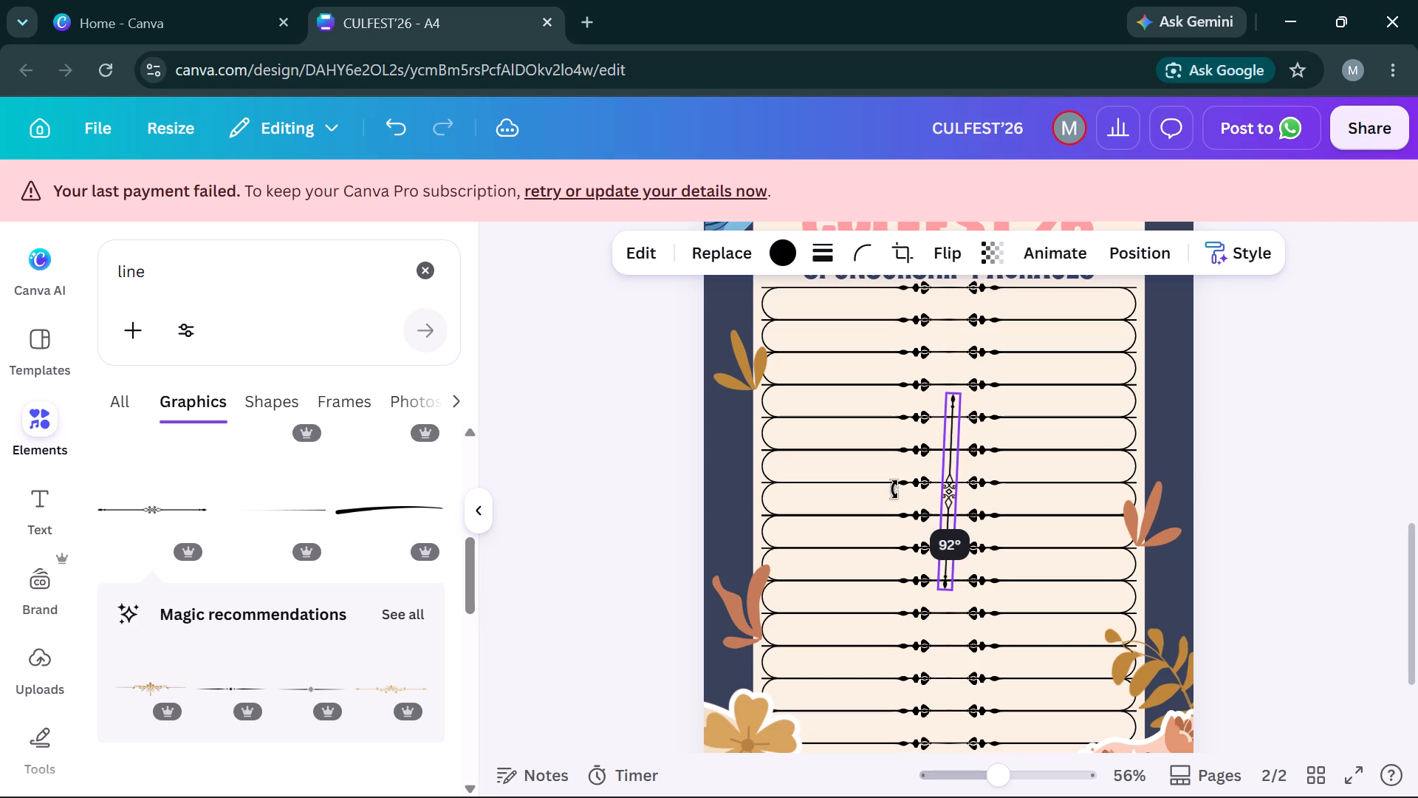
{"action": "left_click_drag", "start_coordinate": [894, 489], "coordinate": [894, 491]}
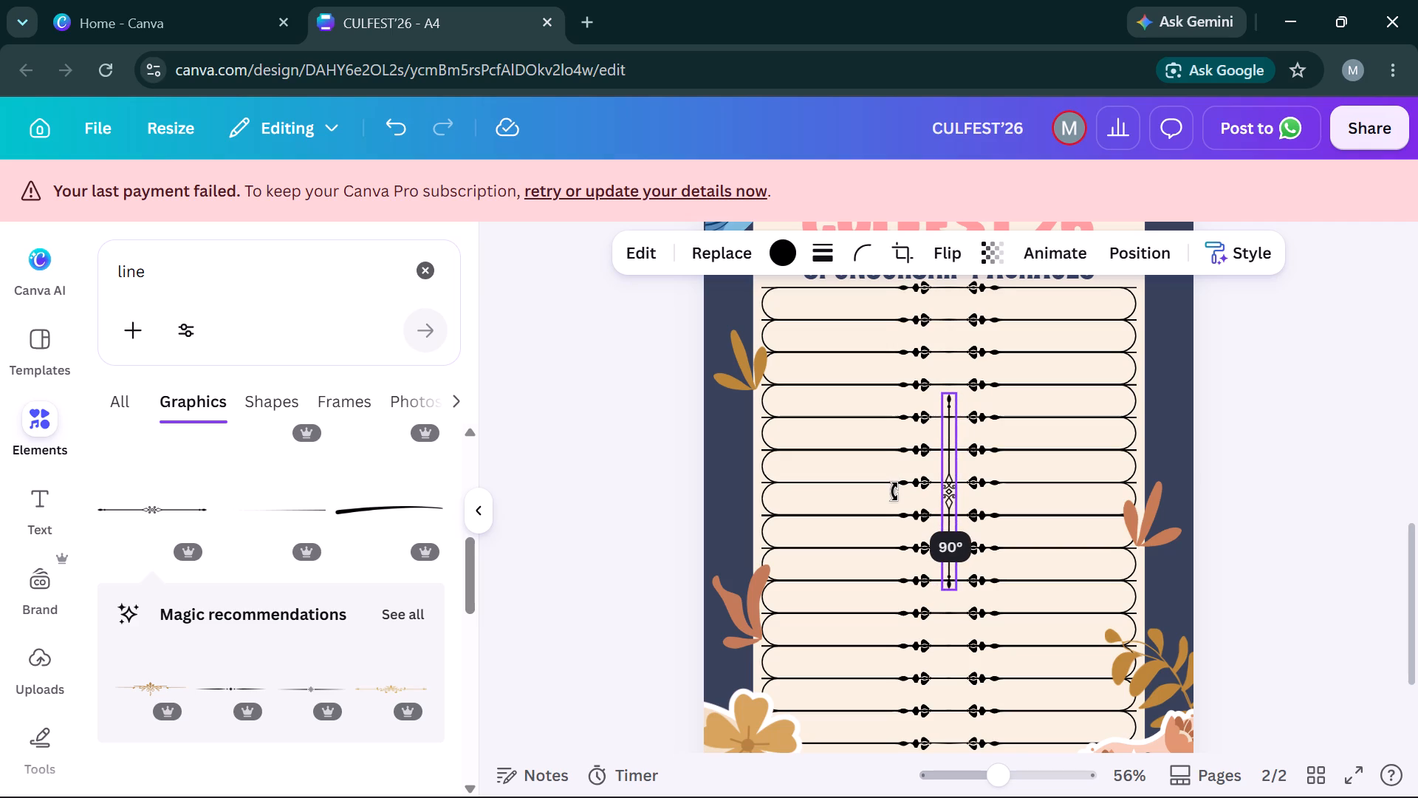
{"action": "left_click_drag", "start_coordinate": [894, 491], "coordinate": [895, 491]}
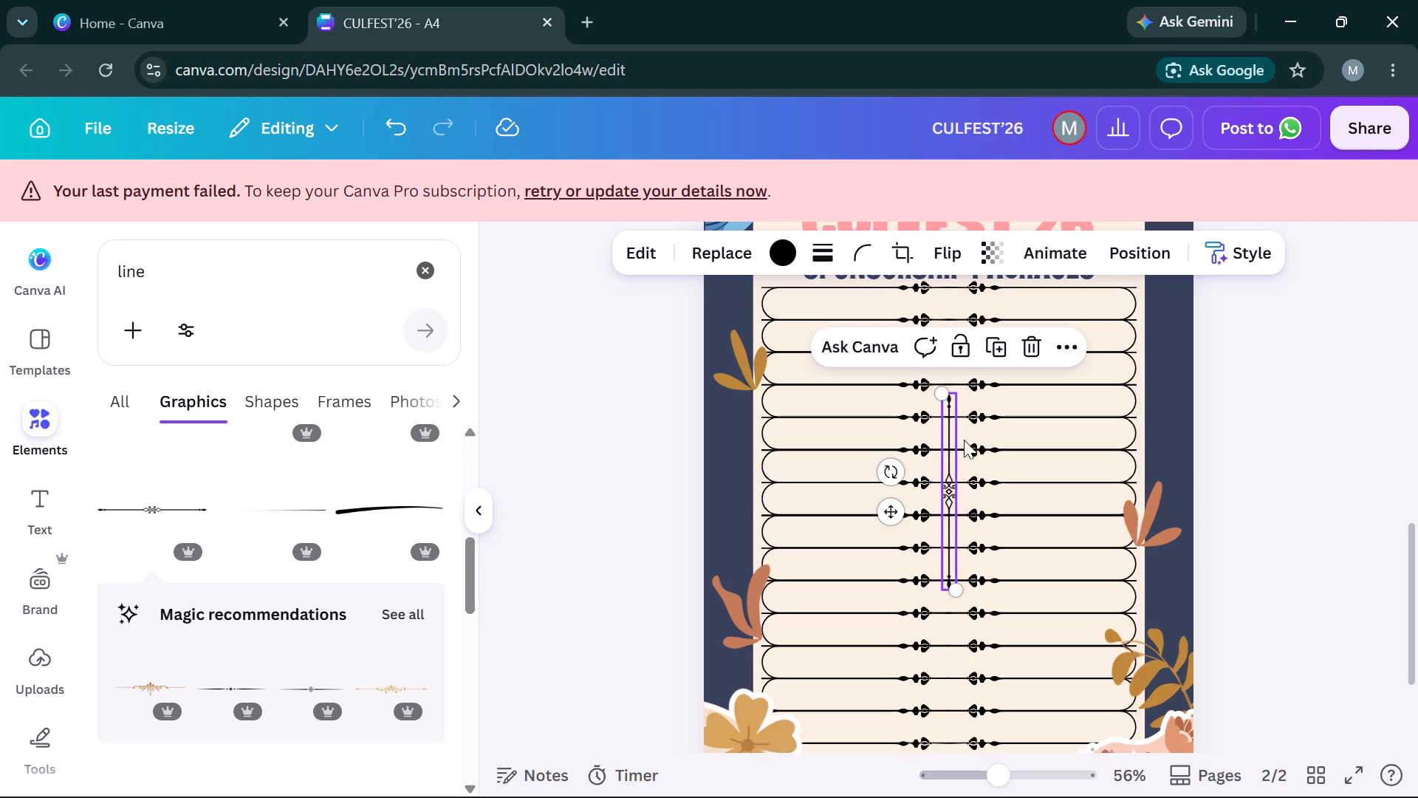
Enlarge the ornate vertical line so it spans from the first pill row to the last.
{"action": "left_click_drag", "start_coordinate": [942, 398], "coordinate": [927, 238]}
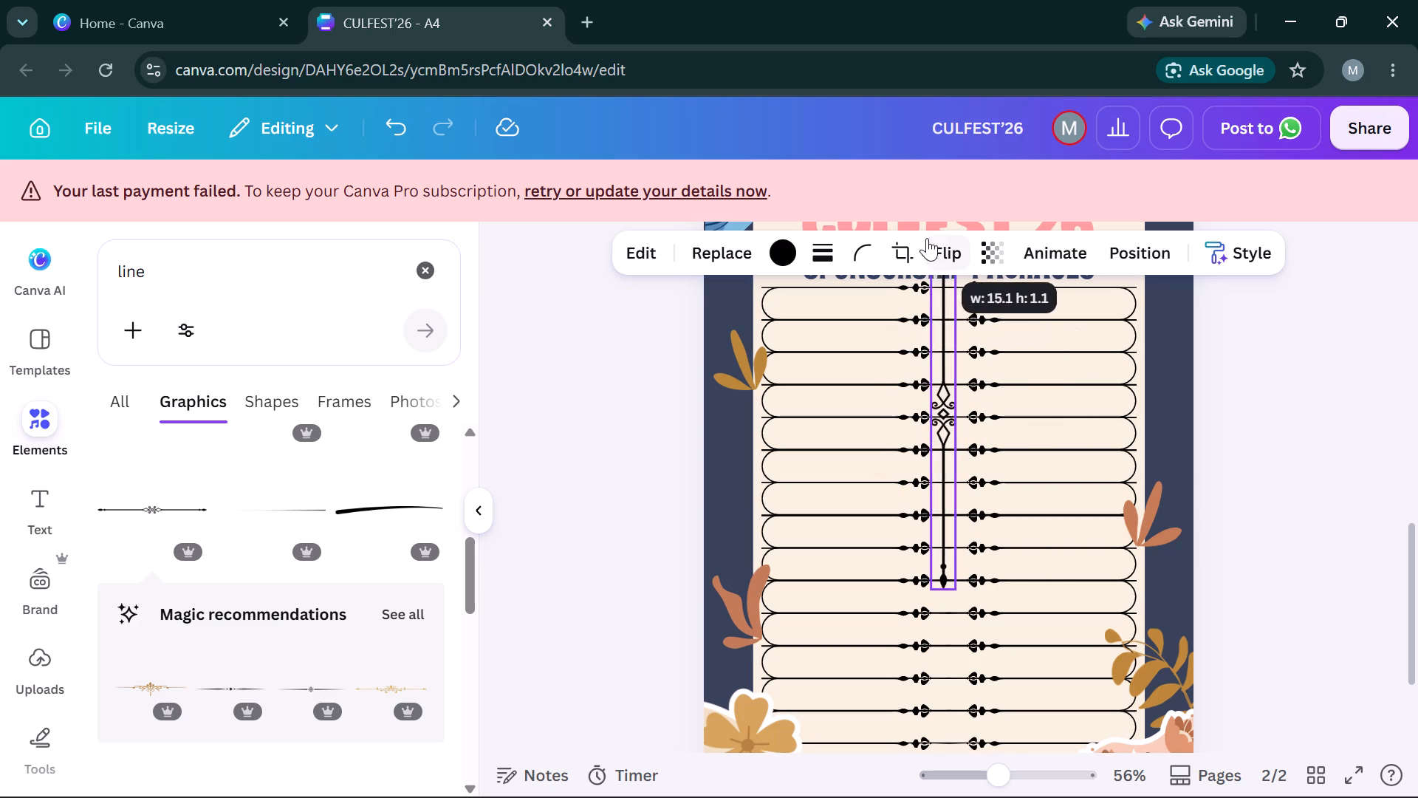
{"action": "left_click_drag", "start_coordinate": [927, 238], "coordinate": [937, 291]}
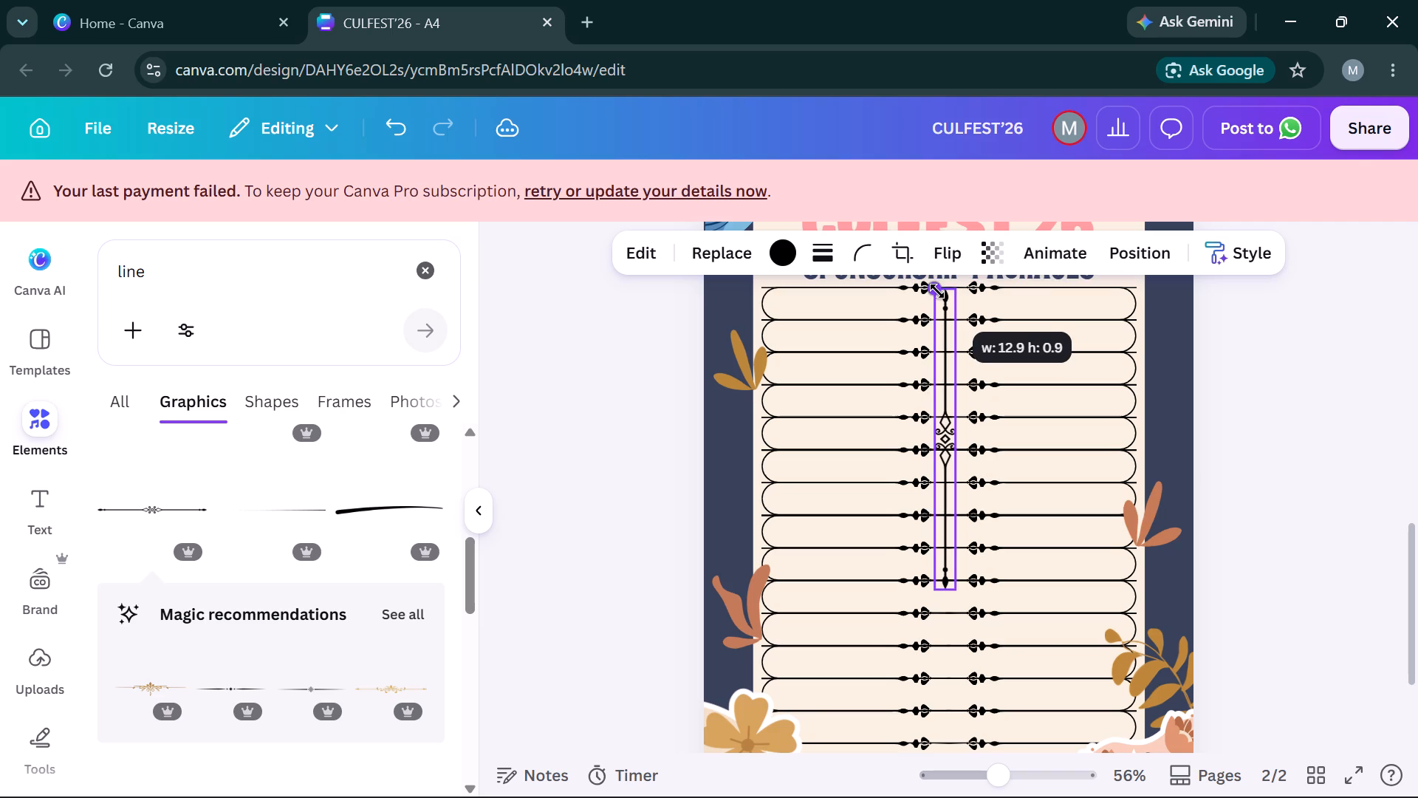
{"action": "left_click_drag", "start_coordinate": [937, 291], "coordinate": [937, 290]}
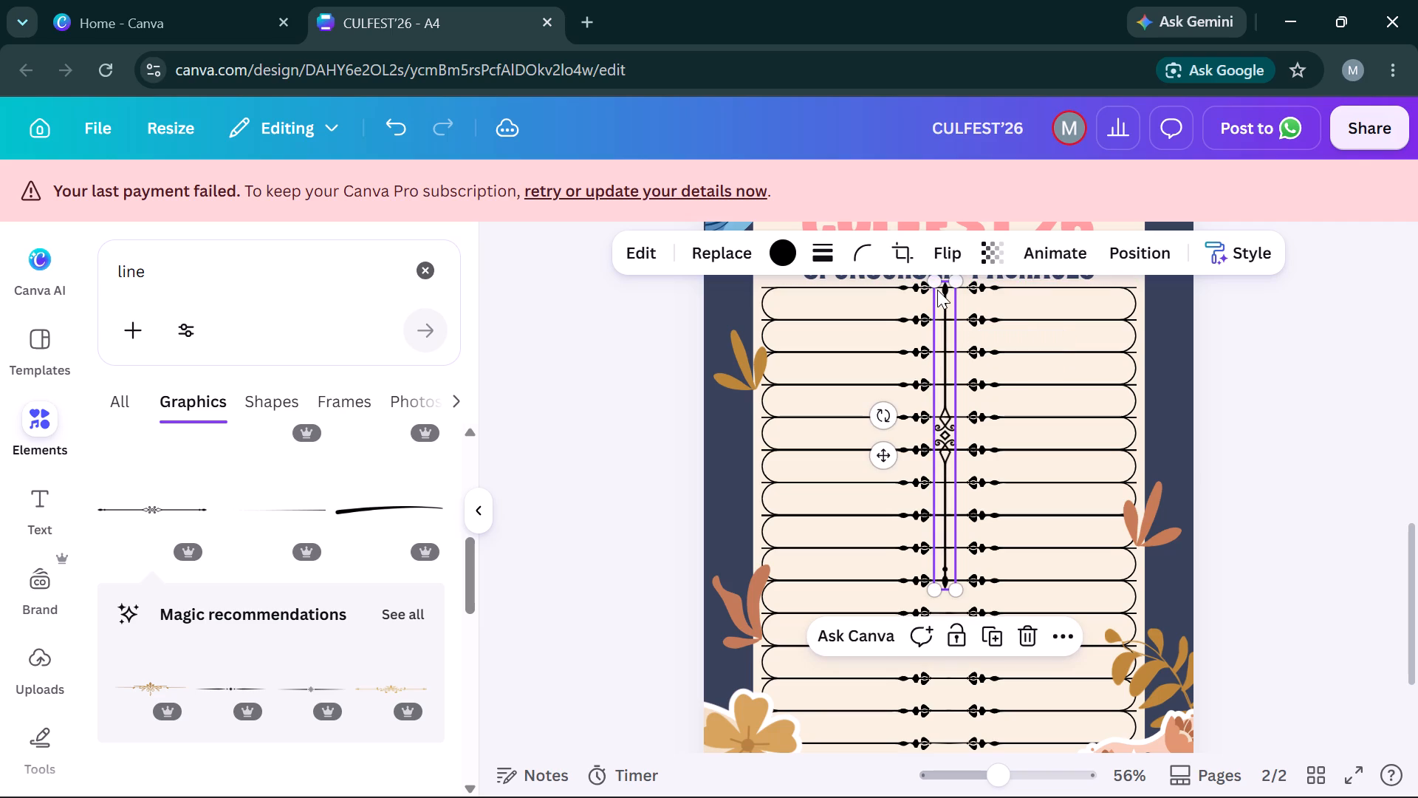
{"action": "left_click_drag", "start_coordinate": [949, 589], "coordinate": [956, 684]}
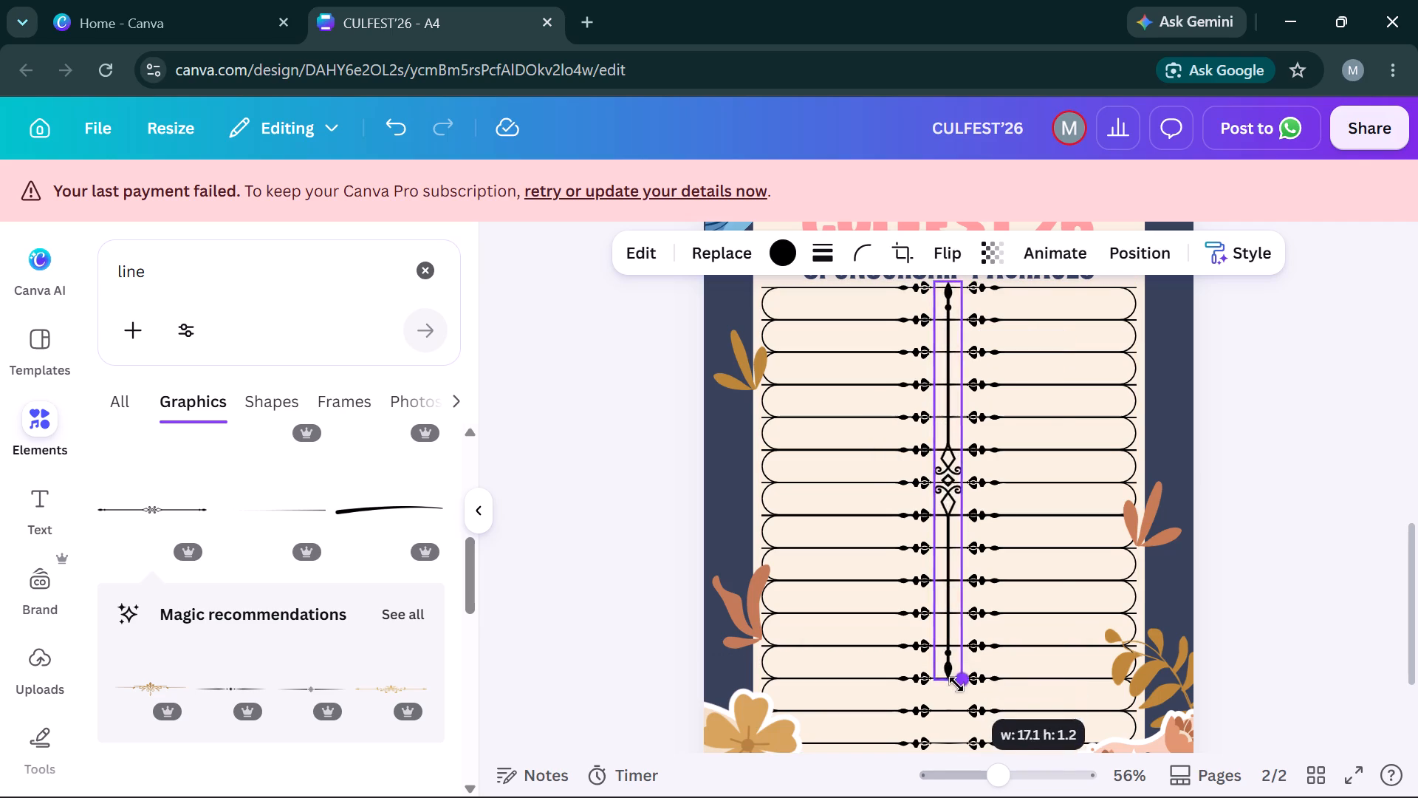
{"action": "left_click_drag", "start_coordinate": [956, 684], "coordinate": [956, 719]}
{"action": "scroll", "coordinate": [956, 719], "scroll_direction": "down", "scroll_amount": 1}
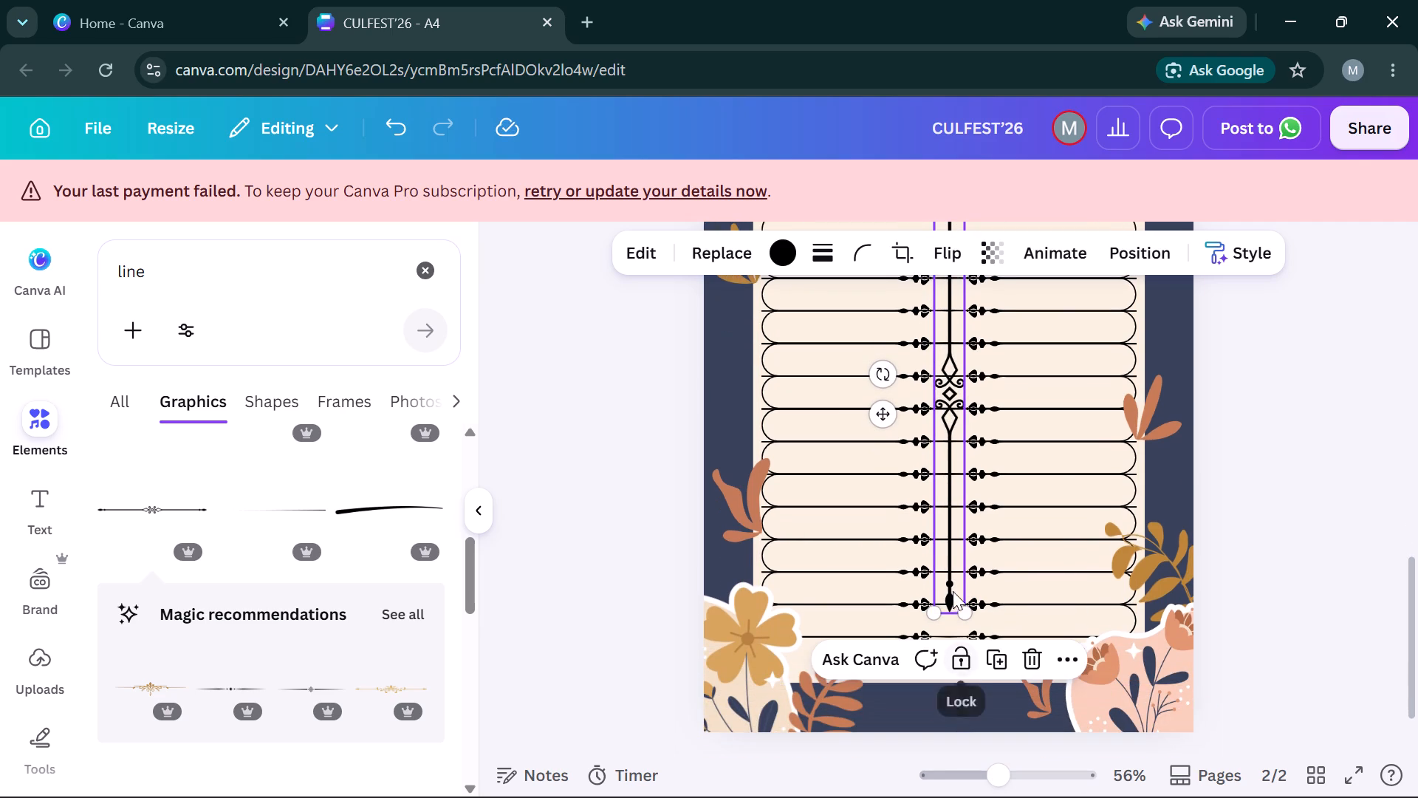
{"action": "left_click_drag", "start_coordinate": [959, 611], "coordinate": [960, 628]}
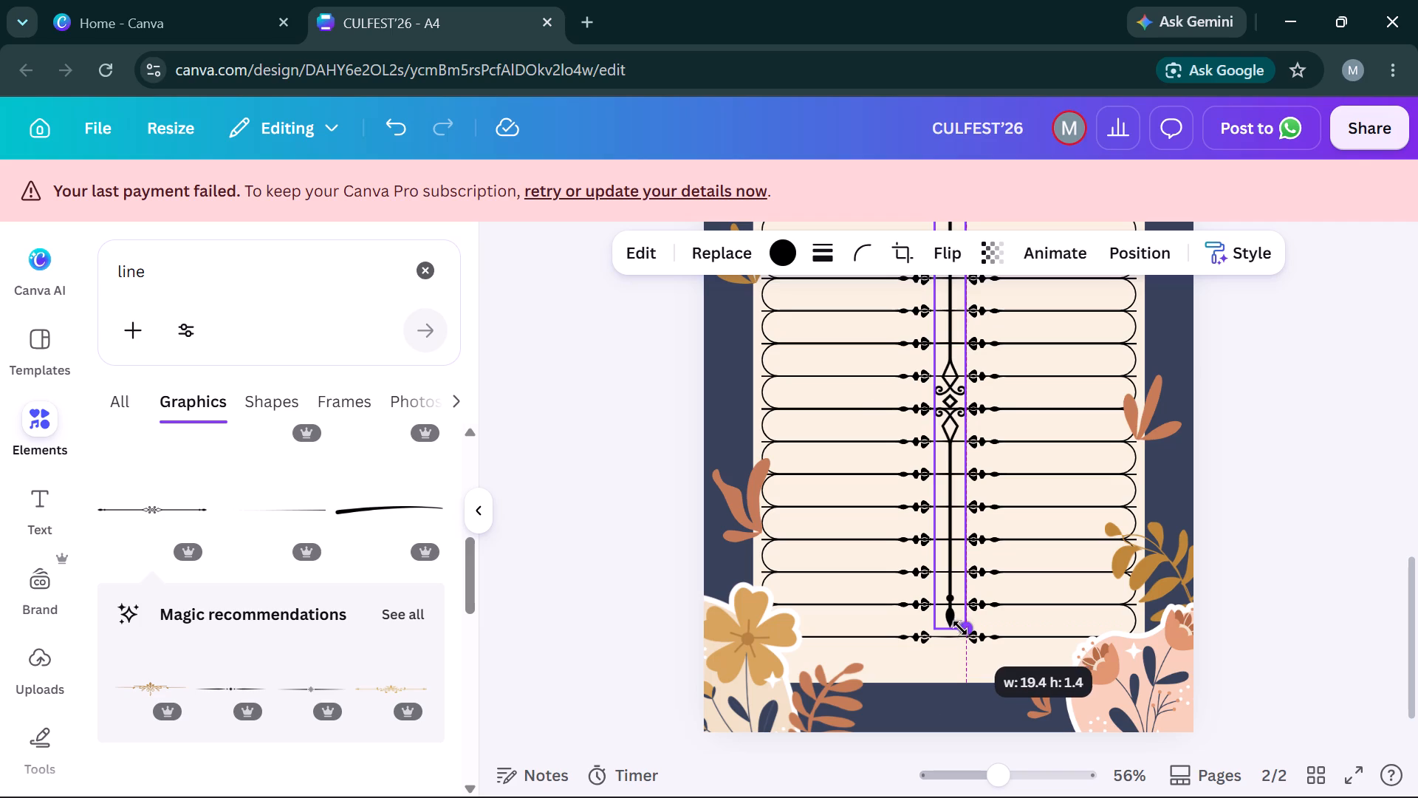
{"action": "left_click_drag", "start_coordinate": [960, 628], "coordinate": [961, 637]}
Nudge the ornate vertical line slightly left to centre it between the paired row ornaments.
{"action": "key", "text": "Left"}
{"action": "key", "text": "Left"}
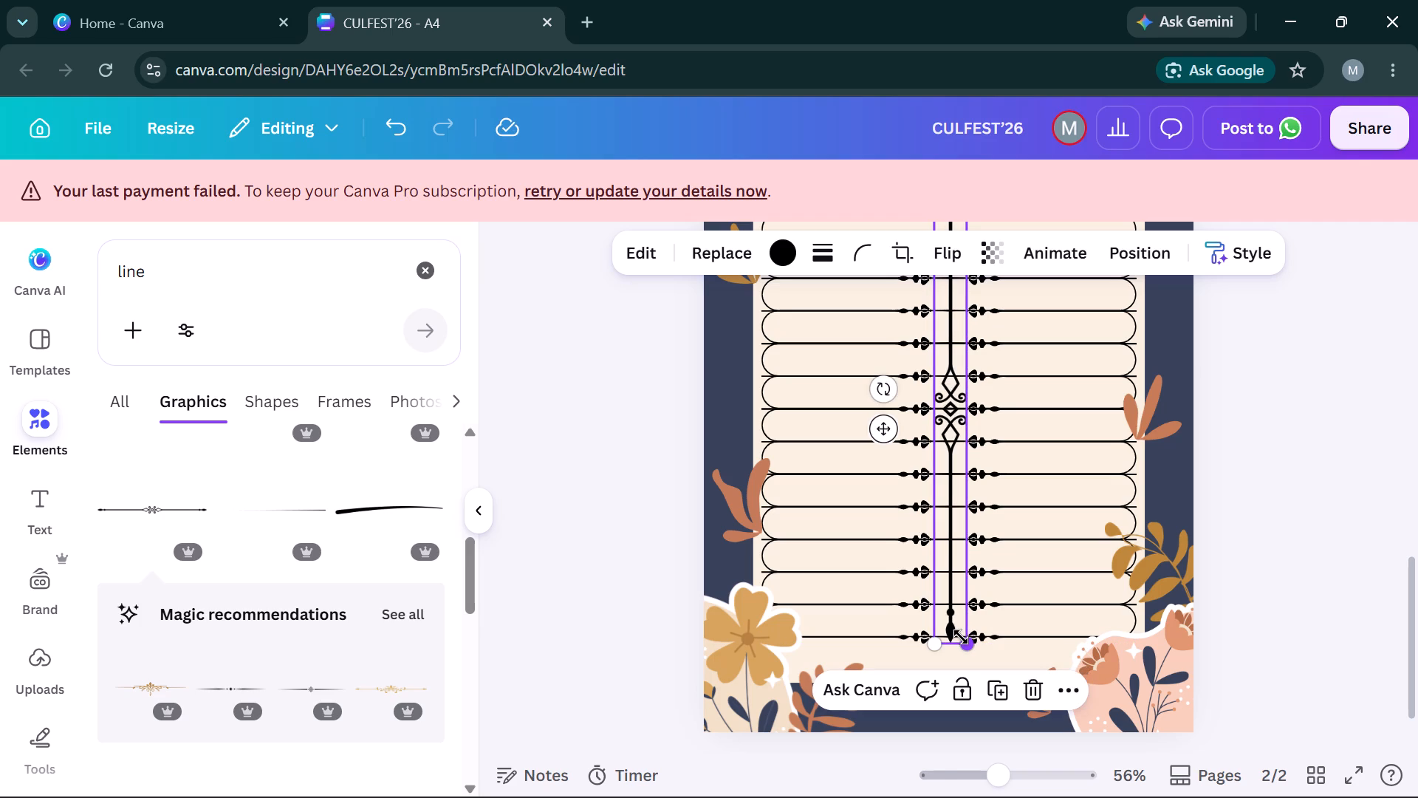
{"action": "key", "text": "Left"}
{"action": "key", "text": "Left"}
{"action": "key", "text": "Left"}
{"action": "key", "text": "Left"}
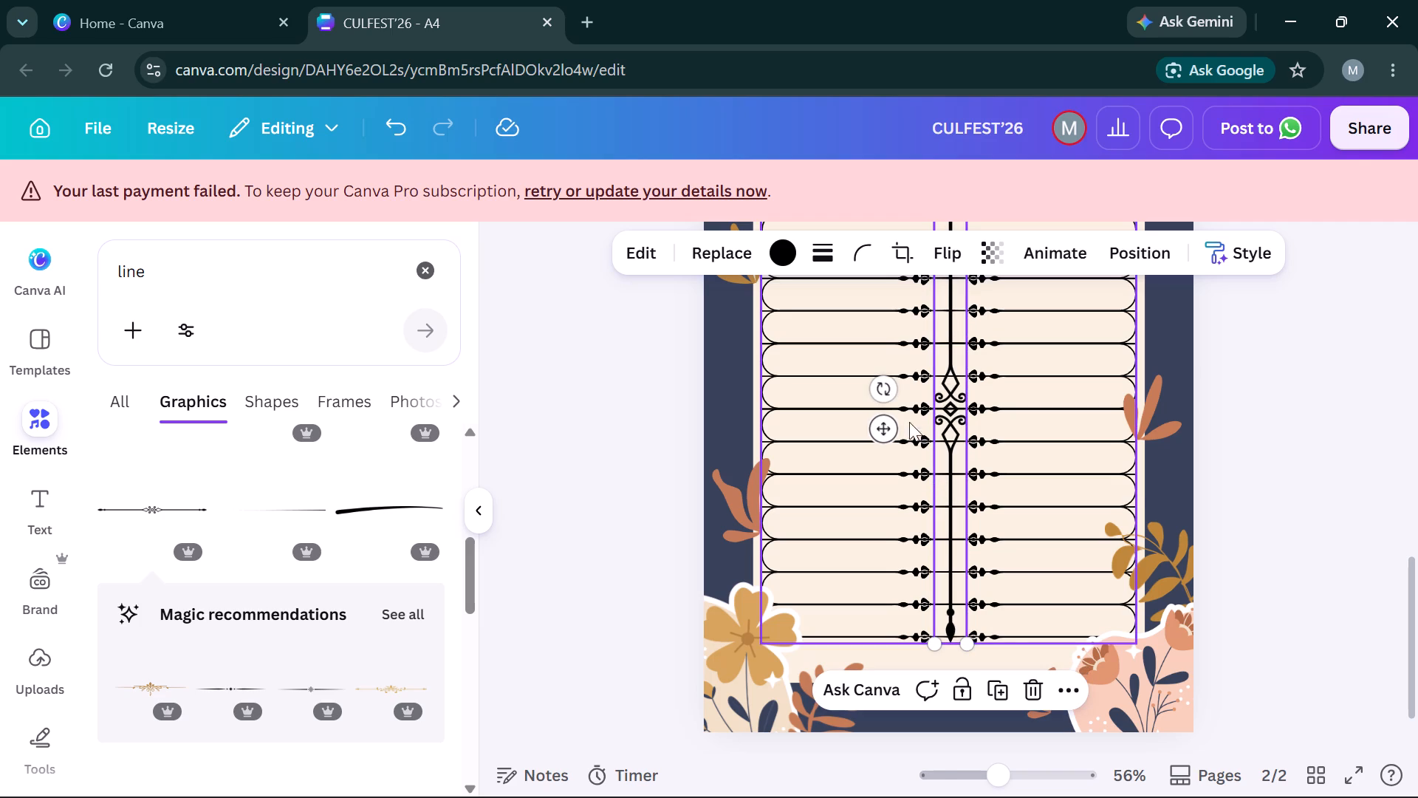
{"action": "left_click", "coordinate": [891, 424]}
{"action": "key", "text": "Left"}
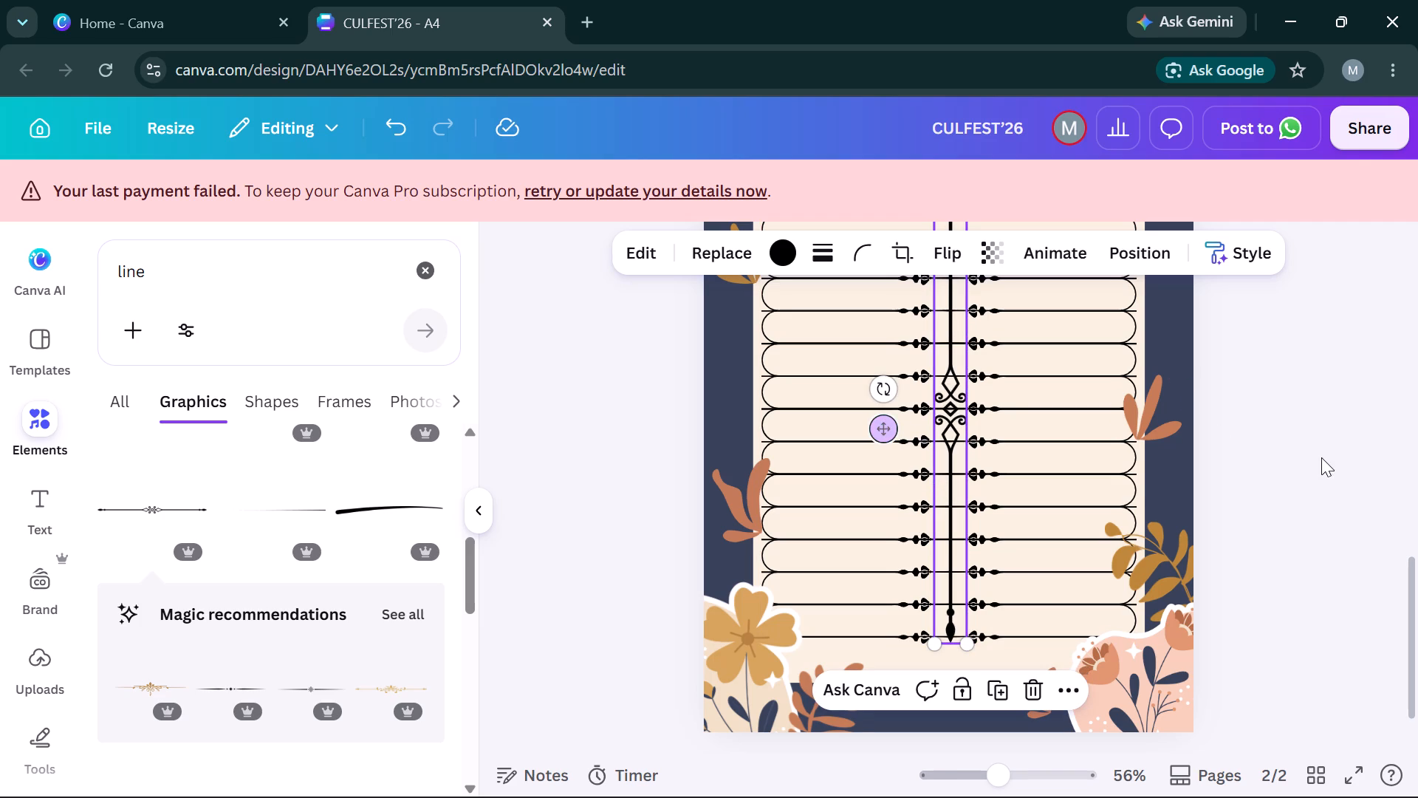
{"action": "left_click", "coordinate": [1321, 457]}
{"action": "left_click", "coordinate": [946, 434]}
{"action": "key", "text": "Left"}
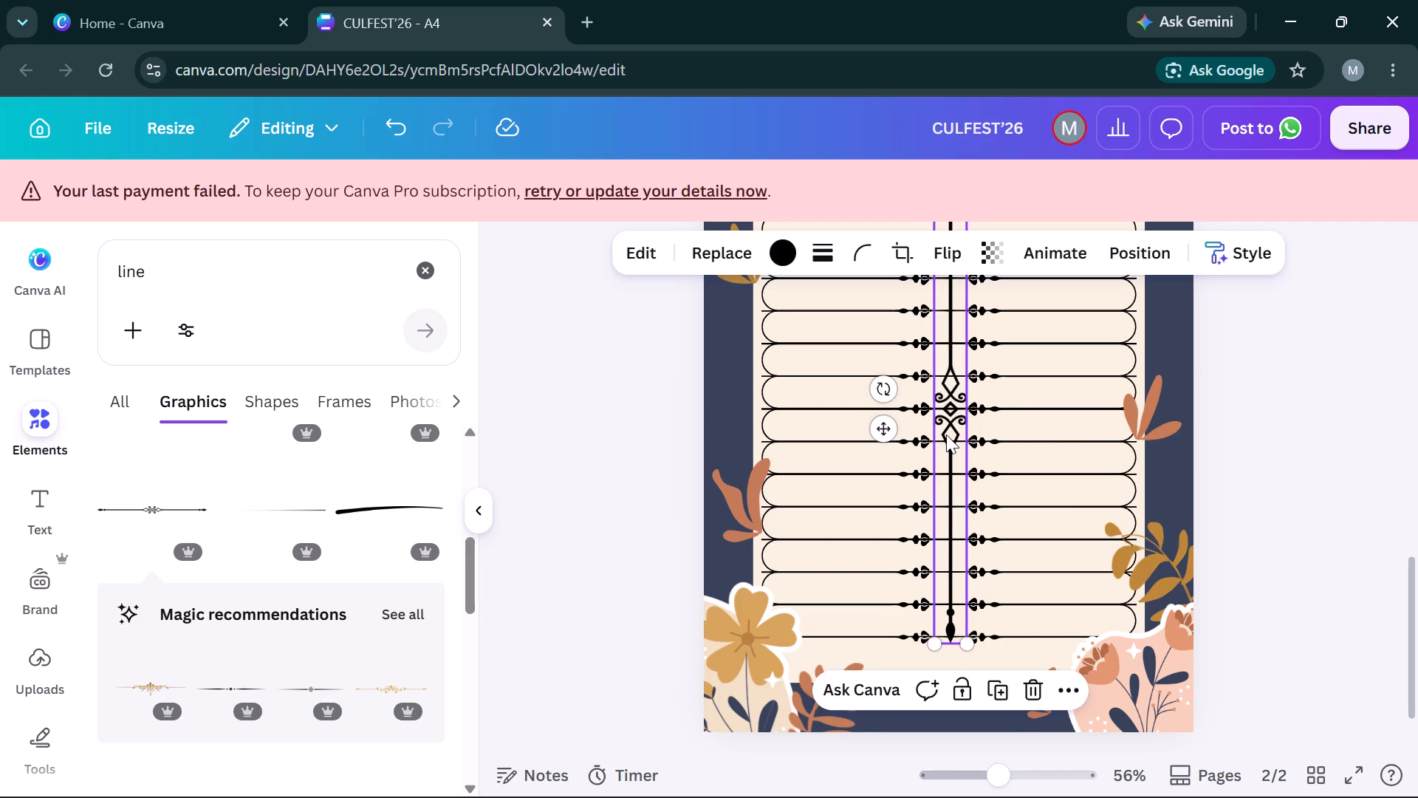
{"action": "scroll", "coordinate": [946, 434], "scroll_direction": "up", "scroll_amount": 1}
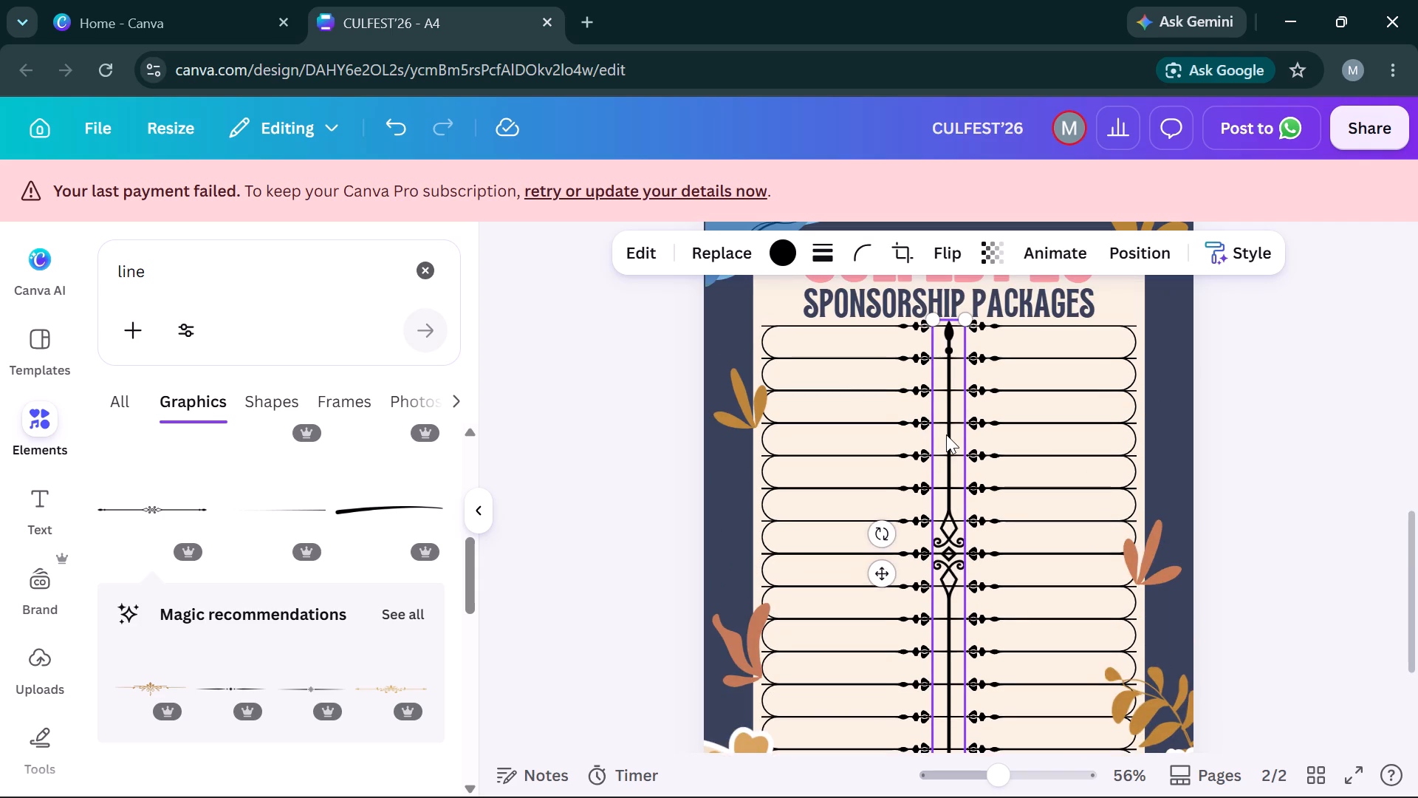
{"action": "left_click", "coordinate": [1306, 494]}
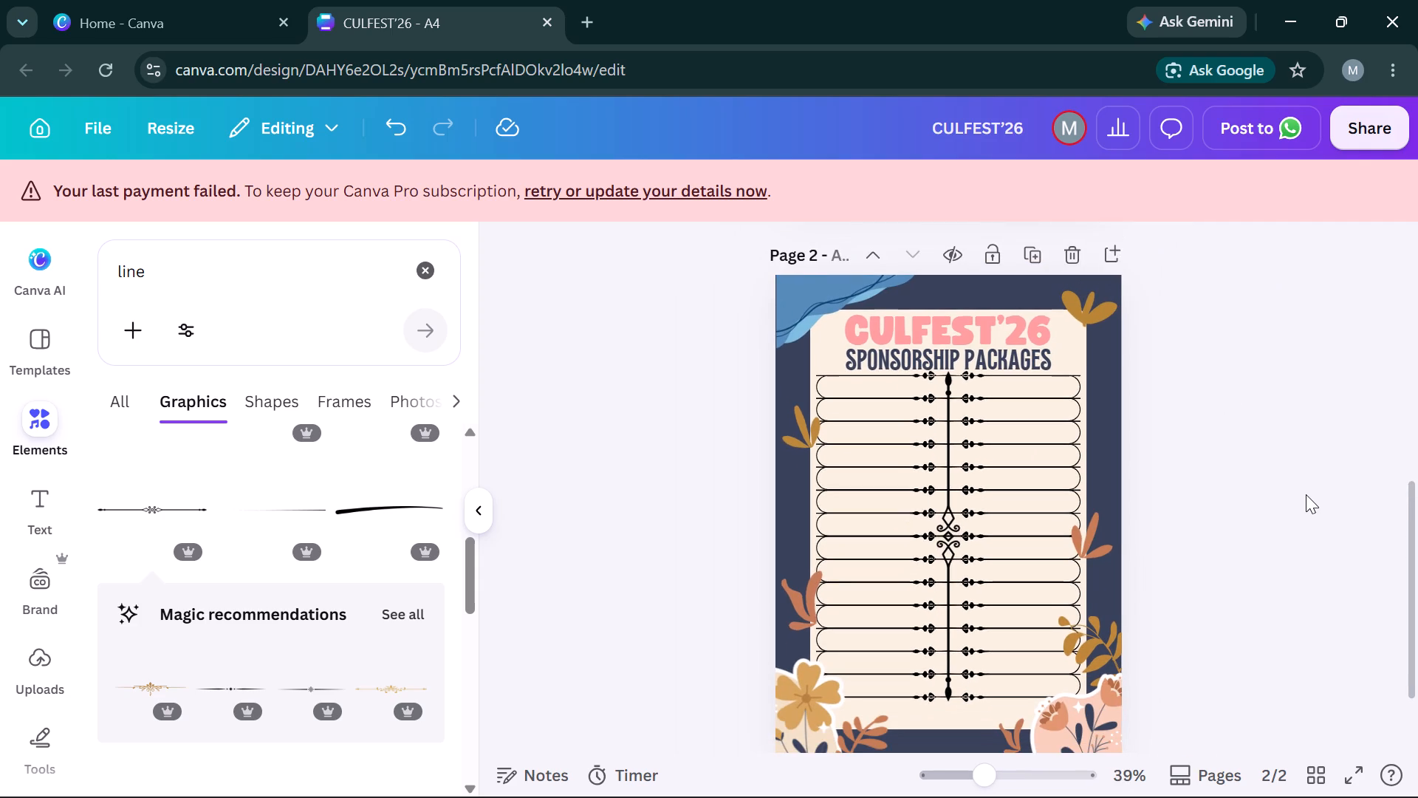
Delete the ornate vertical line from the sponsorship packages page.
{"action": "scroll", "coordinate": [1306, 494], "scroll_direction": "down", "scroll_amount": 1}
{"action": "left_click", "coordinate": [947, 492]}
{"action": "key", "text": "Delete"}
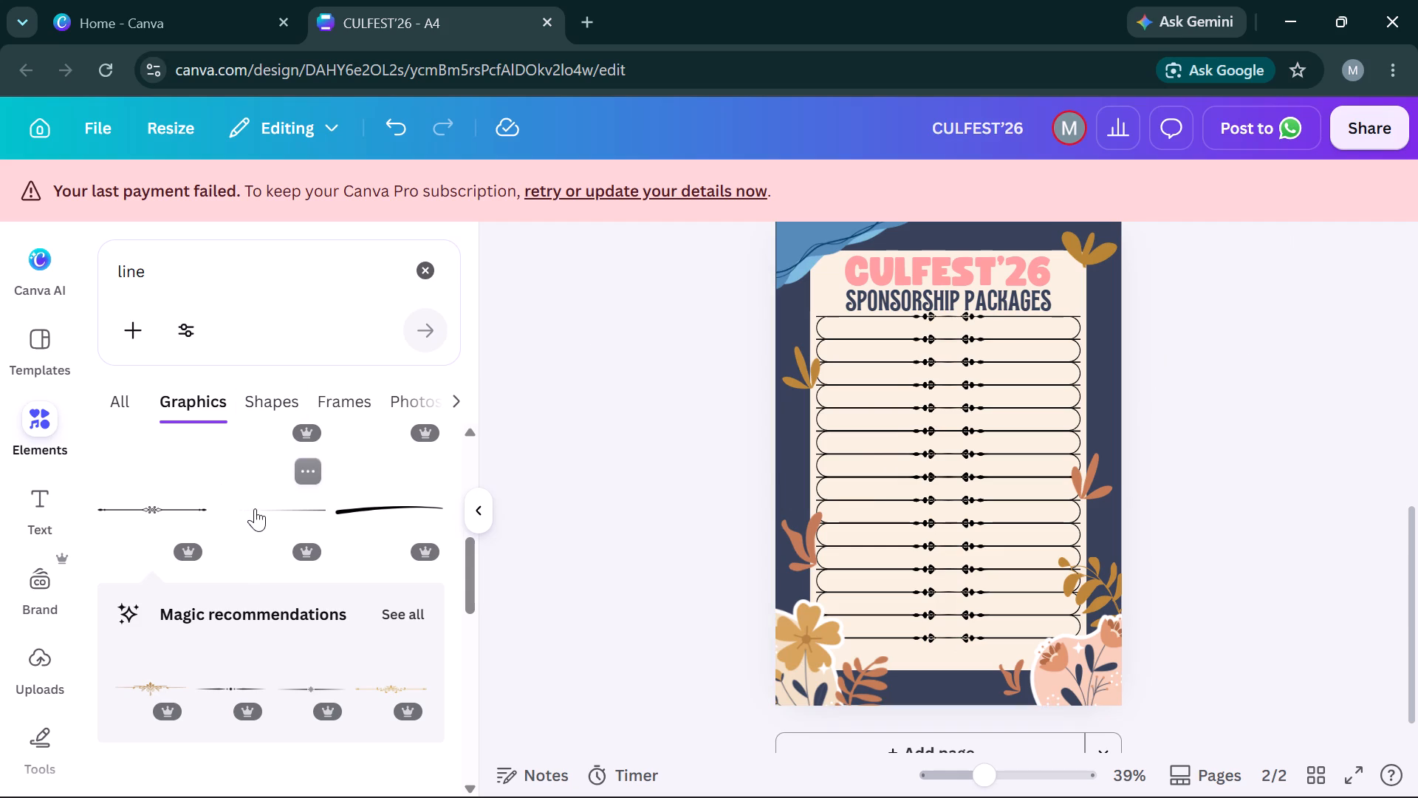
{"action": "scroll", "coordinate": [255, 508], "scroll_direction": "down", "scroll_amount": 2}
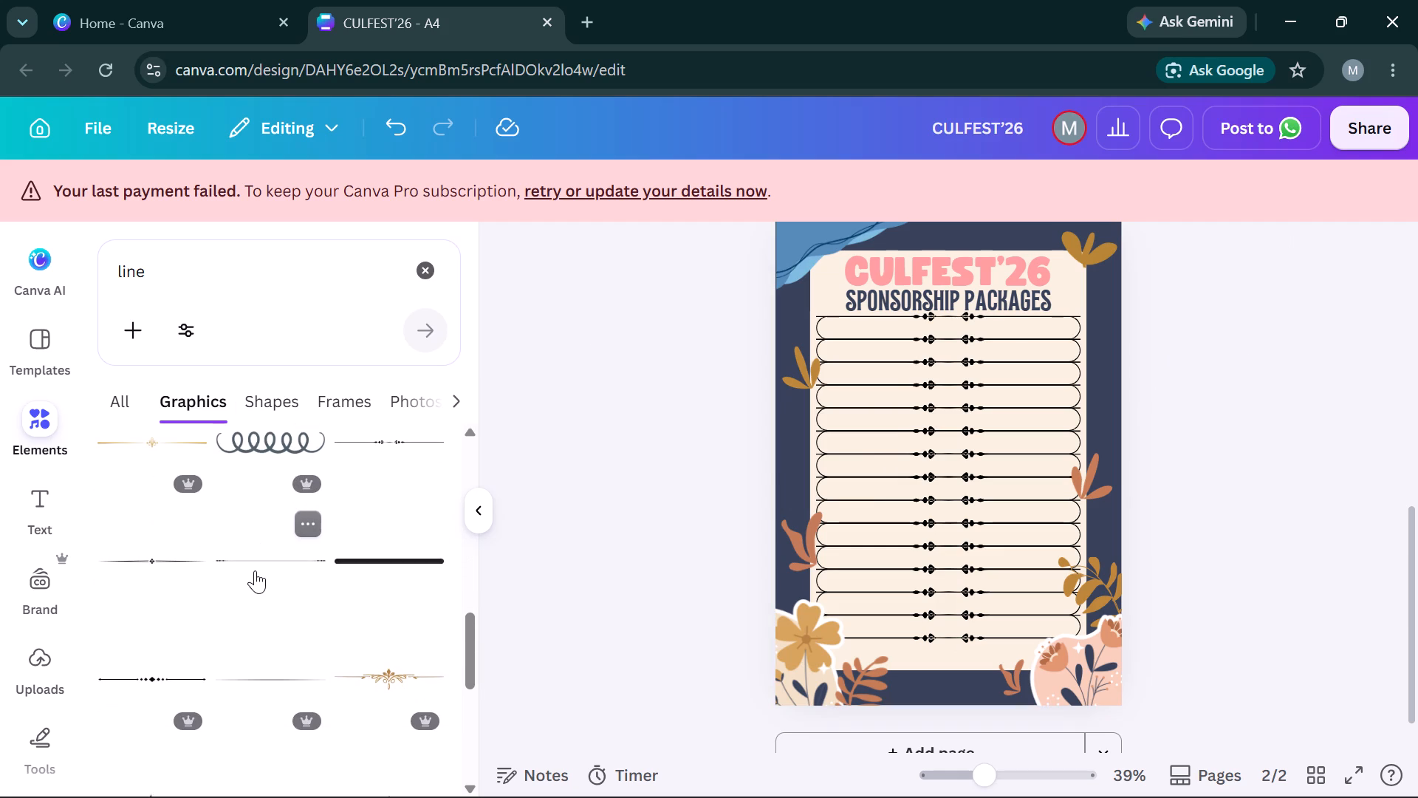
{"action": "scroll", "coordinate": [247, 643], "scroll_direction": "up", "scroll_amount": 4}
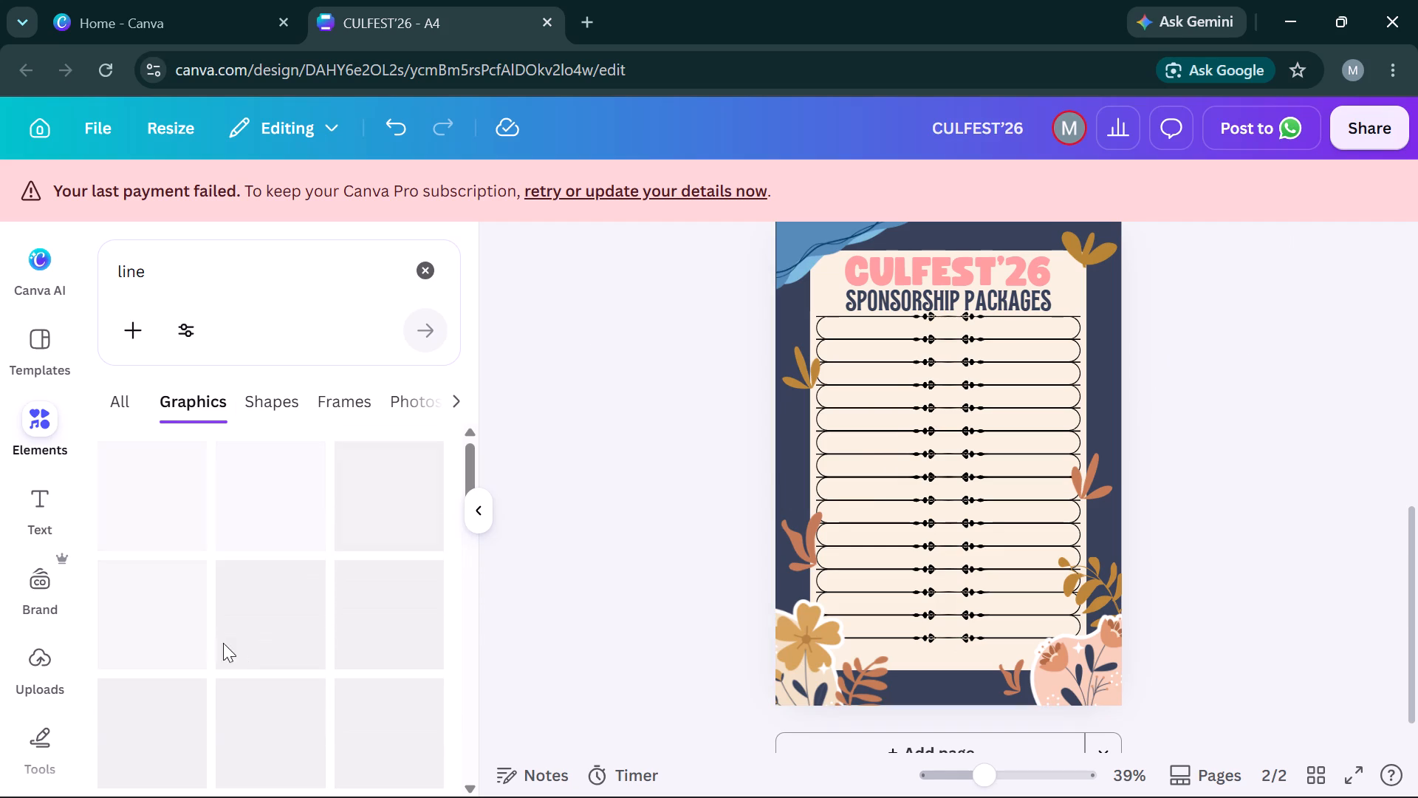
Copy a thin vertical divider line from page 1's table onto page 2, centred horizontally between the paired row ornaments.
{"action": "scroll", "coordinate": [702, 525], "scroll_direction": "up", "scroll_amount": 3}
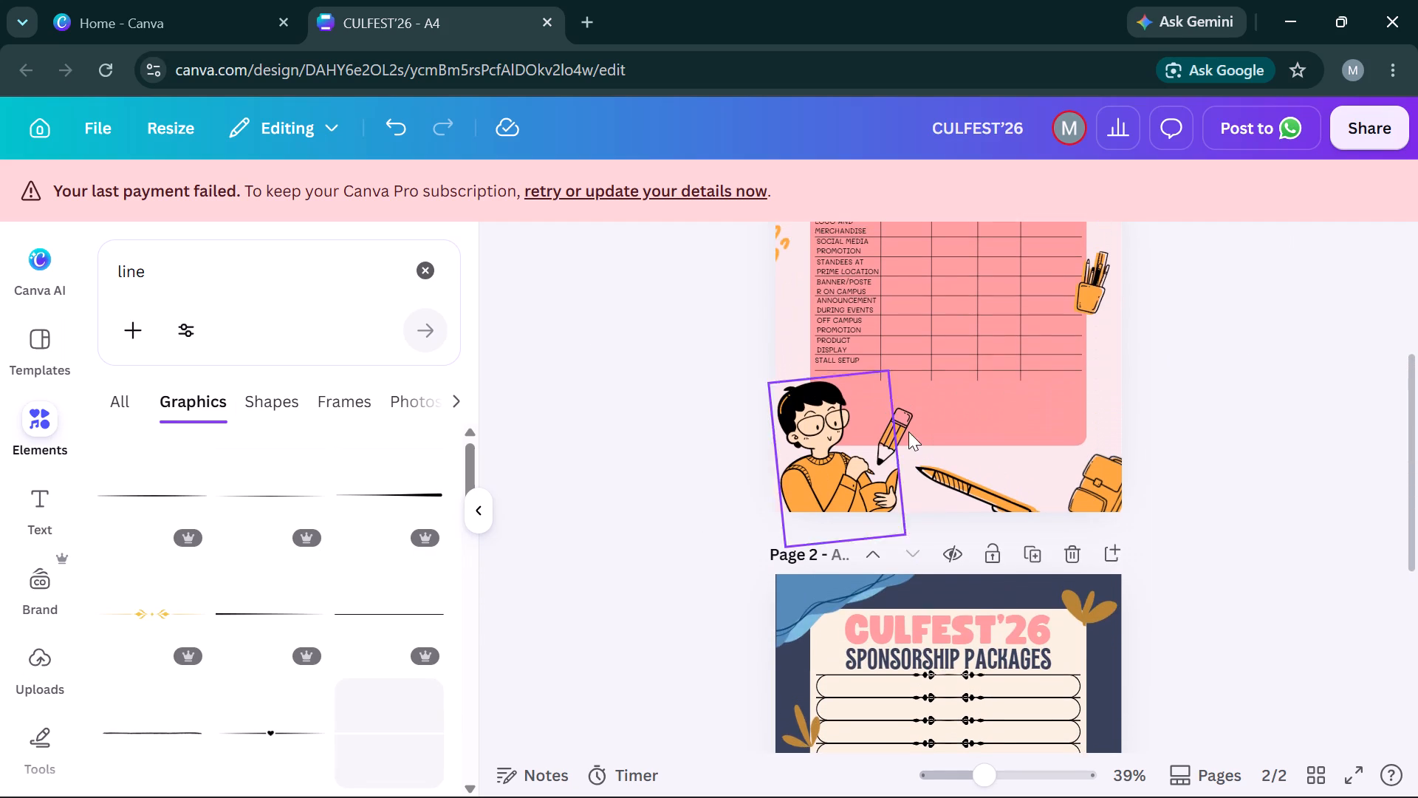
{"action": "left_click", "coordinate": [931, 377]}
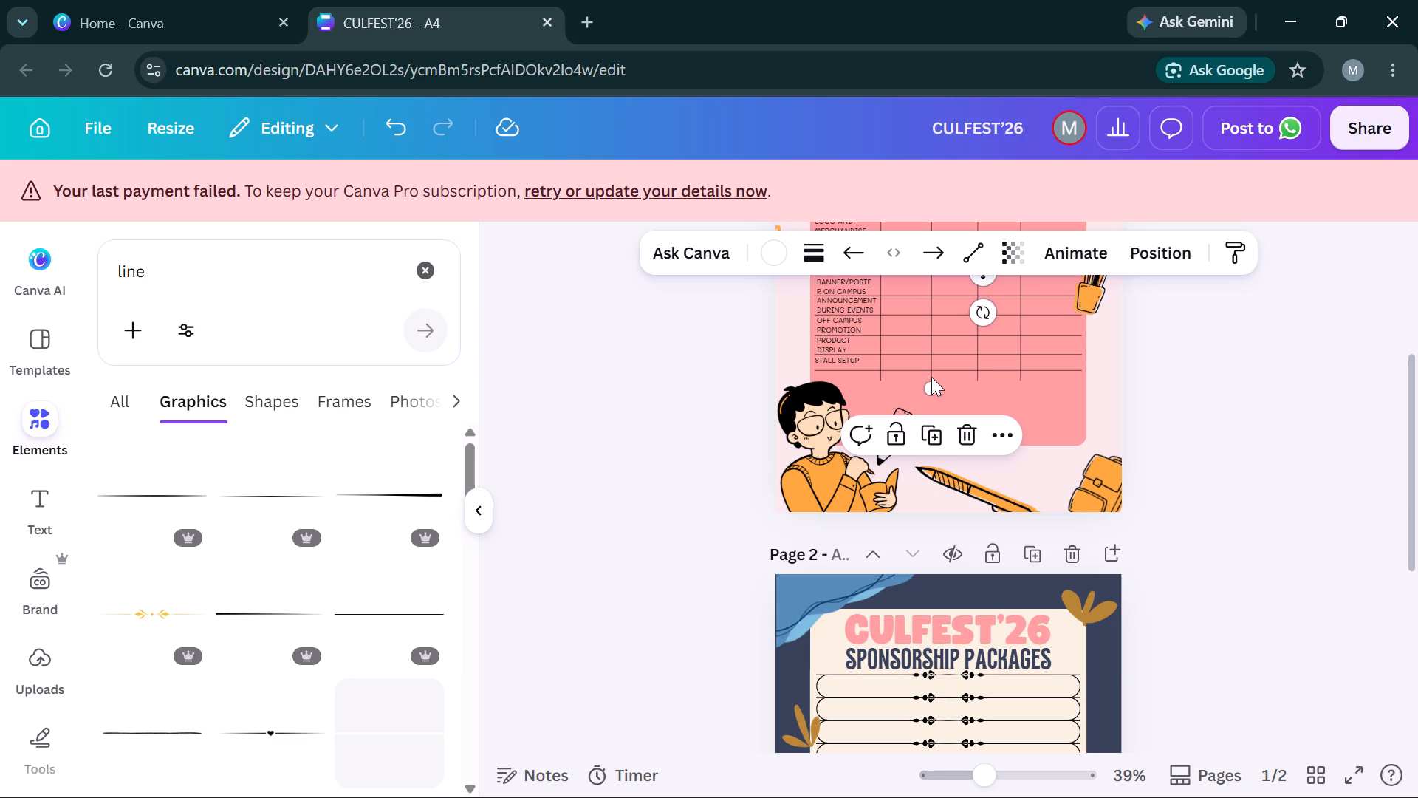
{"action": "key", "text": "ctrl+c"}
{"action": "scroll", "coordinate": [1202, 448], "scroll_direction": "down", "scroll_amount": 3}
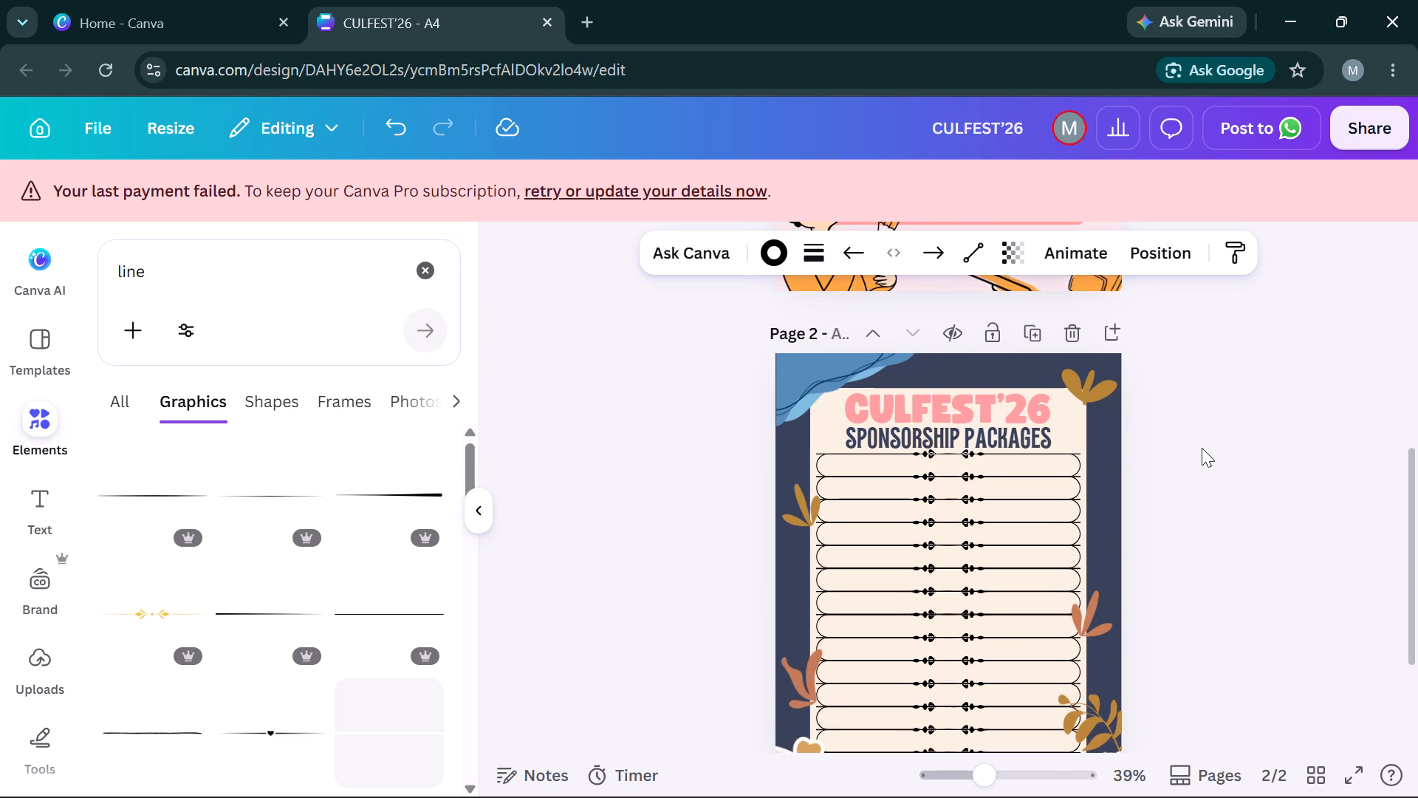
{"action": "scroll", "coordinate": [1202, 448], "scroll_direction": "down", "scroll_amount": 1}
{"action": "key", "text": "ctrl+v"}
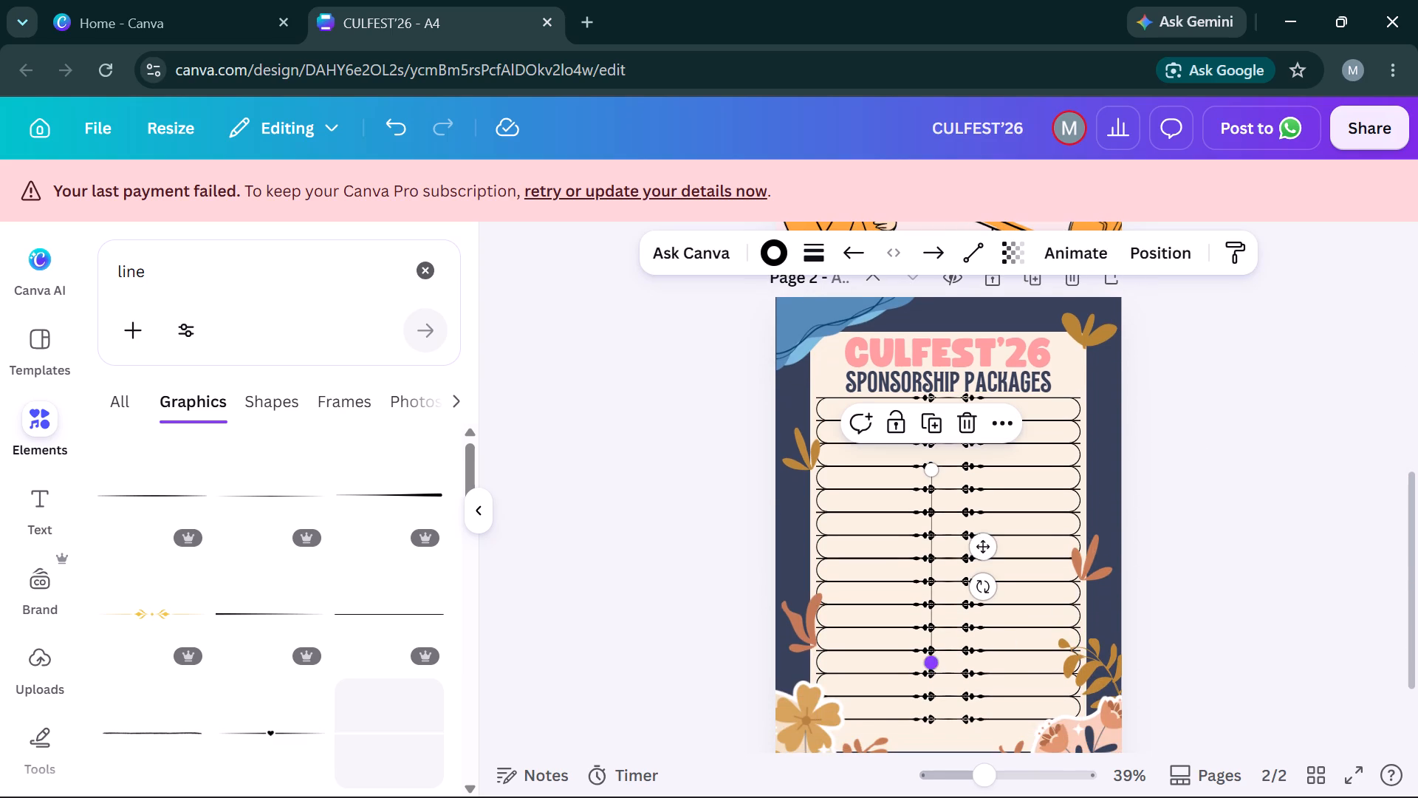
{"action": "left_click_drag", "start_coordinate": [989, 541], "coordinate": [998, 541]}
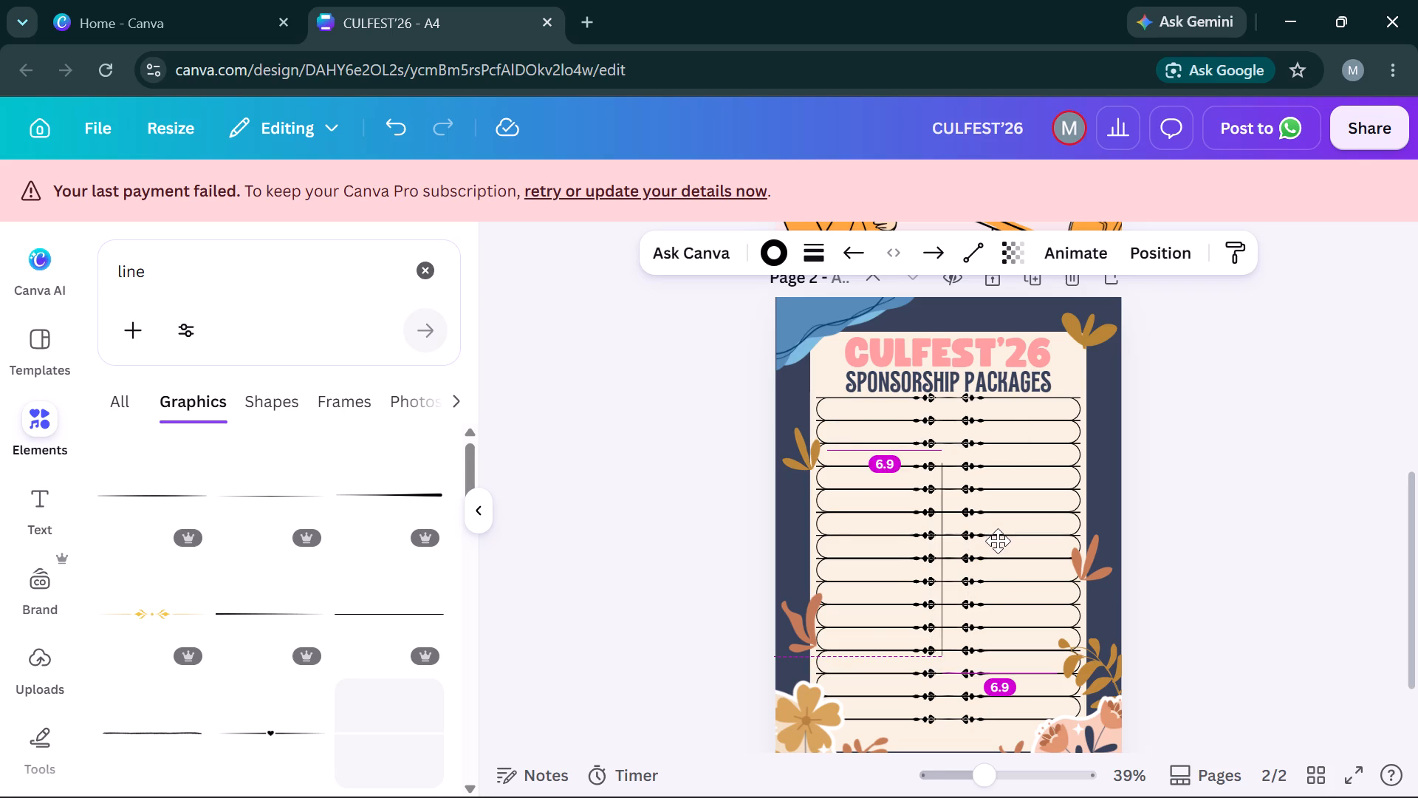
{"action": "left_click_drag", "start_coordinate": [998, 541], "coordinate": [1007, 542]}
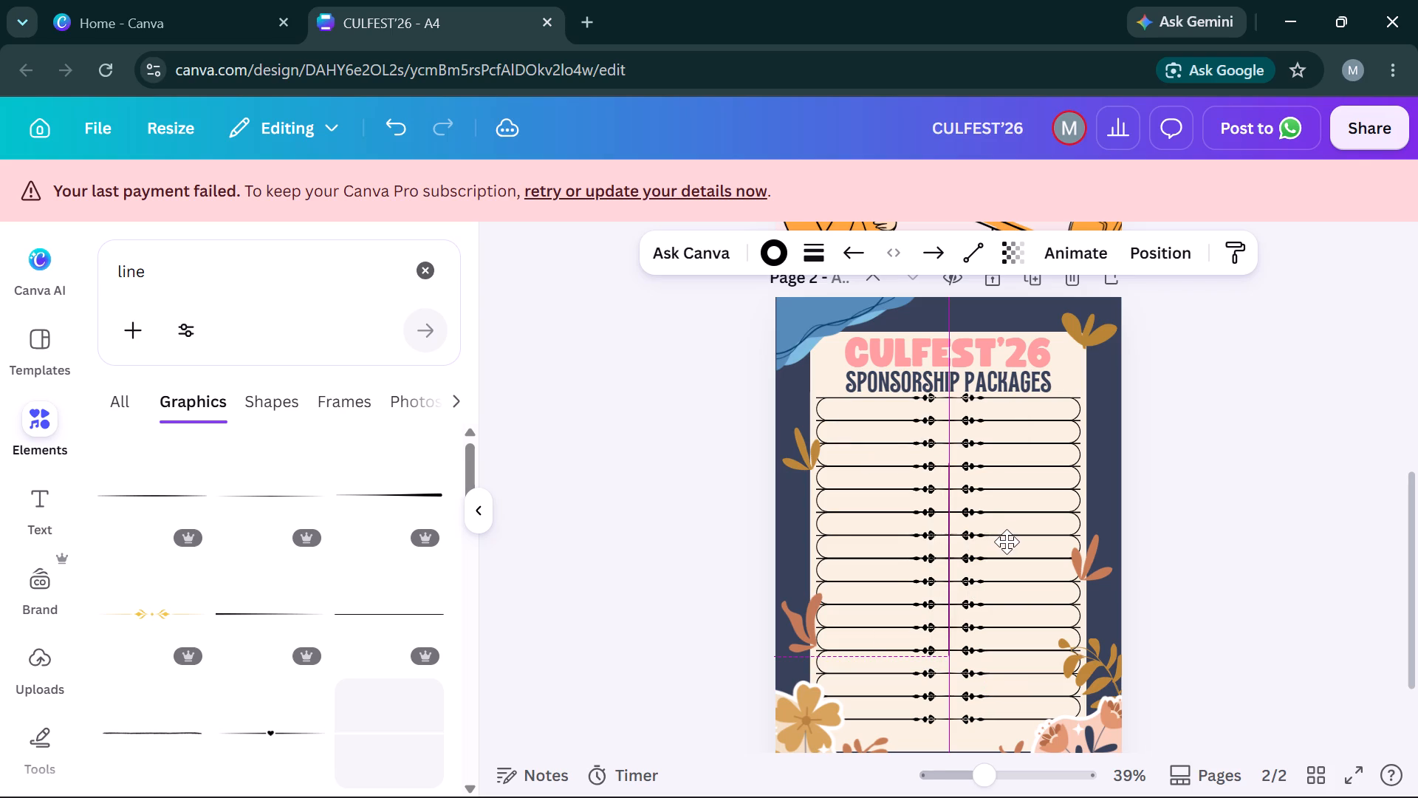
{"action": "left_click_drag", "start_coordinate": [1007, 542], "coordinate": [1006, 542]}
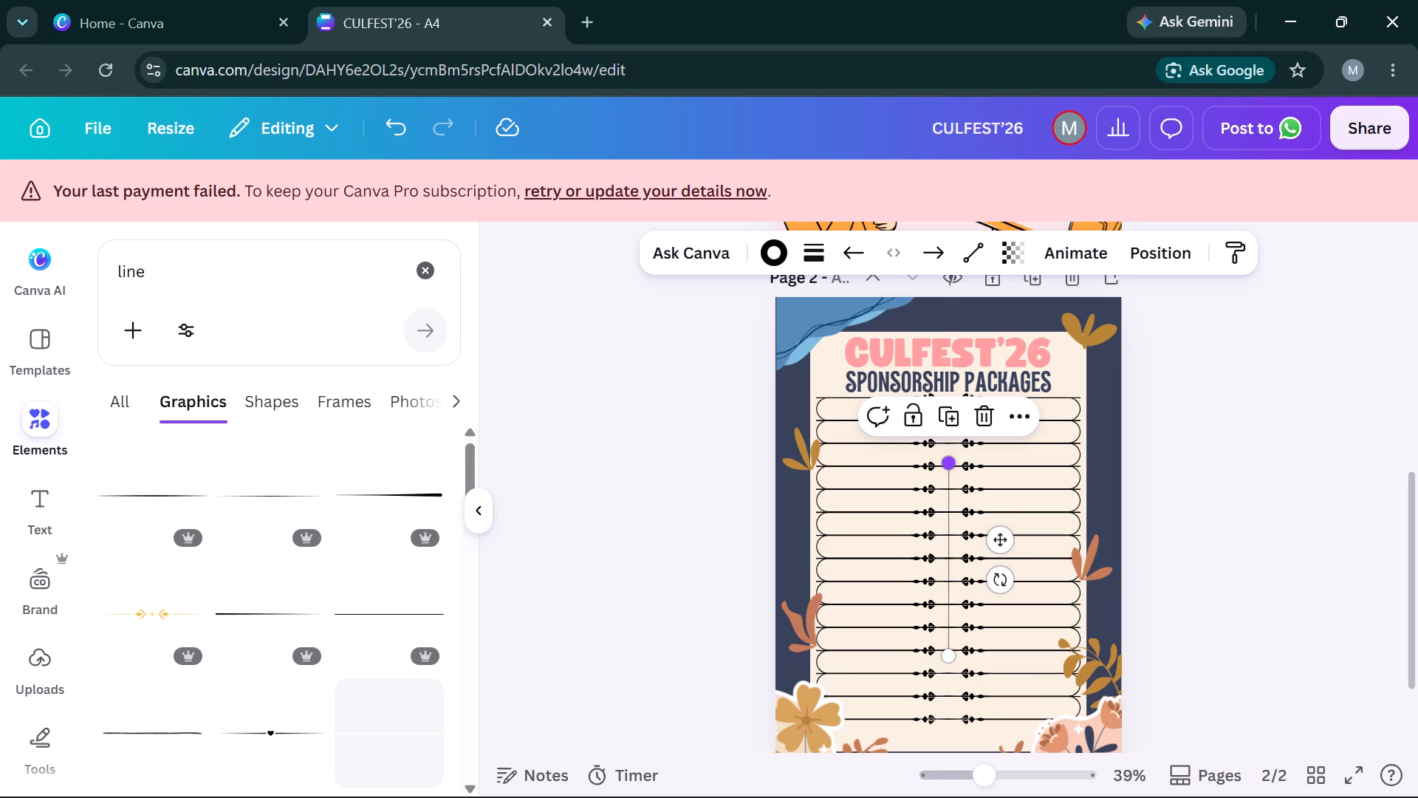
Extend both ends of the thin centre line so it runs vertically from the top pill row to the bottom one.
{"action": "left_click_drag", "start_coordinate": [945, 460], "coordinate": [945, 398]}
{"action": "left_click_drag", "start_coordinate": [951, 658], "coordinate": [951, 677]}
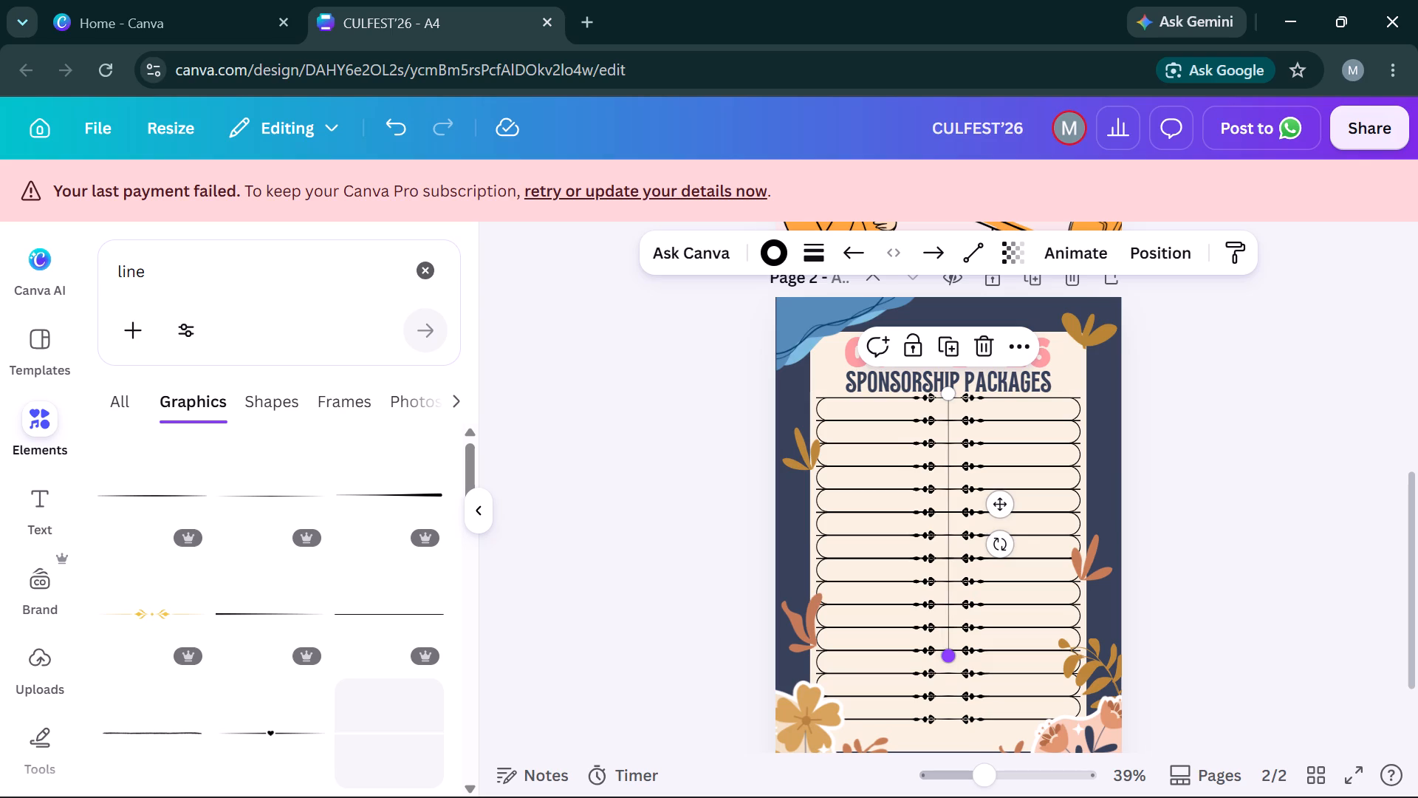
{"action": "left_click_drag", "start_coordinate": [951, 677], "coordinate": [951, 715]}
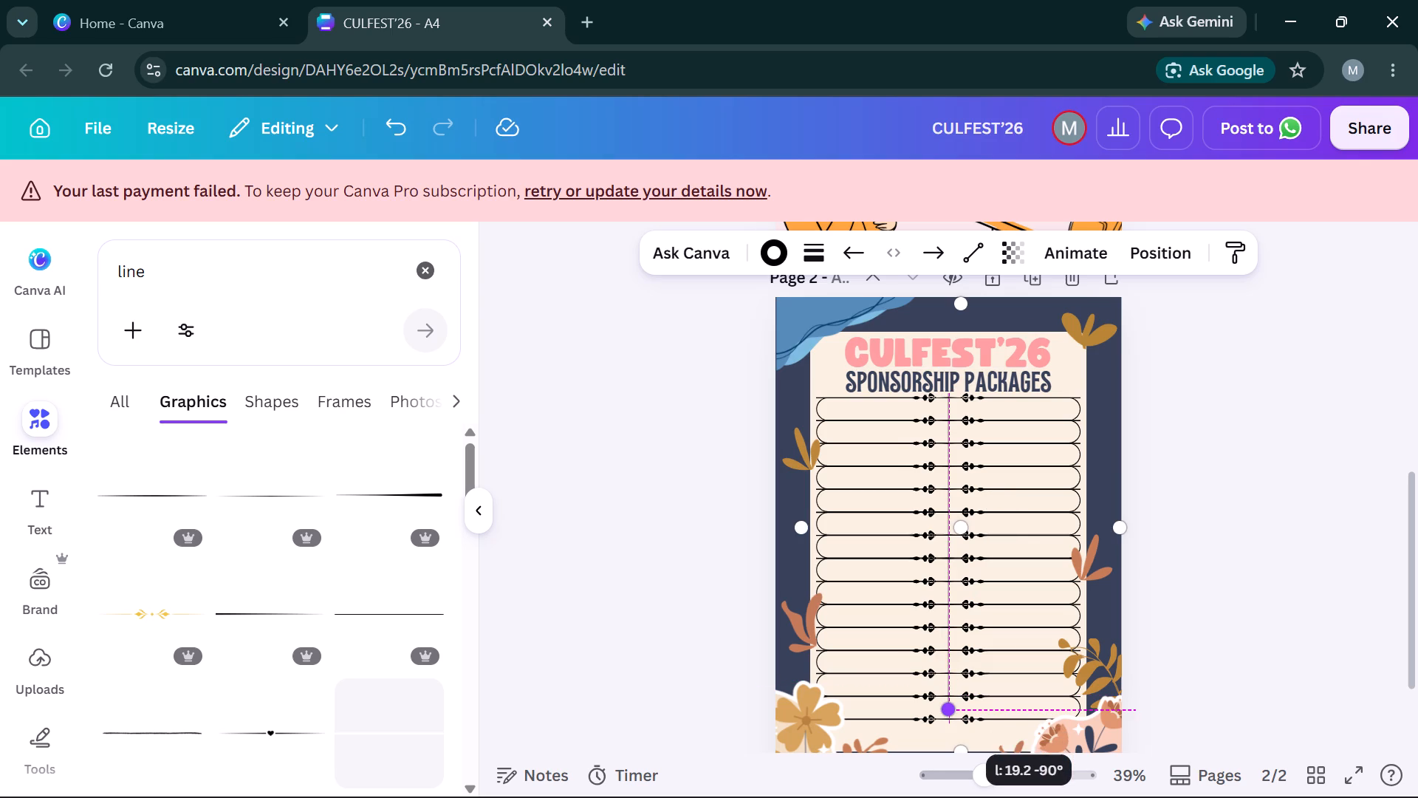
{"action": "left_click_drag", "start_coordinate": [951, 715], "coordinate": [951, 720]}
{"action": "left_click", "coordinate": [1199, 585]}
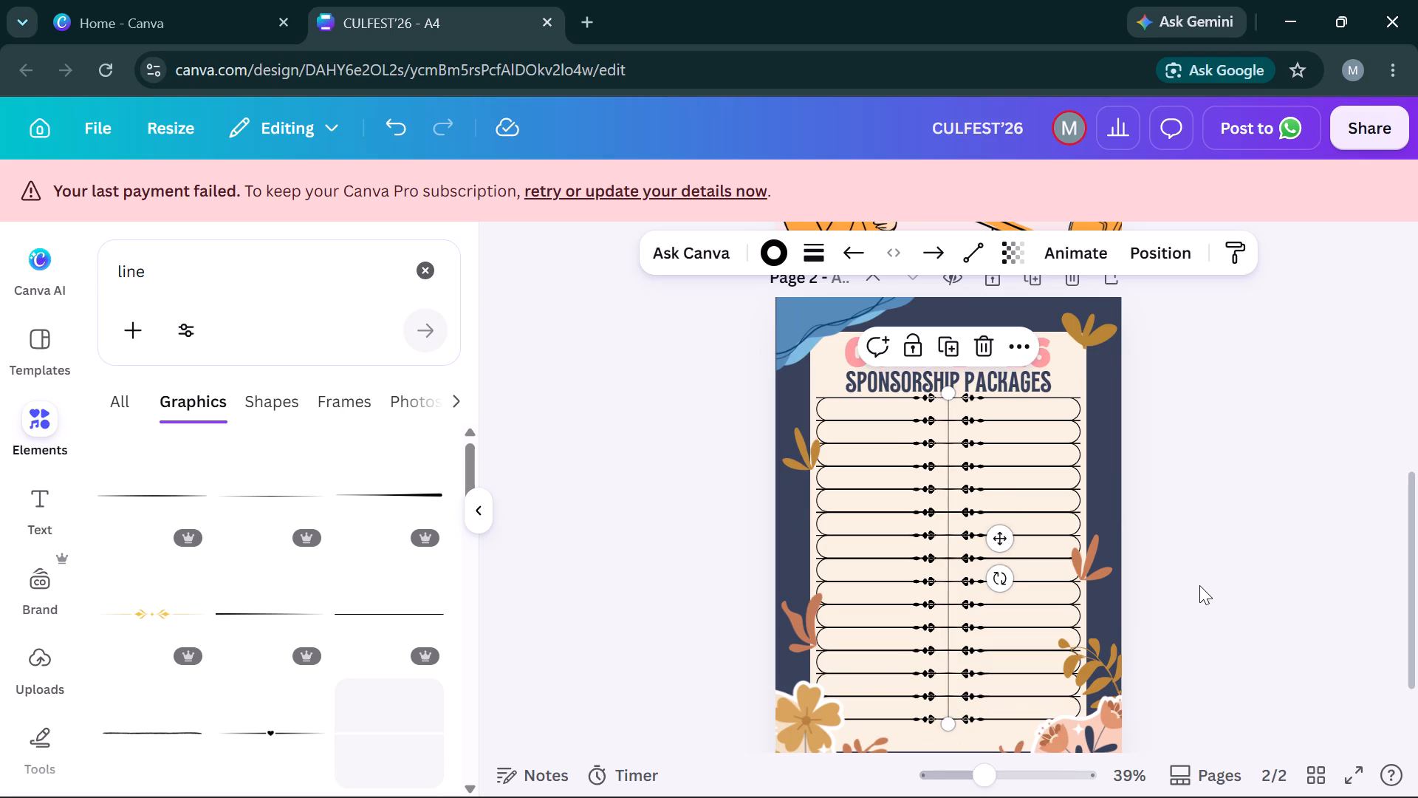
{"action": "left_click", "coordinate": [1199, 585]}
Add a new page after the sponsorship packages page.
{"action": "scroll", "coordinate": [1199, 585], "scroll_direction": "down", "scroll_amount": 2}
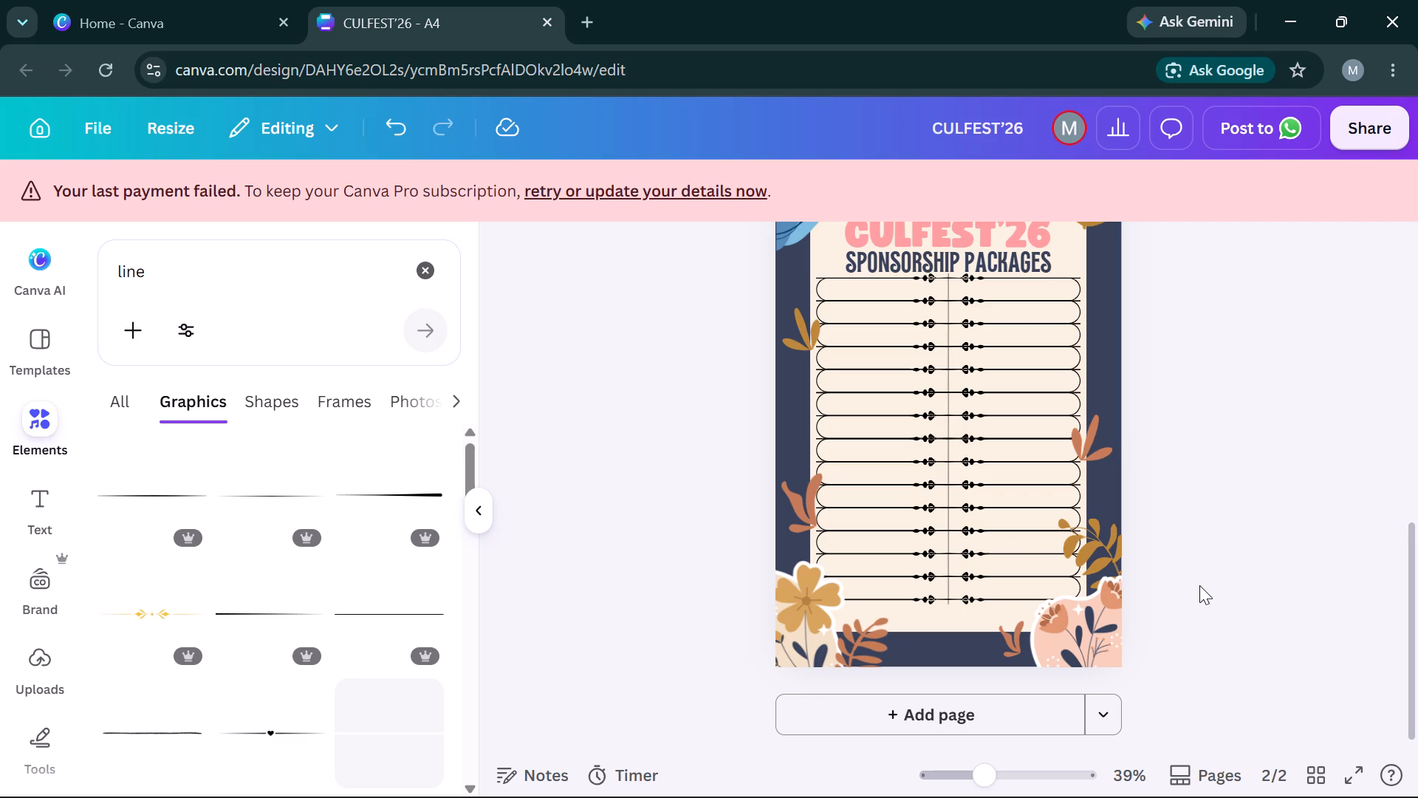
{"action": "scroll", "coordinate": [1199, 585], "scroll_direction": "down", "scroll_amount": 3}
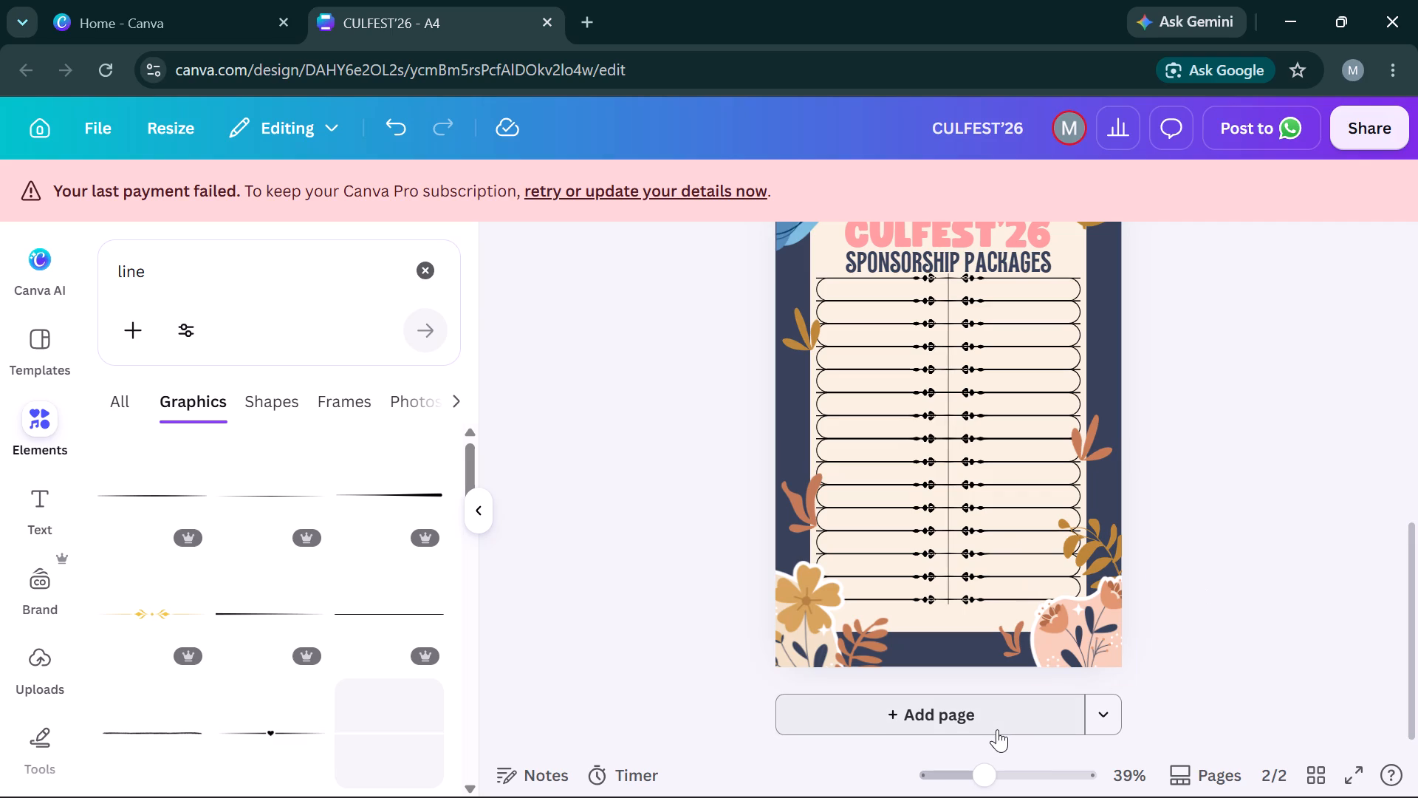
{"action": "left_click", "coordinate": [997, 729]}
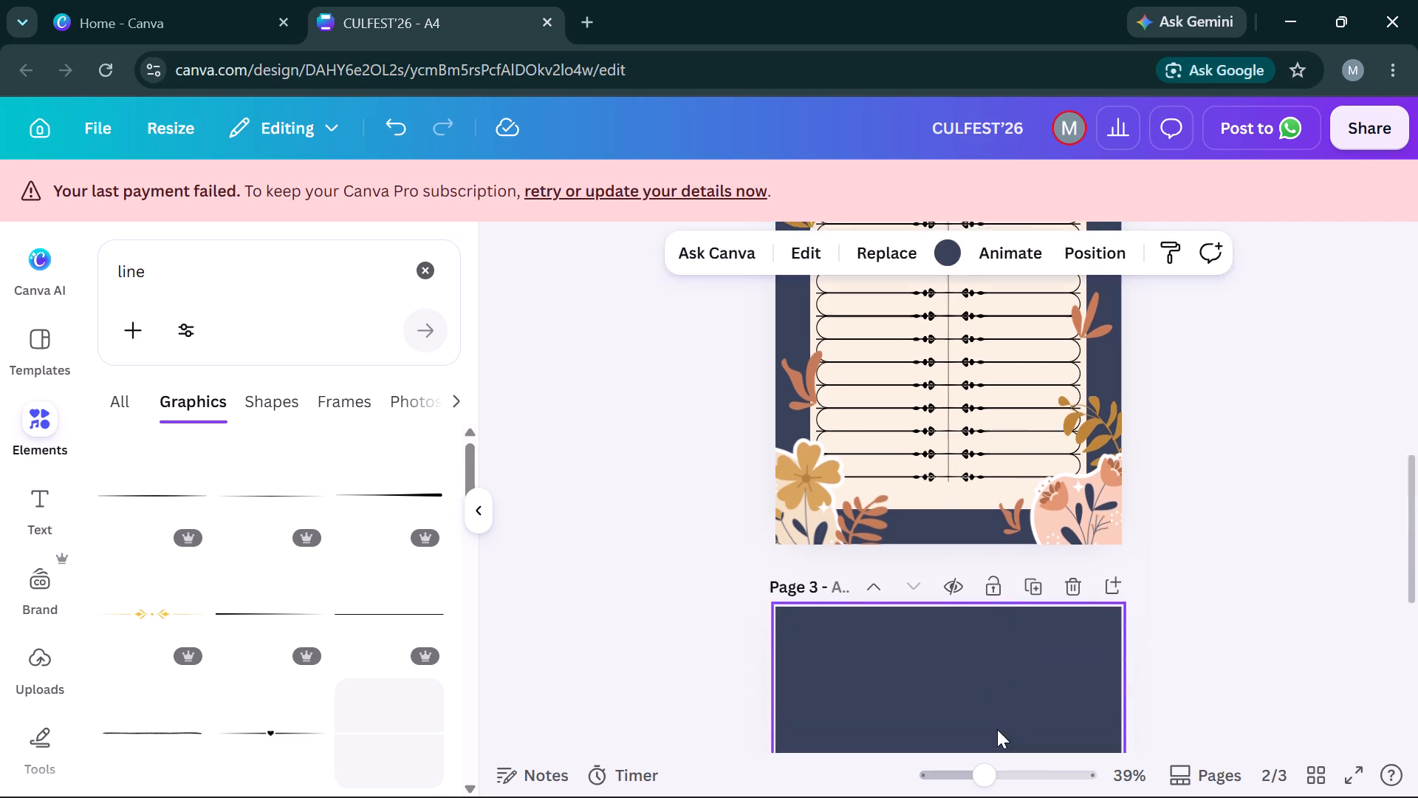
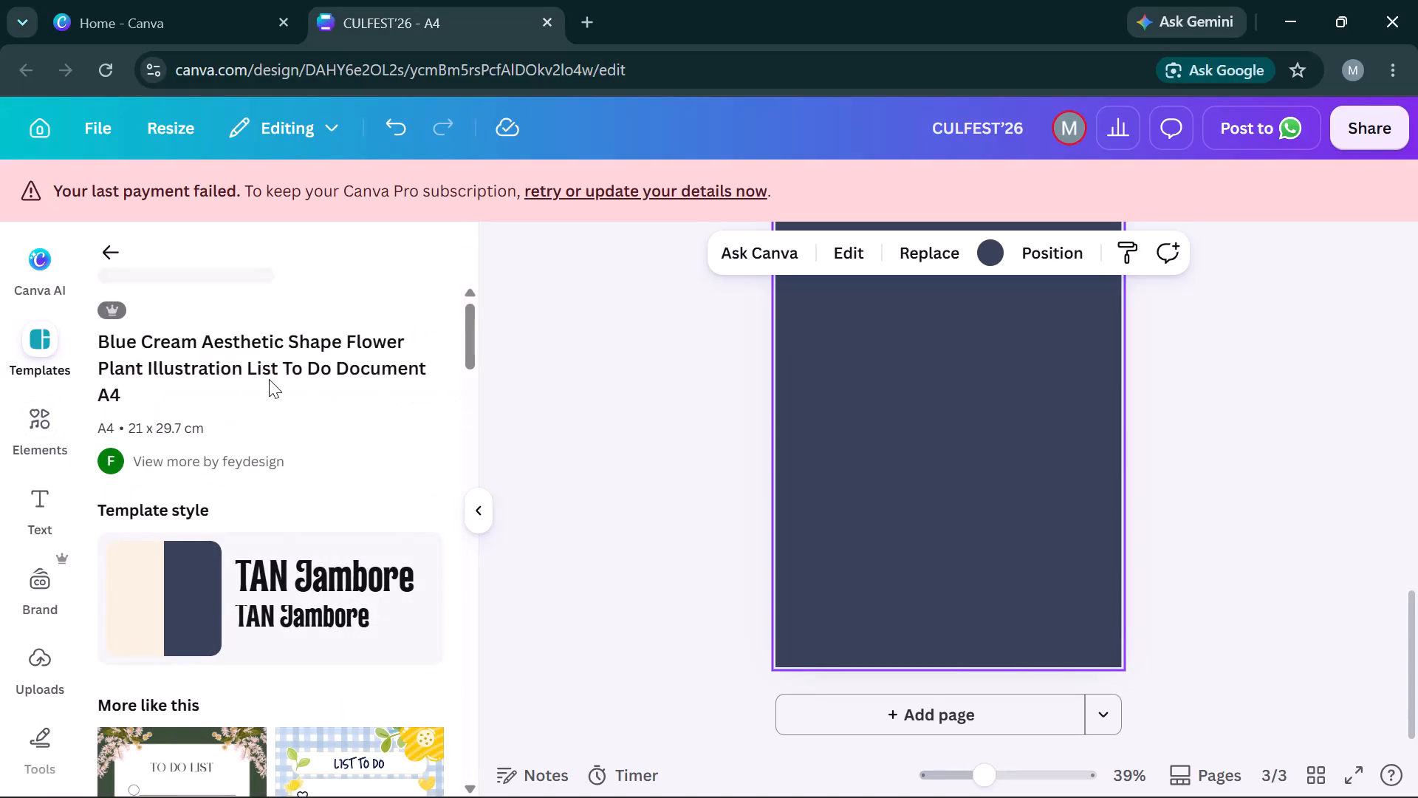
Browse the templates similar to the Blue Cream floral to-do list for a layout suited to the new pages.
{"action": "scroll", "coordinate": [269, 379], "scroll_direction": "down", "scroll_amount": 5}
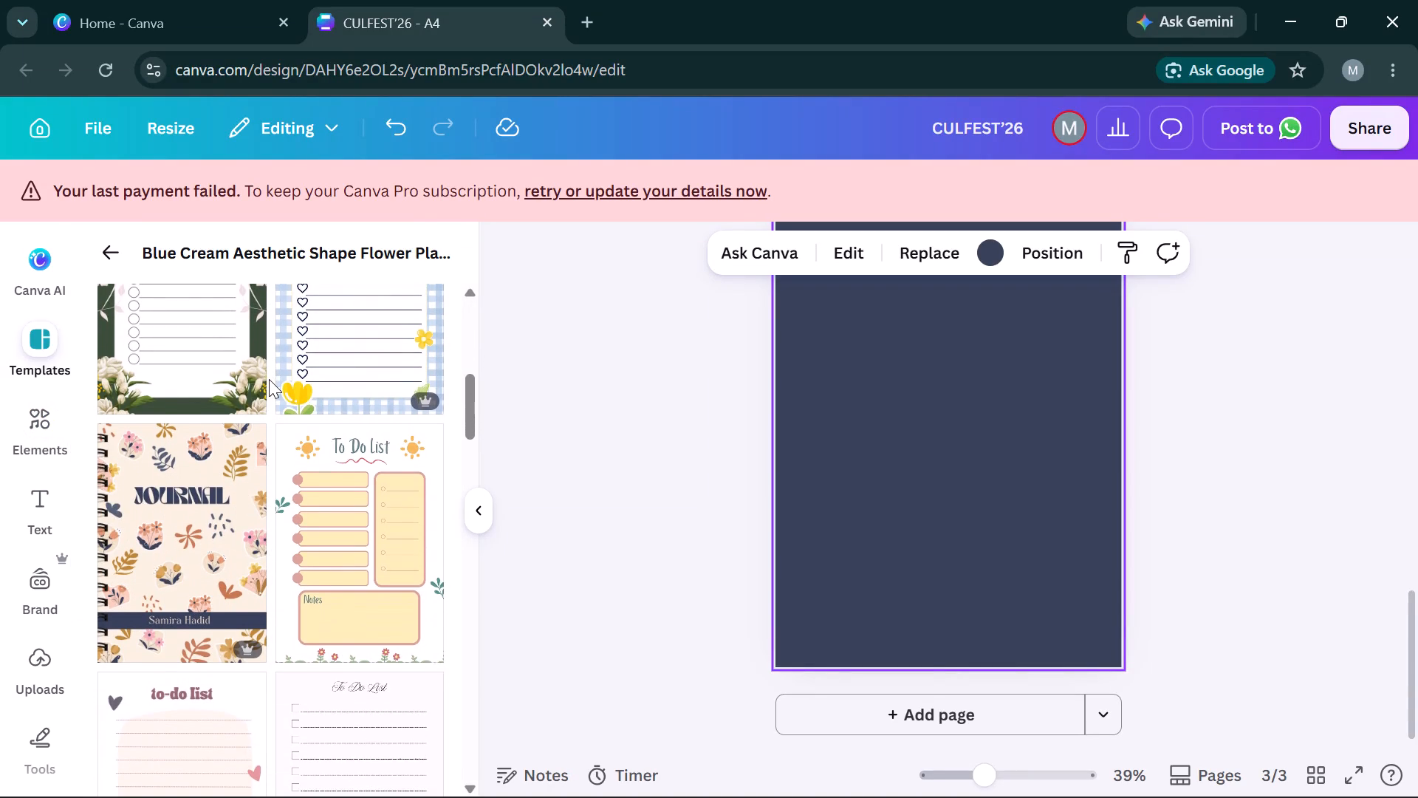
{"action": "scroll", "coordinate": [269, 379], "scroll_direction": "down", "scroll_amount": 5}
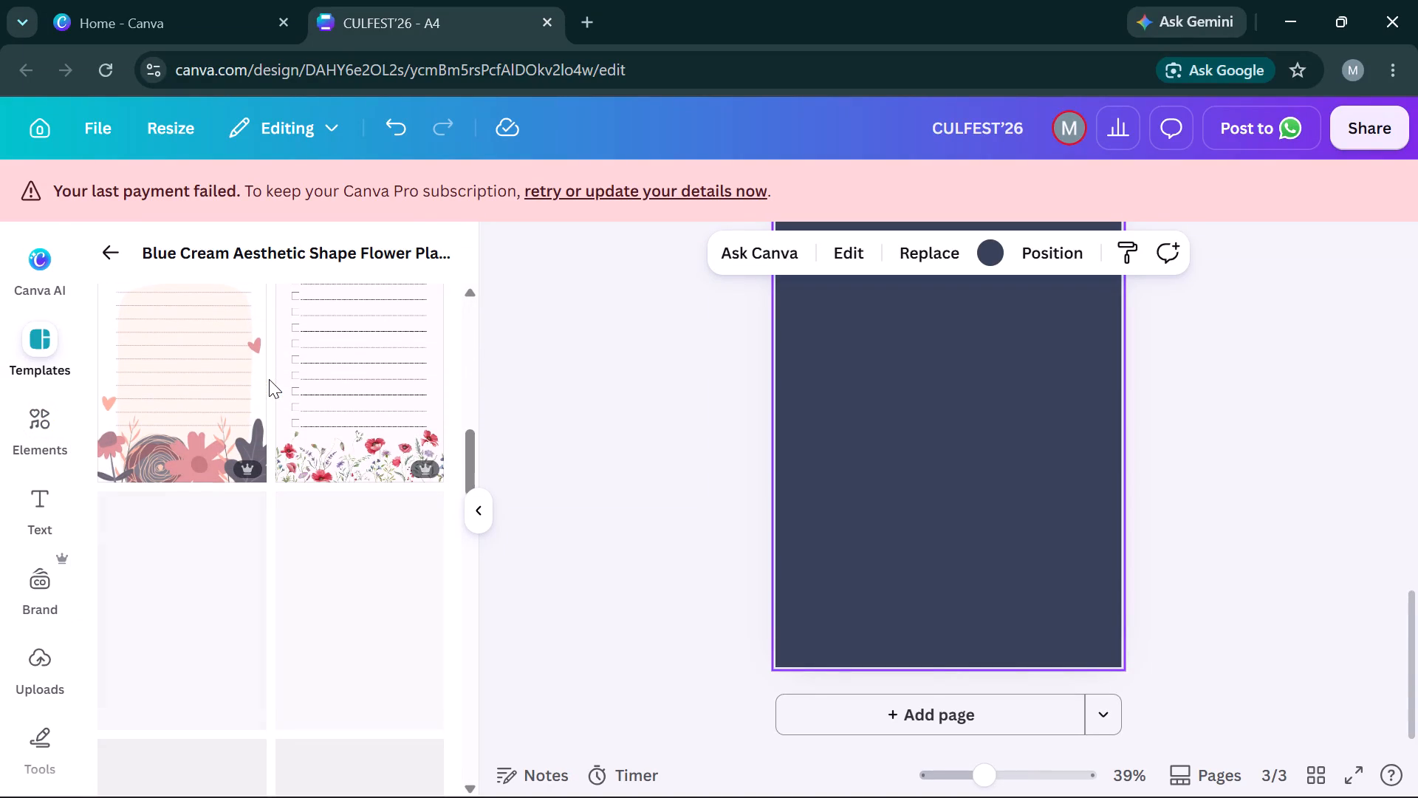
{"action": "scroll", "coordinate": [269, 379], "scroll_direction": "down", "scroll_amount": 3}
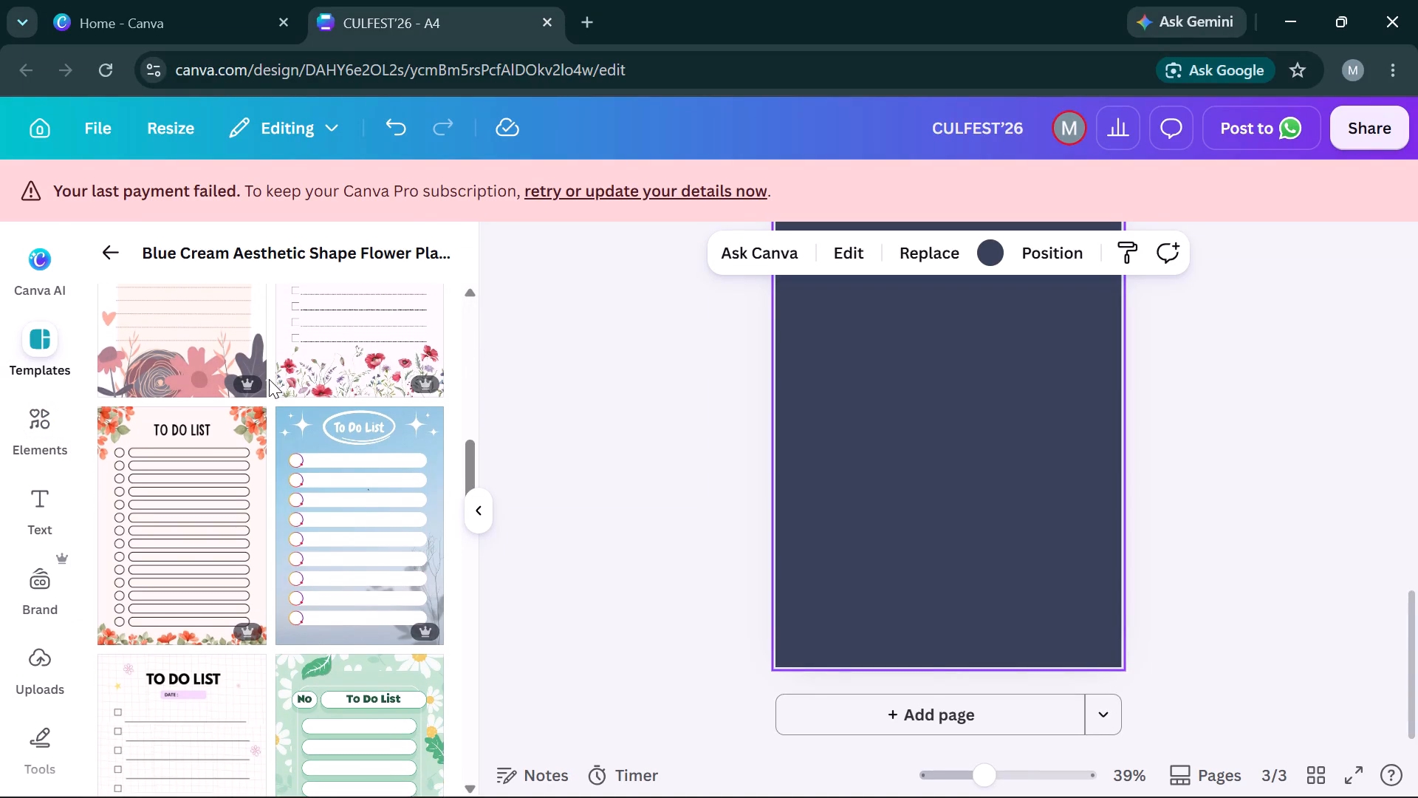
{"action": "scroll", "coordinate": [269, 379], "scroll_direction": "down", "scroll_amount": 4}
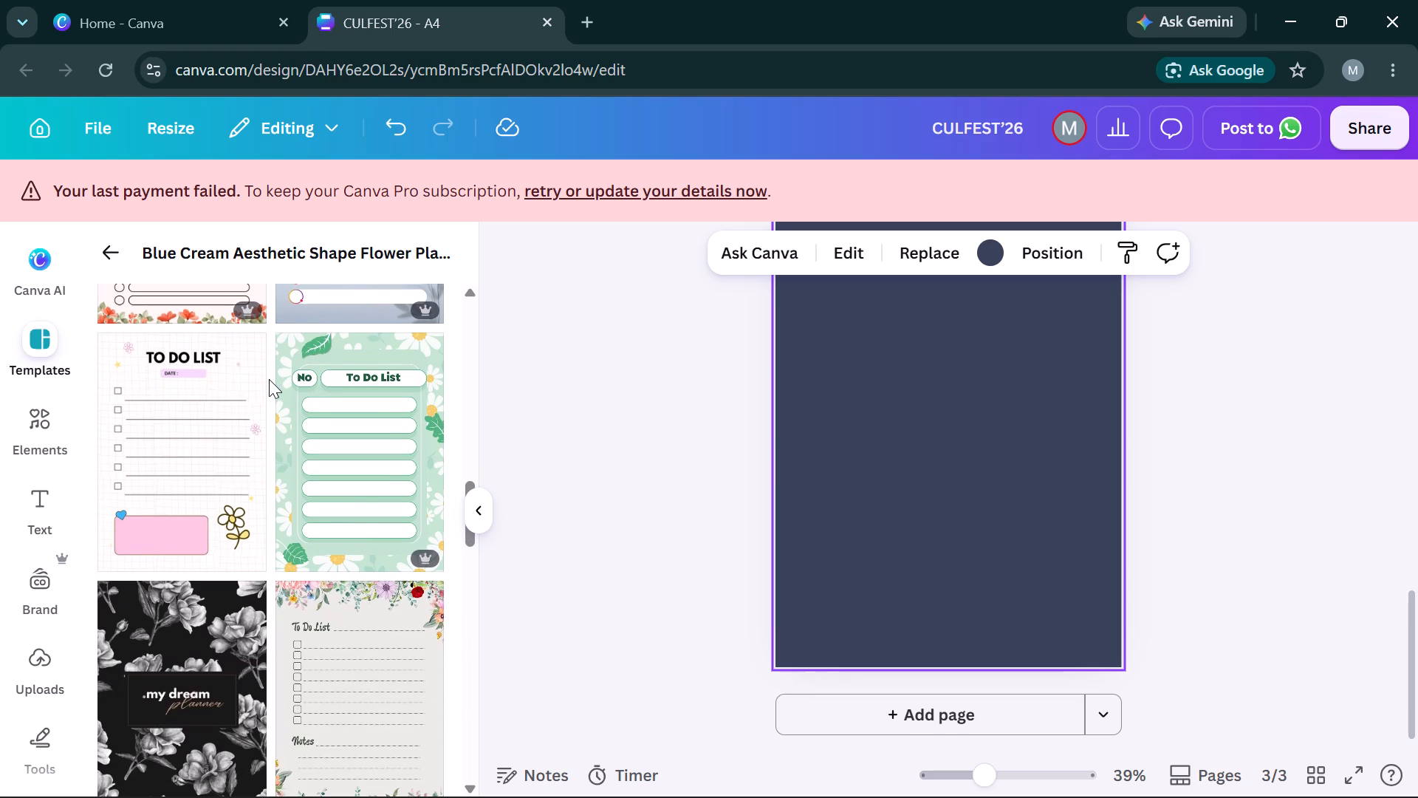
{"action": "scroll", "coordinate": [269, 379], "scroll_direction": "down", "scroll_amount": 1}
{"action": "scroll", "coordinate": [269, 379], "scroll_direction": "right", "scroll_amount": 1}
{"action": "scroll", "coordinate": [269, 379], "scroll_direction": "down", "scroll_amount": 2}
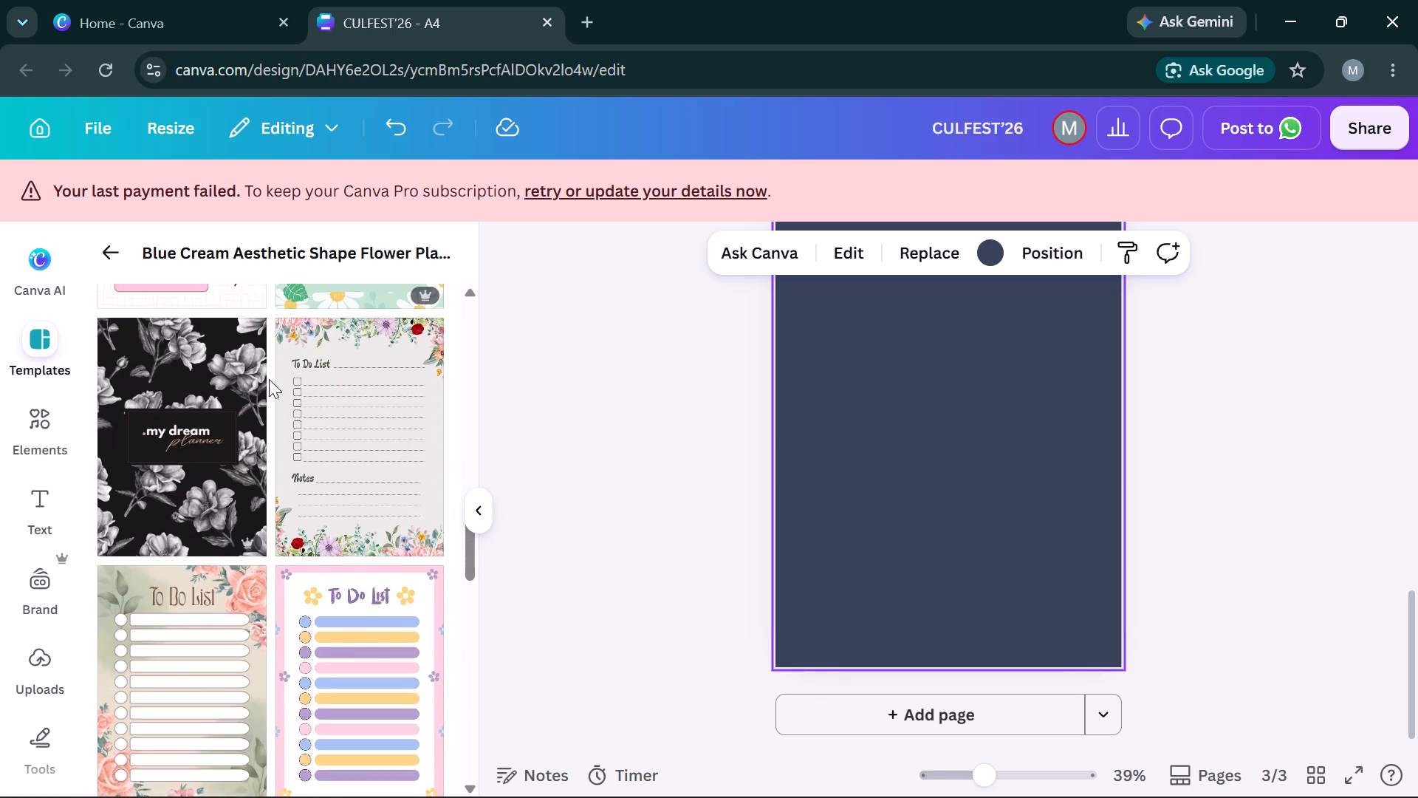
{"action": "scroll", "coordinate": [269, 379], "scroll_direction": "down", "scroll_amount": 2}
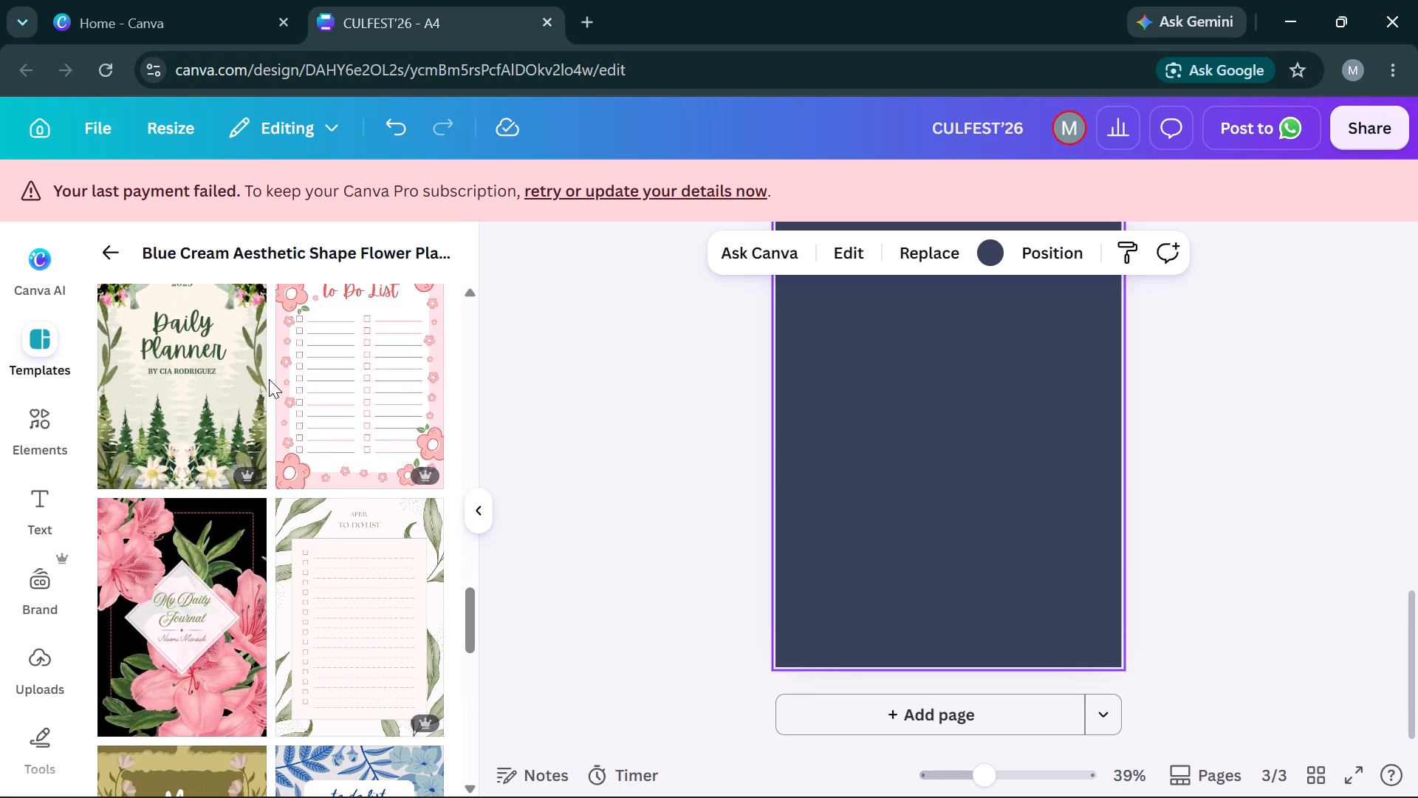
{"action": "scroll", "coordinate": [269, 379], "scroll_direction": "down", "scroll_amount": 1}
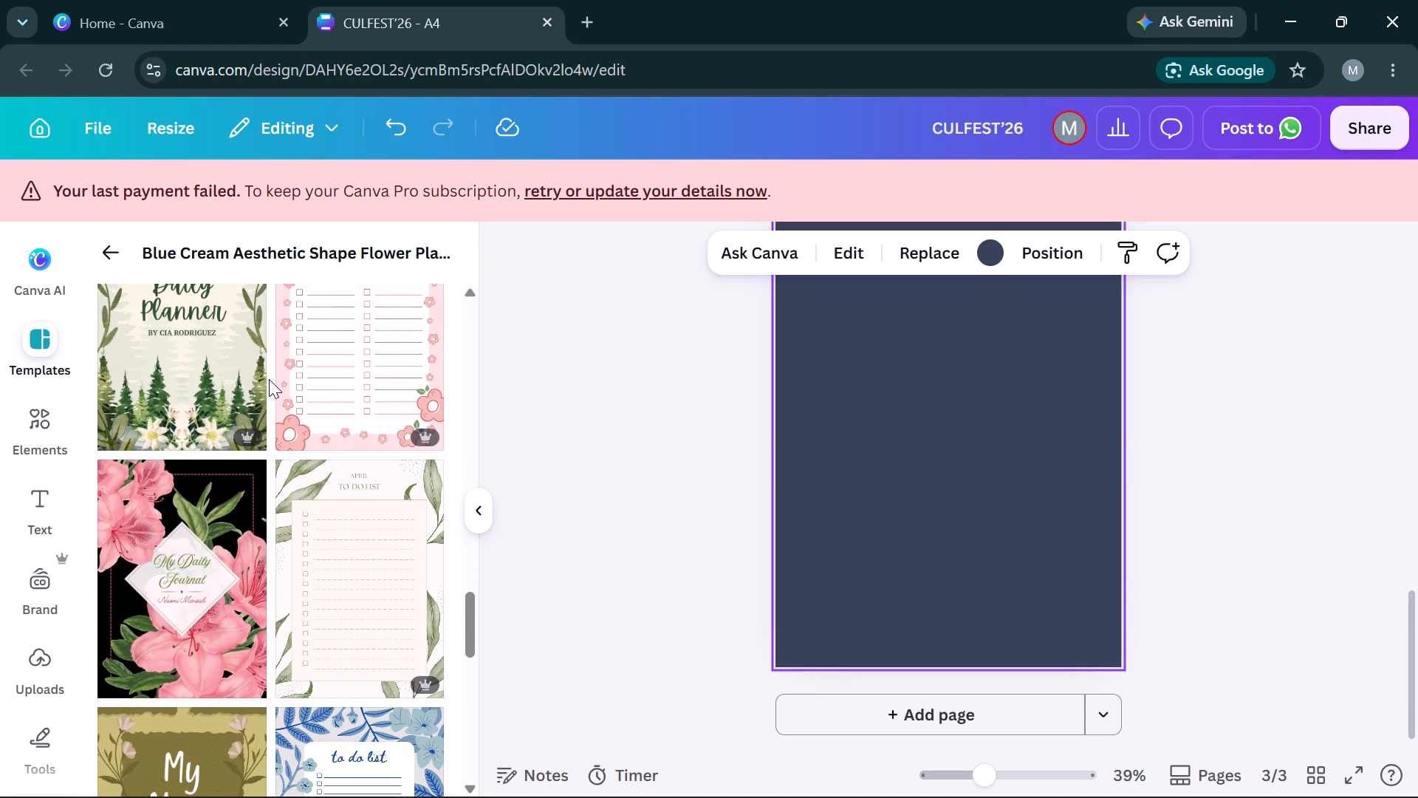
{"action": "scroll", "coordinate": [269, 379], "scroll_direction": "up", "scroll_amount": 1}
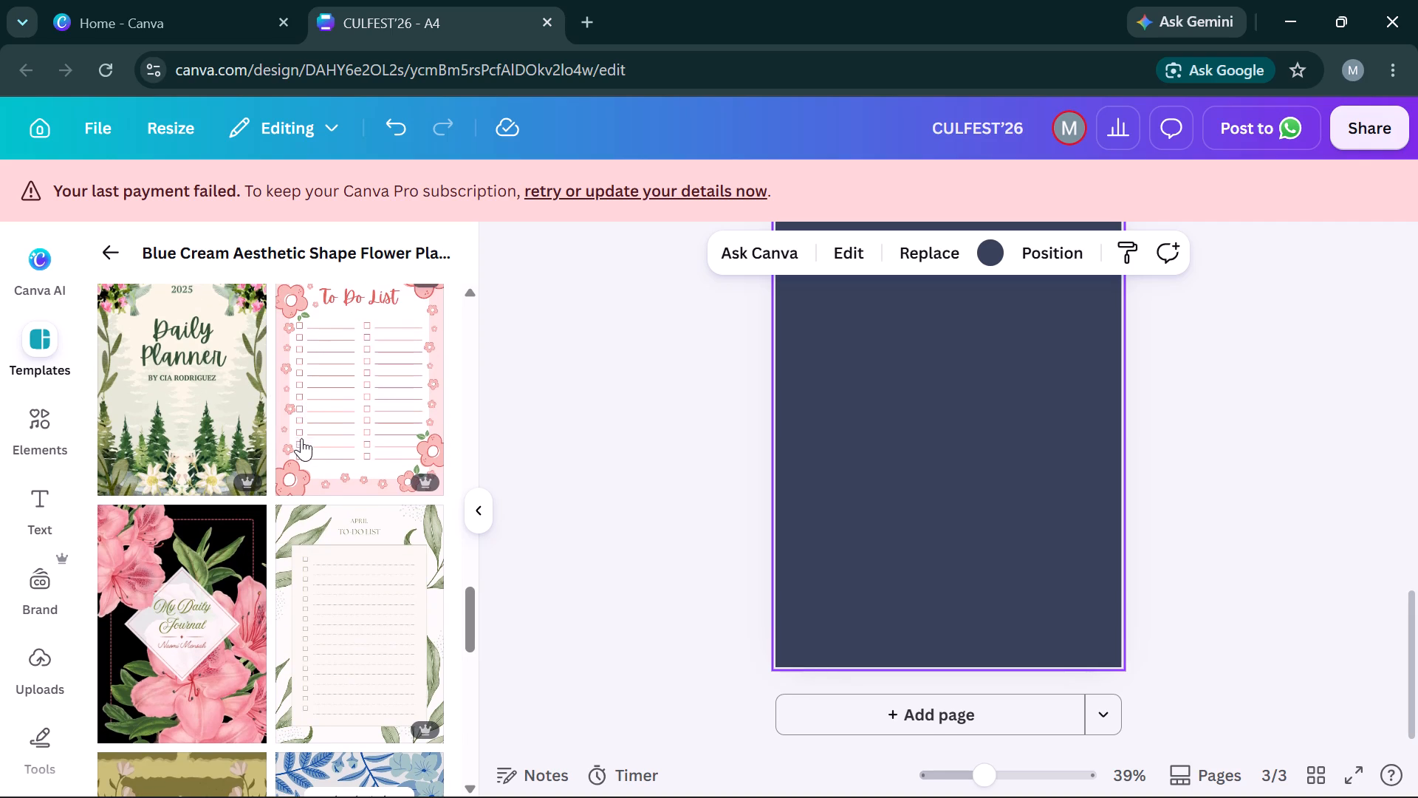
{"action": "scroll", "coordinate": [152, 428], "scroll_direction": "down", "scroll_amount": 3}
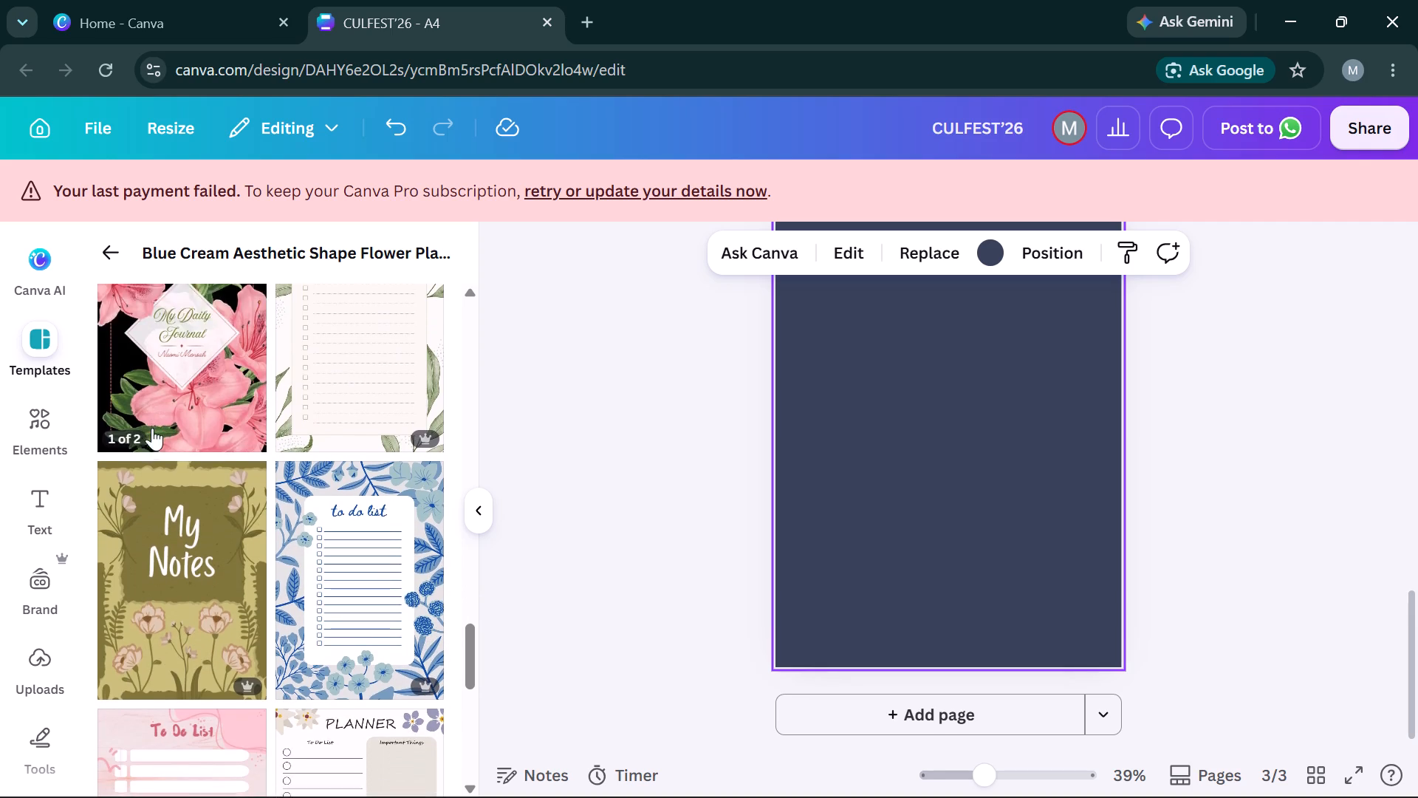
{"action": "scroll", "coordinate": [152, 428], "scroll_direction": "down", "scroll_amount": 4}
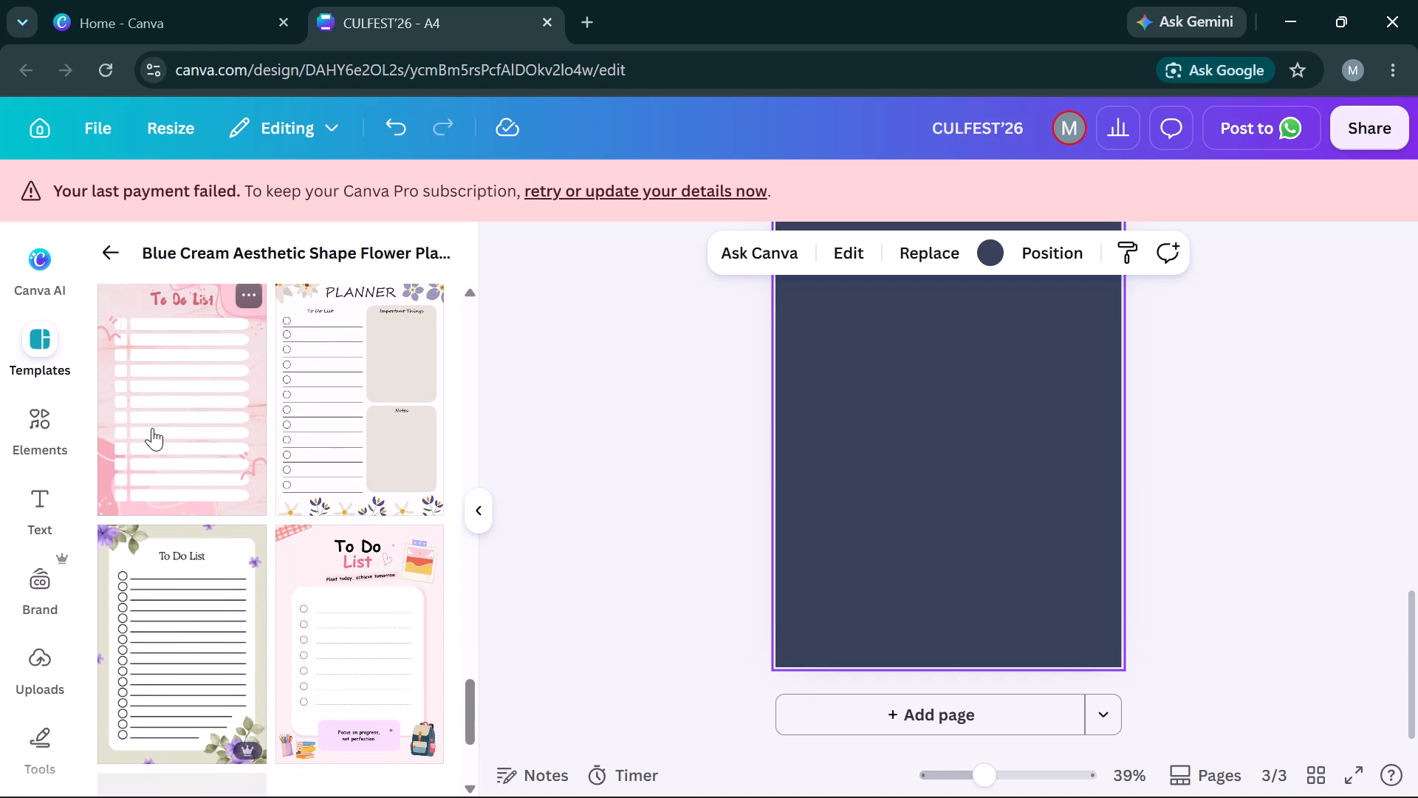
{"action": "scroll", "coordinate": [152, 428], "scroll_direction": "down", "scroll_amount": 2}
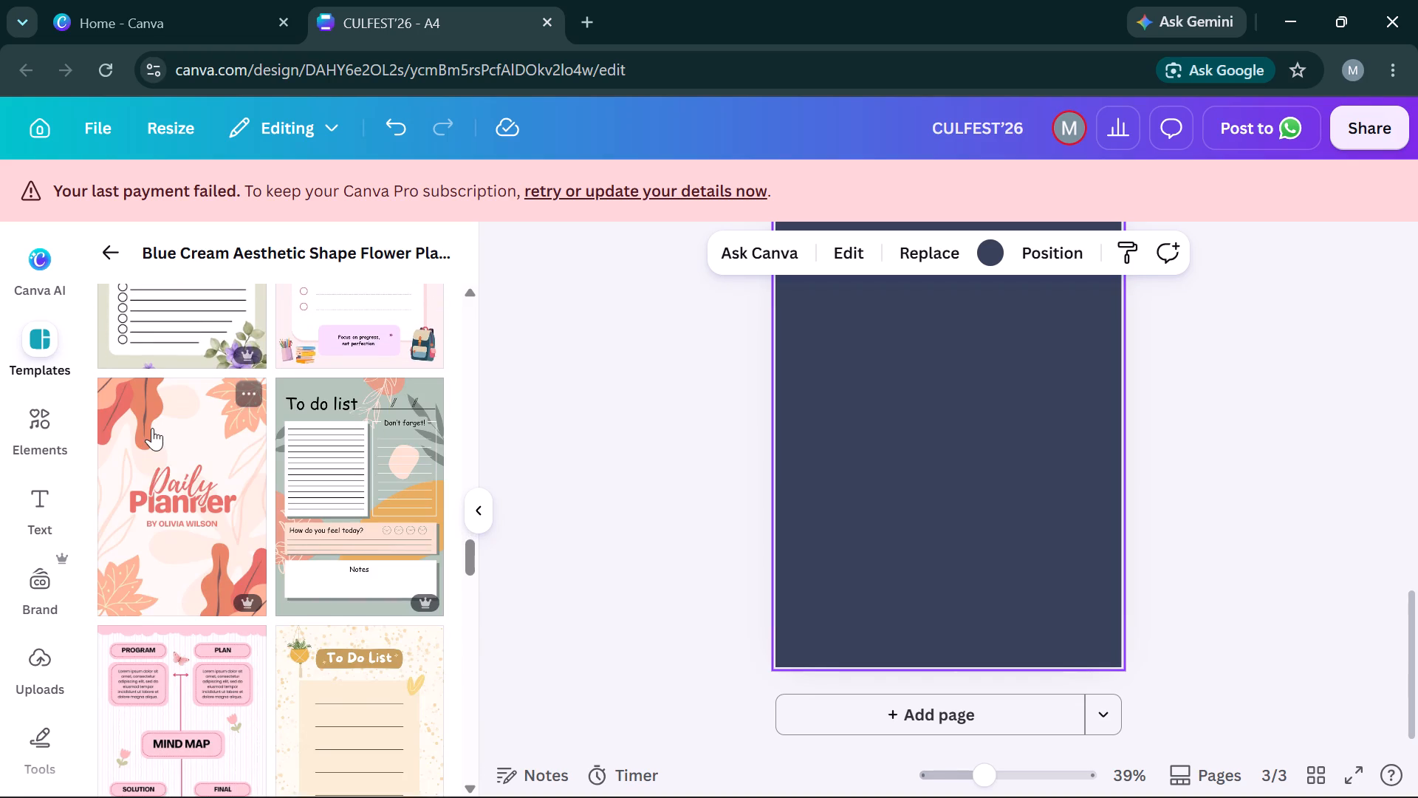
{"action": "scroll", "coordinate": [152, 428], "scroll_direction": "down", "scroll_amount": 3}
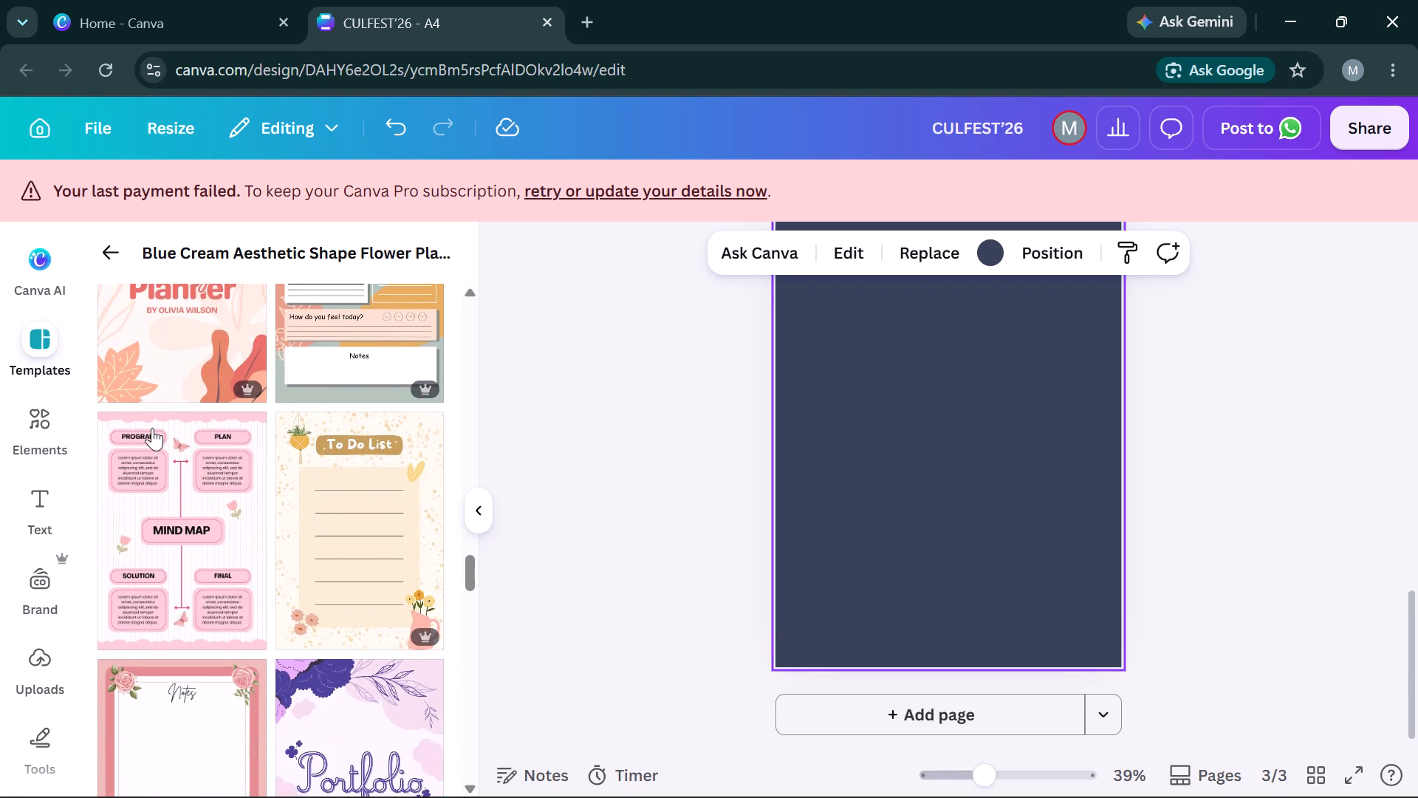
{"action": "scroll", "coordinate": [152, 428], "scroll_direction": "down", "scroll_amount": 2}
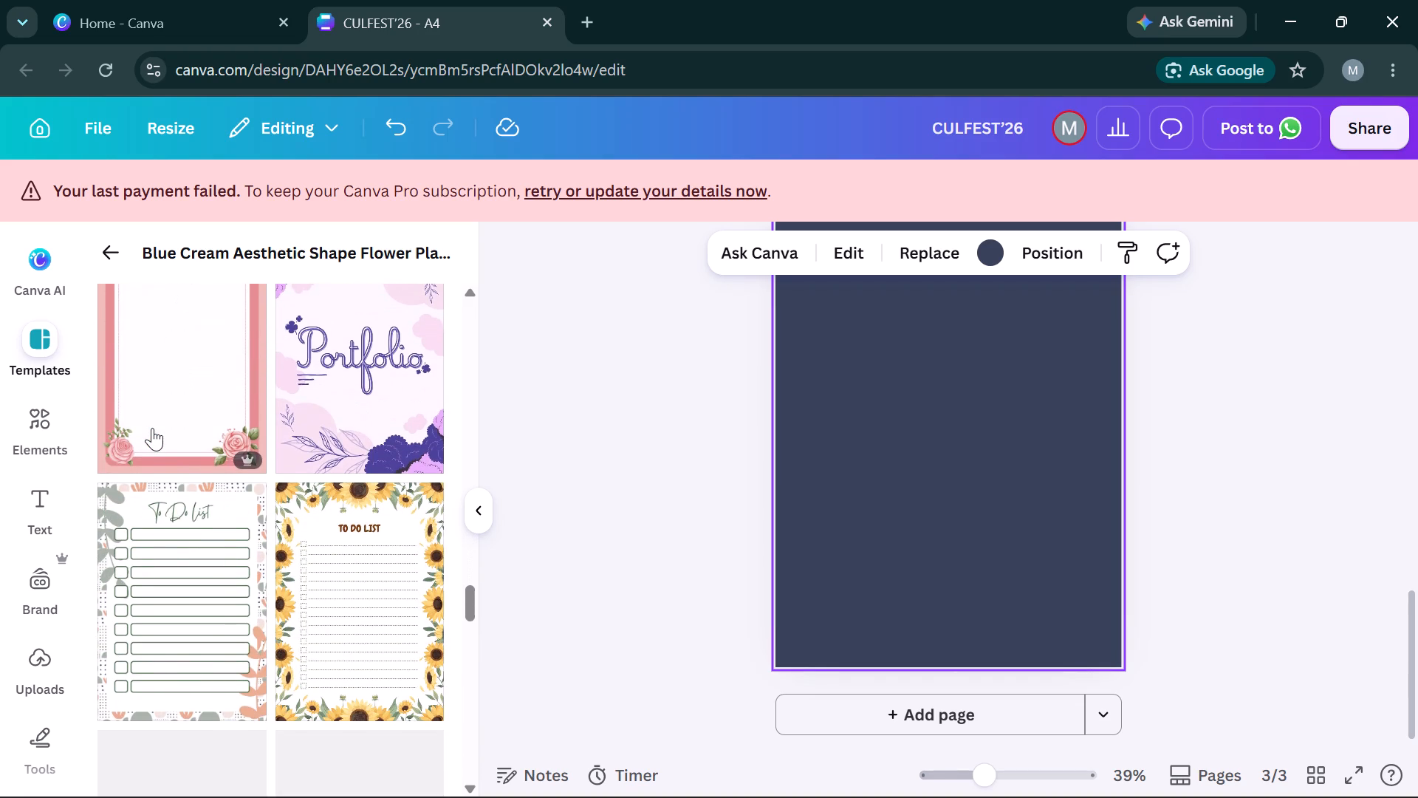
{"action": "scroll", "coordinate": [152, 428], "scroll_direction": "down", "scroll_amount": 2}
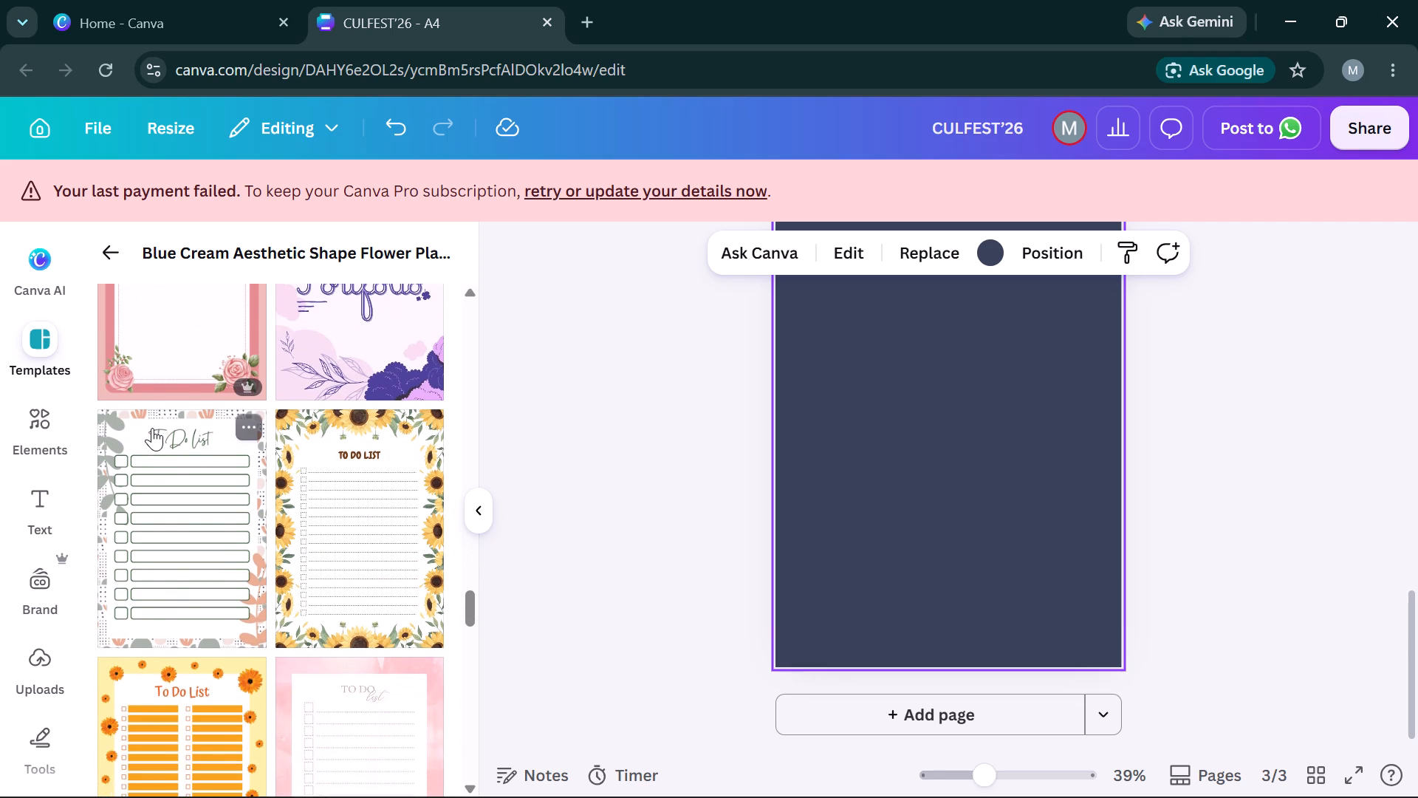
{"action": "scroll", "coordinate": [152, 428], "scroll_direction": "down", "scroll_amount": 4}
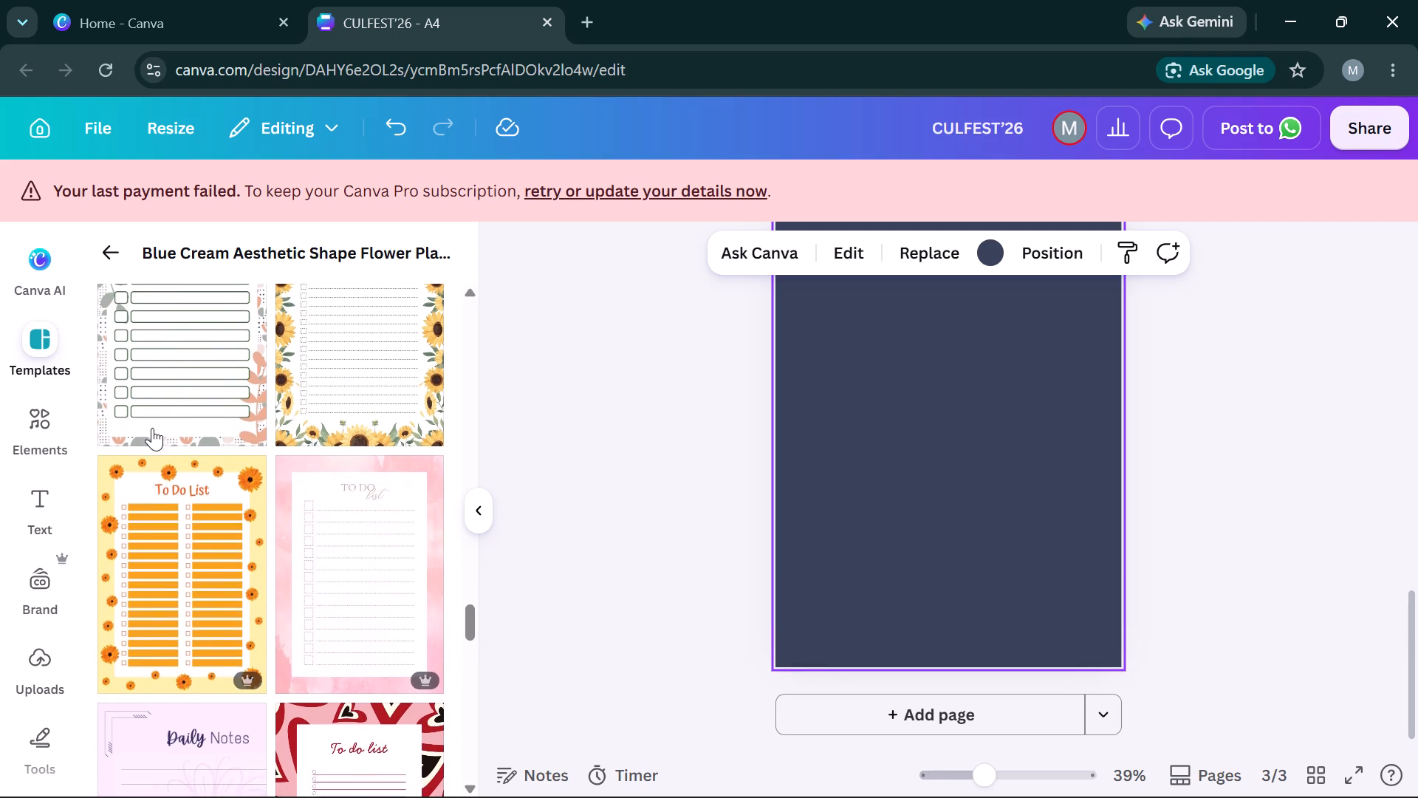
{"action": "scroll", "coordinate": [152, 428], "scroll_direction": "down", "scroll_amount": 2}
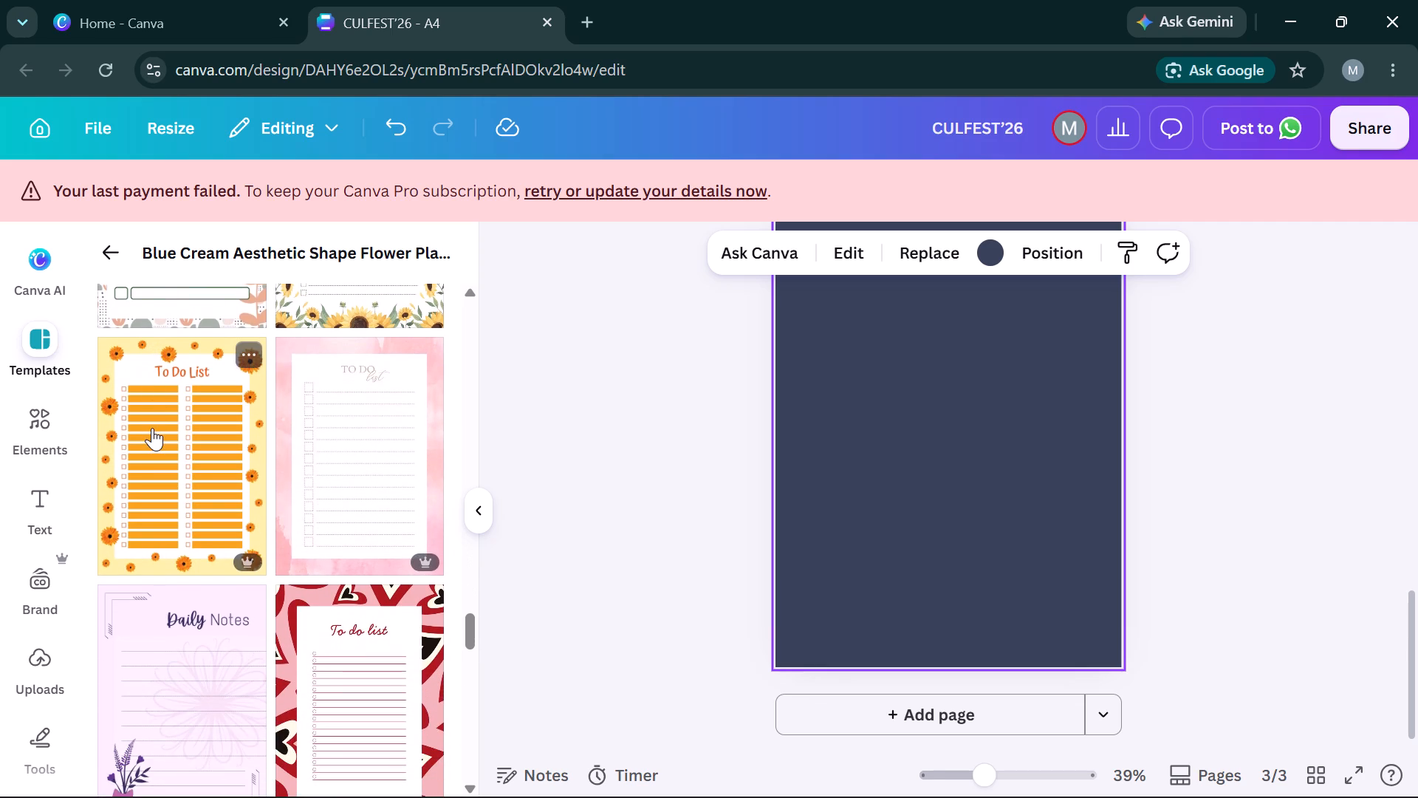
{"action": "scroll", "coordinate": [152, 428], "scroll_direction": "down", "scroll_amount": 1}
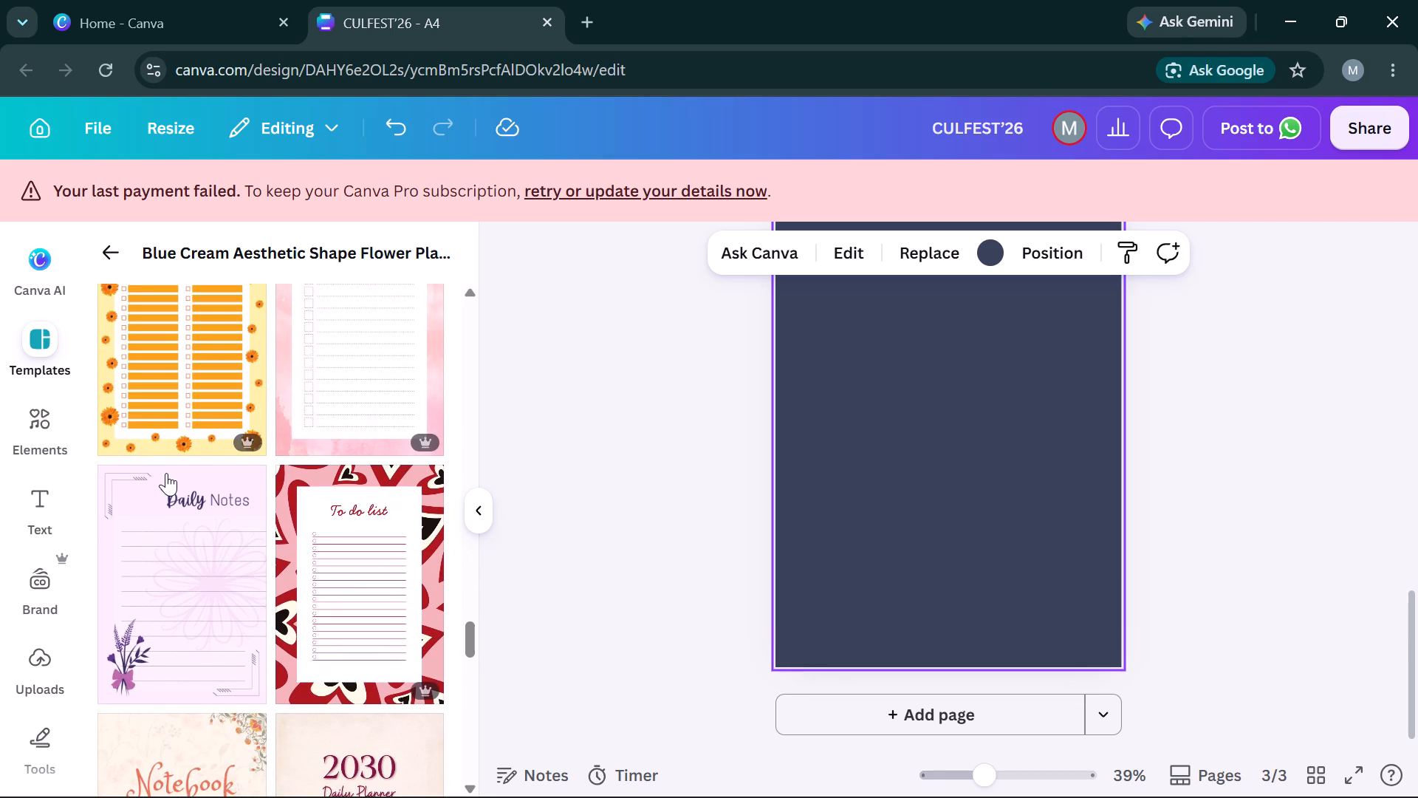
{"action": "scroll", "coordinate": [168, 477], "scroll_direction": "down", "scroll_amount": 2}
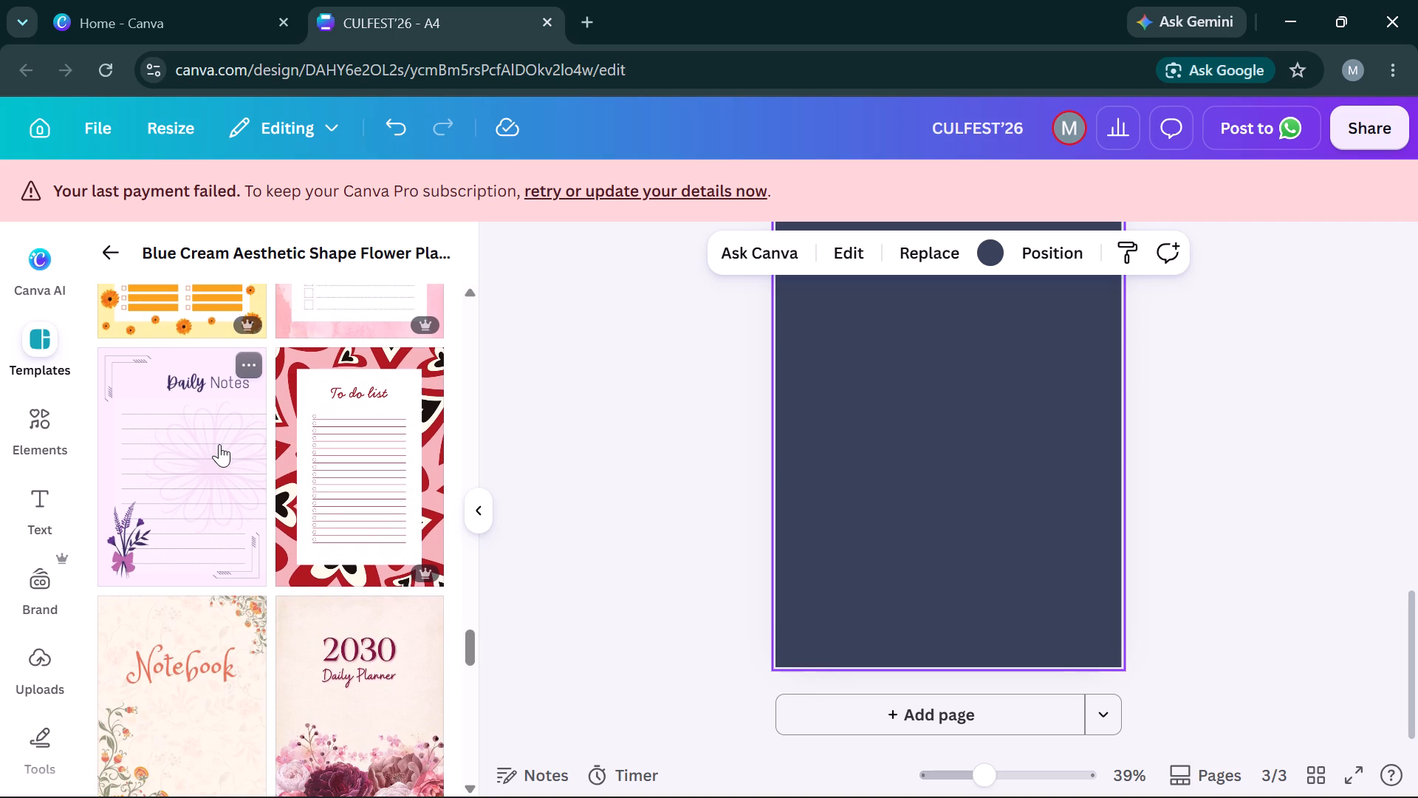
{"action": "scroll", "coordinate": [219, 444], "scroll_direction": "down", "scroll_amount": 1}
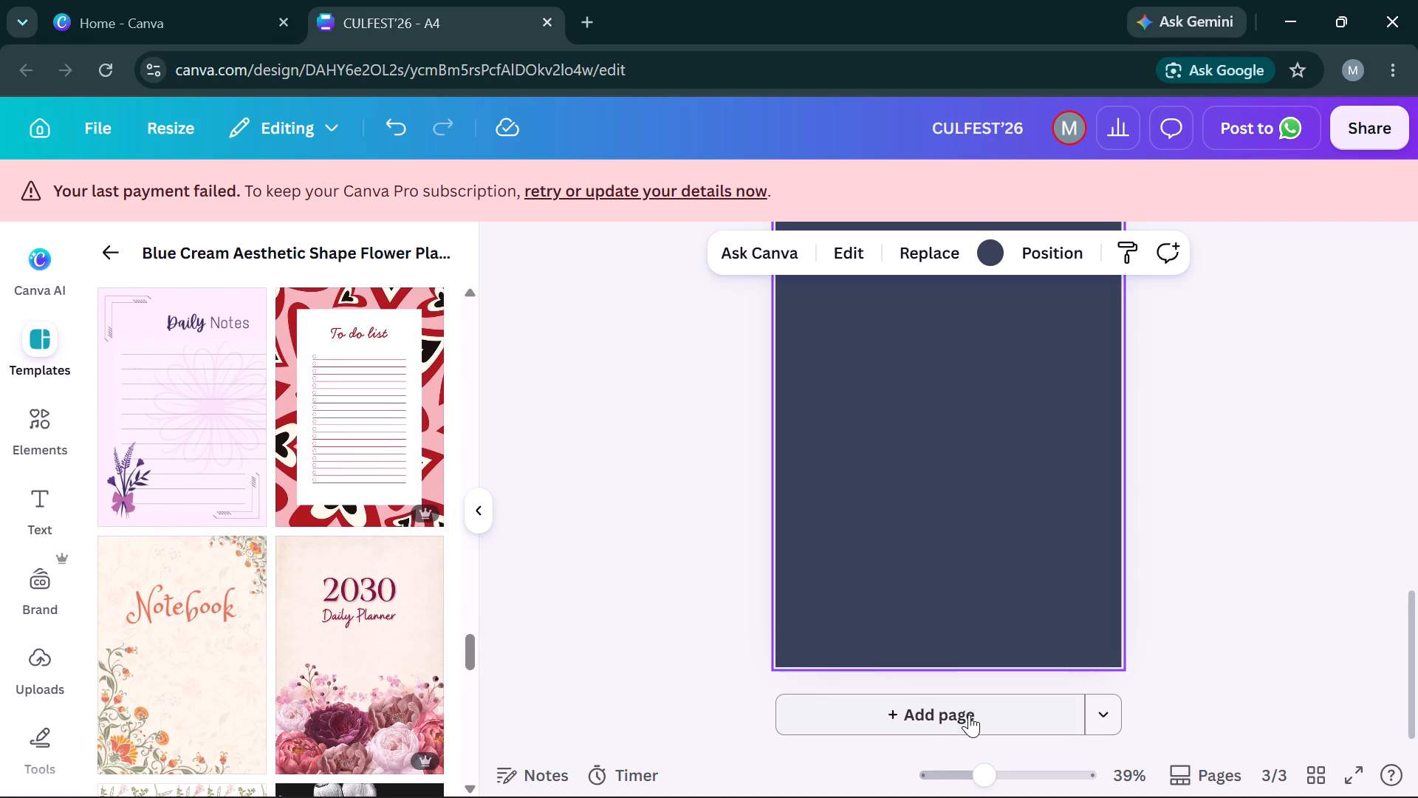
Add a fourth page and apply the Purple and Pink Simple Line Flower Illustrated Daily Notes template to it.
{"action": "left_click", "coordinate": [969, 715]}
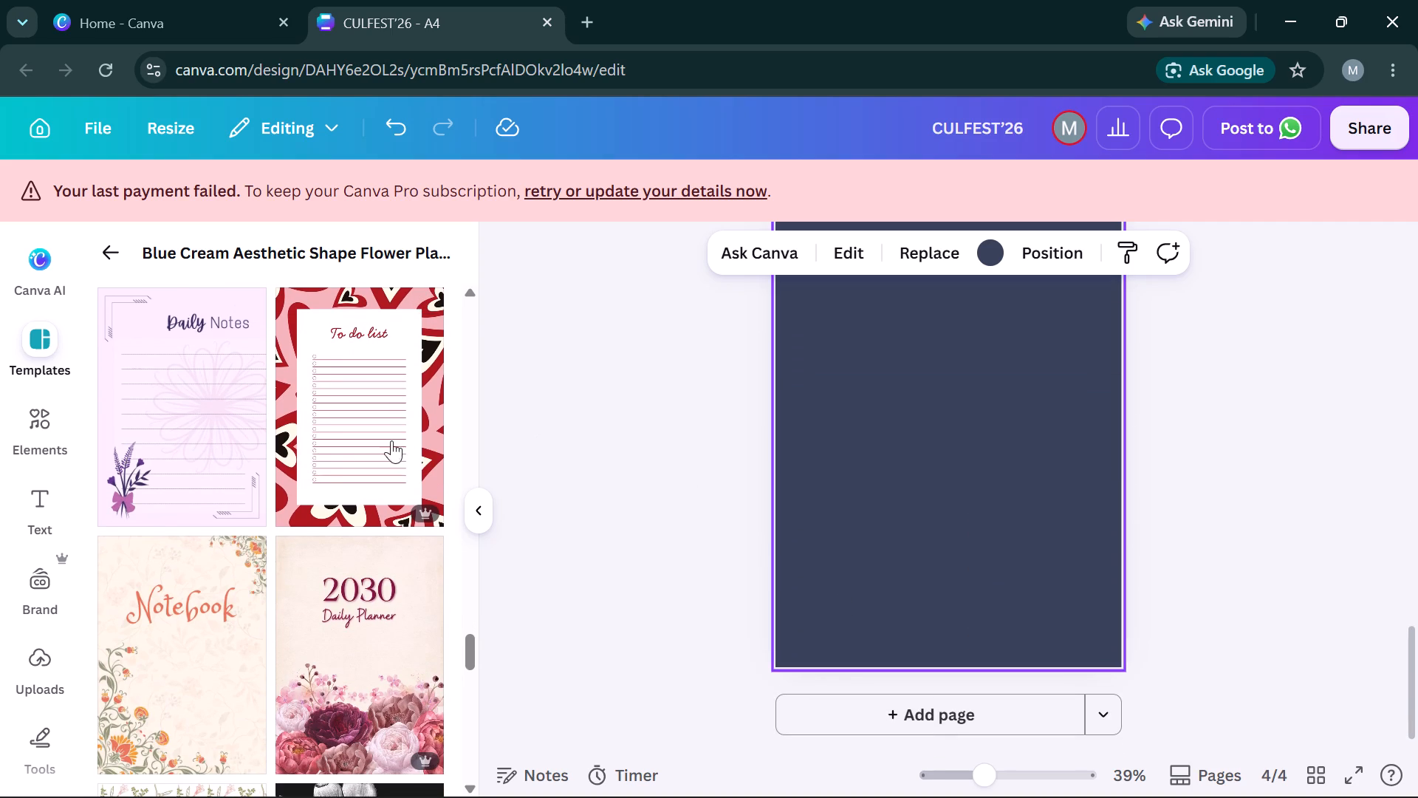
{"action": "left_click", "coordinate": [172, 432]}
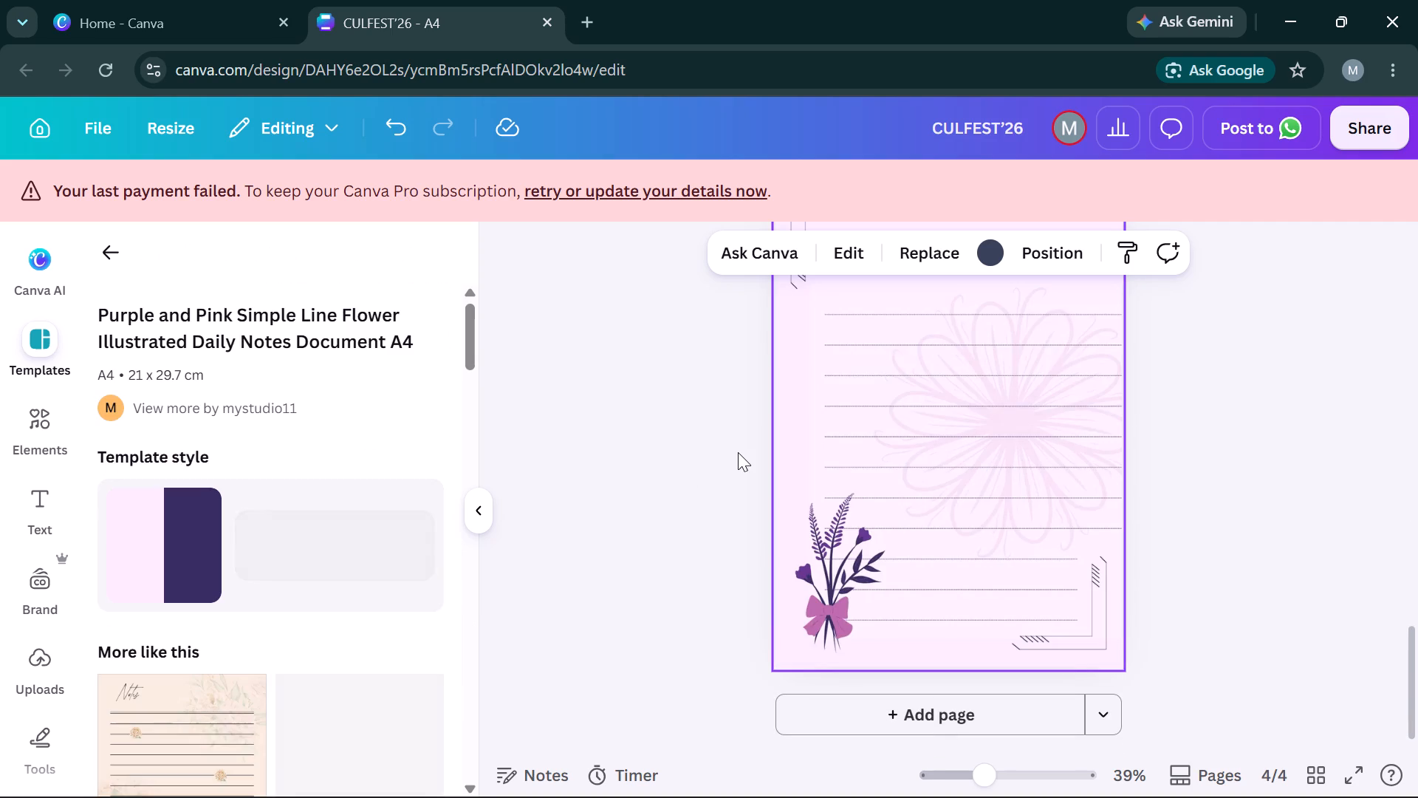
Review pages 2 and 3, and look through the templates similar to the Purple and Pink daily notes one.
{"action": "scroll", "coordinate": [738, 452], "scroll_direction": "up", "scroll_amount": 7}
{"action": "scroll", "coordinate": [738, 452], "scroll_direction": "down", "scroll_amount": 2}
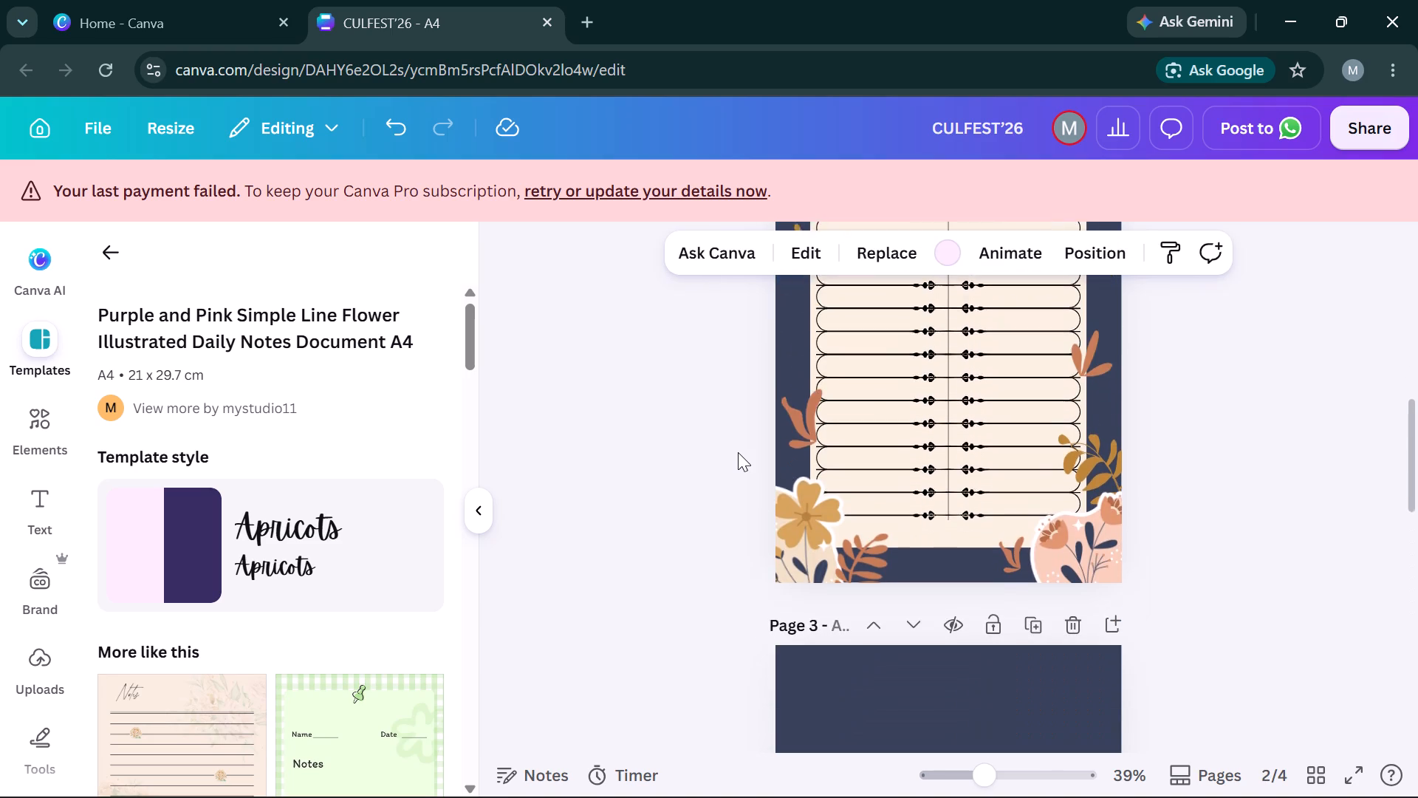
{"action": "scroll", "coordinate": [738, 452], "scroll_direction": "down", "scroll_amount": 4}
{"action": "scroll", "coordinate": [331, 550], "scroll_direction": "down", "scroll_amount": 4}
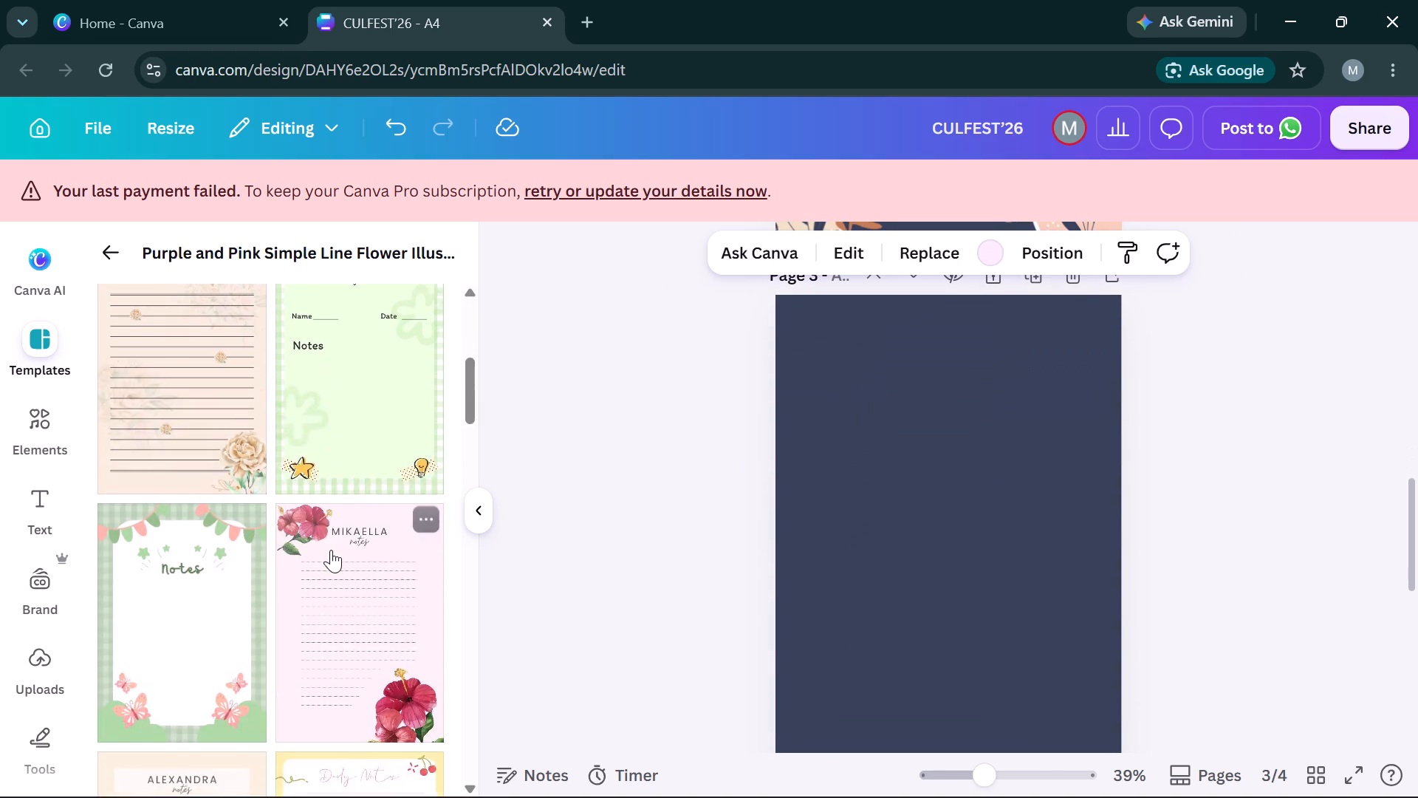
{"action": "scroll", "coordinate": [331, 550], "scroll_direction": "down", "scroll_amount": 1}
{"action": "scroll", "coordinate": [330, 468], "scroll_direction": "down", "scroll_amount": 1}
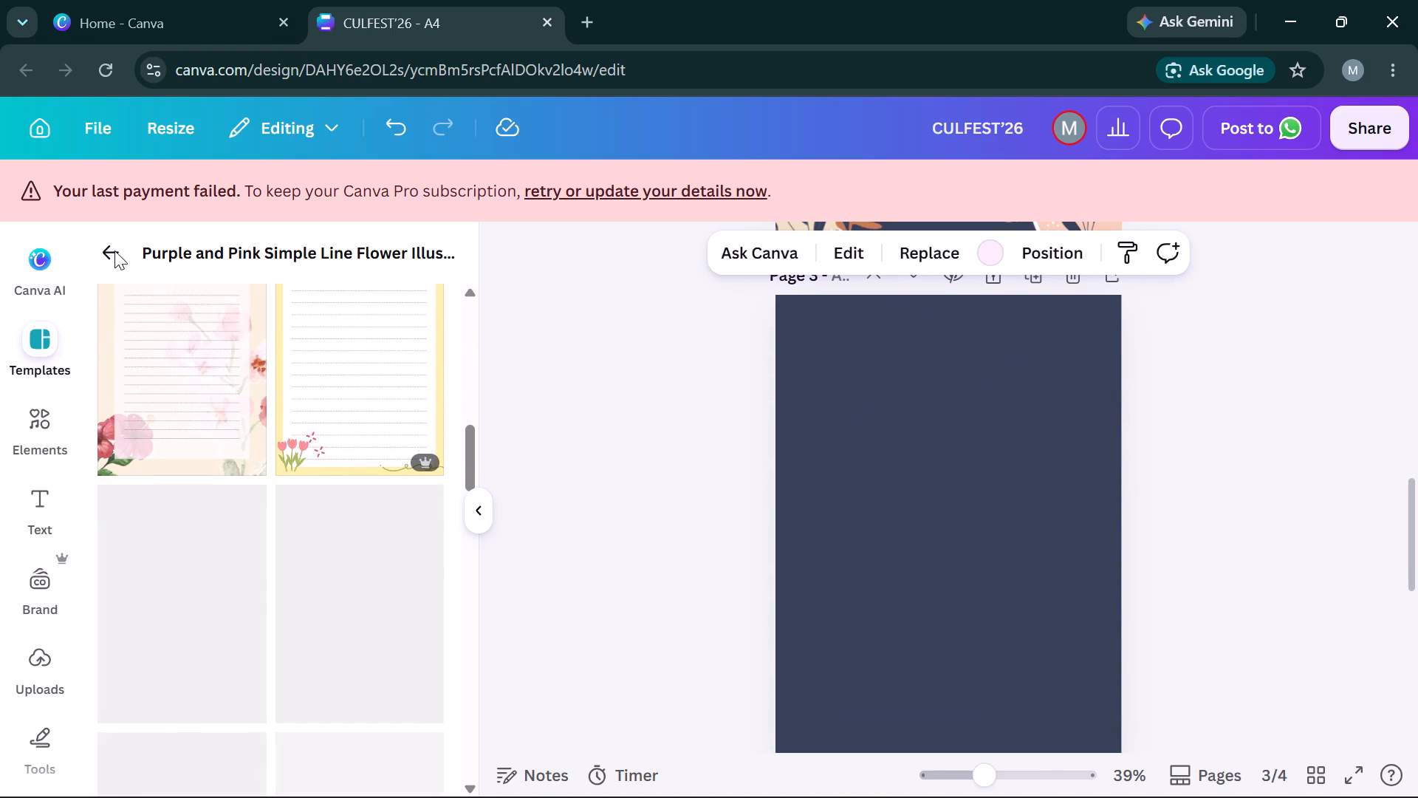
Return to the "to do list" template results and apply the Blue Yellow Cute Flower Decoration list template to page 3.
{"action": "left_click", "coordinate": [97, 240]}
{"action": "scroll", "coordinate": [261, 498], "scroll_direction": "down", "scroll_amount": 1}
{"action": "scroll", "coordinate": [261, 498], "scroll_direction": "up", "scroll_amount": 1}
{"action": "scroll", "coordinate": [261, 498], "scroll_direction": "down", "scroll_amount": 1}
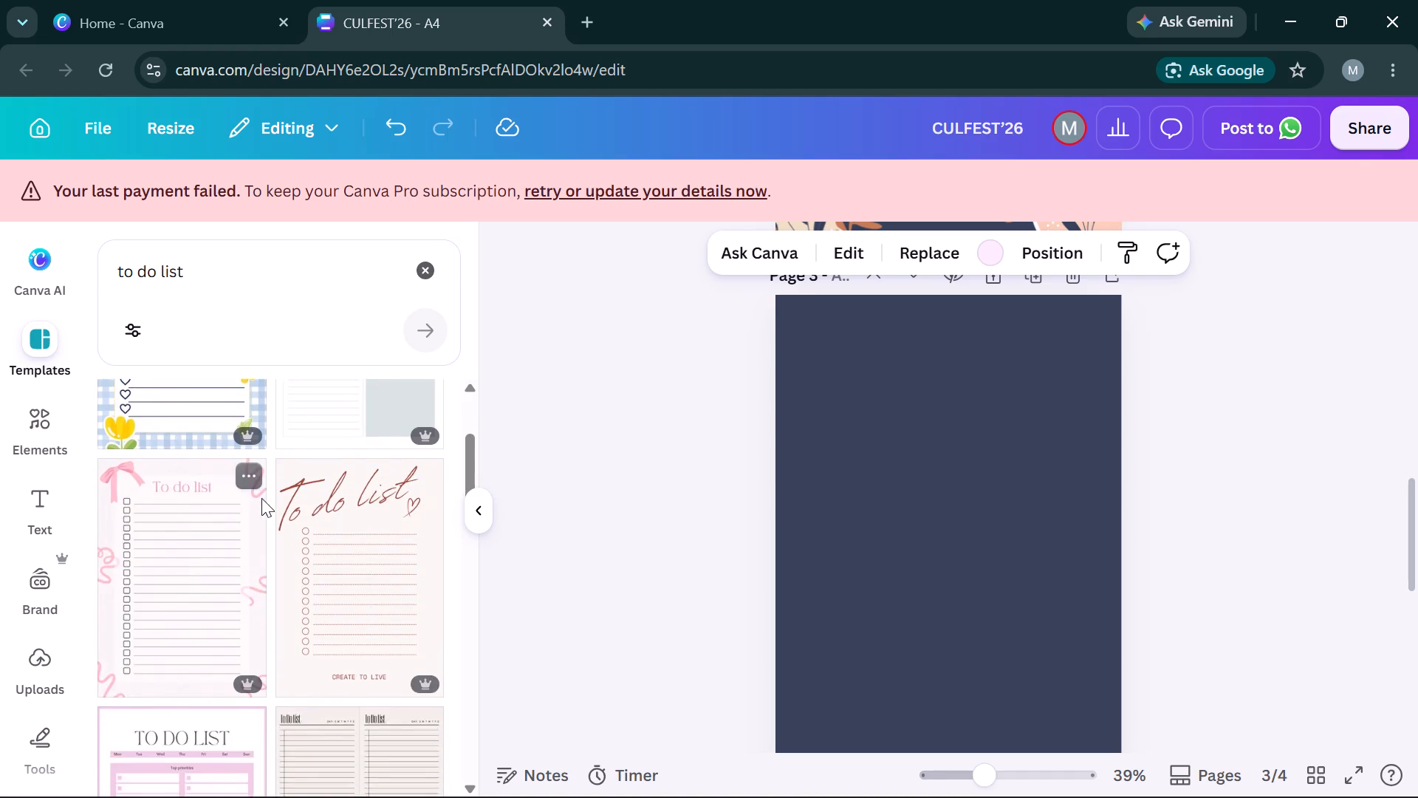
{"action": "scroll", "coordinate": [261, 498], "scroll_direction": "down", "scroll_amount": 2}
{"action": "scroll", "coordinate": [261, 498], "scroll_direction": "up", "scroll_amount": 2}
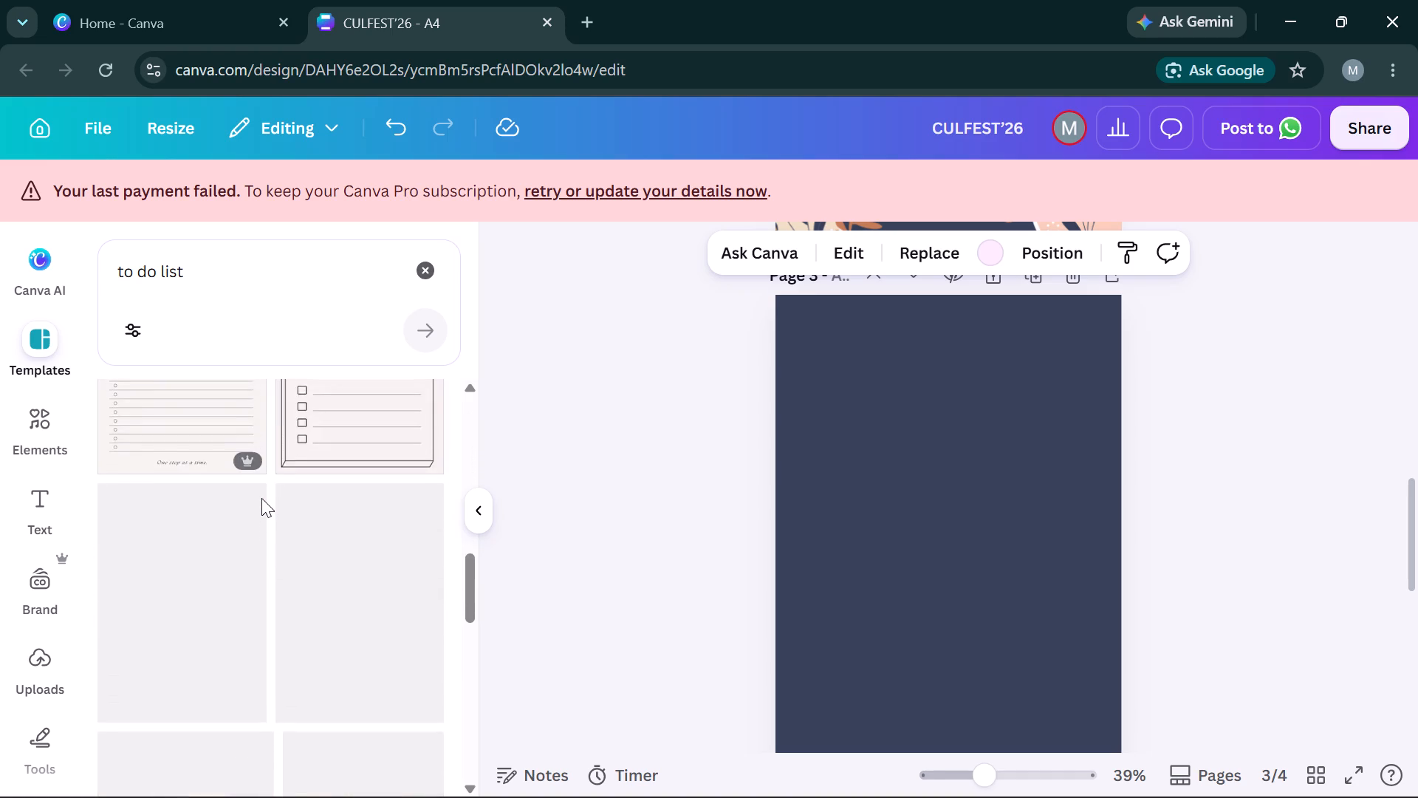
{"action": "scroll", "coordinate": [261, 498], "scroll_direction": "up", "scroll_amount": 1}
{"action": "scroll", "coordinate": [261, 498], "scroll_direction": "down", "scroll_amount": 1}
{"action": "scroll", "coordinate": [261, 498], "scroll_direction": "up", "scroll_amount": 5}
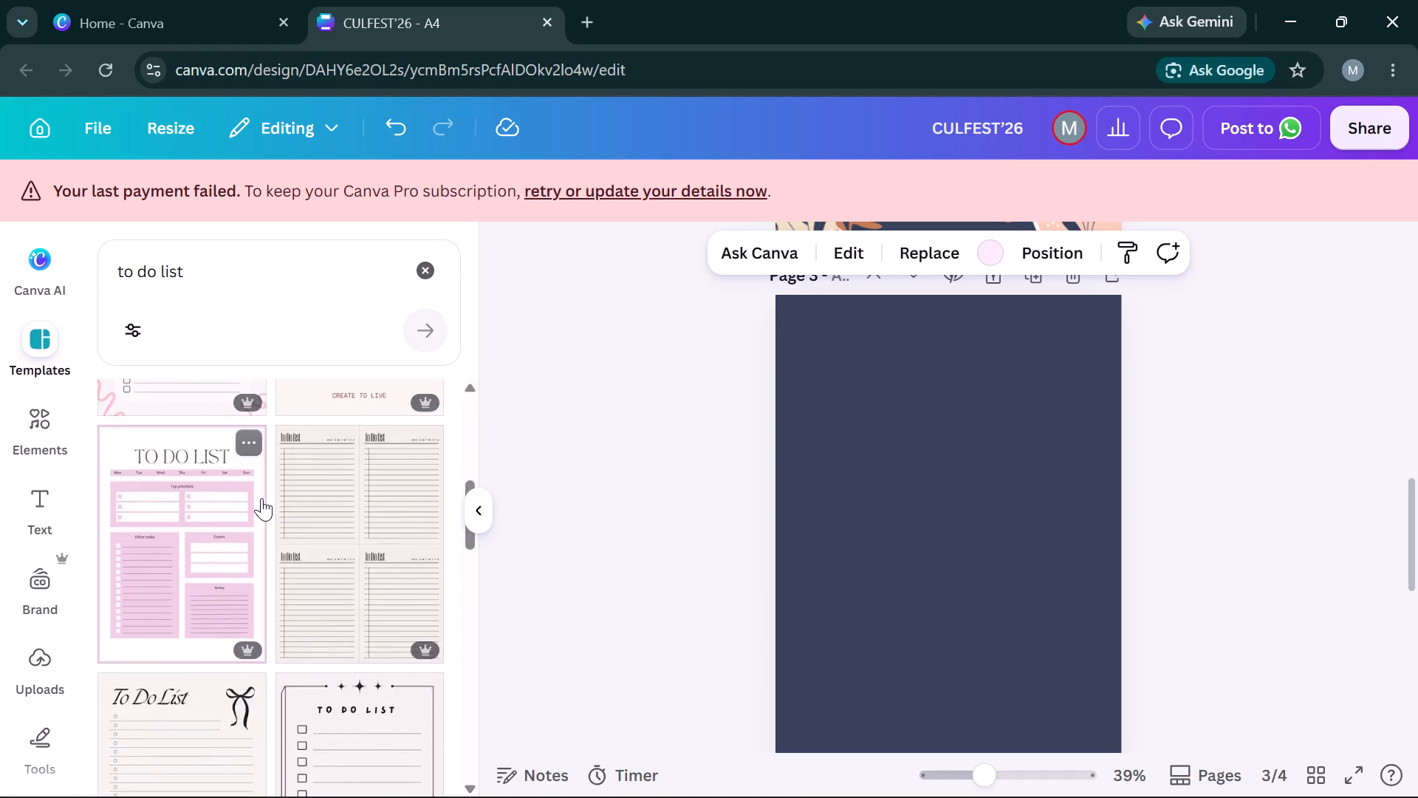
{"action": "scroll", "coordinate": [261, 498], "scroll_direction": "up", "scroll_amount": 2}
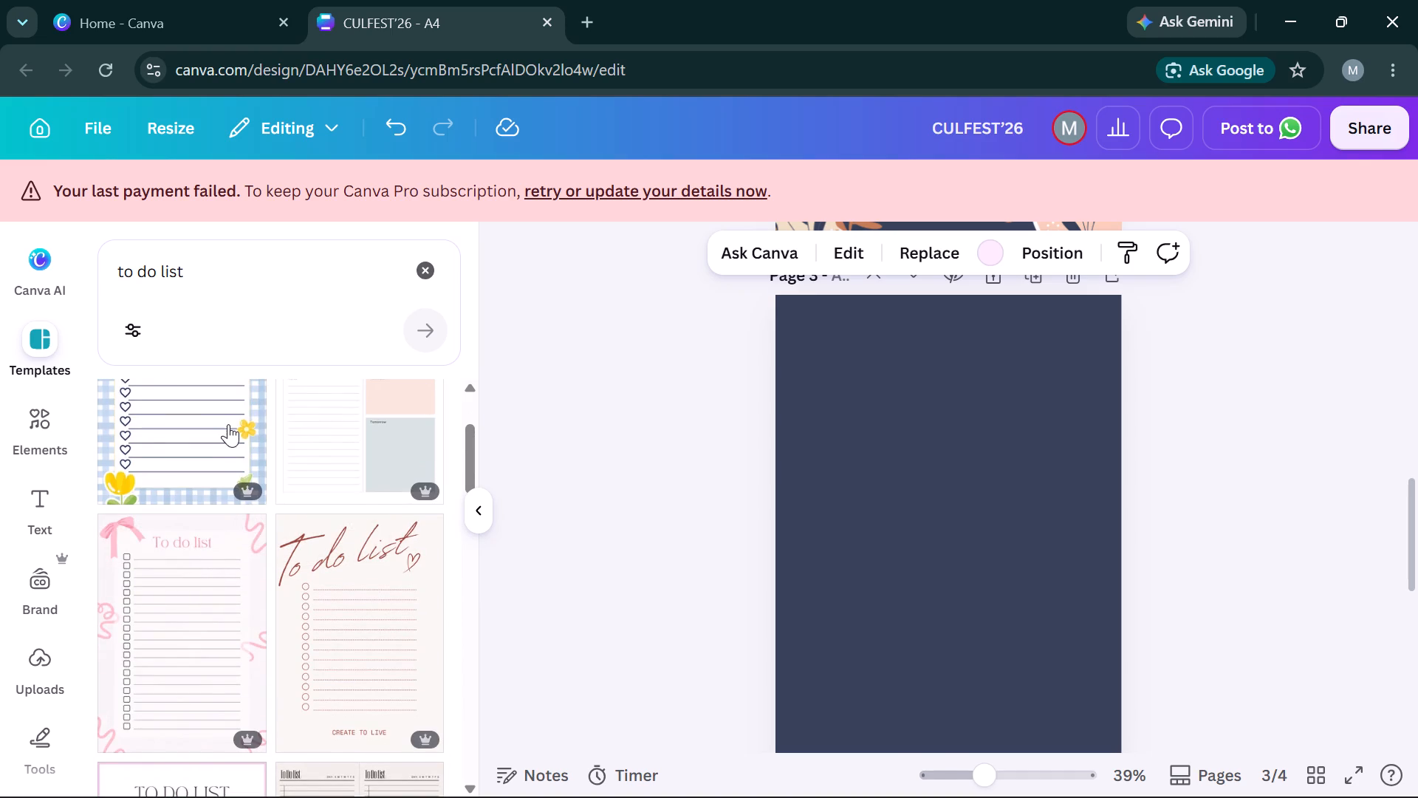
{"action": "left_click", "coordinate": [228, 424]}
Apply the Blue Cream Aesthetic Shape Flower Plant Illustration List To Do template to page 3.
{"action": "scroll", "coordinate": [297, 562], "scroll_direction": "down", "scroll_amount": 3}
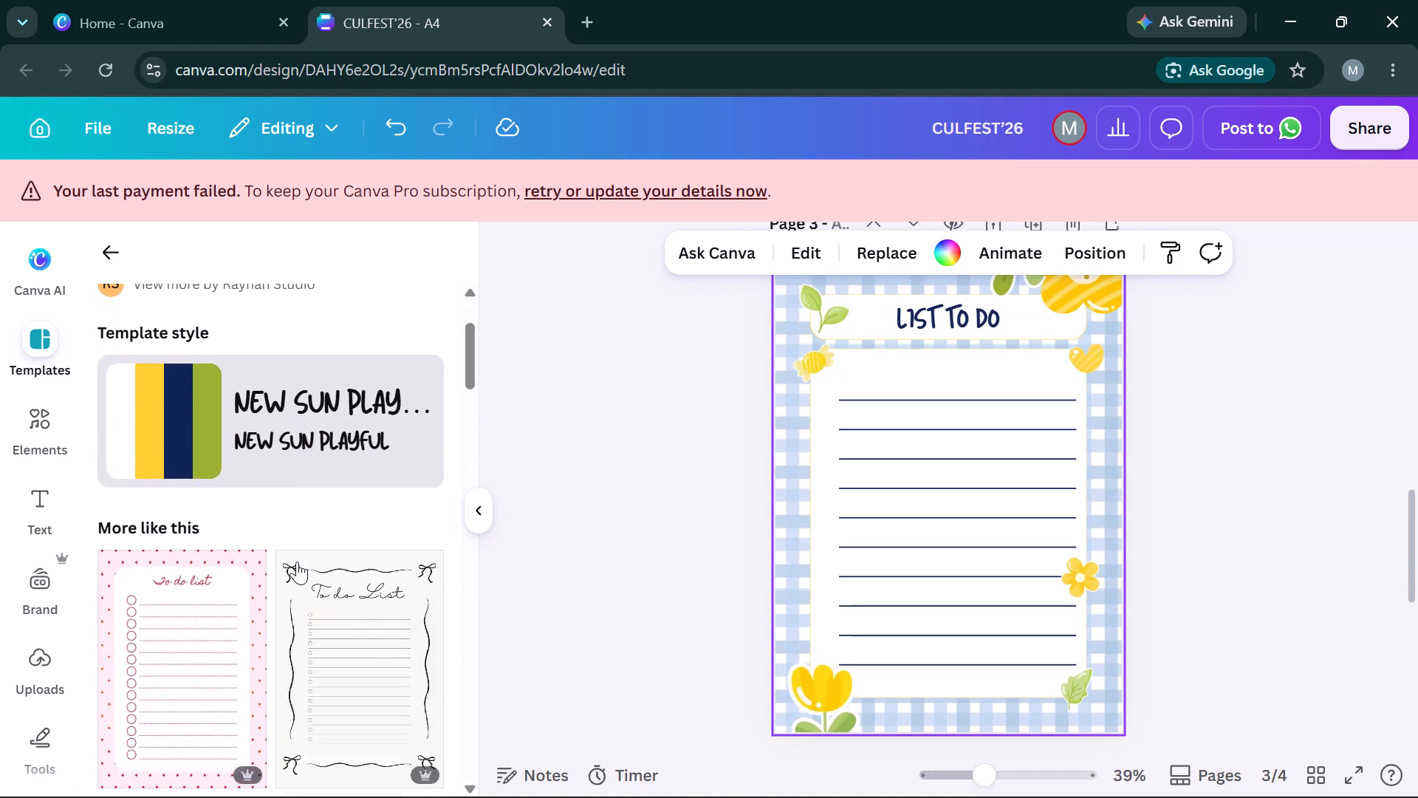
{"action": "scroll", "coordinate": [297, 562], "scroll_direction": "down", "scroll_amount": 4}
{"action": "scroll", "coordinate": [297, 562], "scroll_direction": "up", "scroll_amount": 2}
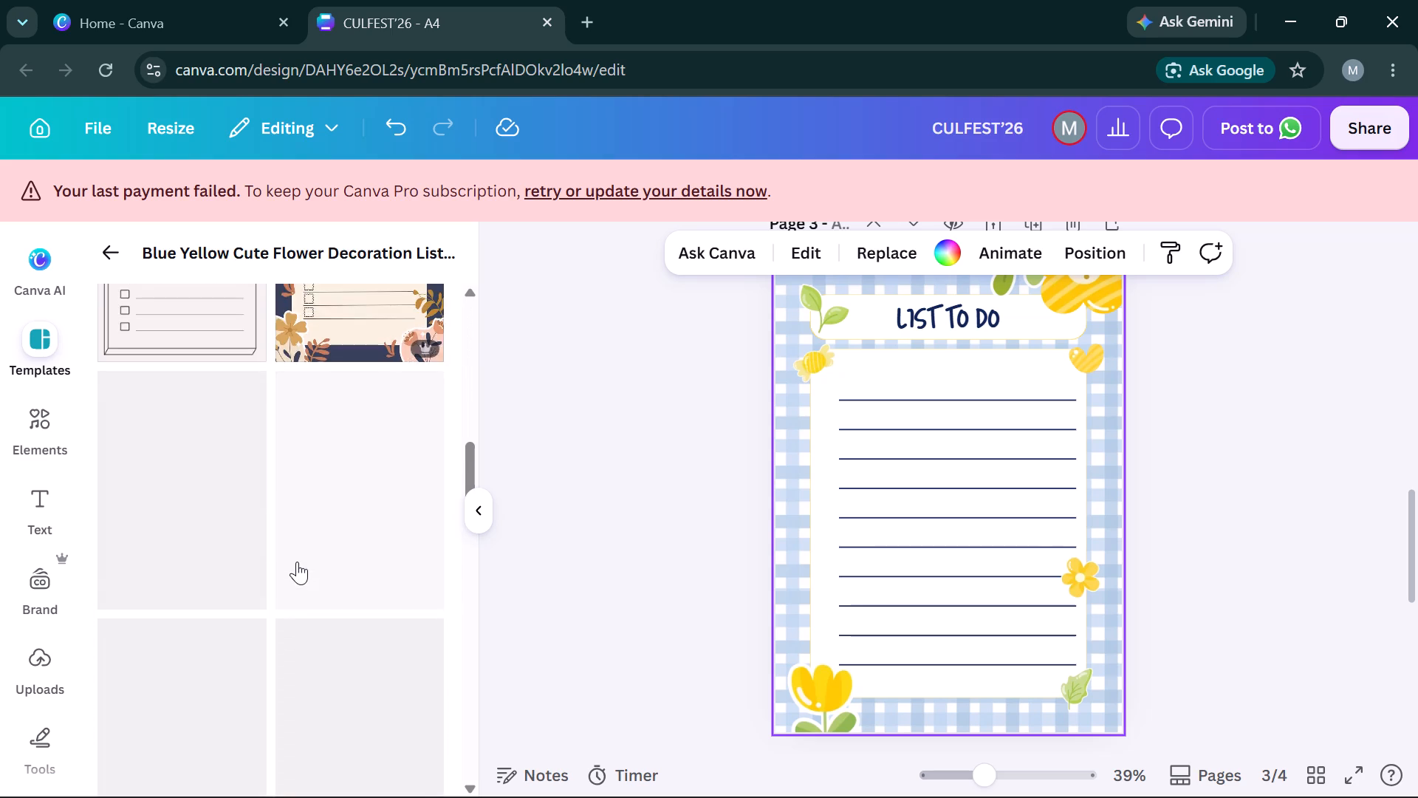
{"action": "scroll", "coordinate": [297, 562], "scroll_direction": "up", "scroll_amount": 2}
{"action": "left_click", "coordinate": [330, 647]}
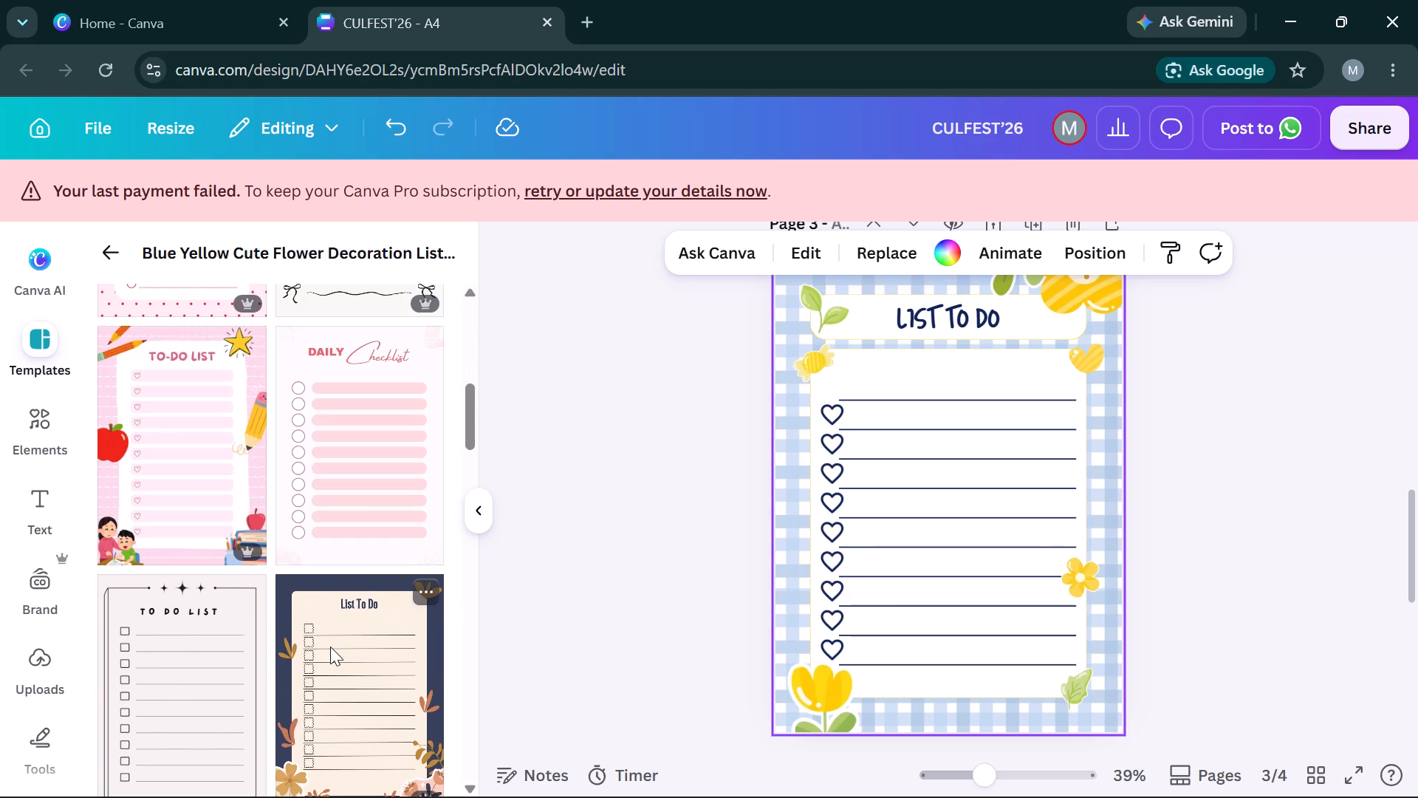
Browse the templates similar to the Blue Cream list and apply the Green Leaf Illustration To Do List template to page 3.
{"action": "scroll", "coordinate": [330, 647], "scroll_direction": "down", "scroll_amount": 4}
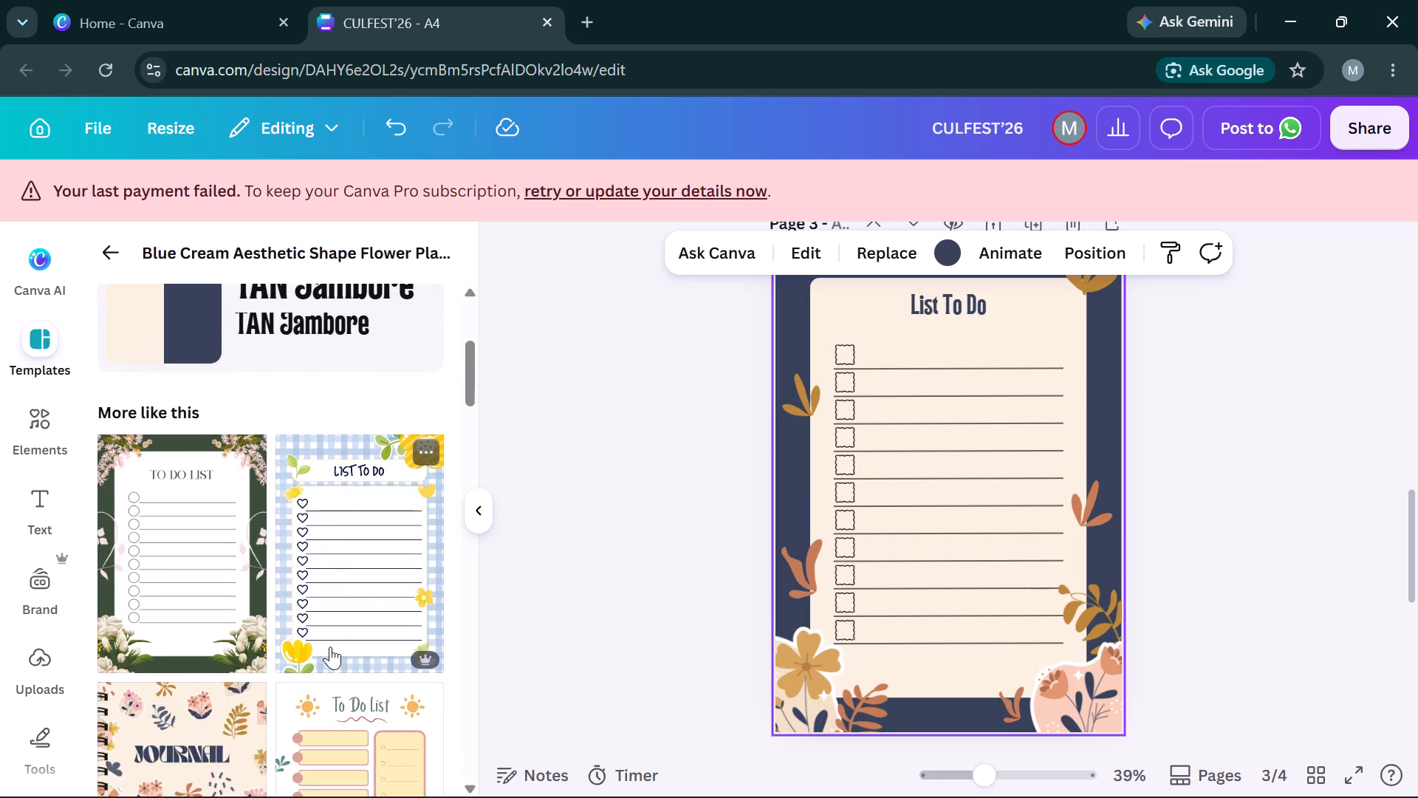
{"action": "scroll", "coordinate": [330, 647], "scroll_direction": "down", "scroll_amount": 3}
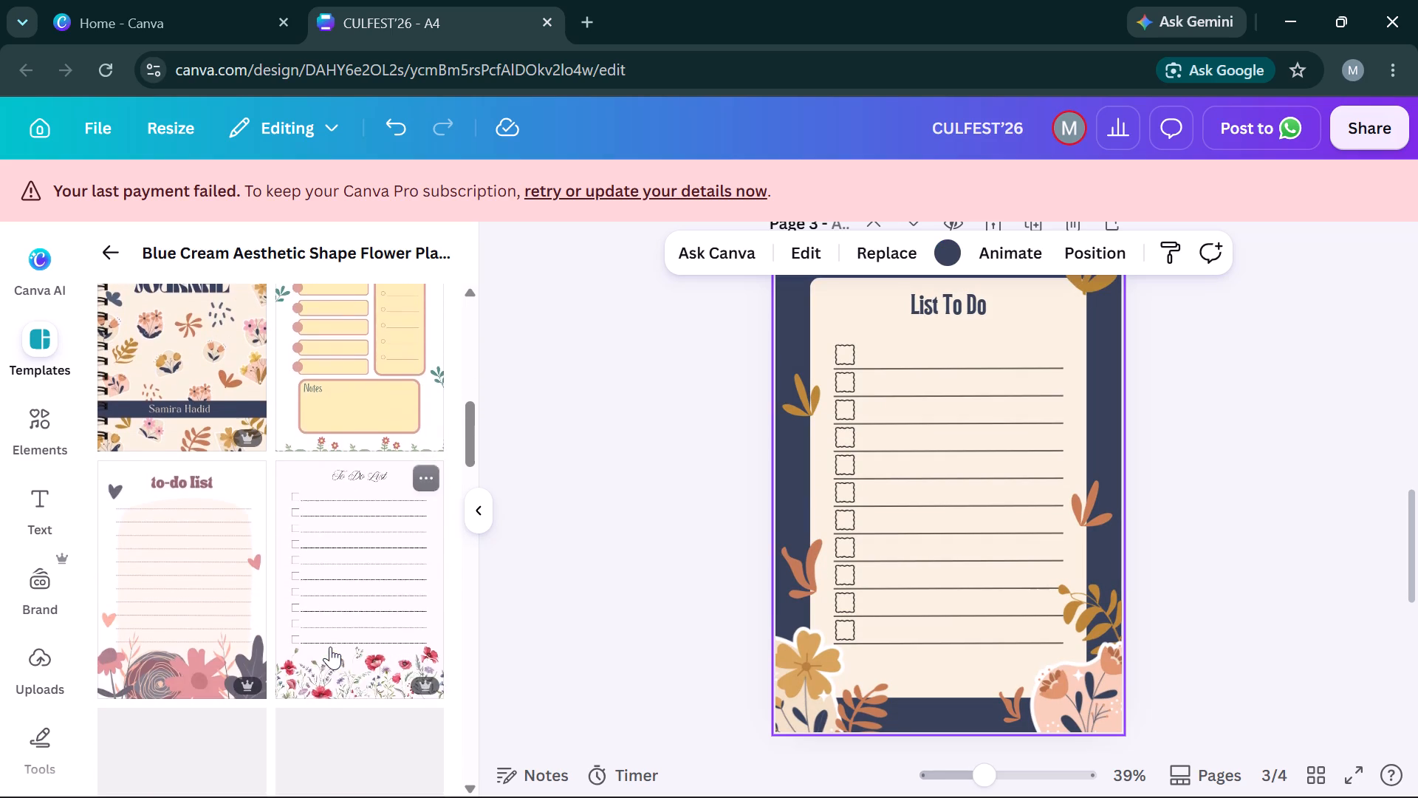
{"action": "scroll", "coordinate": [330, 647], "scroll_direction": "down", "scroll_amount": 2}
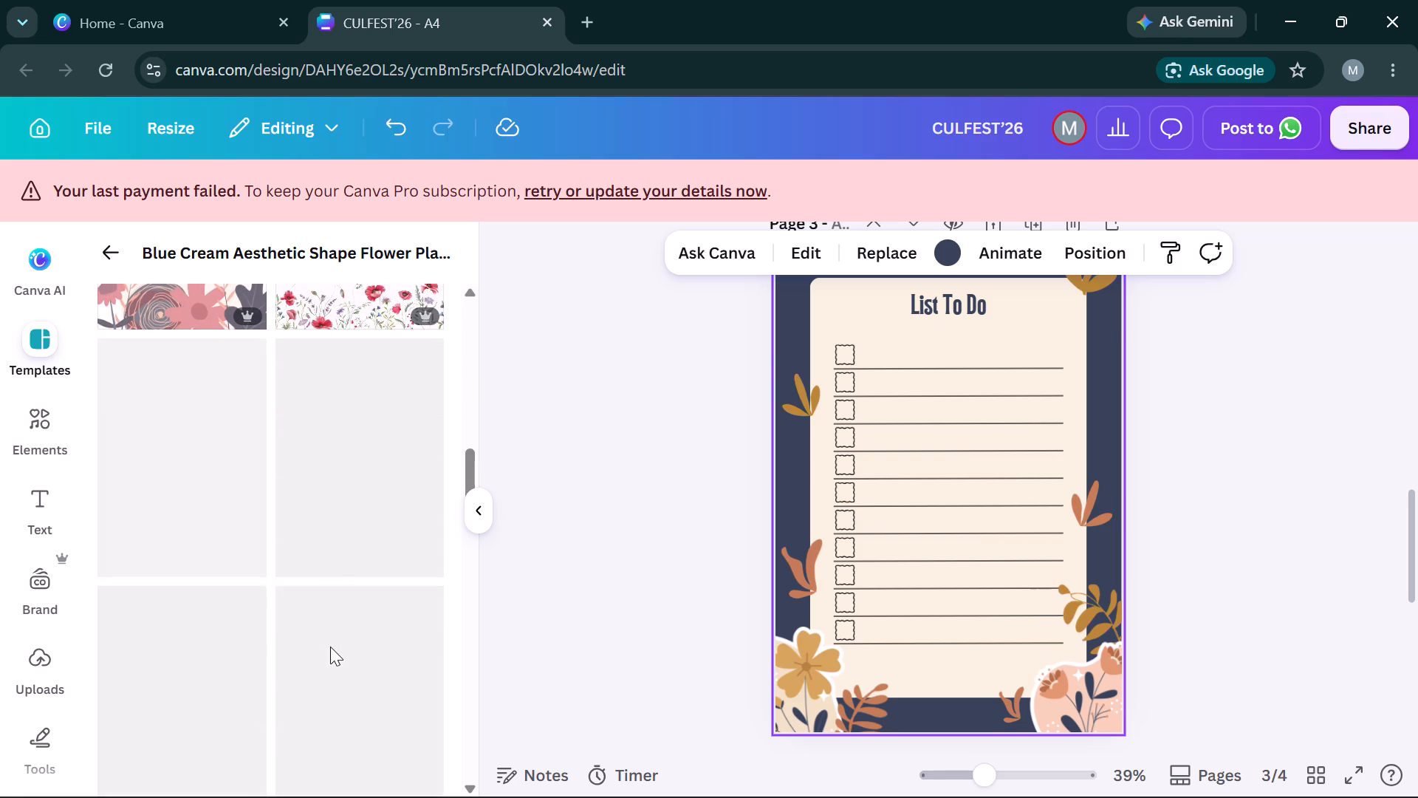
{"action": "scroll", "coordinate": [330, 647], "scroll_direction": "down", "scroll_amount": 3}
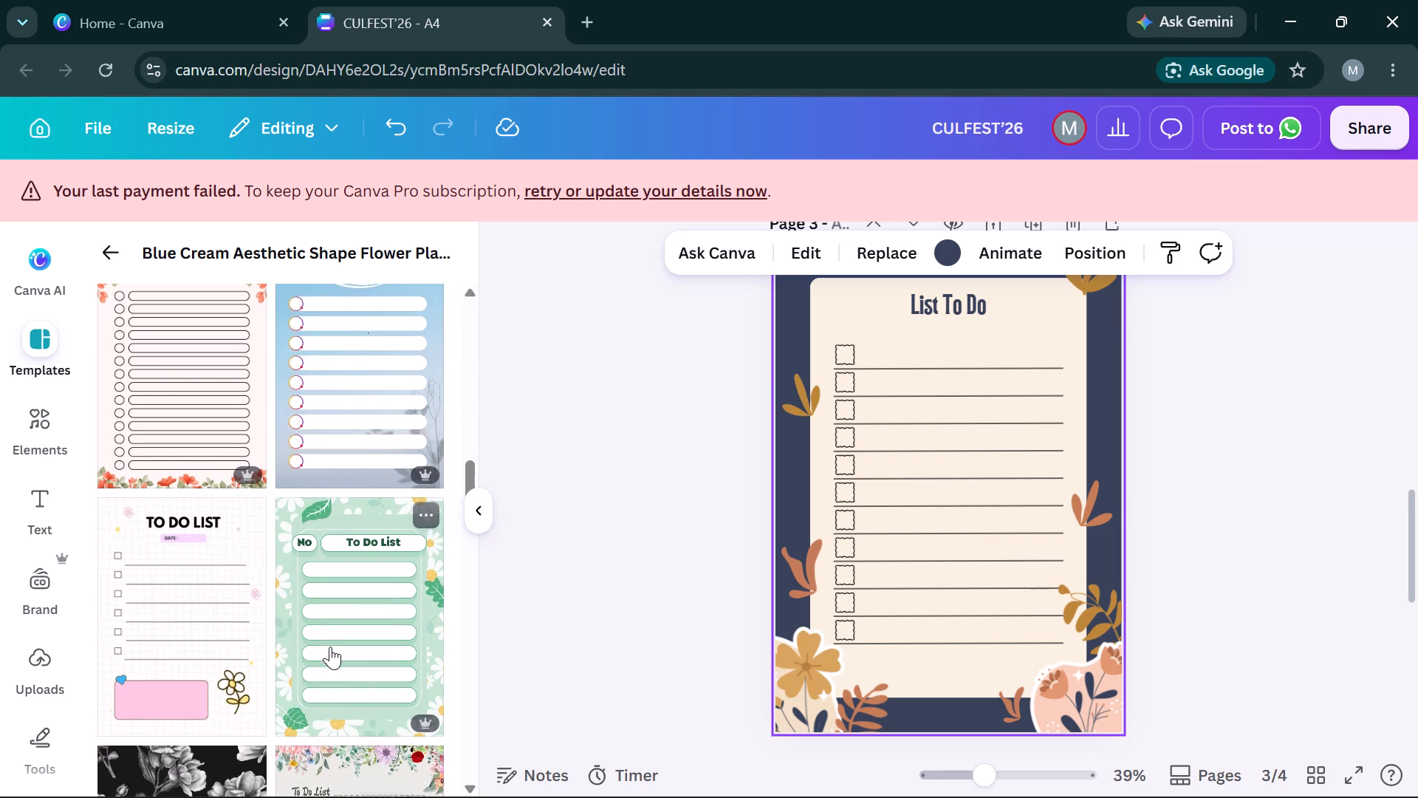
{"action": "scroll", "coordinate": [330, 647], "scroll_direction": "down", "scroll_amount": 3}
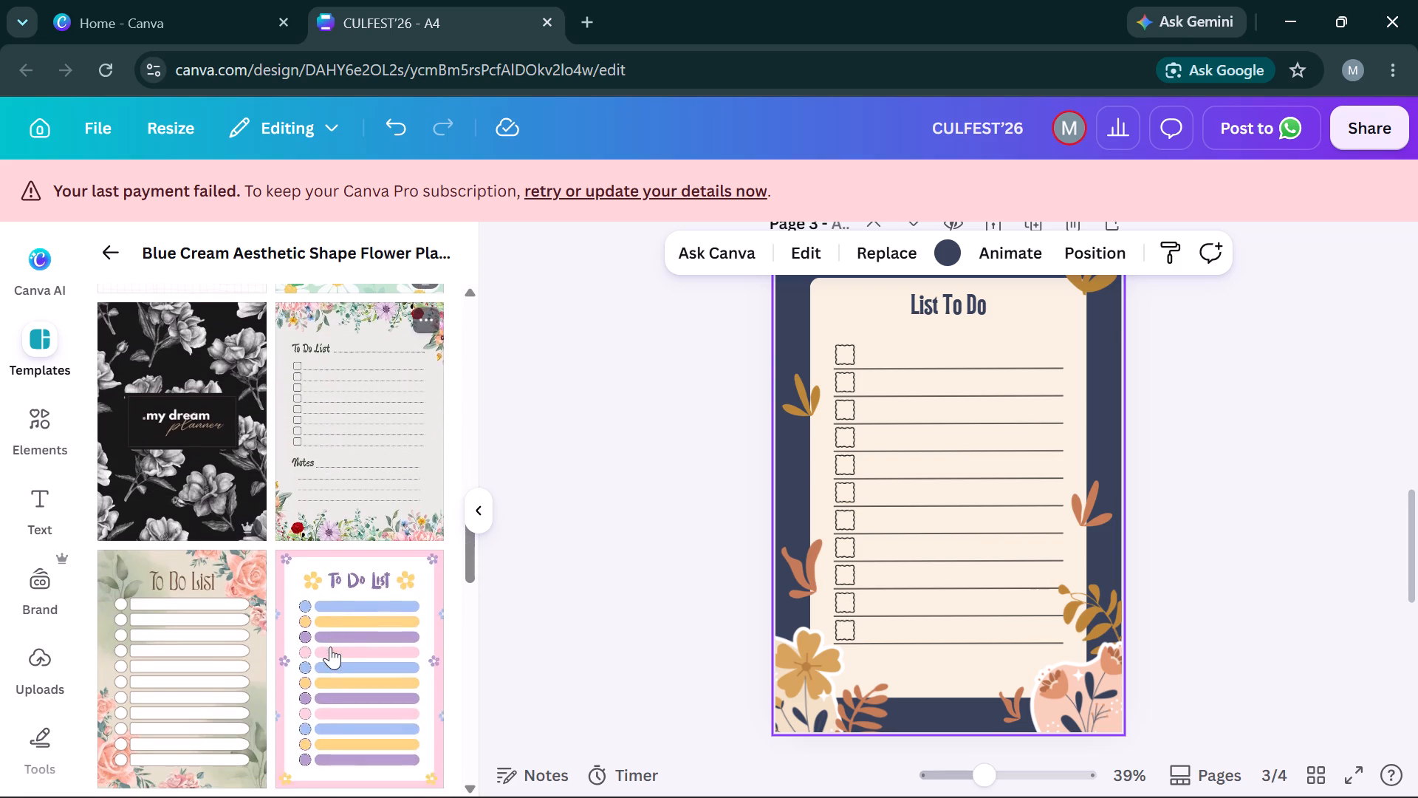
{"action": "scroll", "coordinate": [330, 647], "scroll_direction": "down", "scroll_amount": 3}
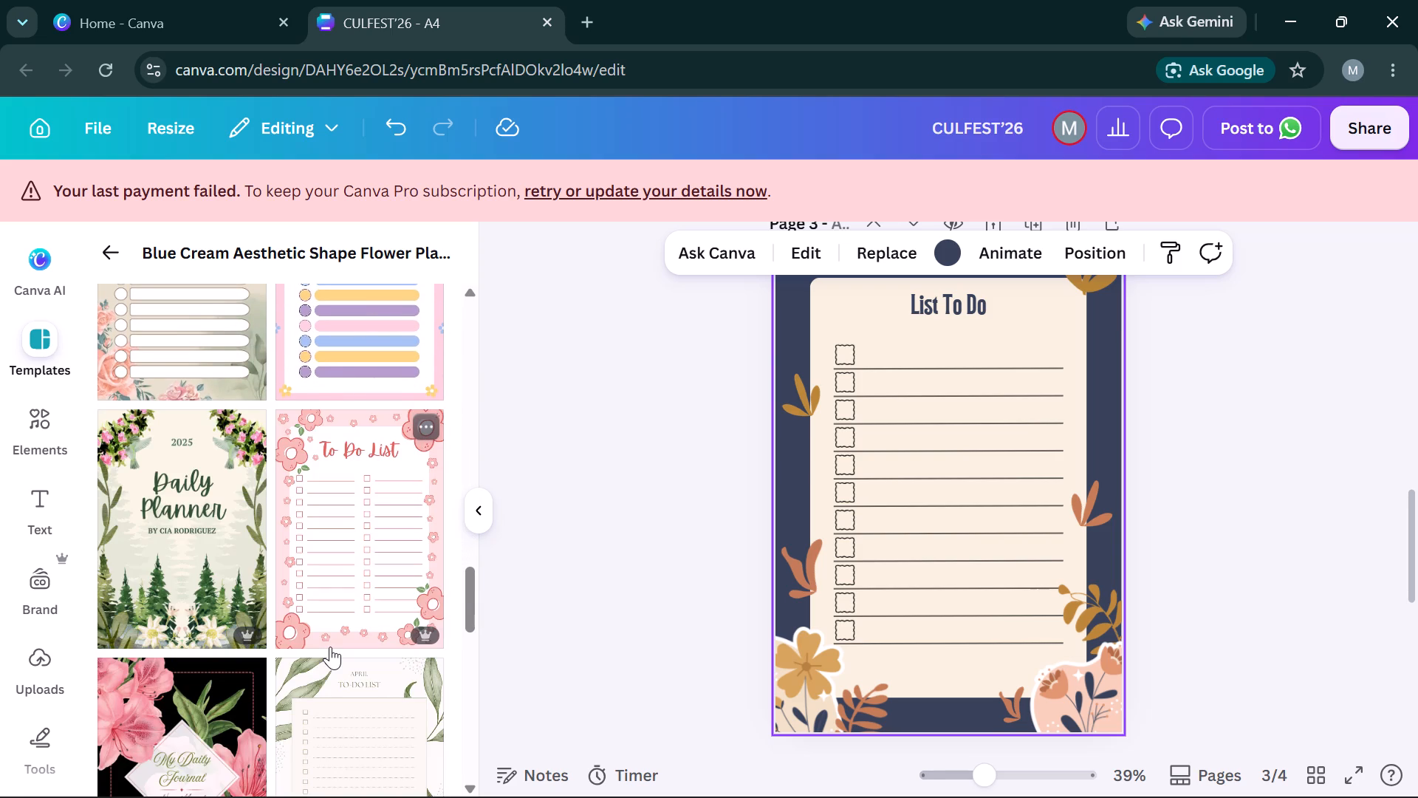
{"action": "right_click", "coordinate": [330, 647]}
{"action": "scroll", "coordinate": [330, 647], "scroll_direction": "down", "scroll_amount": 1}
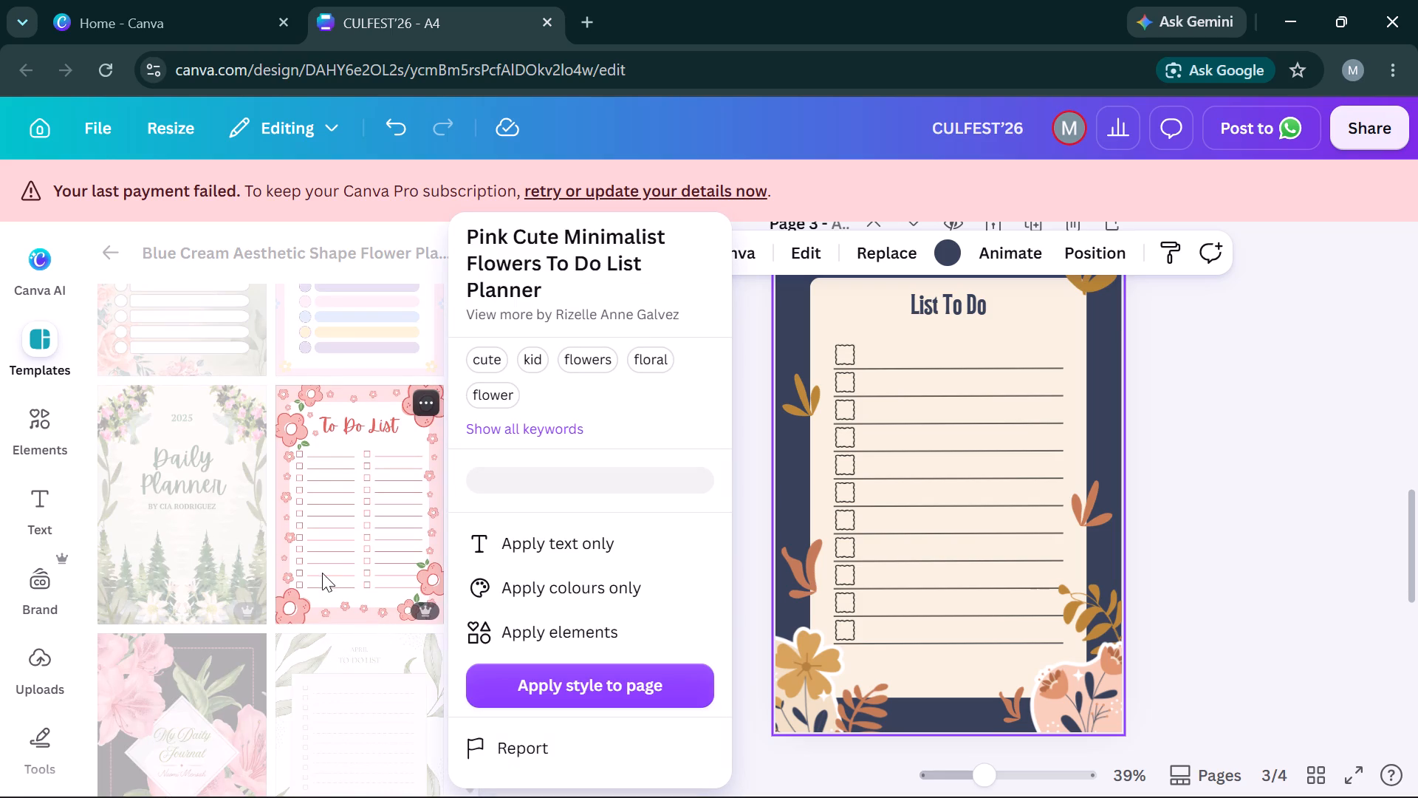
{"action": "left_click", "coordinate": [266, 630]}
{"action": "scroll", "coordinate": [266, 630], "scroll_direction": "down", "scroll_amount": 1}
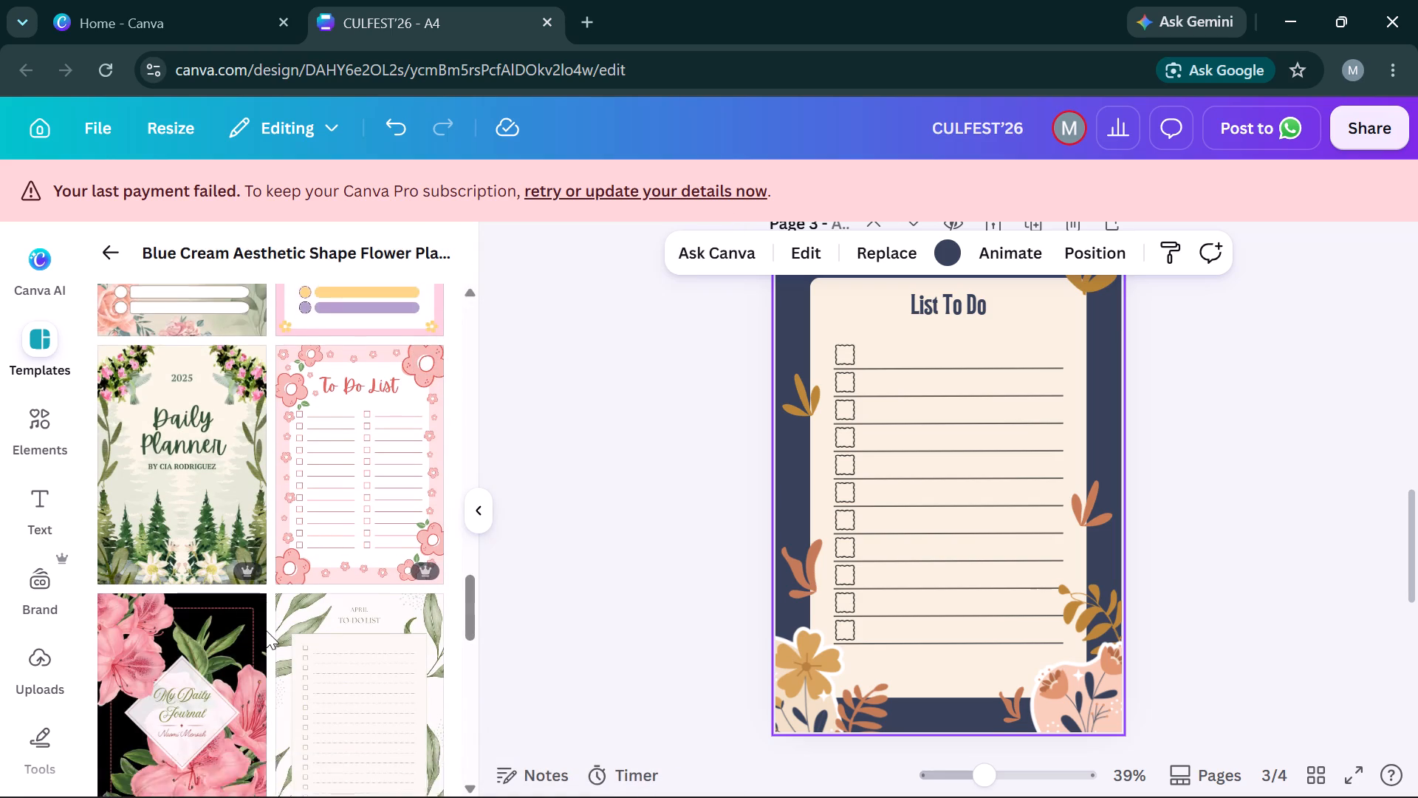
{"action": "scroll", "coordinate": [266, 630], "scroll_direction": "down", "scroll_amount": 1}
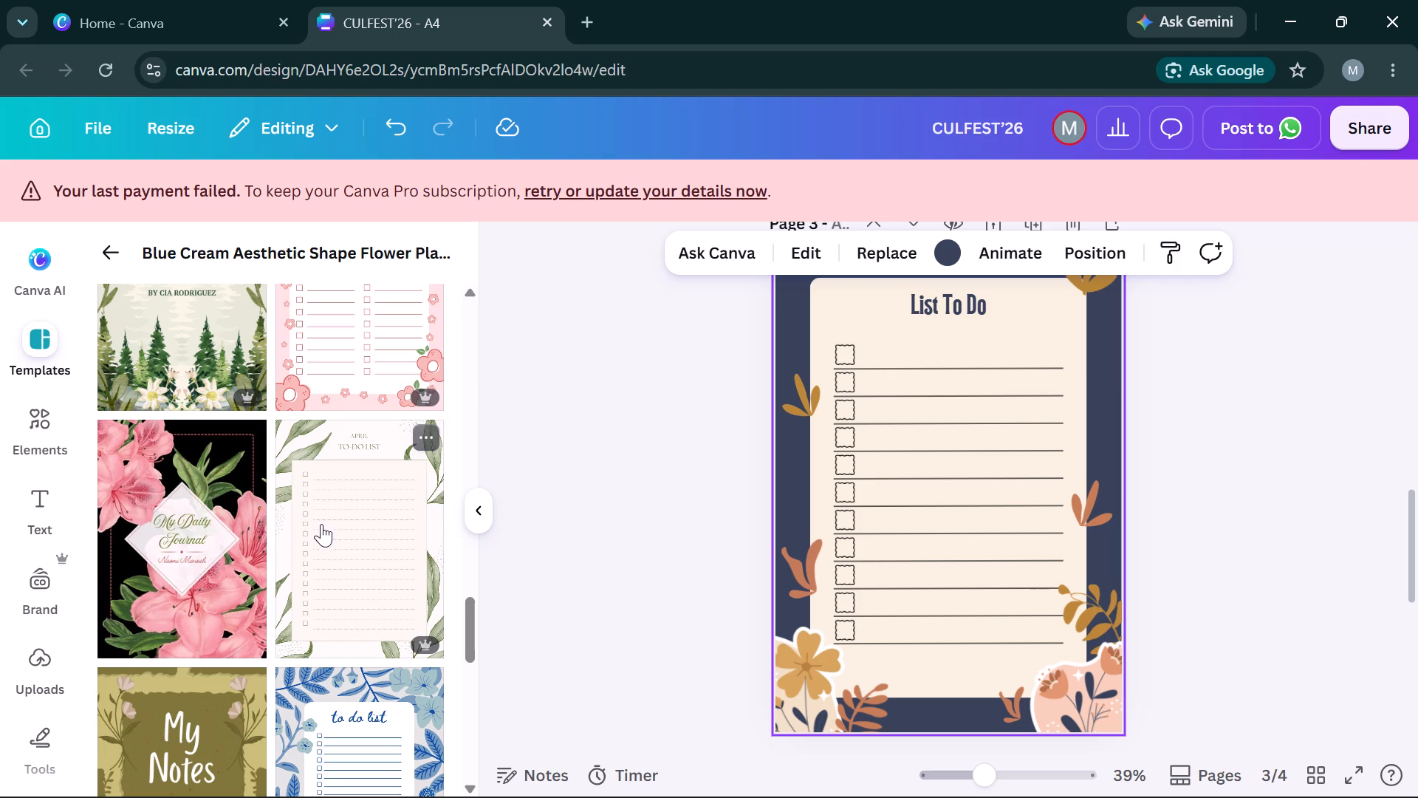
{"action": "left_click", "coordinate": [309, 586]}
{"action": "left_click", "coordinate": [1306, 386]}
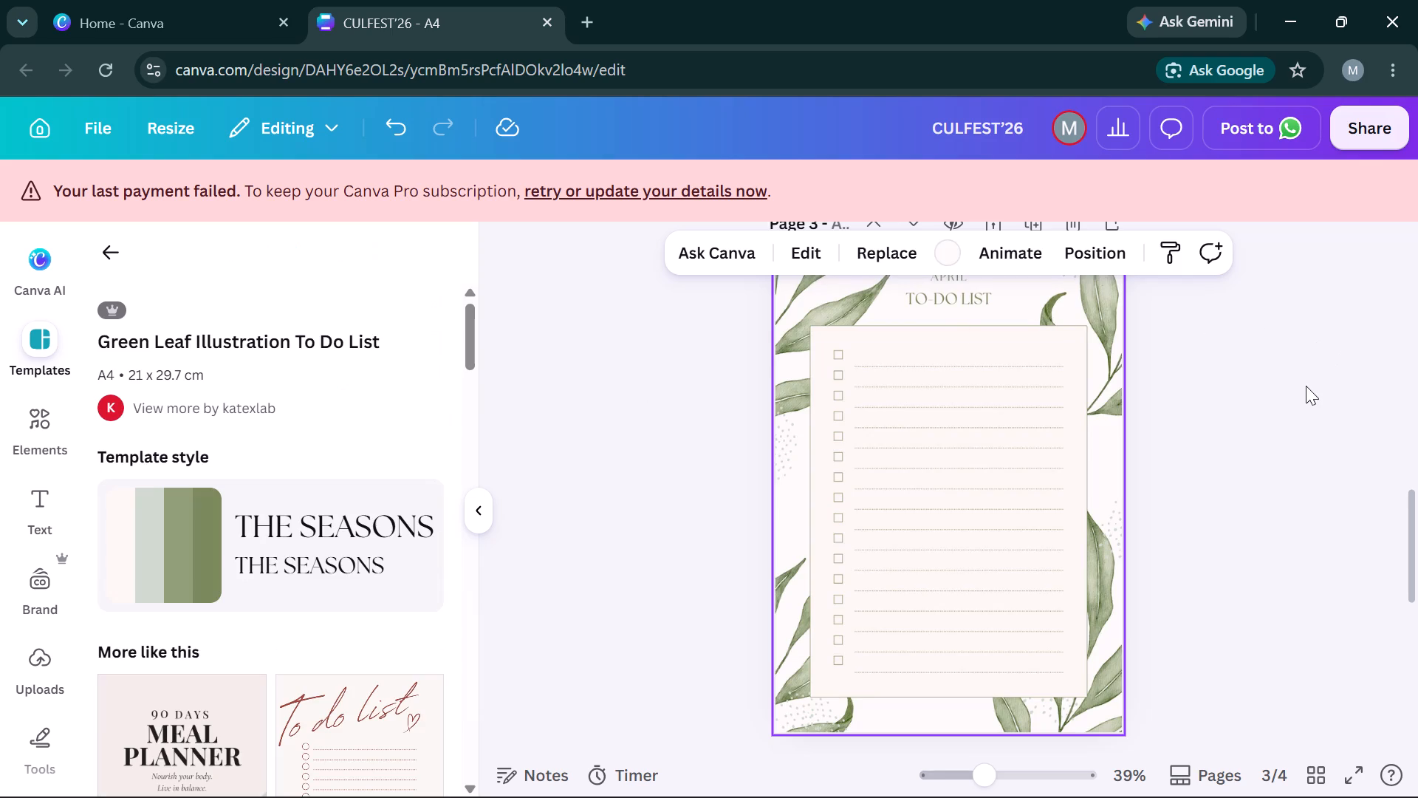
Copy the CULFEST'26 title from page 1.
{"action": "scroll", "coordinate": [1306, 386], "scroll_direction": "up", "scroll_amount": 1}
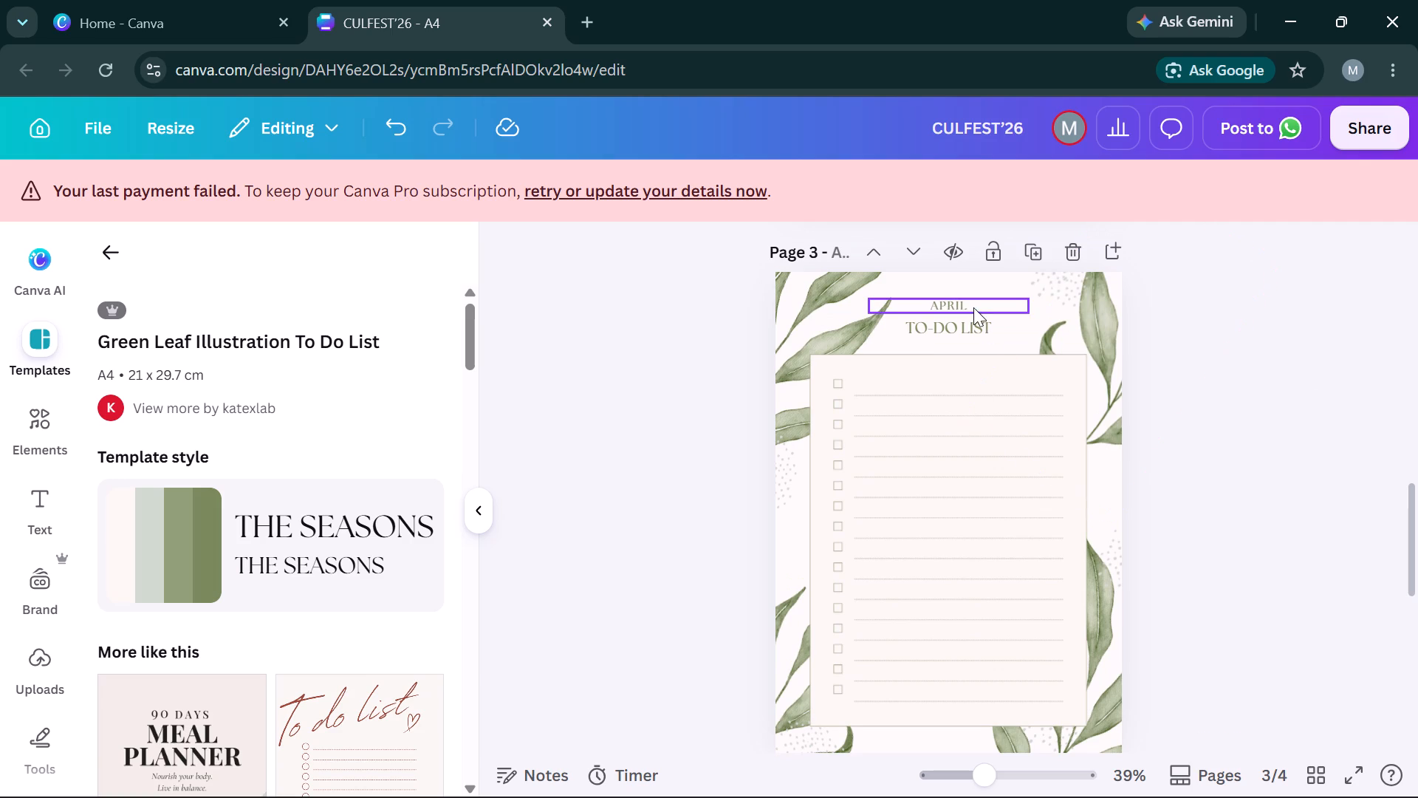
{"action": "left_click", "coordinate": [969, 302]}
{"action": "scroll", "coordinate": [1326, 406], "scroll_direction": "up", "scroll_amount": 3}
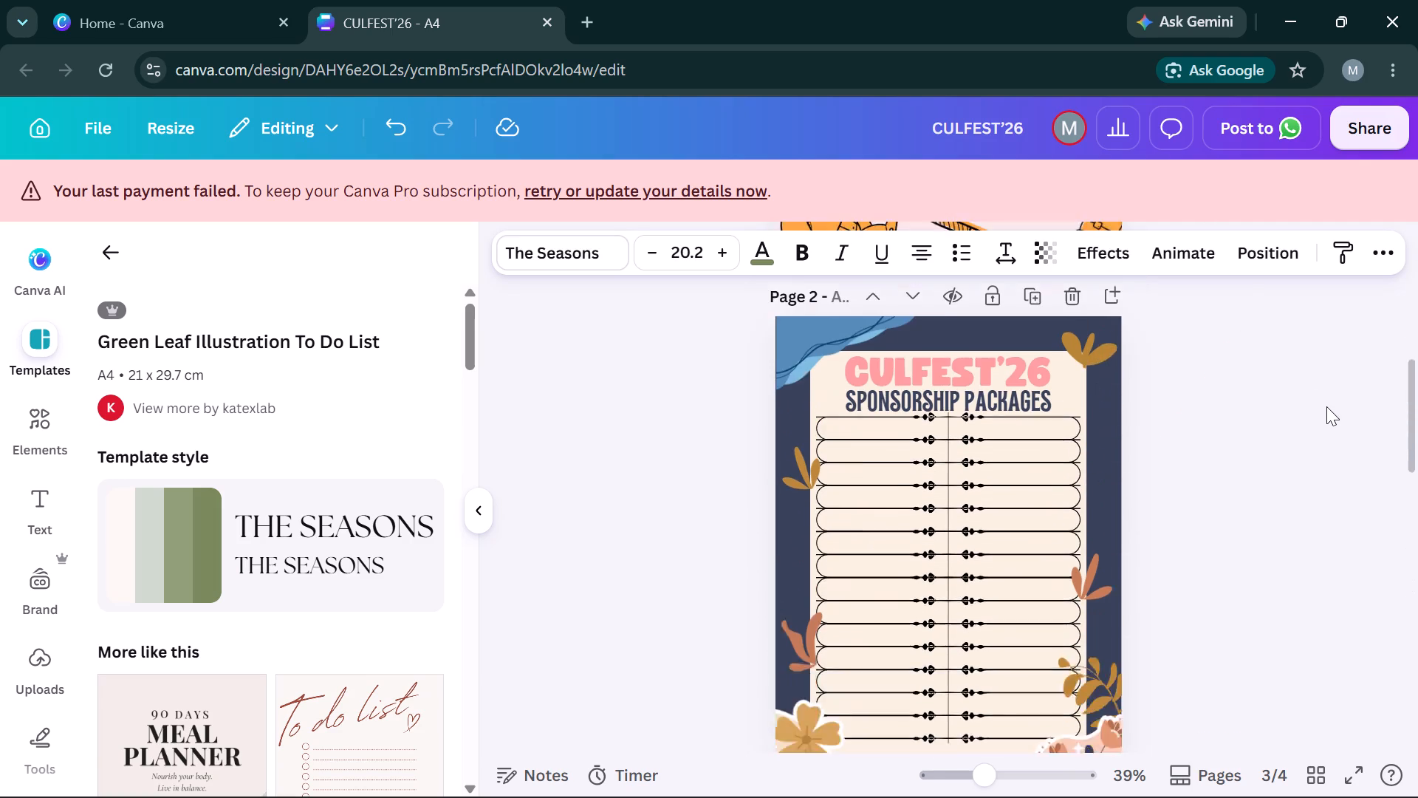
{"action": "scroll", "coordinate": [1326, 406], "scroll_direction": "up", "scroll_amount": 1}
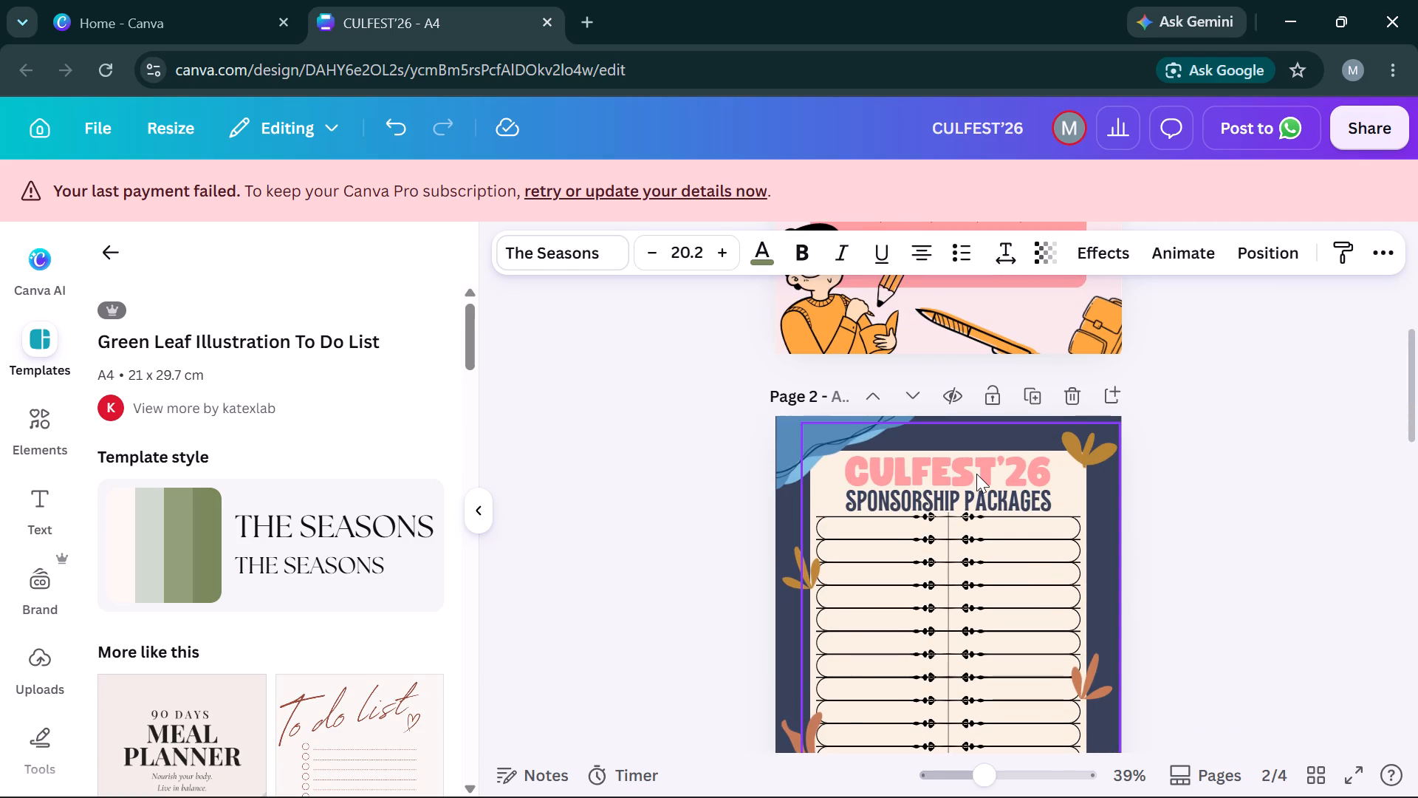
{"action": "scroll", "coordinate": [998, 432], "scroll_direction": "up", "scroll_amount": 3}
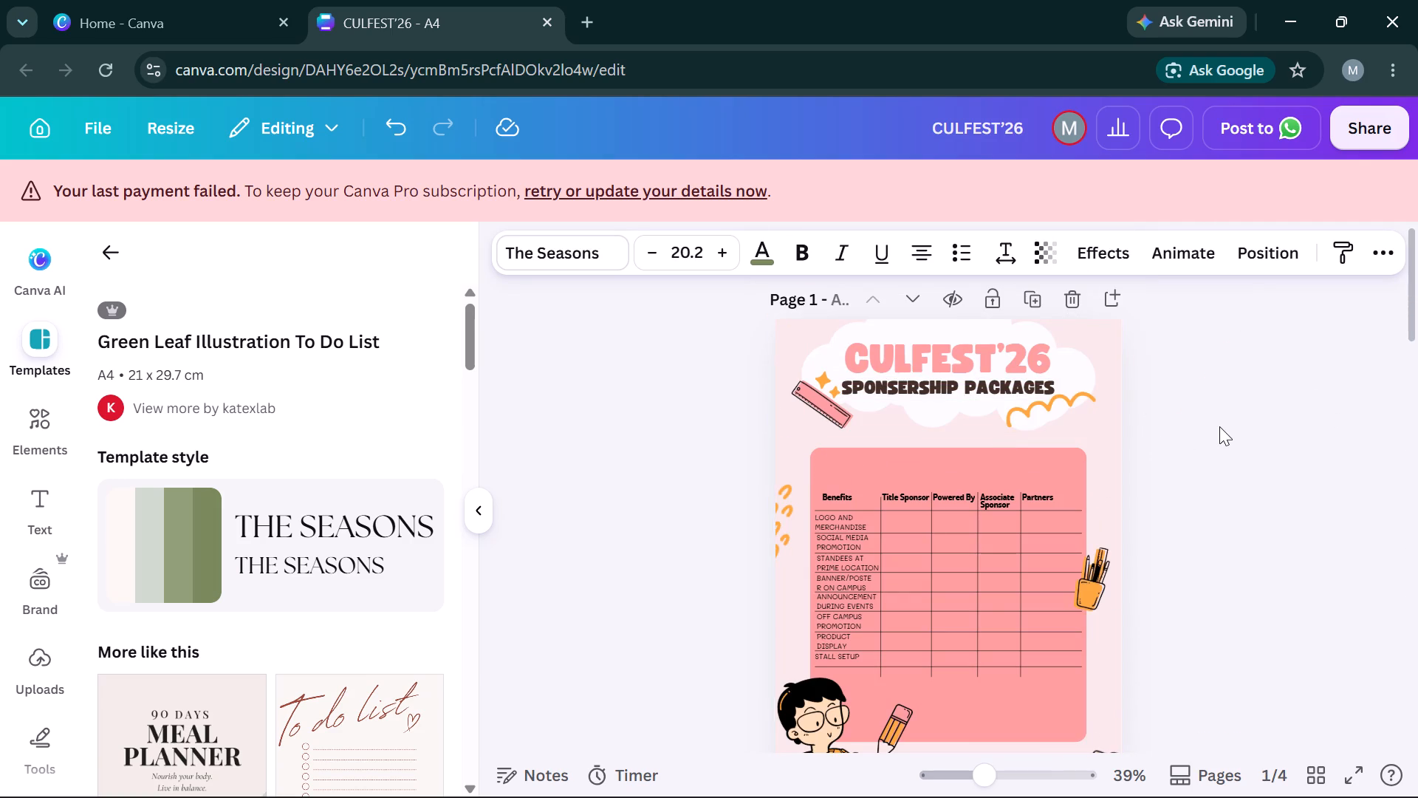
{"action": "left_click", "coordinate": [1219, 426]}
{"action": "left_click", "coordinate": [916, 336]}
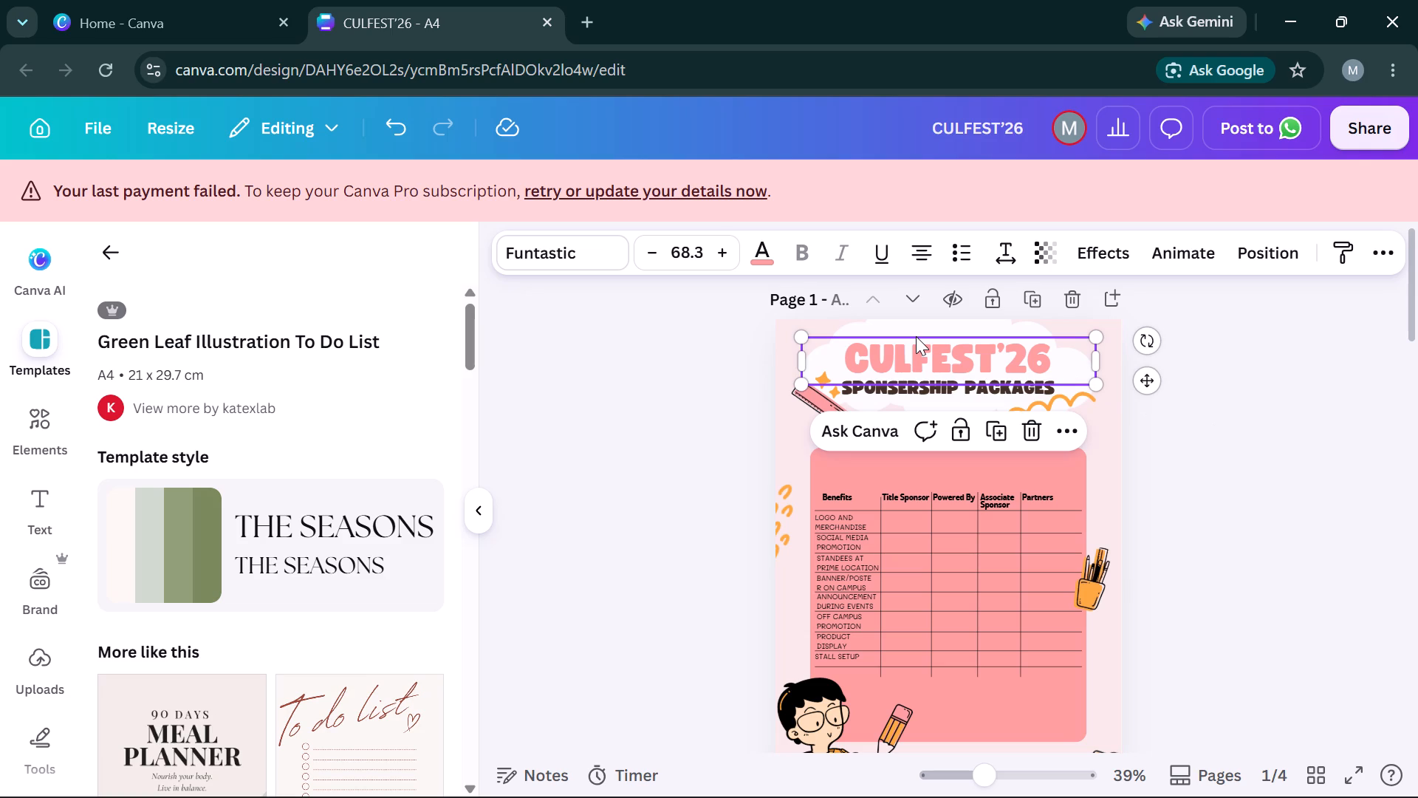
{"action": "key", "text": "ctrl+c"}
Group all the elements on page 1.
{"action": "scroll", "coordinate": [916, 336], "scroll_direction": "down", "scroll_amount": 3}
{"action": "scroll", "coordinate": [916, 336], "scroll_direction": "up", "scroll_amount": 3}
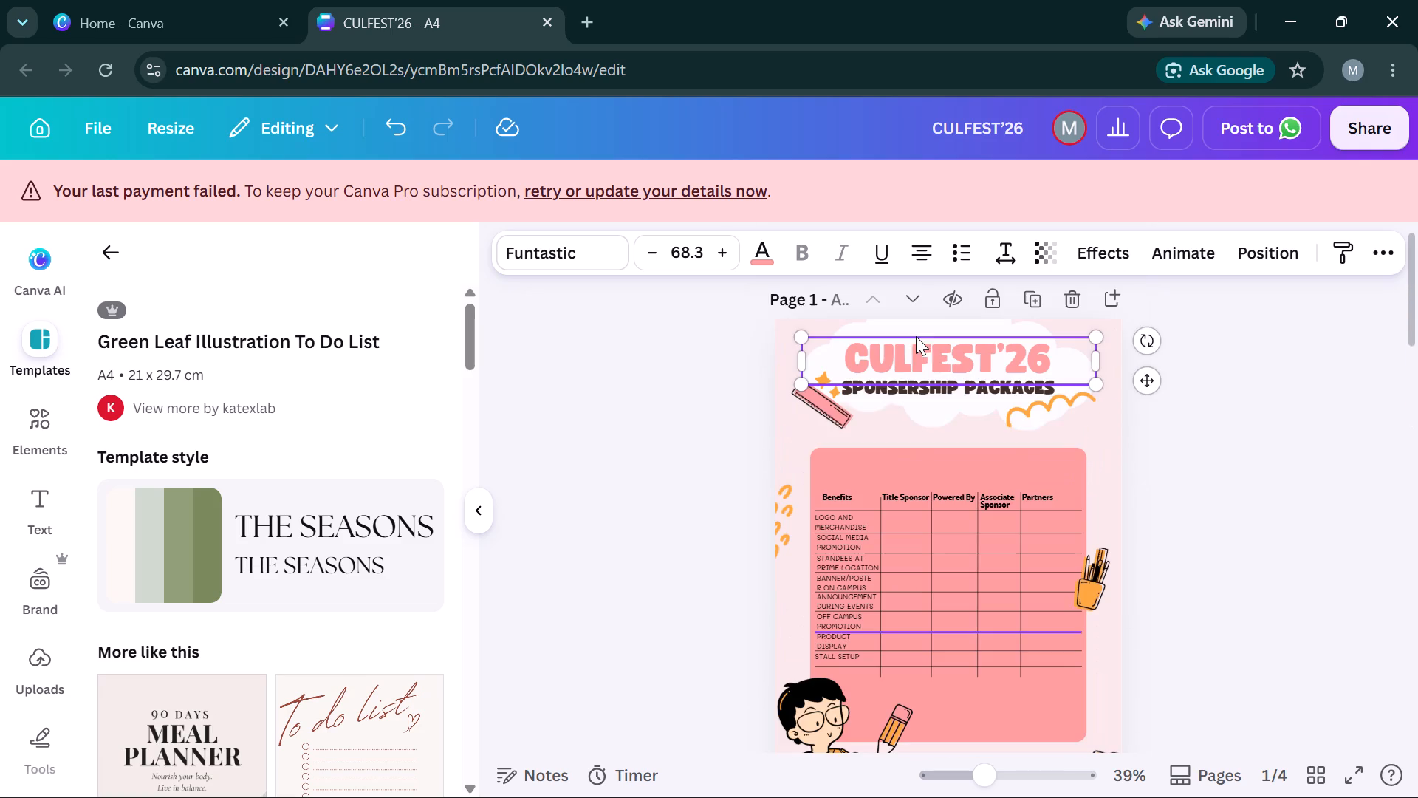
{"action": "key", "text": "ctrl+a"}
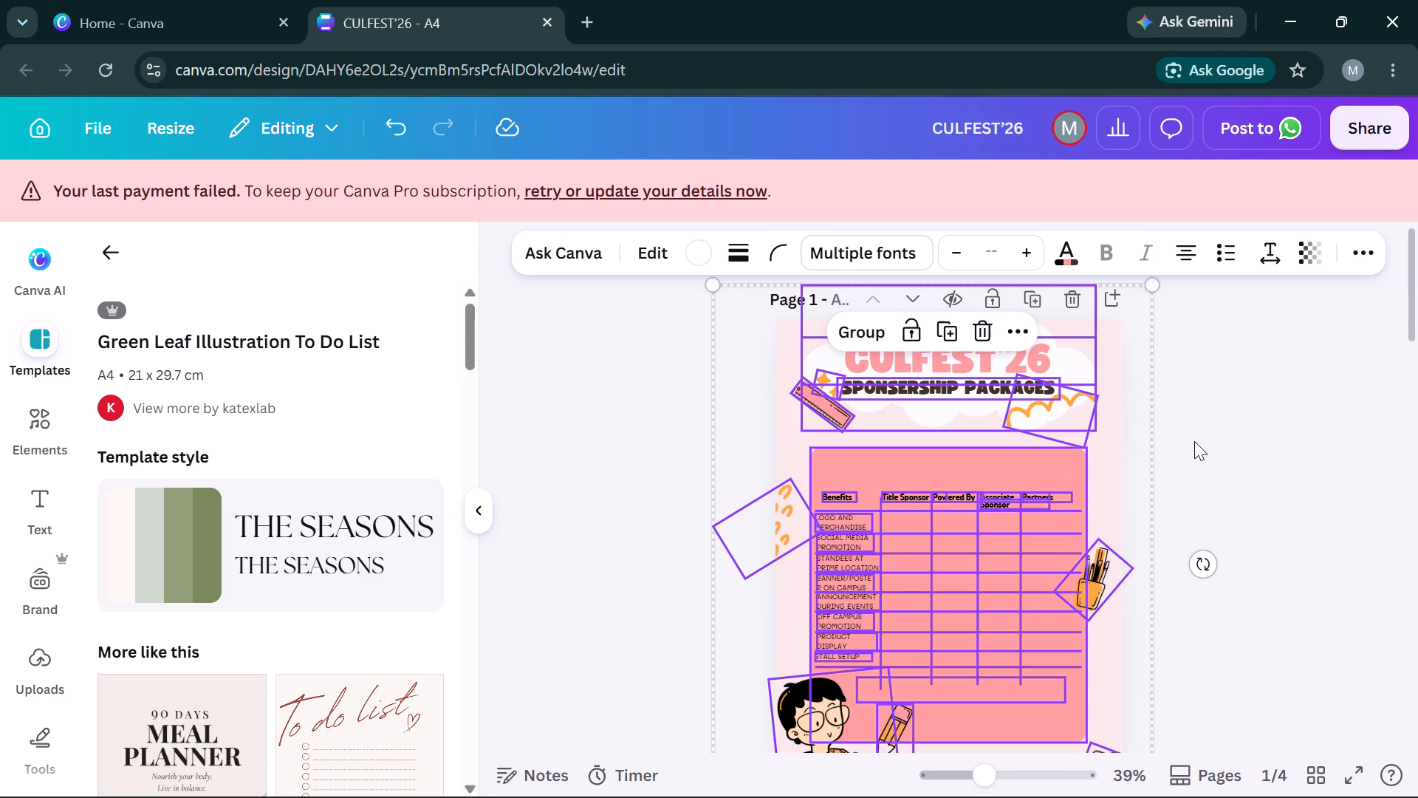
{"action": "key", "text": "ctrl+g"}
Group all the elements on page 2, including the title and the packages table.
{"action": "scroll", "coordinate": [1194, 441], "scroll_direction": "down", "scroll_amount": 6}
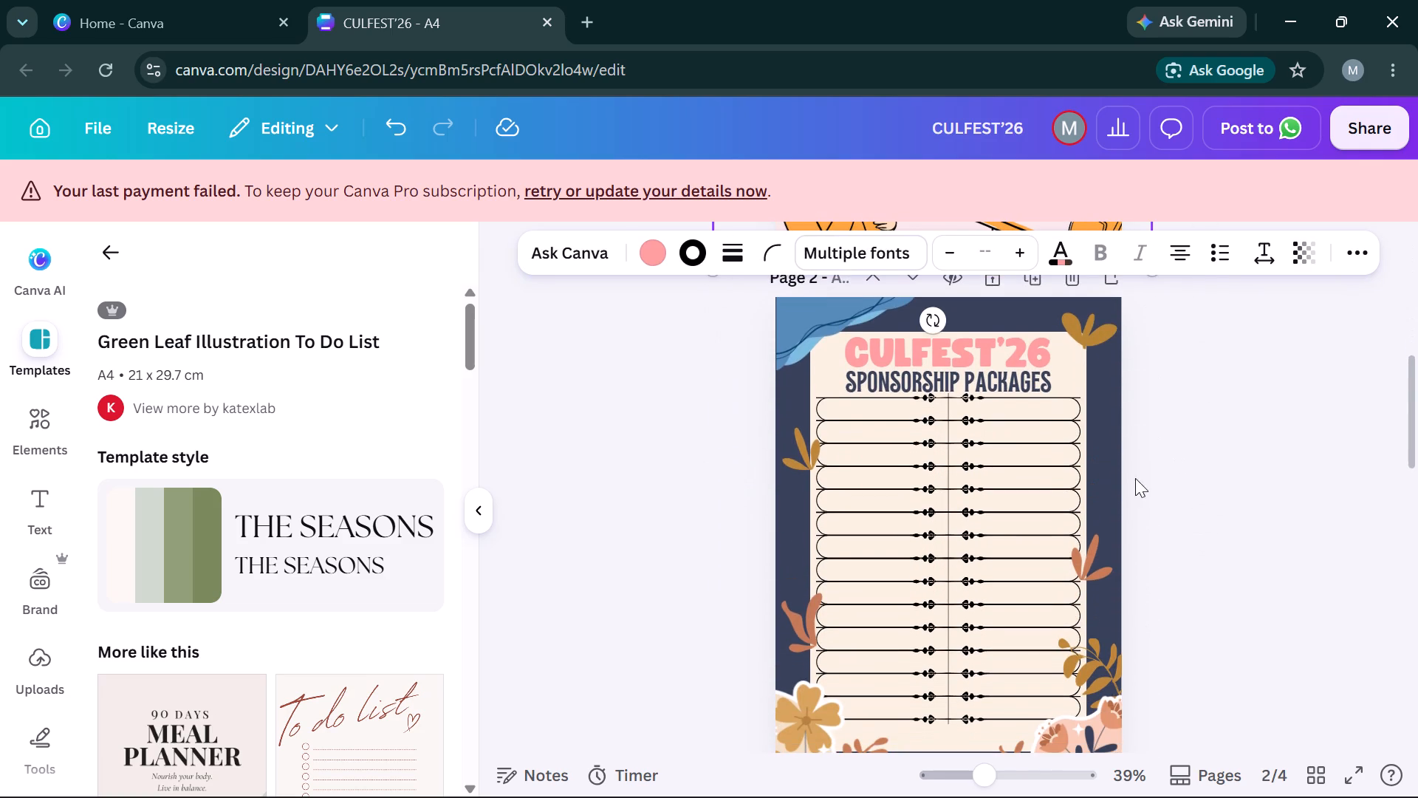
{"action": "left_click", "coordinate": [1075, 521]}
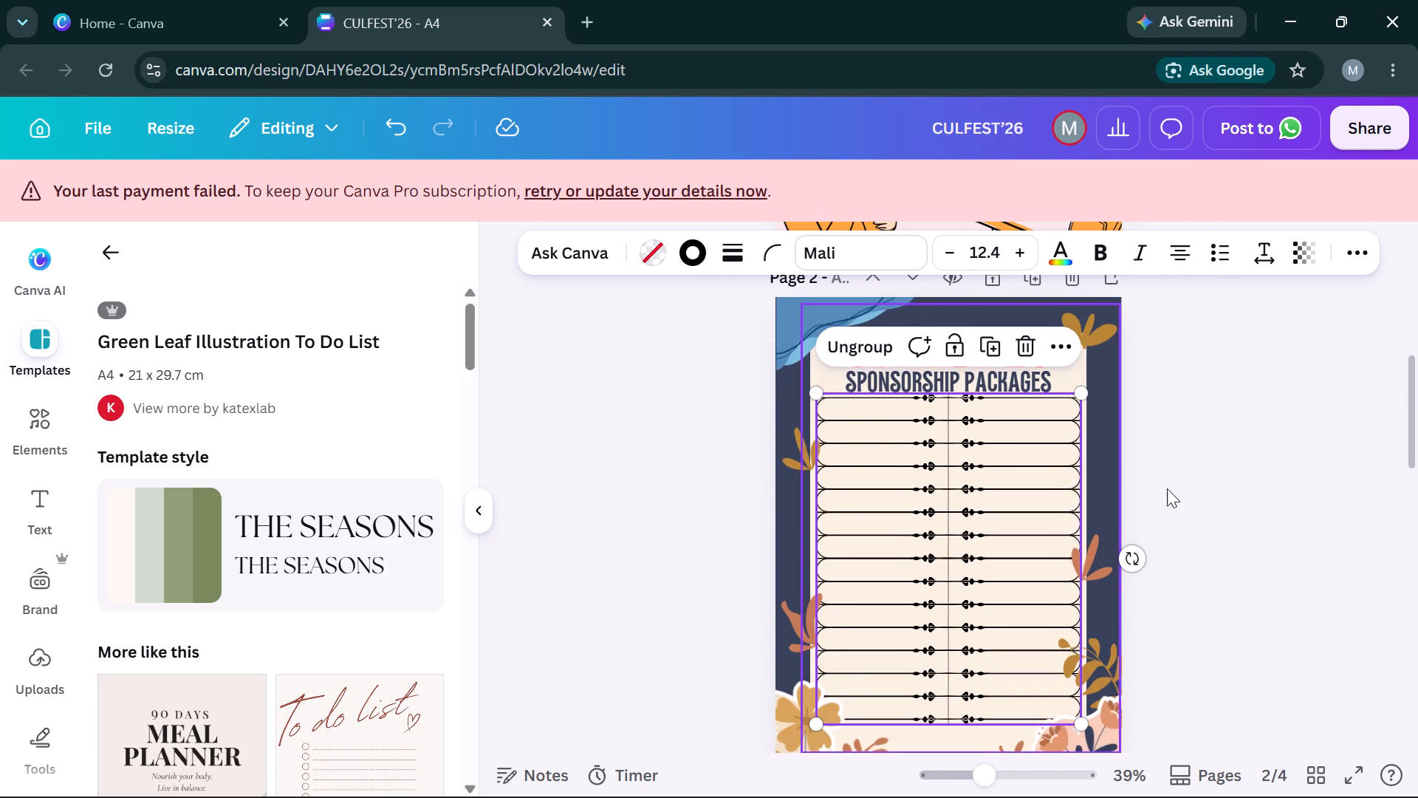
{"action": "key", "text": "ctrl+a"}
{"action": "key", "text": "ctrl+g"}
{"action": "left_click", "coordinate": [1239, 477]}
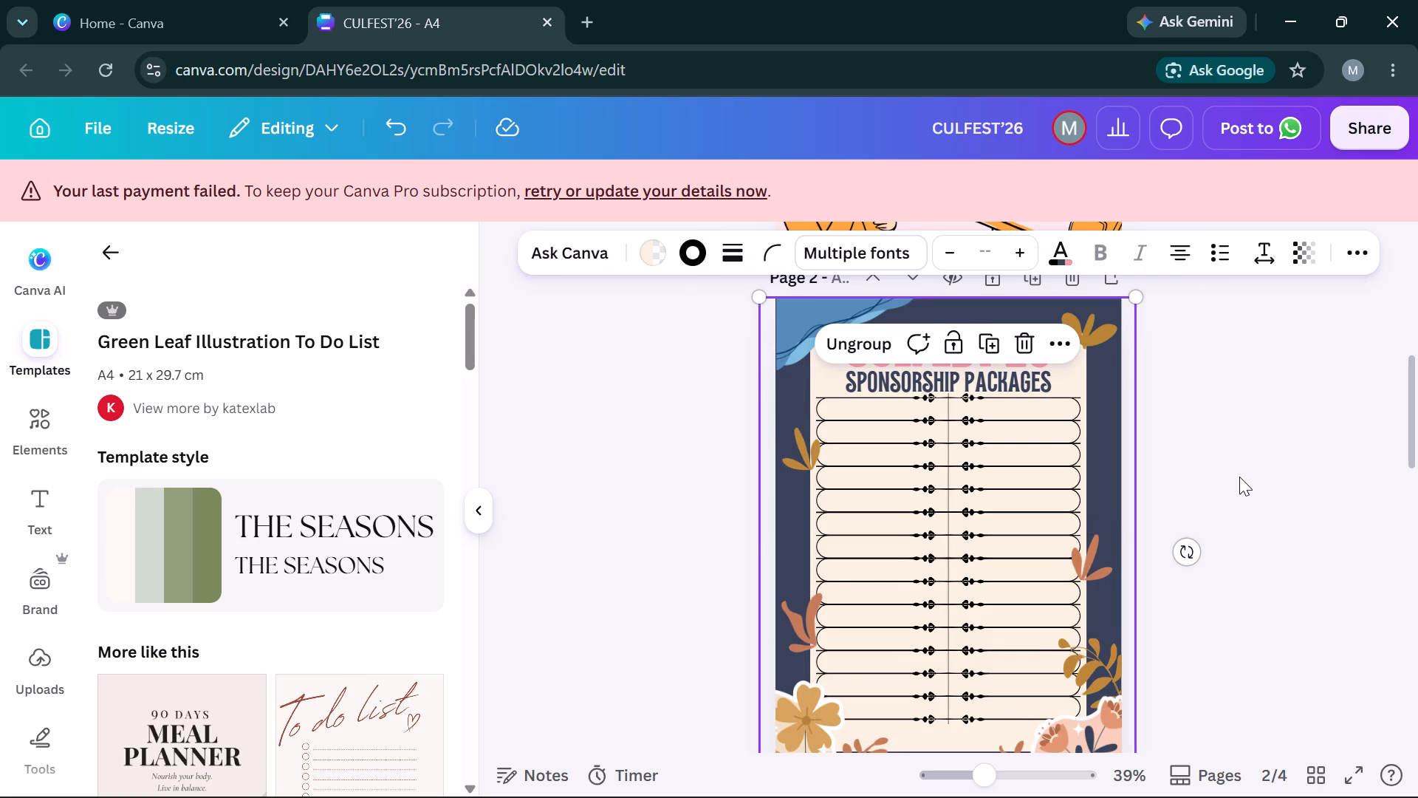
Replace the APRIL heading above TO-DO LIST on page 3 with the copied text CULFEST'26, without an extra line.
{"action": "scroll", "coordinate": [1239, 477], "scroll_direction": "down", "scroll_amount": 4}
{"action": "scroll", "coordinate": [1239, 477], "scroll_direction": "up", "scroll_amount": 1}
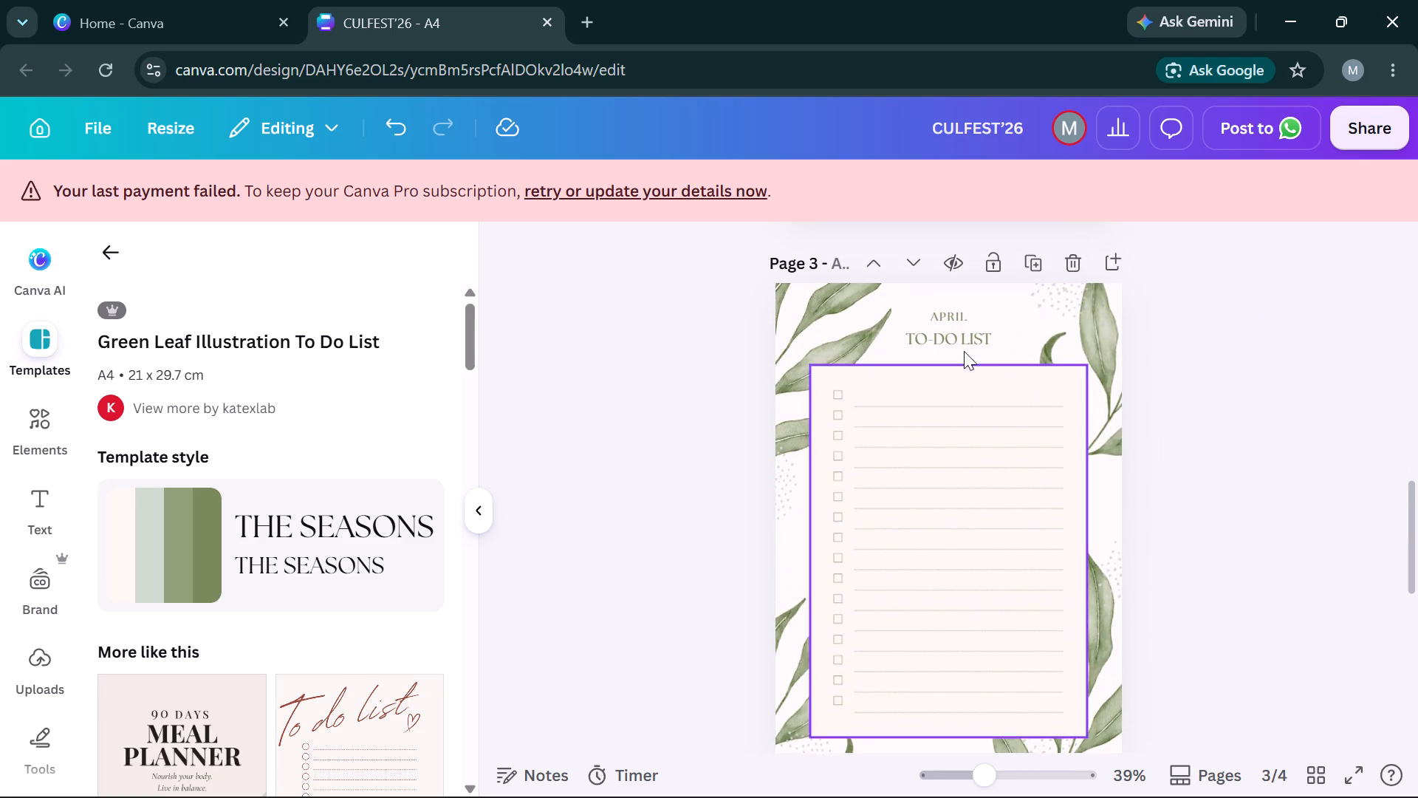
{"action": "left_click", "coordinate": [948, 316]}
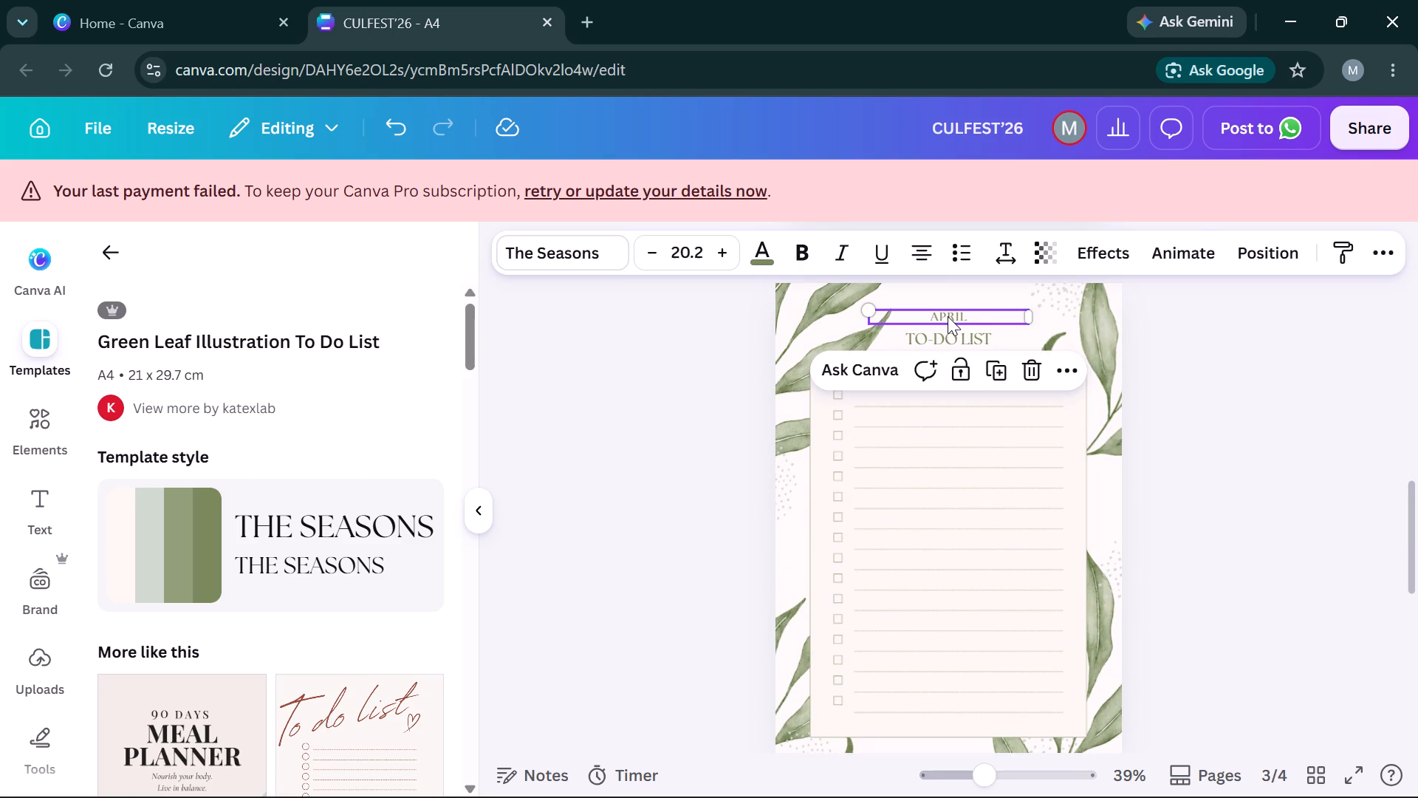
{"action": "key", "text": "ctrl+a"}
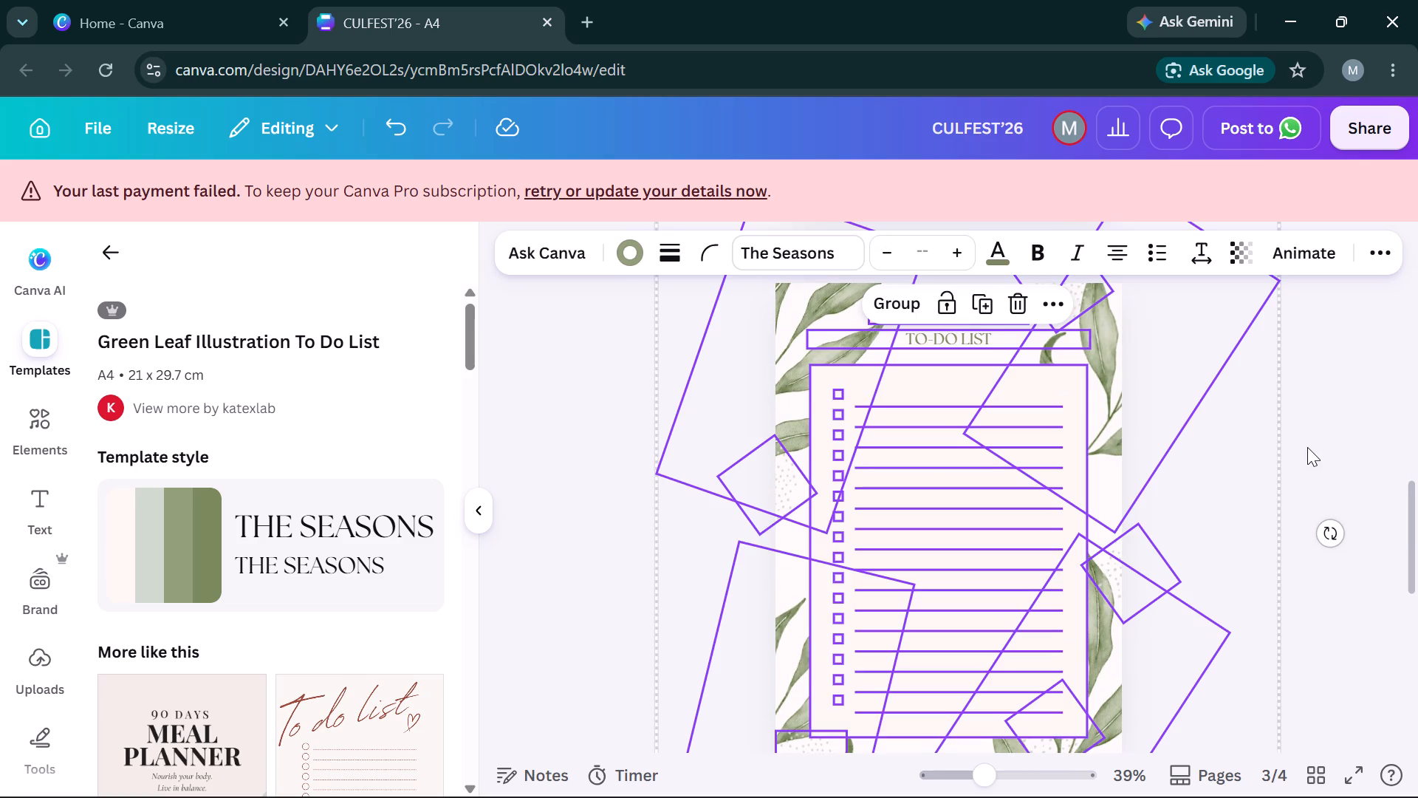
{"action": "left_click", "coordinate": [1307, 447]}
{"action": "double_click", "coordinate": [941, 314]}
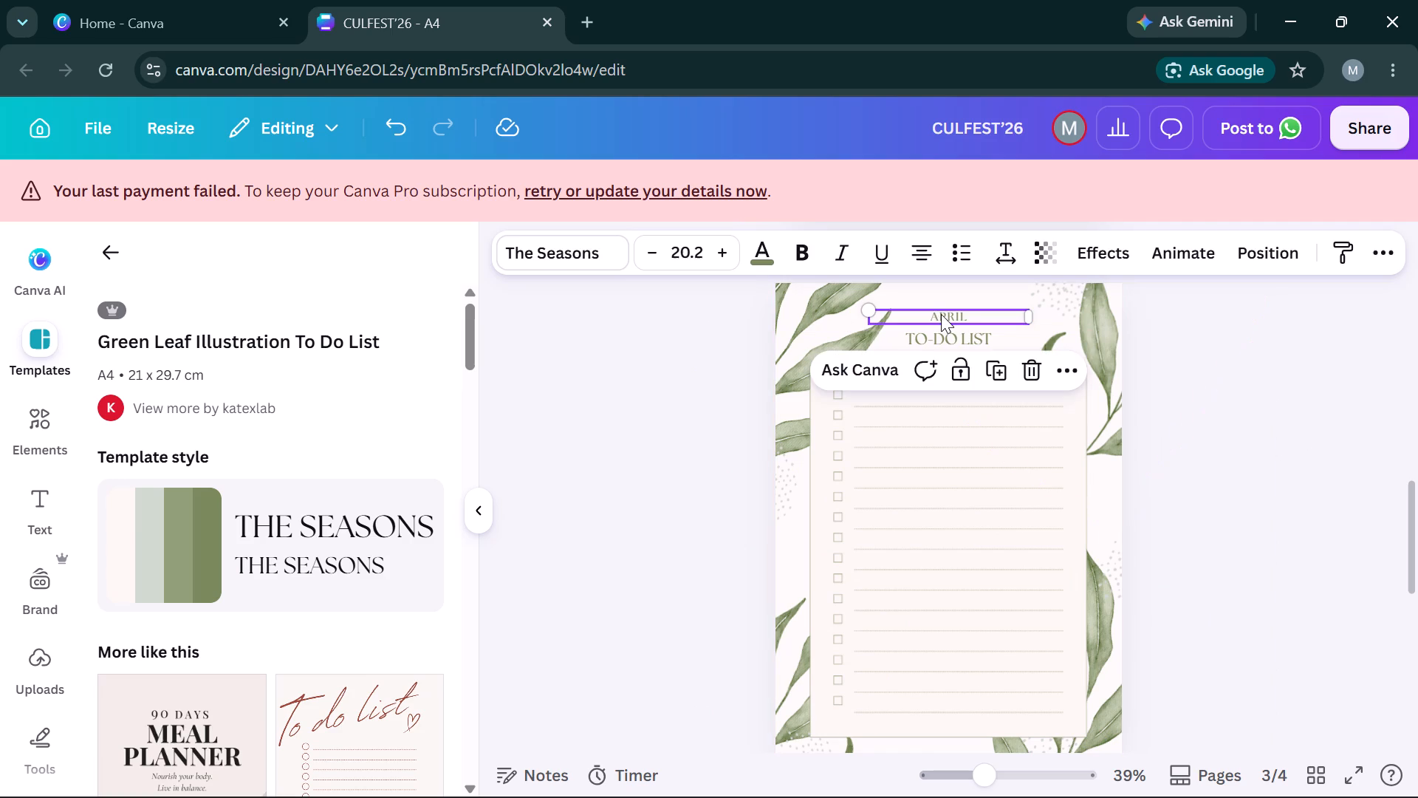
{"action": "key", "text": "ctrl+v"}
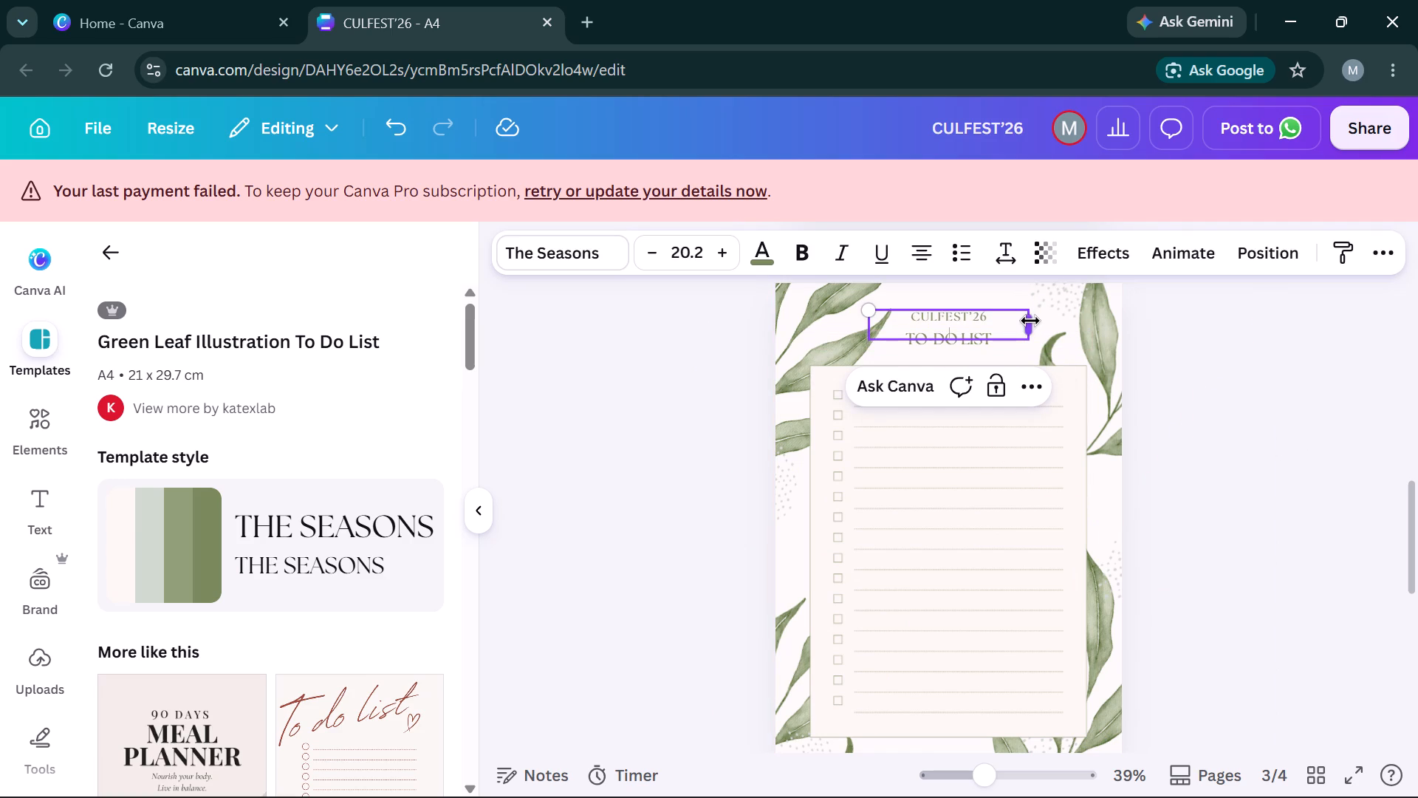
{"action": "key", "text": "BackSpace"}
{"action": "left_click", "coordinate": [1167, 369]}
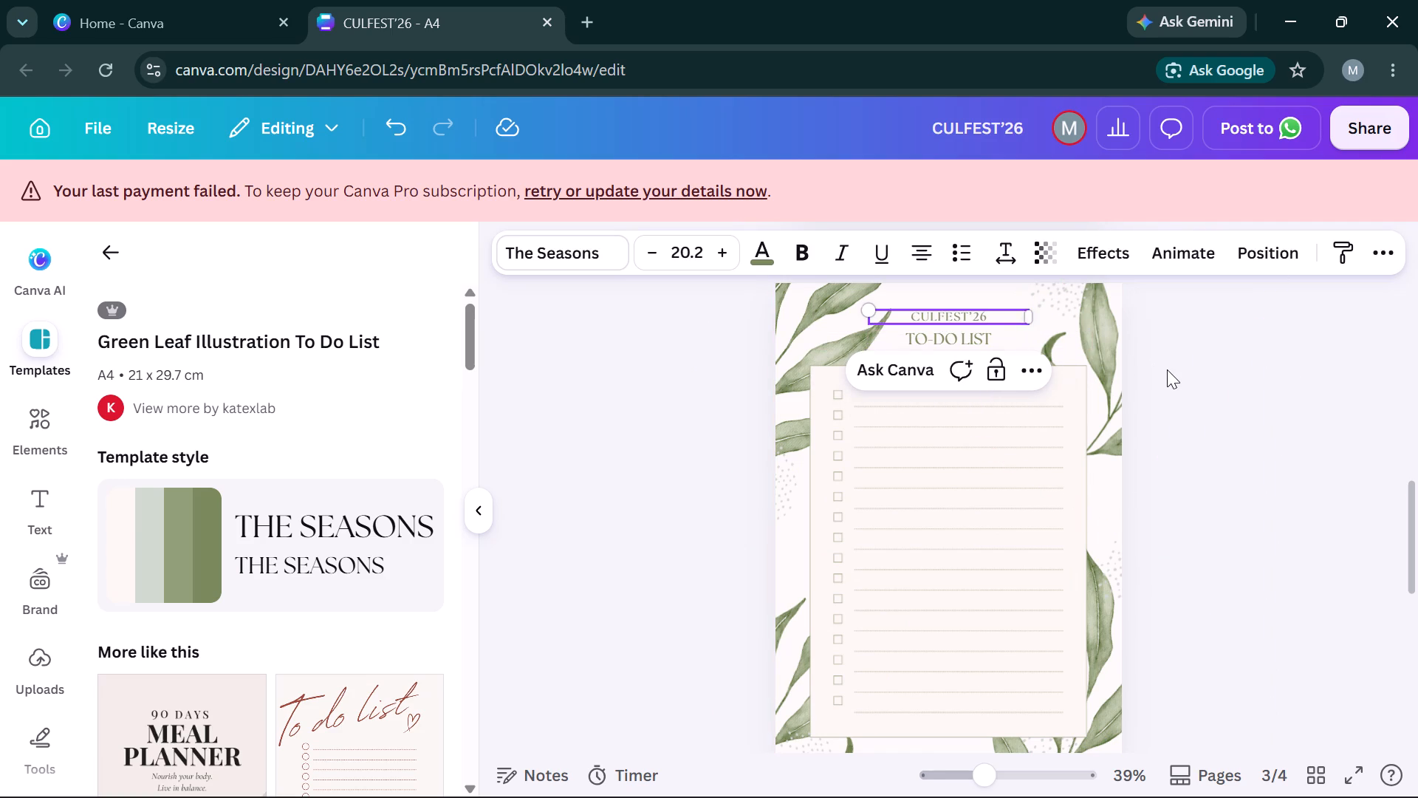
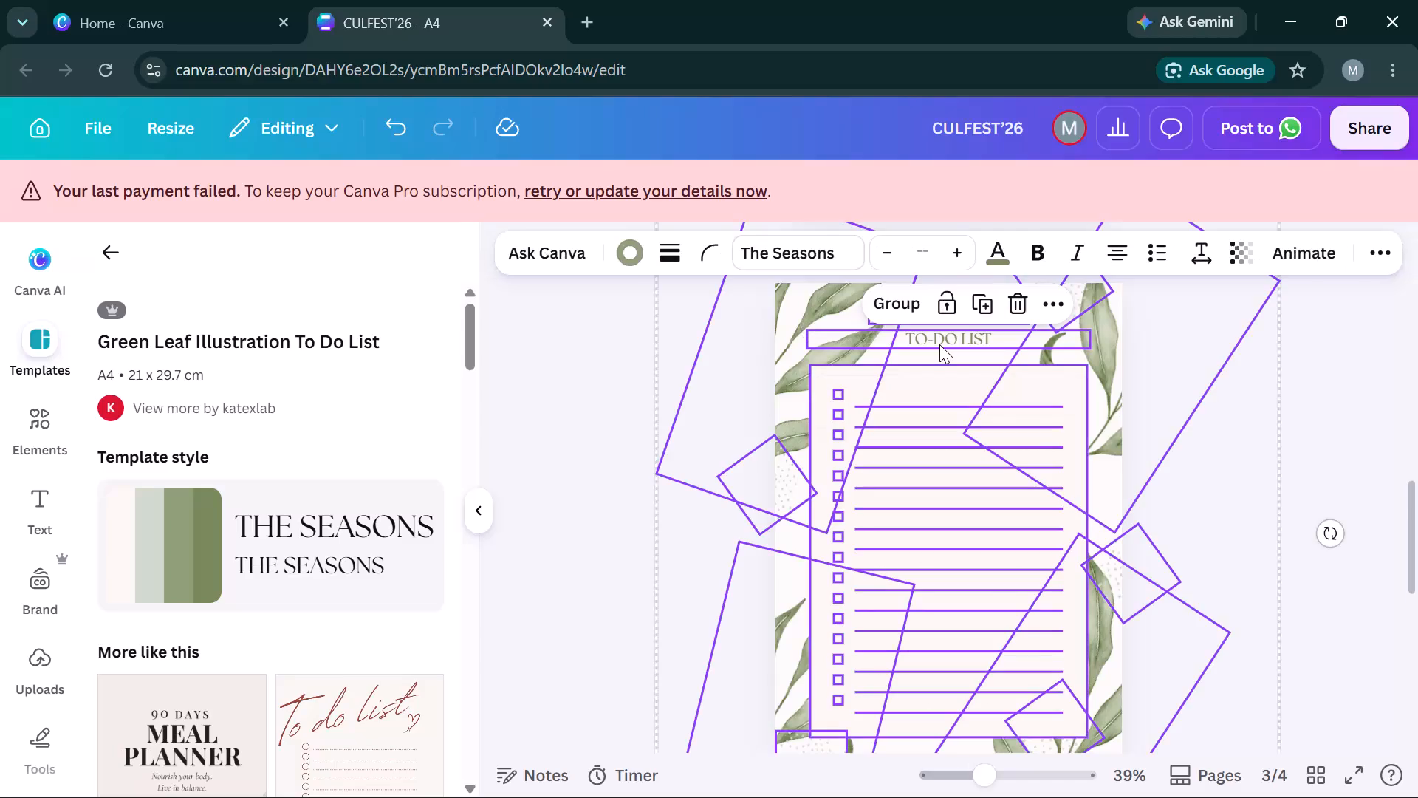
Replace the TO-DO LIST heading on page 3 with the copied text PARTNERSHIP PACKAGES.
{"action": "left_click", "coordinate": [1366, 468]}
{"action": "double_click", "coordinate": [925, 335]}
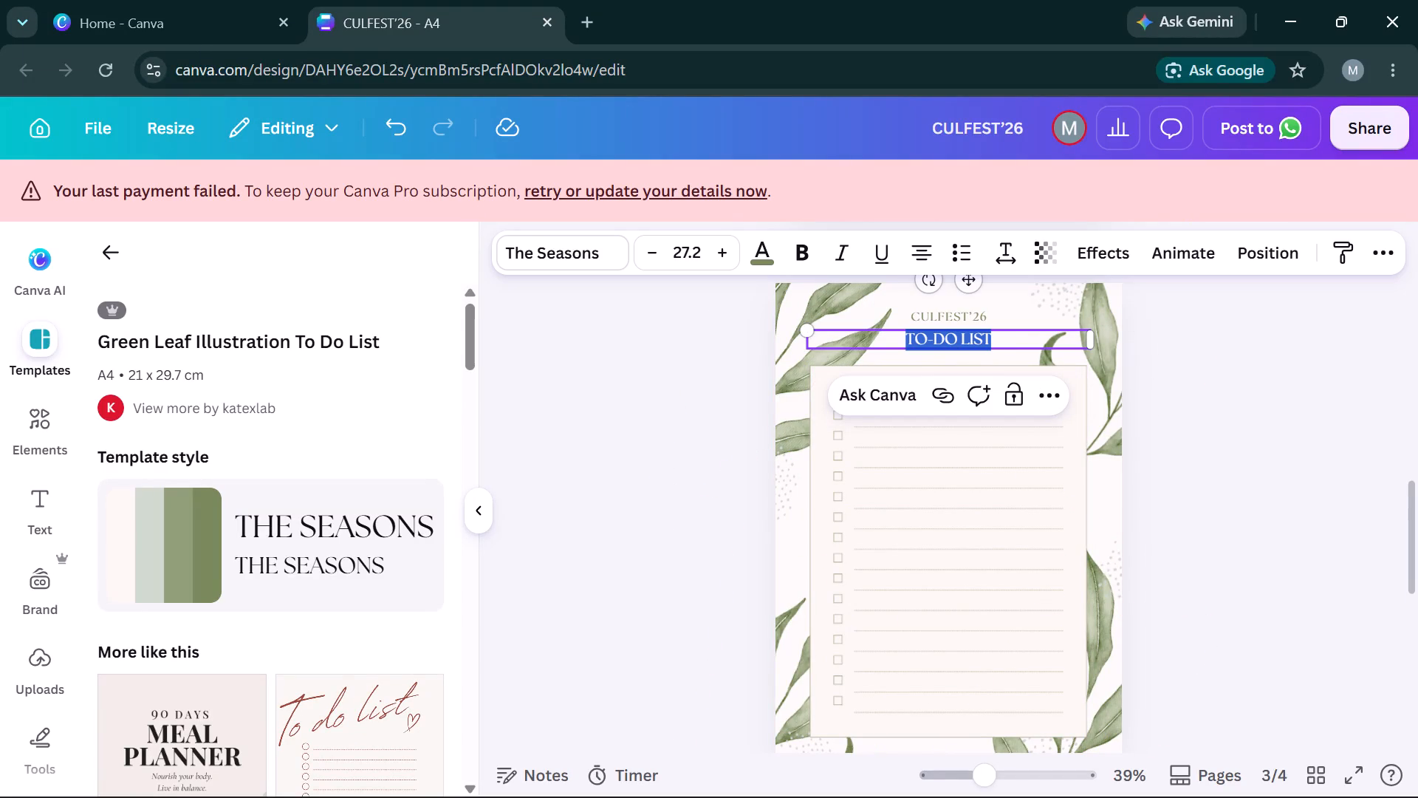
{"action": "key", "text": "ctrl+v"}
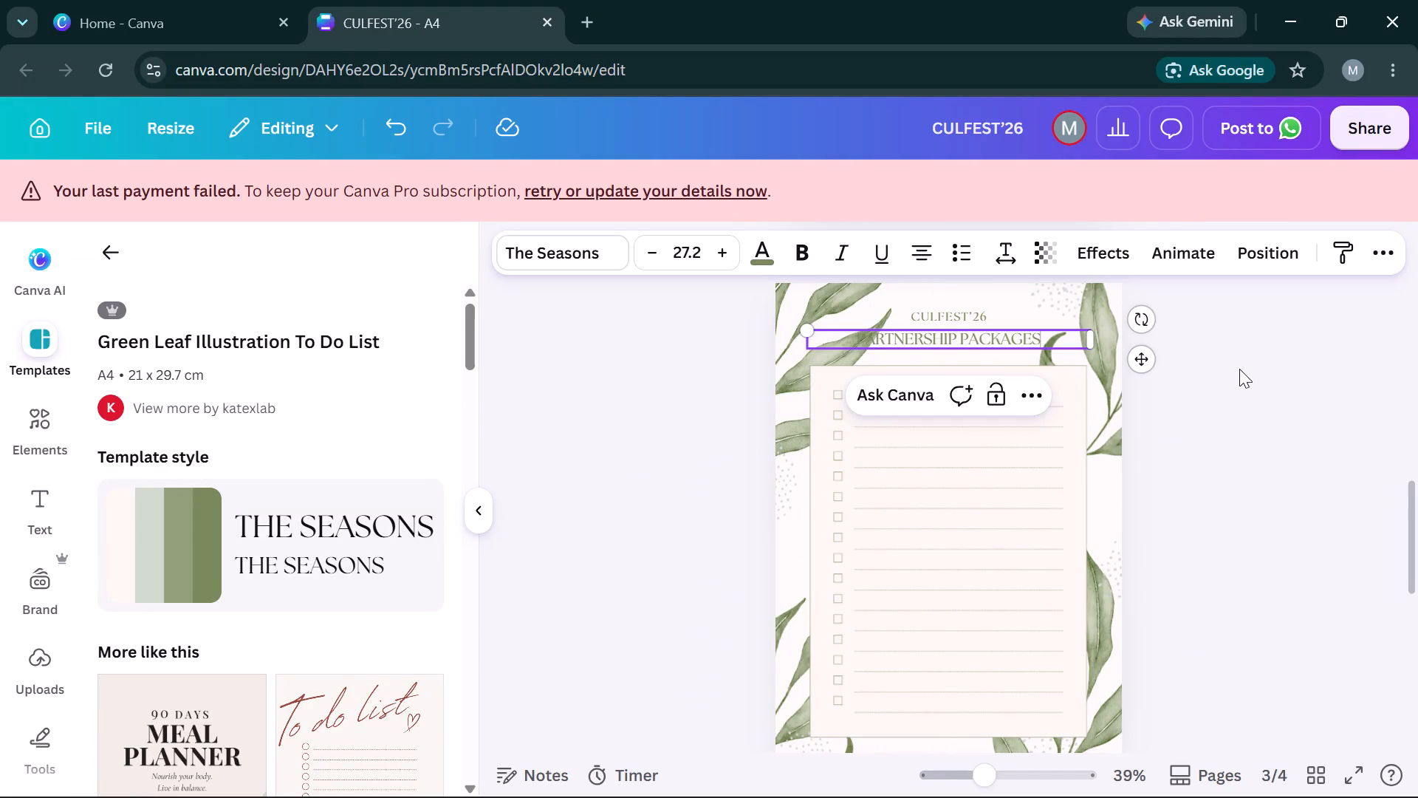
{"action": "key", "text": "Right"}
{"action": "key", "text": "Right"}
{"action": "key", "text": "Right"}
{"action": "left_click", "coordinate": [1231, 361]}
Nudge the large leaf illustration in page 3's top-left corner slightly left and down.
{"action": "left_click", "coordinate": [789, 347]}
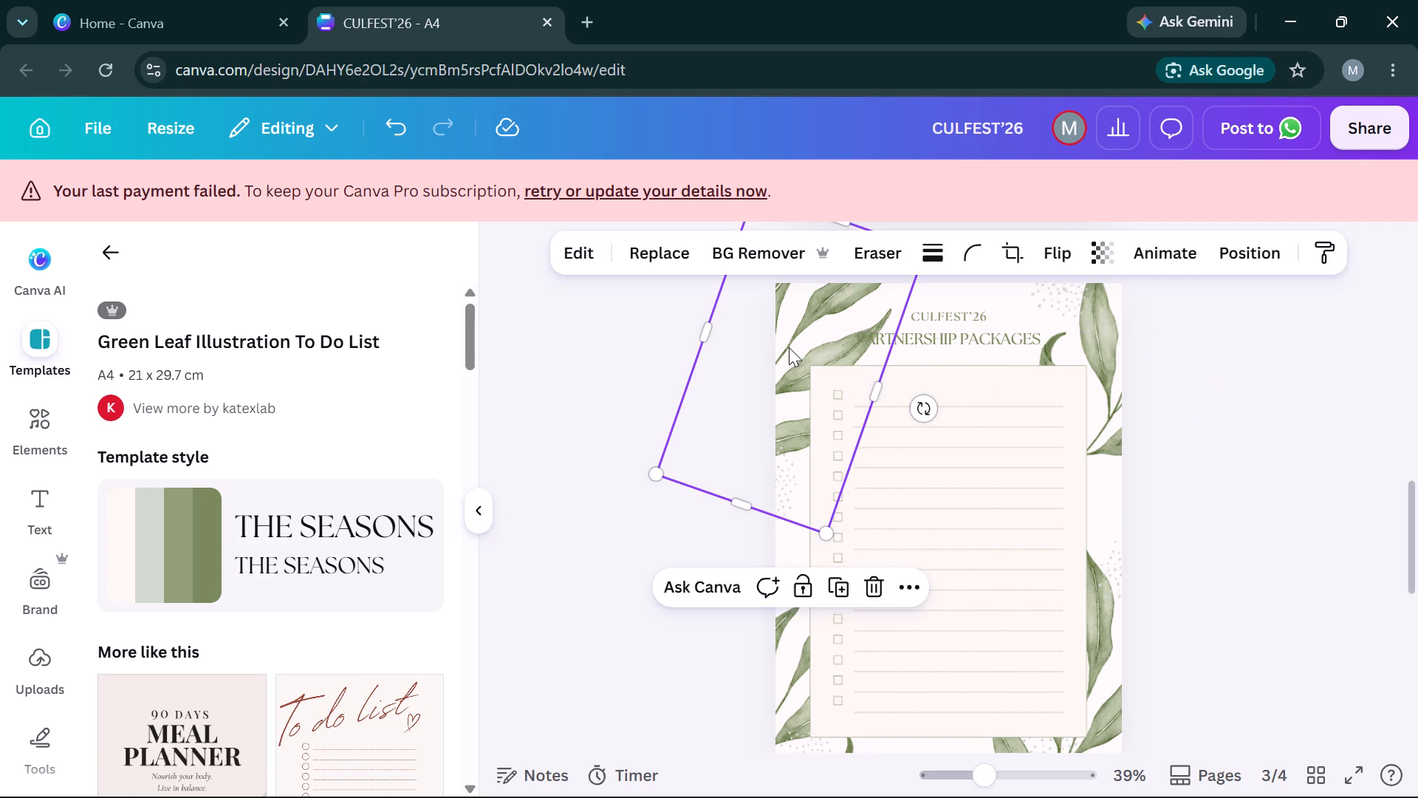
{"action": "key", "text": "Left"}
{"action": "key", "text": "Up"}
{"action": "key", "text": "Up"}
{"action": "key", "text": "Up"}
{"action": "key", "text": "Up"}
{"action": "key", "text": "Up"}
{"action": "key", "text": "Up"}
{"action": "key", "text": "Up"}
{"action": "key", "text": "Up"}
{"action": "key", "text": "Up"}
{"action": "key", "text": "Up"}
{"action": "key", "text": "Up"}
{"action": "key", "text": "Up"}
{"action": "key", "text": "Up"}
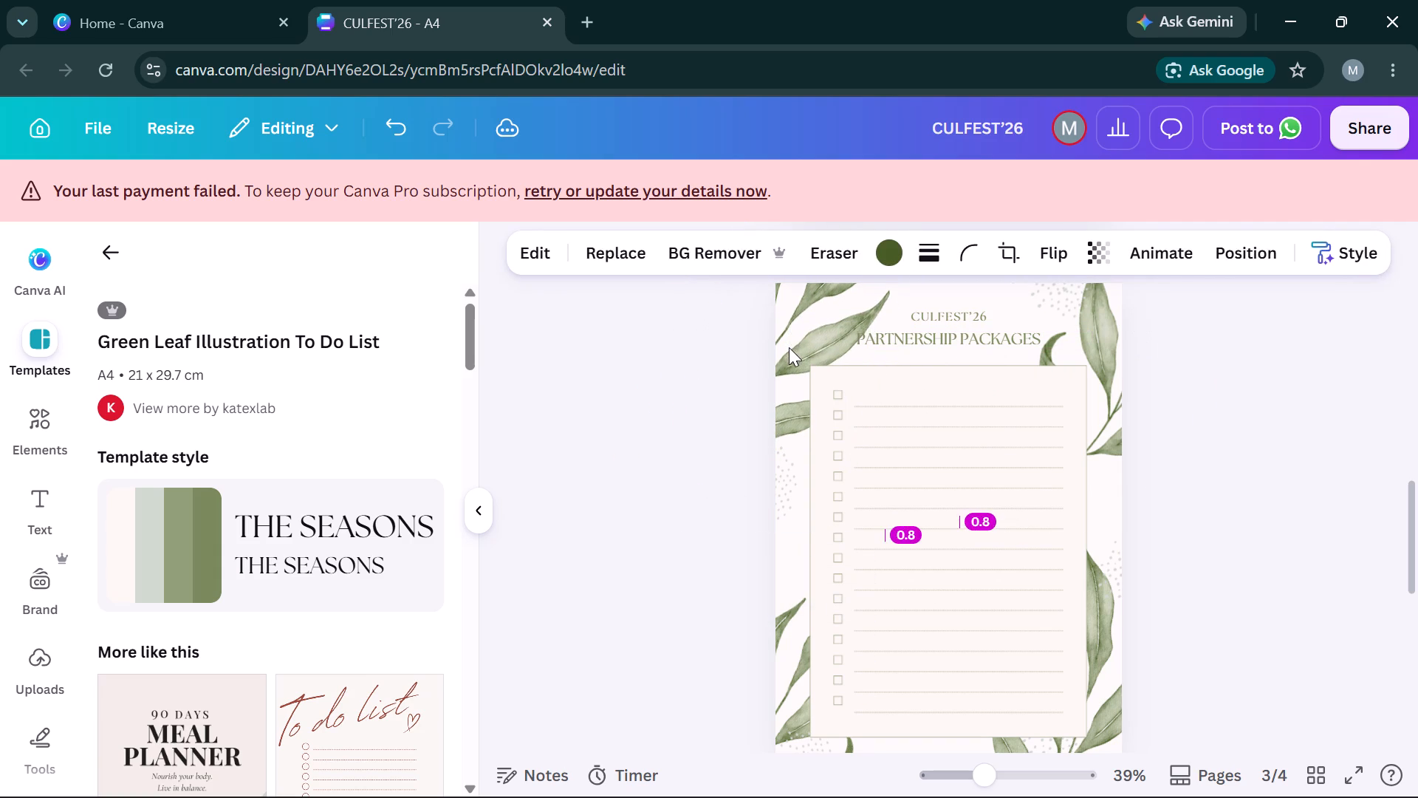
{"action": "key", "text": "Up"}
{"action": "key", "text": "Up"}
{"action": "key", "text": "Up"}
{"action": "key", "text": "Down"}
{"action": "key", "text": "Down"}
{"action": "key", "text": "Down"}
{"action": "key", "text": "Down"}
{"action": "key", "text": "Down"}
{"action": "key", "text": "Down"}
{"action": "key", "text": "Down"}
{"action": "key", "text": "Down"}
{"action": "key", "text": "Down"}
{"action": "key", "text": "Down"}
{"action": "key", "text": "Down"}
{"action": "key", "text": "Down"}
{"action": "key", "text": "Down"}
{"action": "key", "text": "Down"}
{"action": "key", "text": "Down"}
{"action": "key", "text": "Down"}
{"action": "key", "text": "Down"}
{"action": "key", "text": "Down"}
{"action": "key", "text": "Down"}
{"action": "key", "text": "Down"}
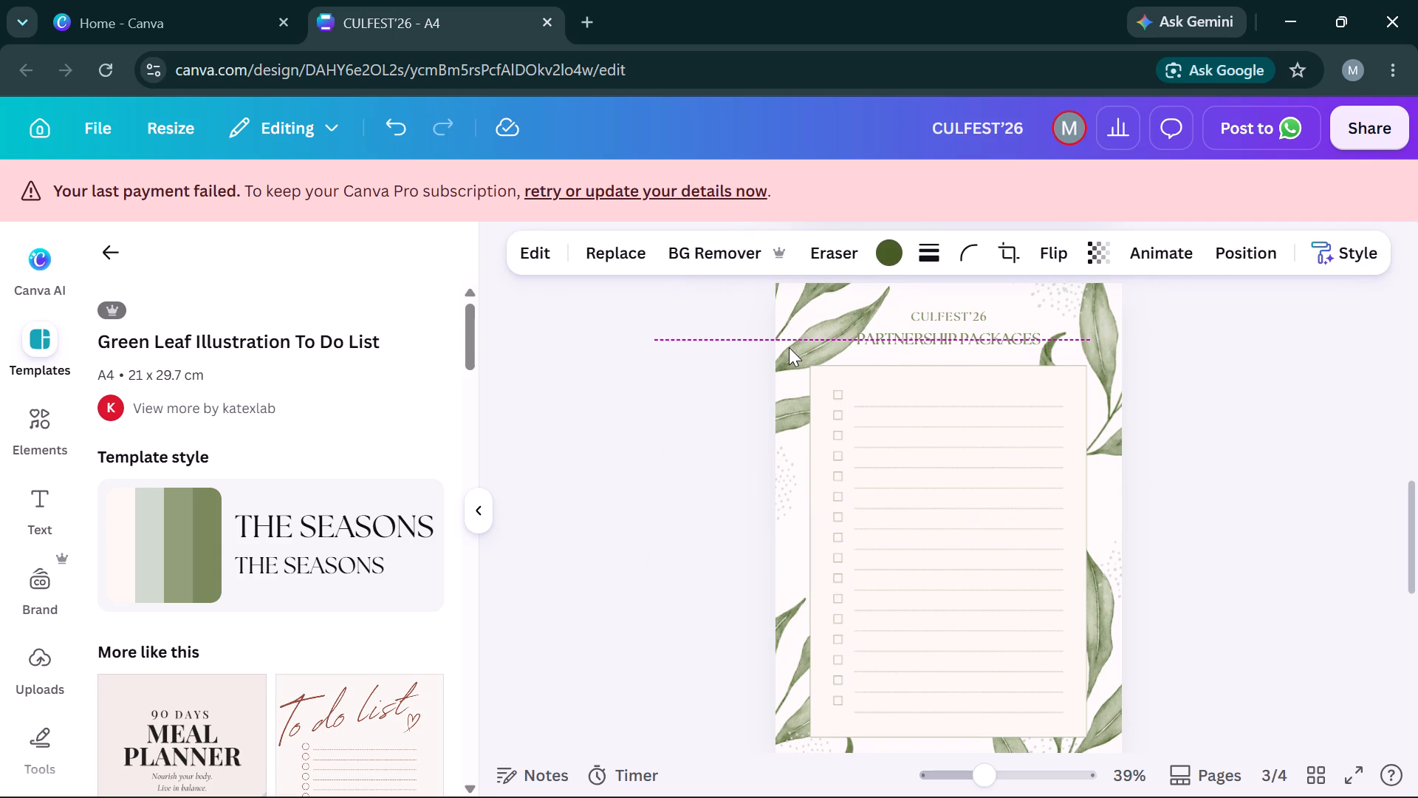
{"action": "key", "text": "Down"}
{"action": "key", "text": "Down"}
{"action": "key", "text": "Down"}
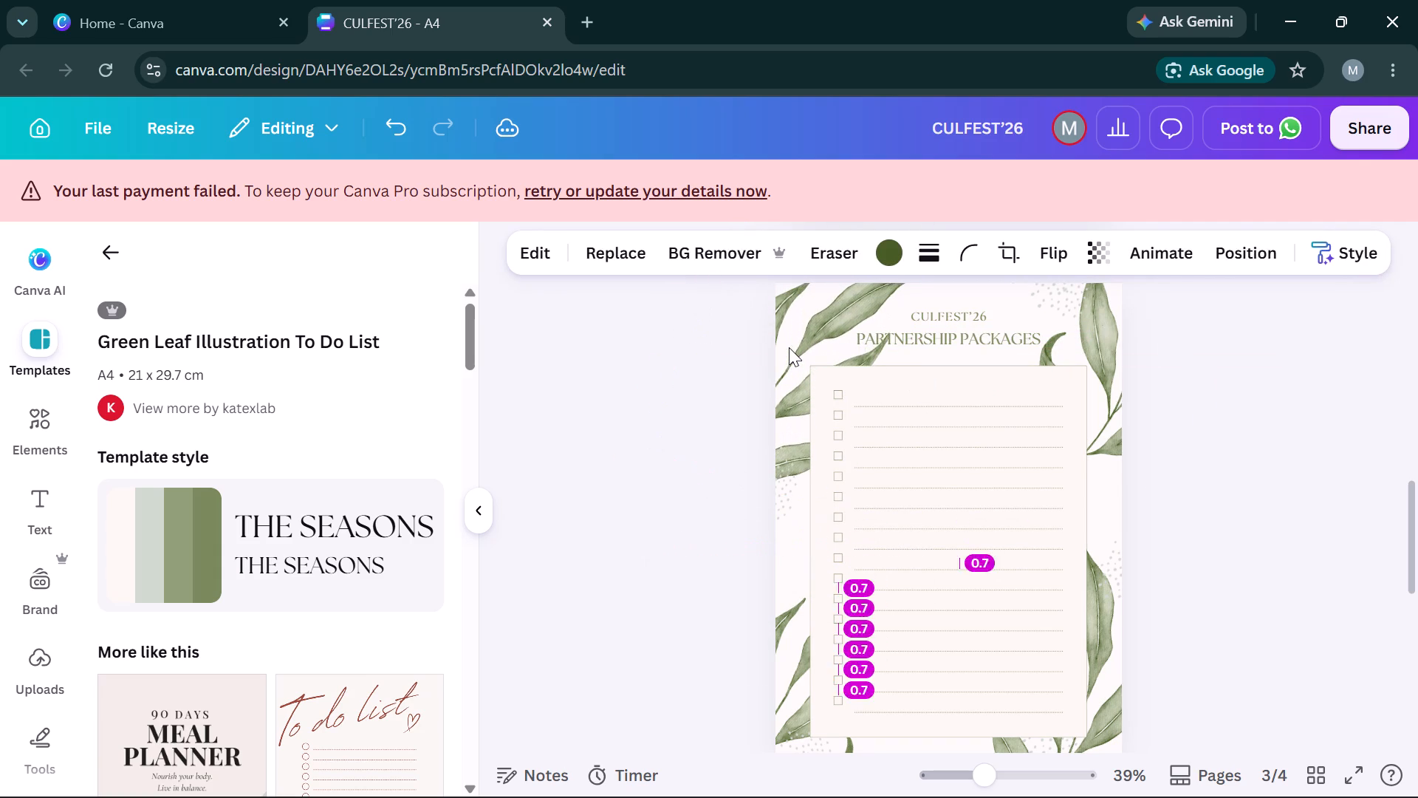
{"action": "key", "text": "Down"}
{"action": "key", "text": "Down"}
{"action": "key", "text": "Down"}
{"action": "key", "text": "Down"}
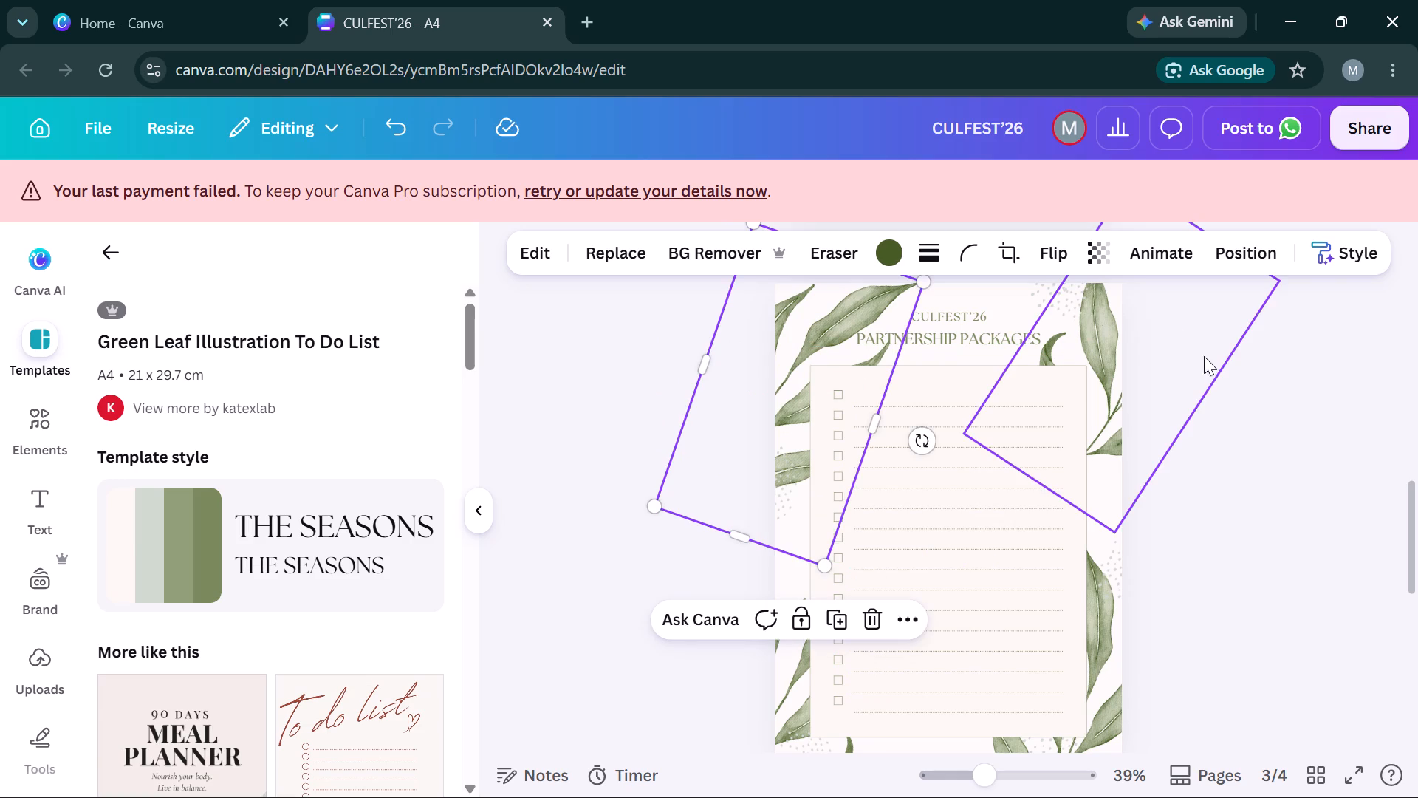
{"action": "left_click", "coordinate": [1213, 377]}
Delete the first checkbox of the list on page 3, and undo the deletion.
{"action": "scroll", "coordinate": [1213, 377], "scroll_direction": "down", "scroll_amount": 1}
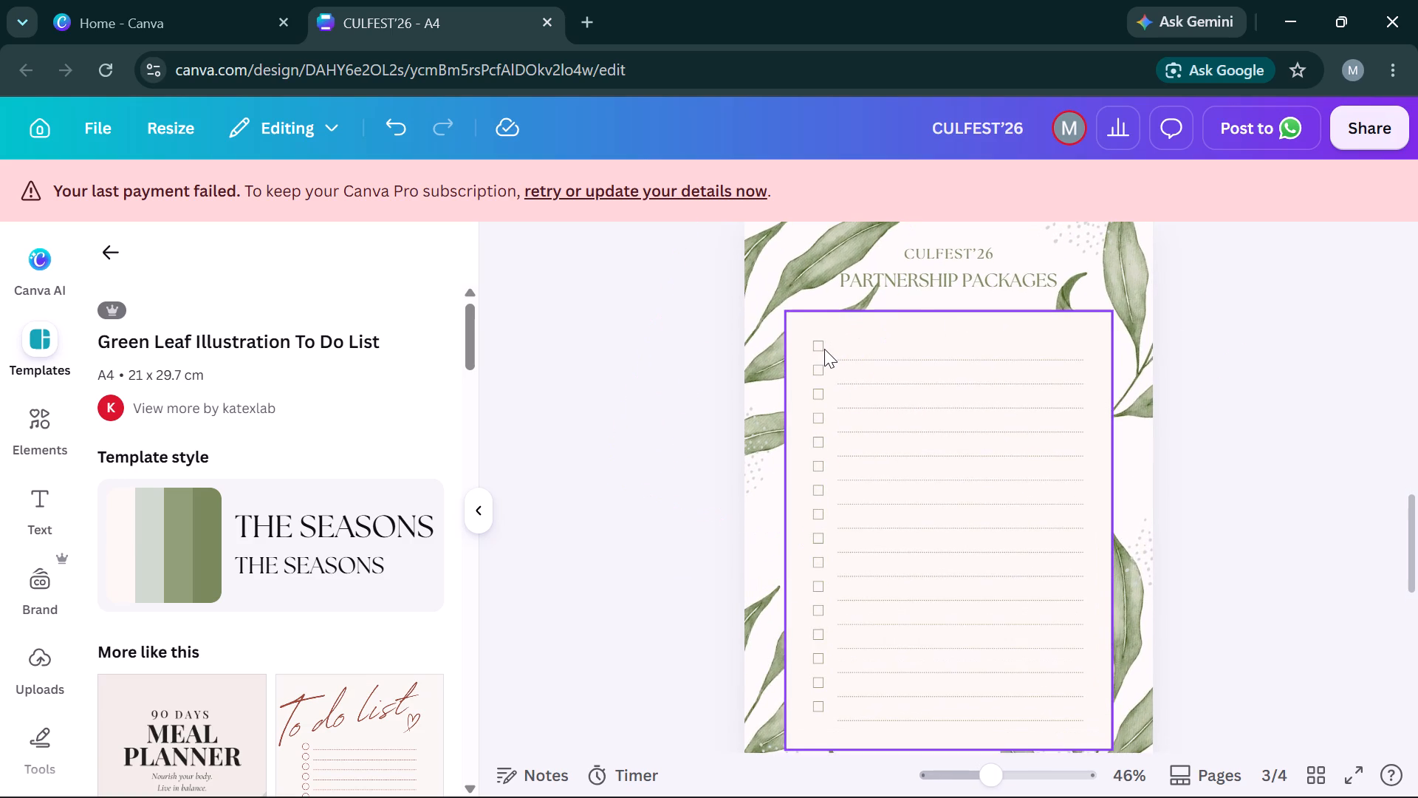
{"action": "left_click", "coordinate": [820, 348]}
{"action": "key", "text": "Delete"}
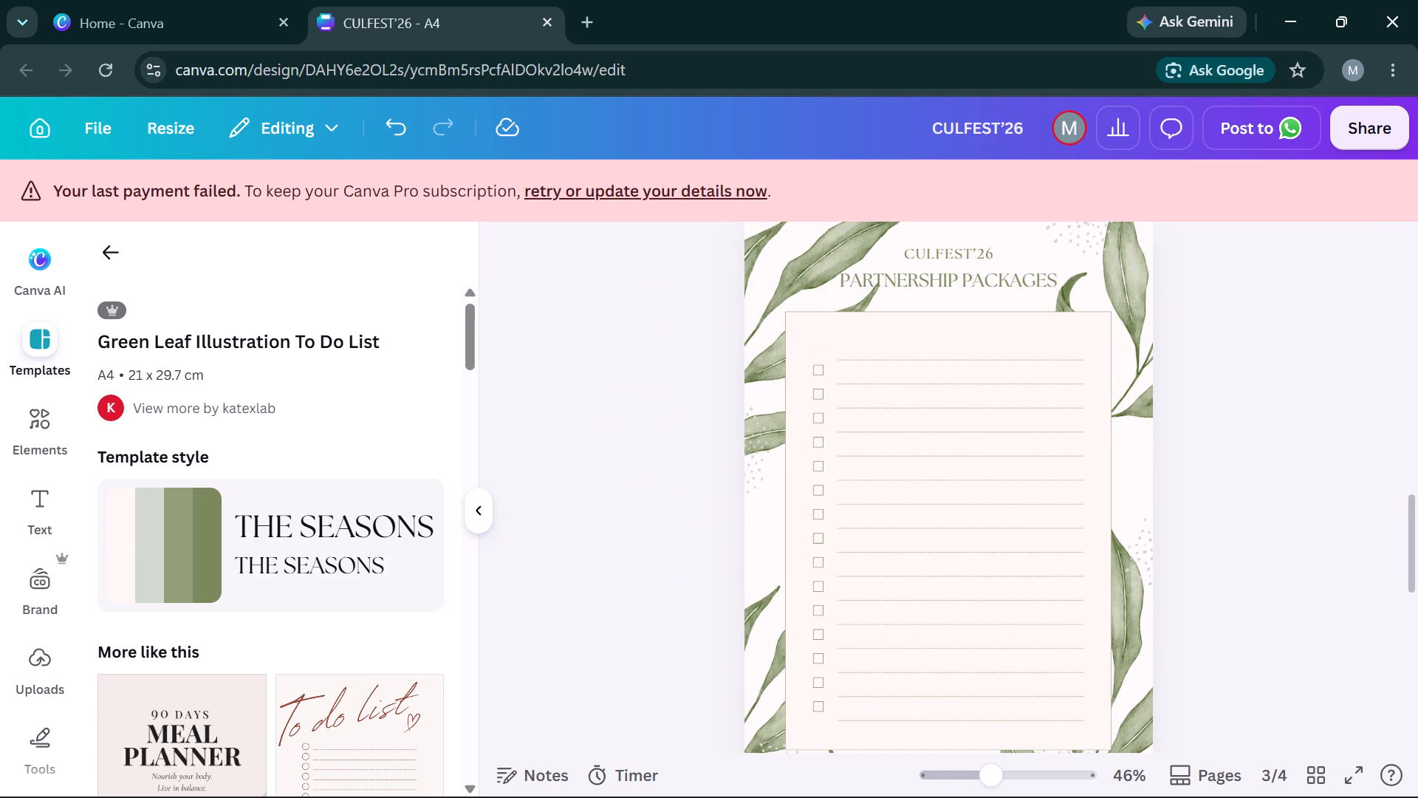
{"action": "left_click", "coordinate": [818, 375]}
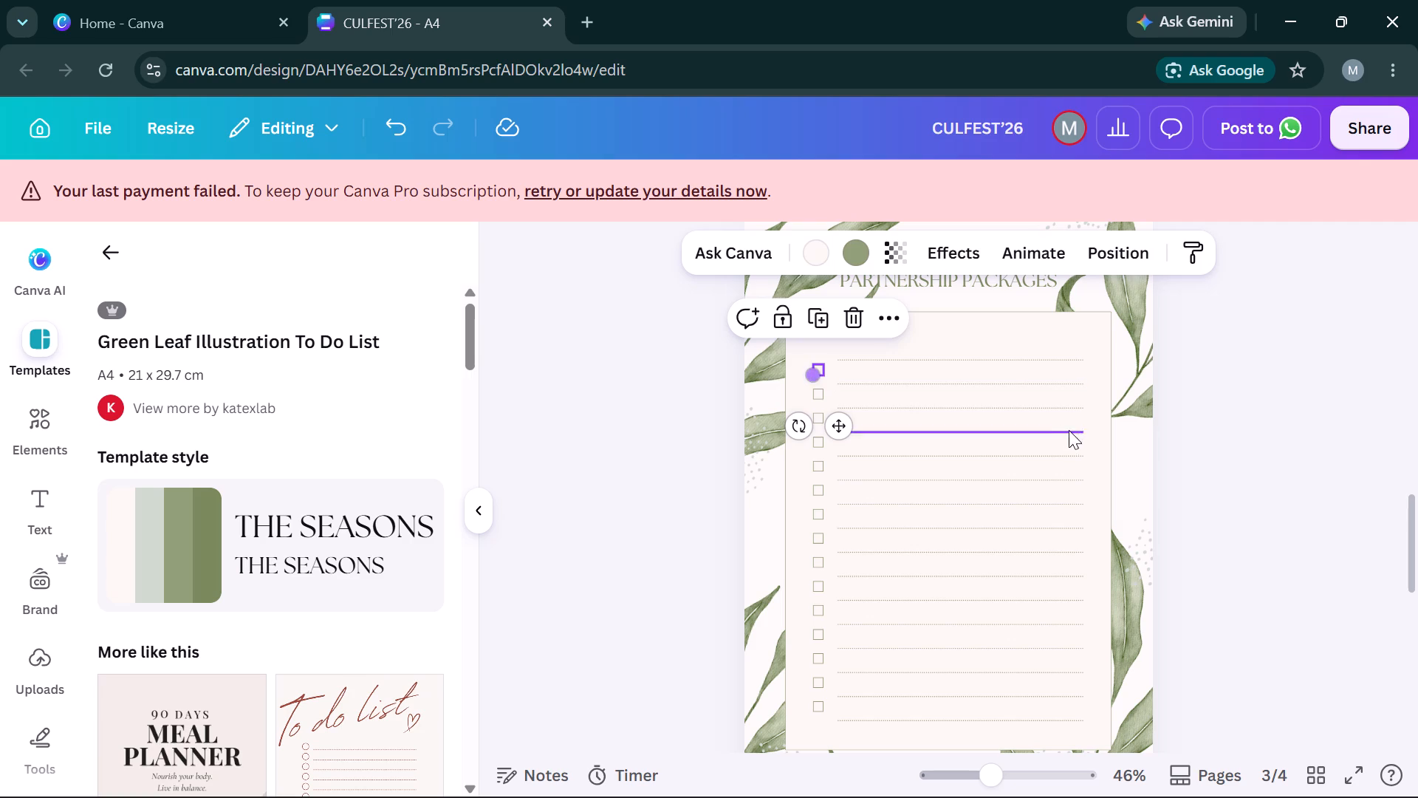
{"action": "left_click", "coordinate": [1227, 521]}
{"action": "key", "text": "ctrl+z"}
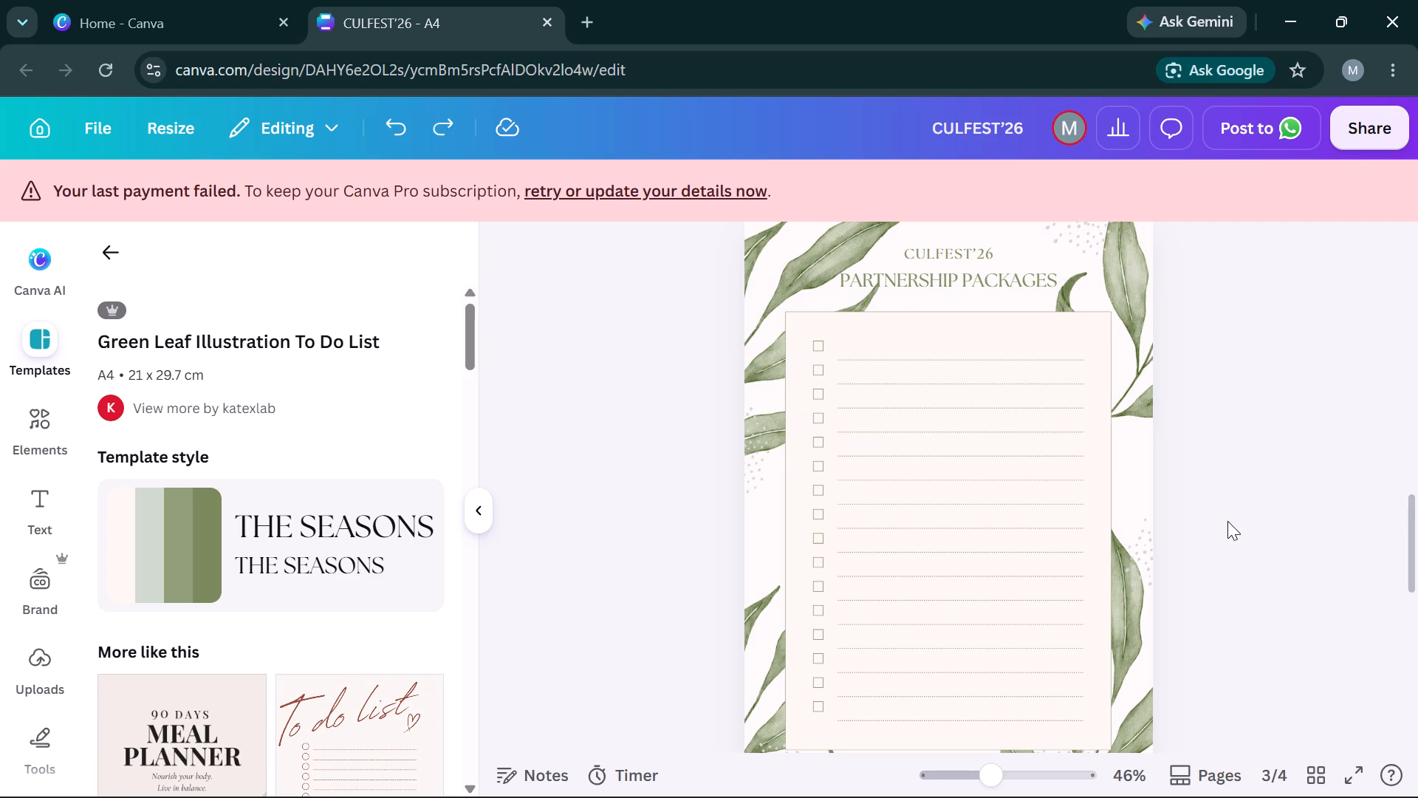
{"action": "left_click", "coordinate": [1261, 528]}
Copy the faint pink flower from the Daily Notes page and paste it onto page 3 over the list.
{"action": "scroll", "coordinate": [1261, 528], "scroll_direction": "down", "scroll_amount": 1}
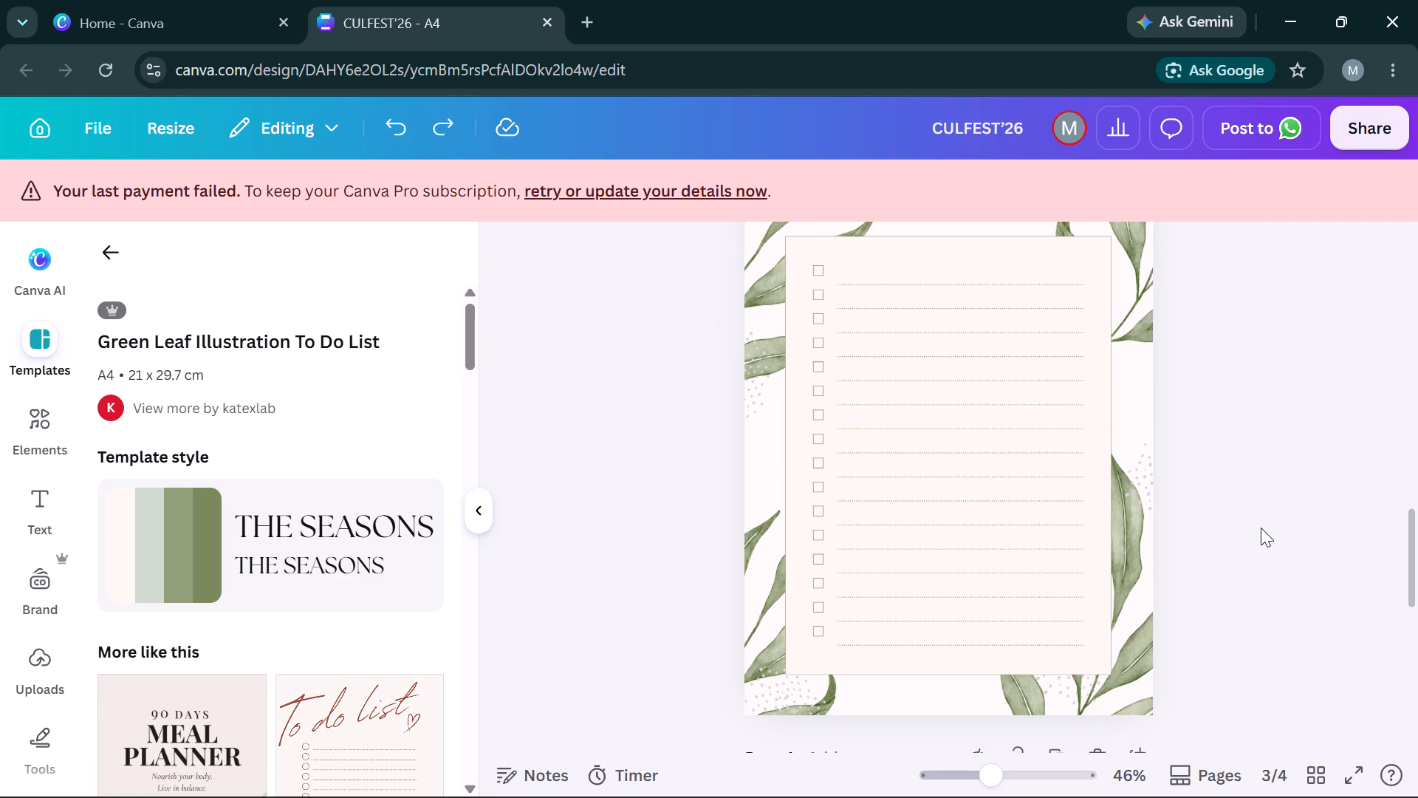
{"action": "scroll", "coordinate": [1261, 528], "scroll_direction": "down", "scroll_amount": 1}
{"action": "scroll", "coordinate": [1261, 528], "scroll_direction": "up", "scroll_amount": 2}
{"action": "scroll", "coordinate": [1261, 528], "scroll_direction": "down", "scroll_amount": 3}
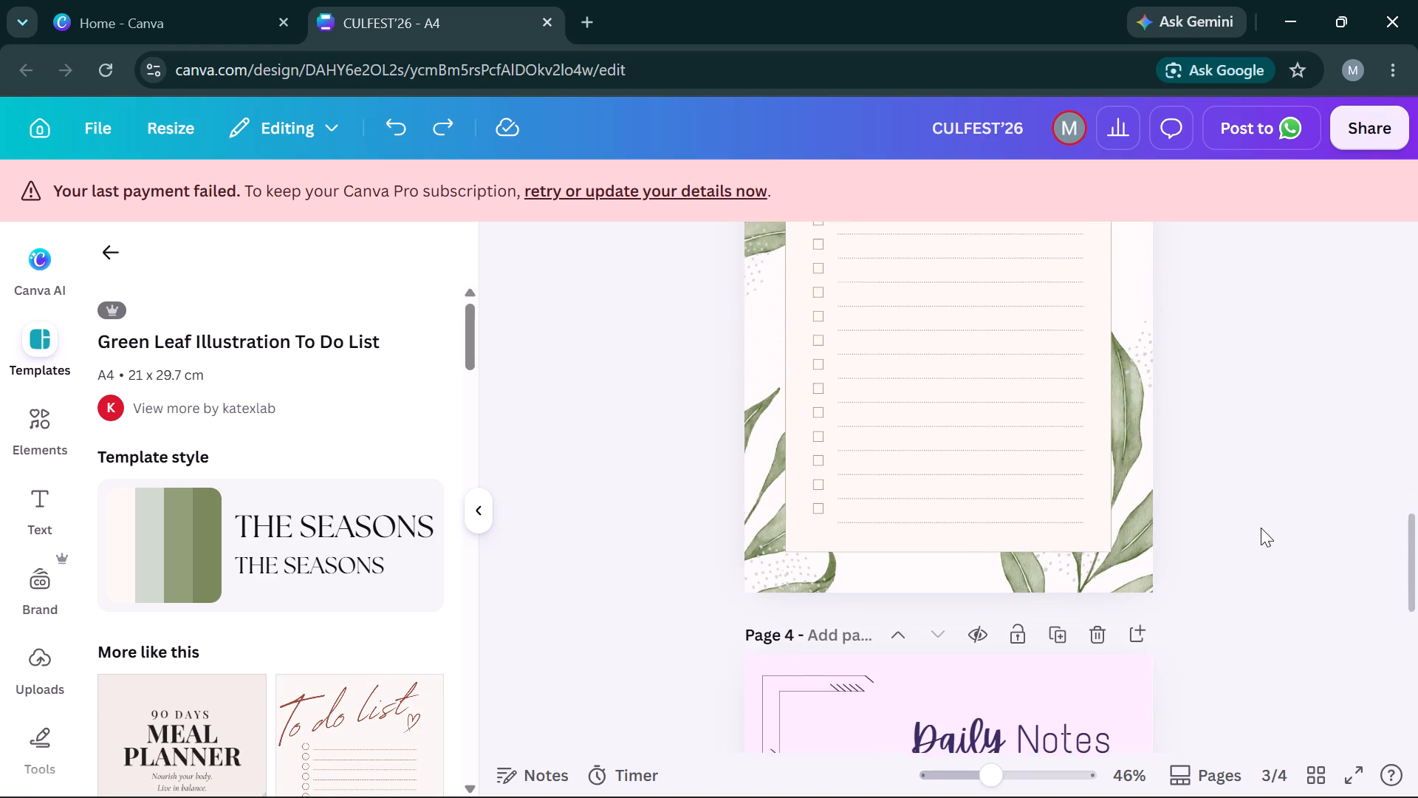
{"action": "scroll", "coordinate": [1127, 441], "scroll_direction": "down", "scroll_amount": 1}
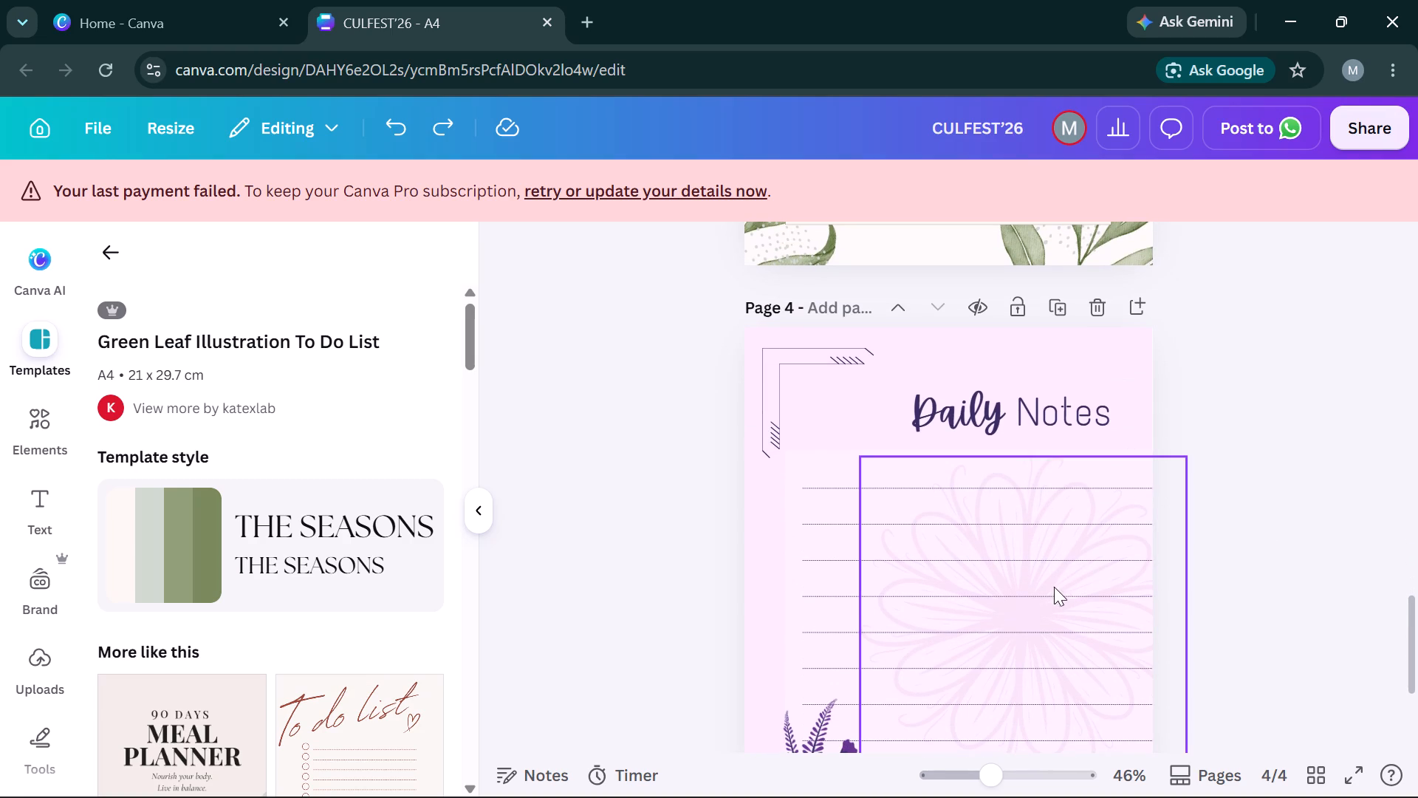
{"action": "left_click", "coordinate": [1041, 468]}
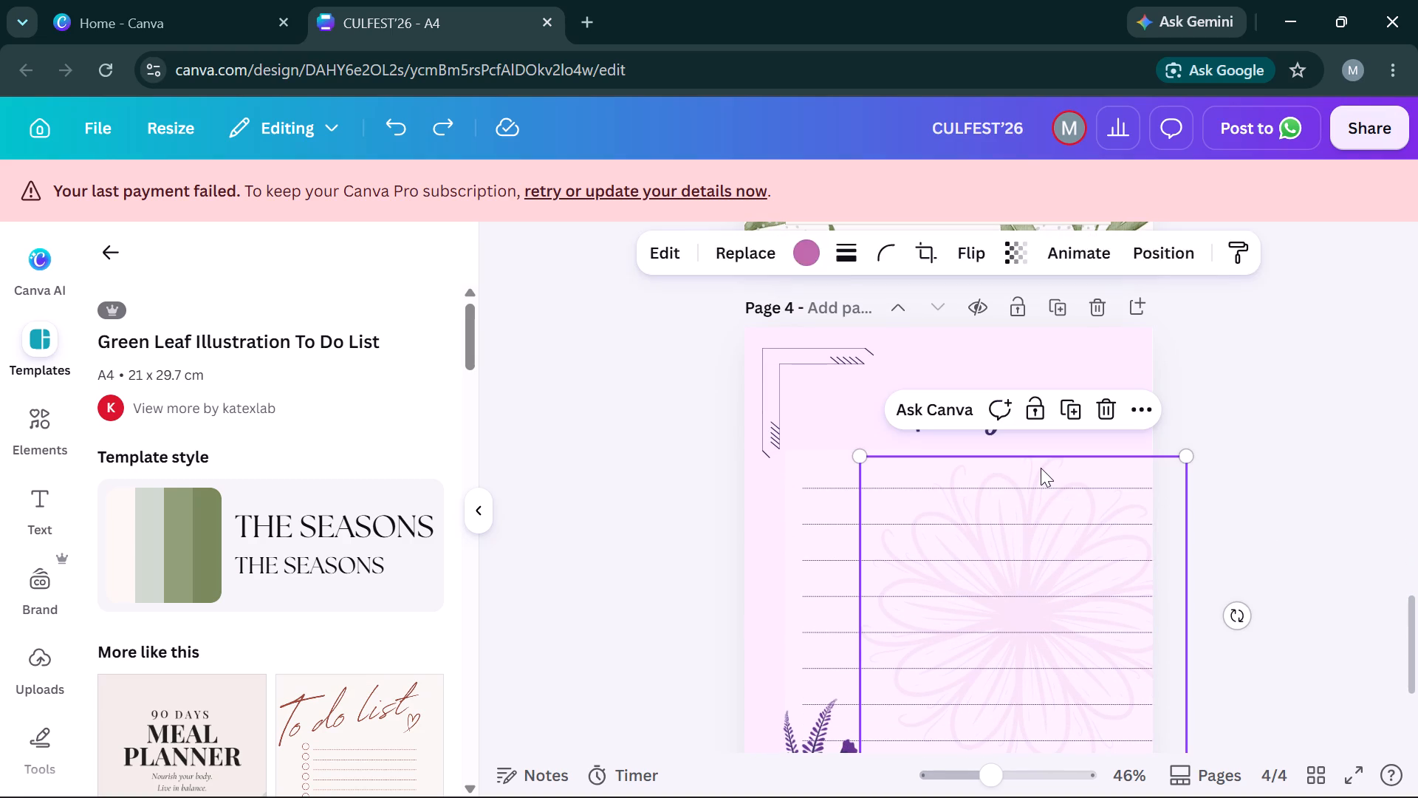
{"action": "key", "text": "ctrl+c"}
{"action": "scroll", "coordinate": [1041, 468], "scroll_direction": "up", "scroll_amount": 3}
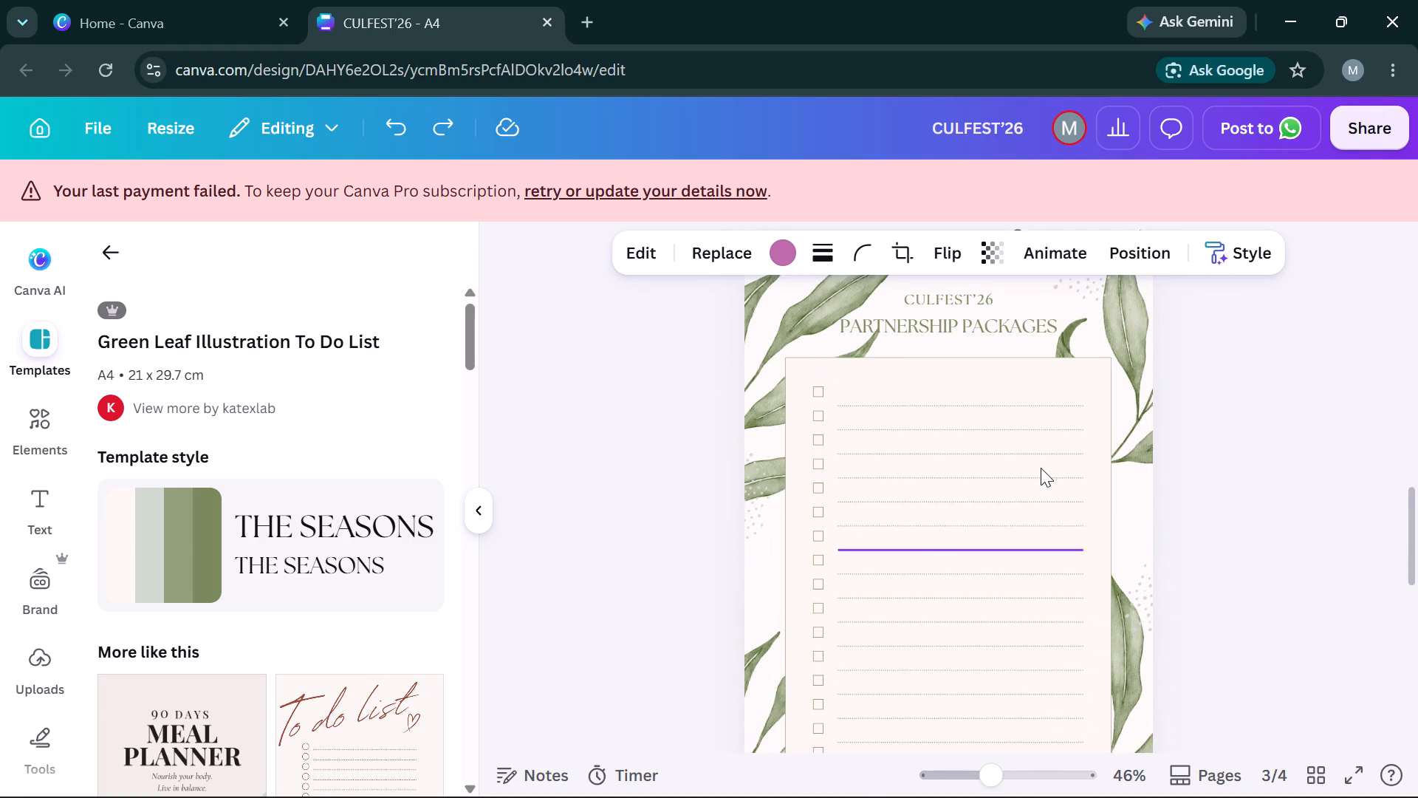
{"action": "scroll", "coordinate": [1041, 468], "scroll_direction": "up", "scroll_amount": 1}
{"action": "key", "text": "ctrl+v"}
{"action": "scroll", "coordinate": [1041, 468], "scroll_direction": "down", "scroll_amount": 1}
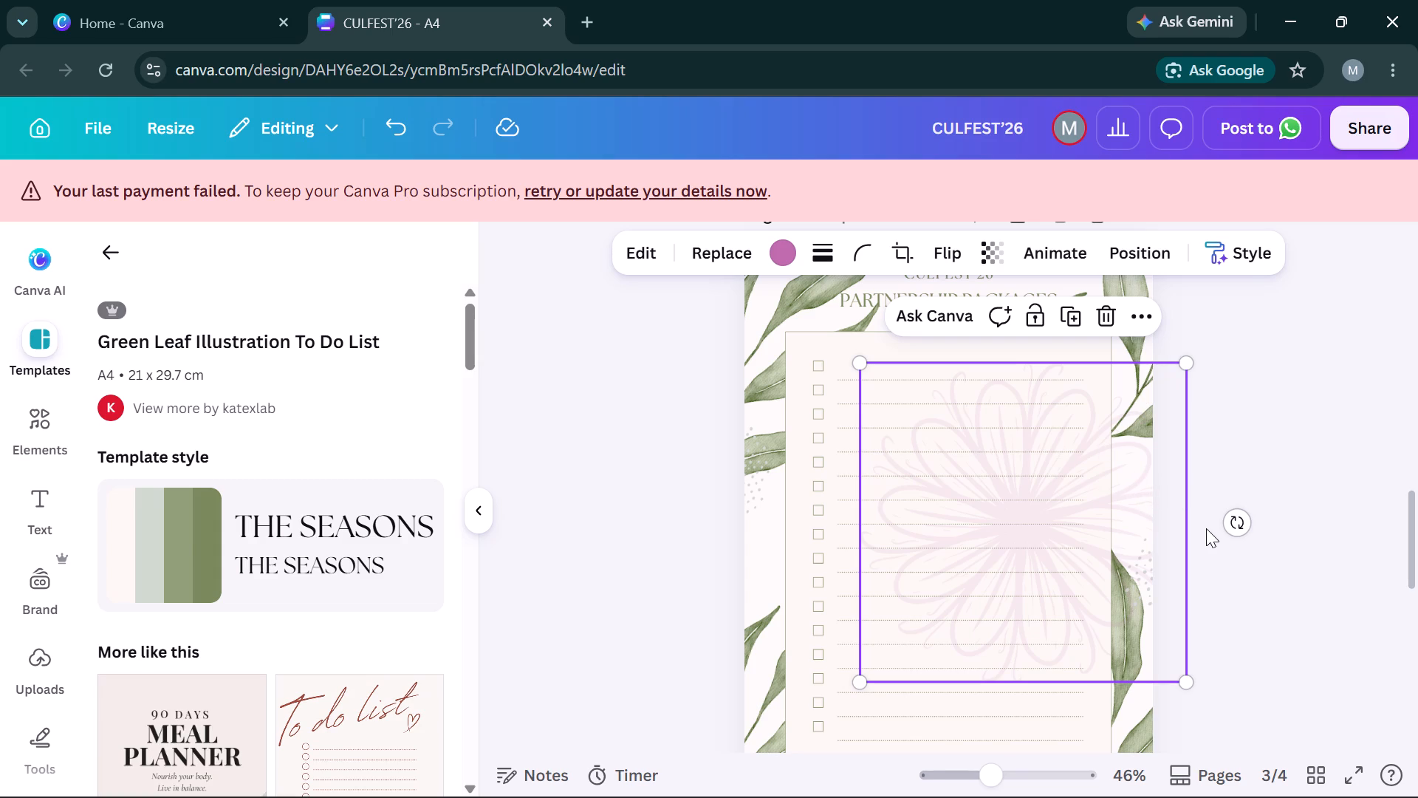
Crop the pasted flower's right side so it ends at the right edge of page 3's list panel.
{"action": "double_click", "coordinate": [1179, 536]}
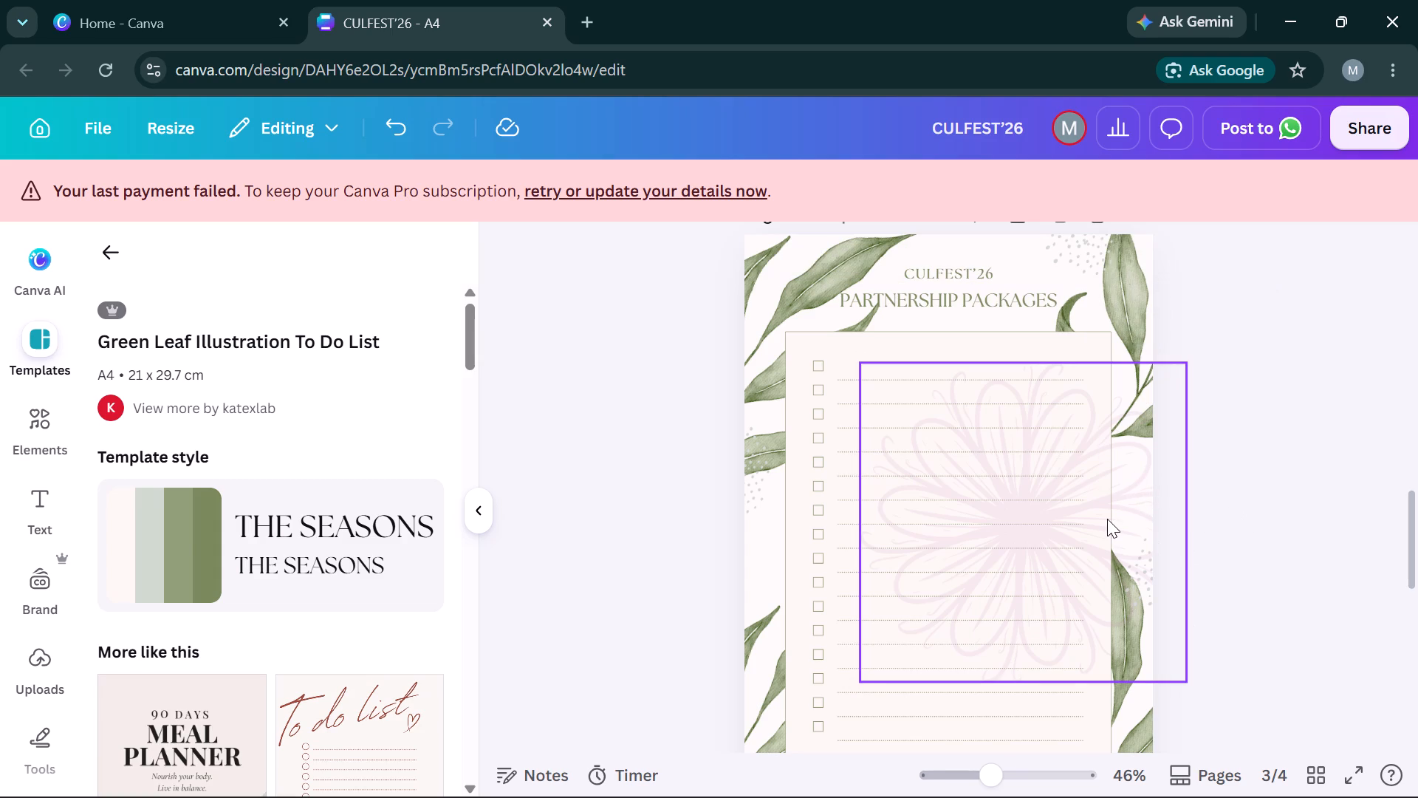
{"action": "double_click", "coordinate": [1107, 519]}
{"action": "left_click", "coordinate": [1107, 519]}
{"action": "double_click", "coordinate": [1107, 519]}
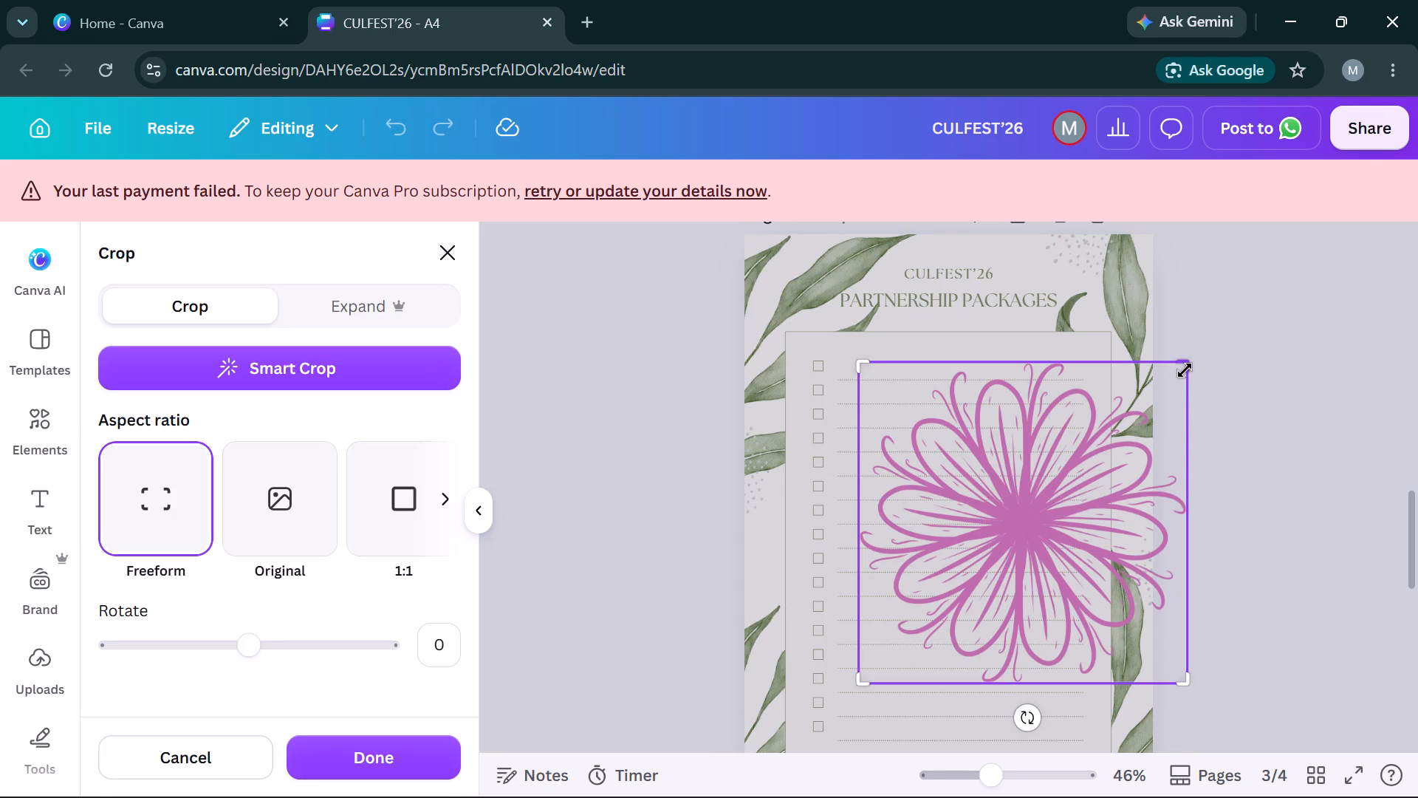
{"action": "left_click_drag", "start_coordinate": [1185, 370], "coordinate": [1117, 361]}
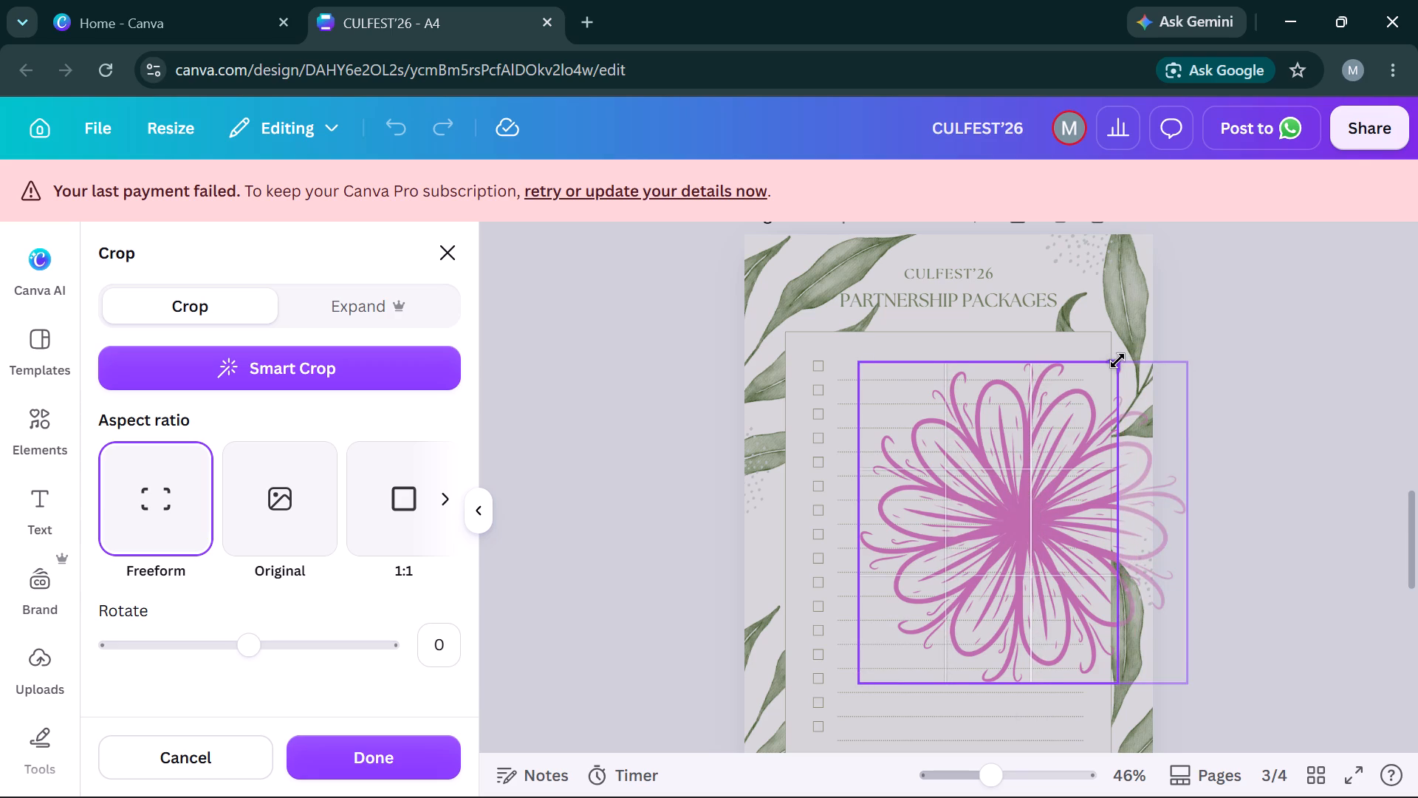
{"action": "left_click_drag", "start_coordinate": [1117, 361], "coordinate": [1111, 352]}
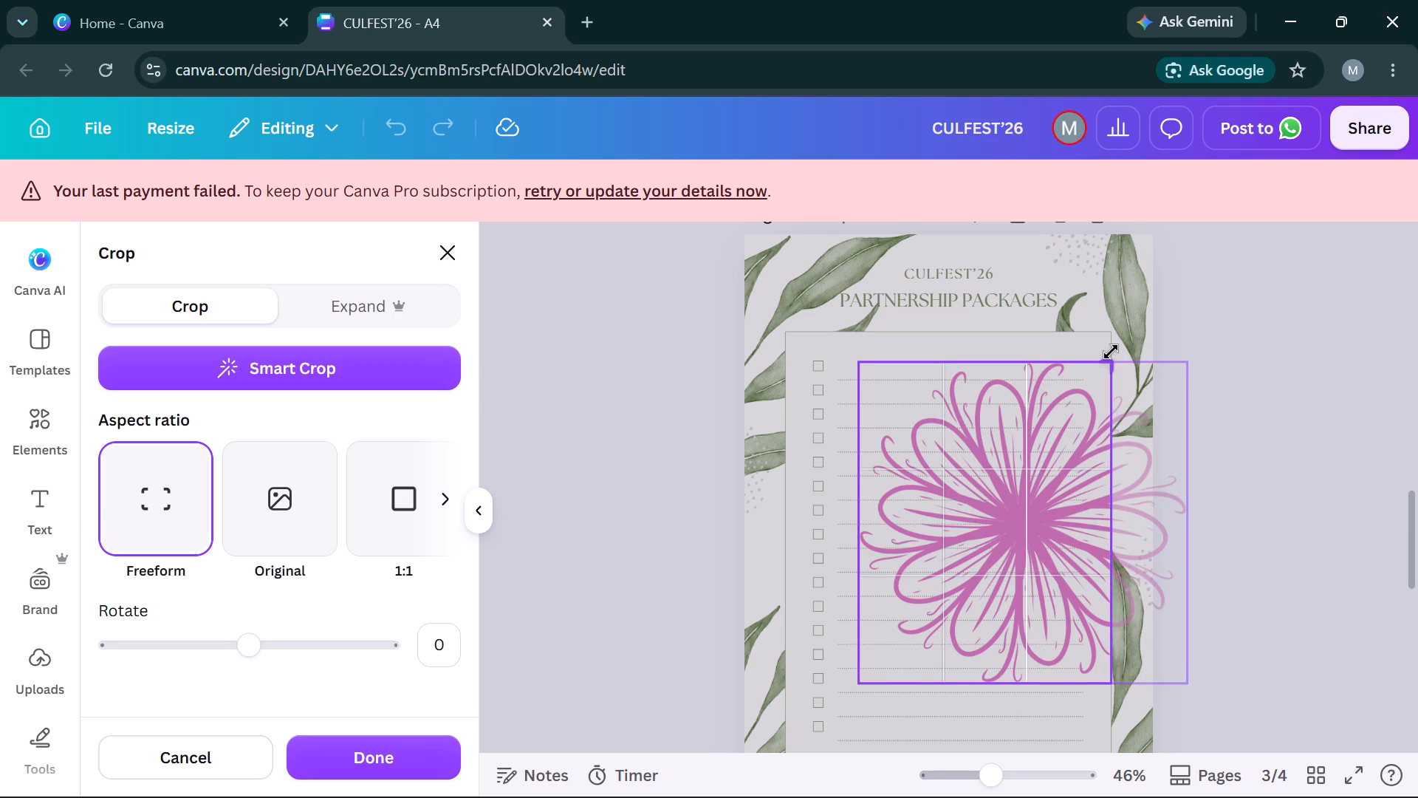
{"action": "left_click_drag", "start_coordinate": [1111, 352], "coordinate": [1110, 352]}
{"action": "left_click", "coordinate": [1301, 474]}
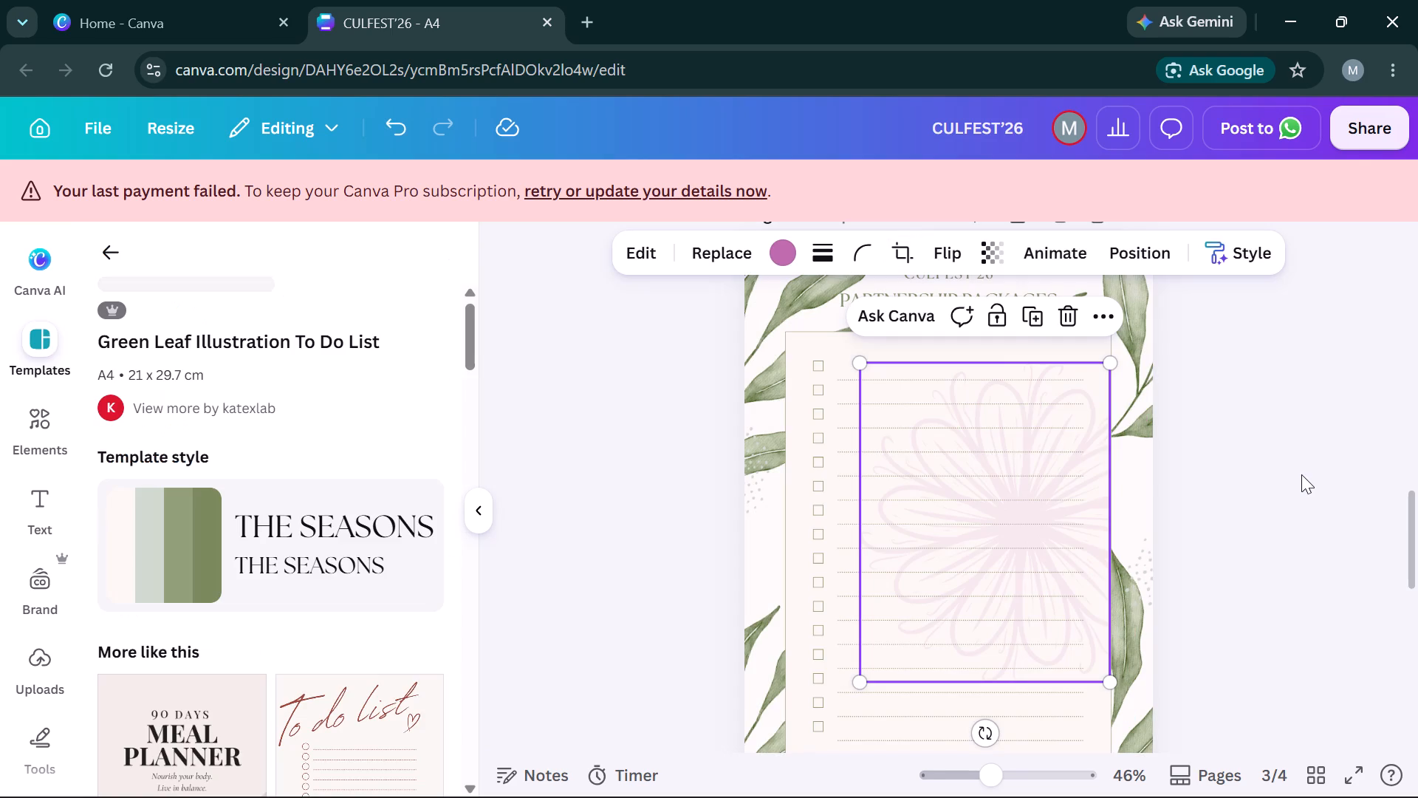
{"action": "left_click", "coordinate": [1357, 528]}
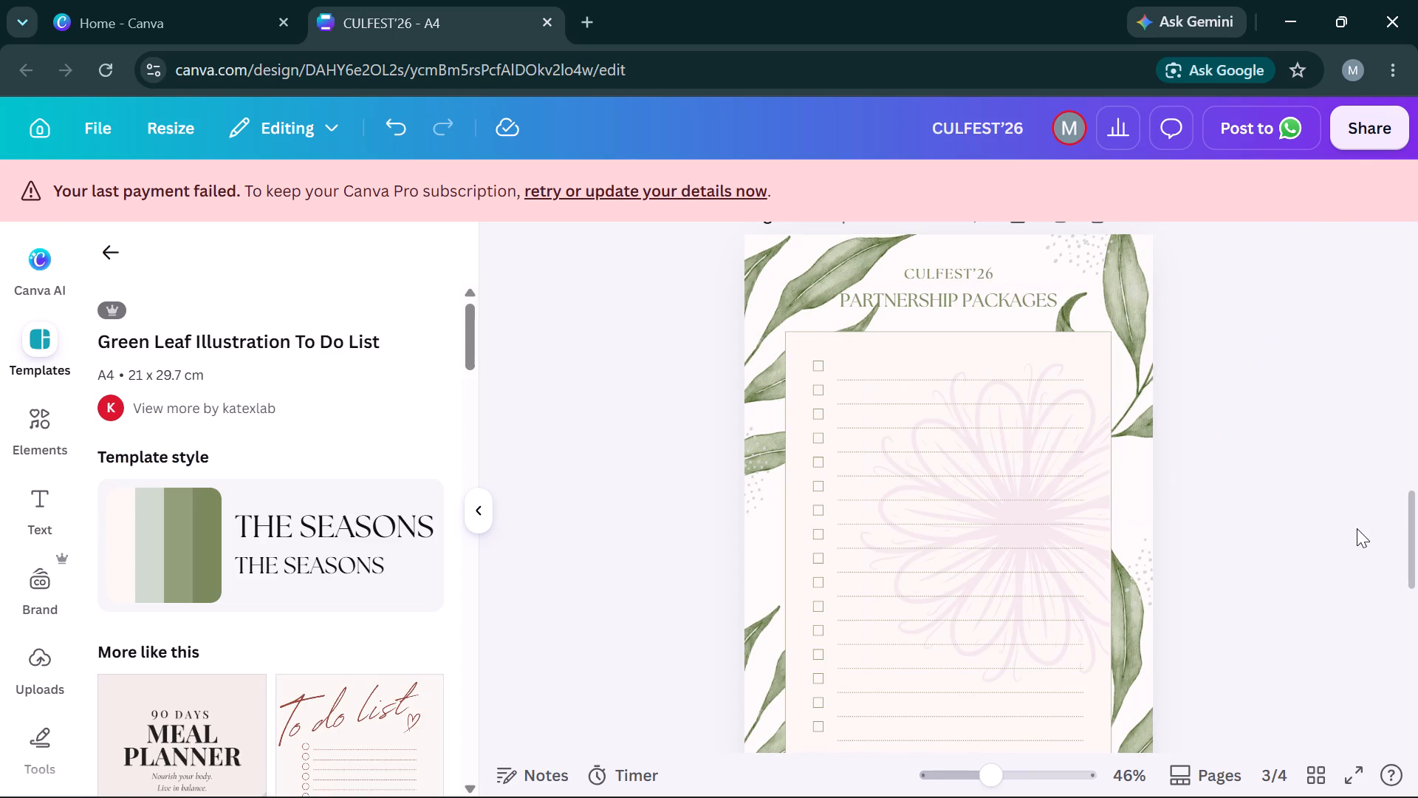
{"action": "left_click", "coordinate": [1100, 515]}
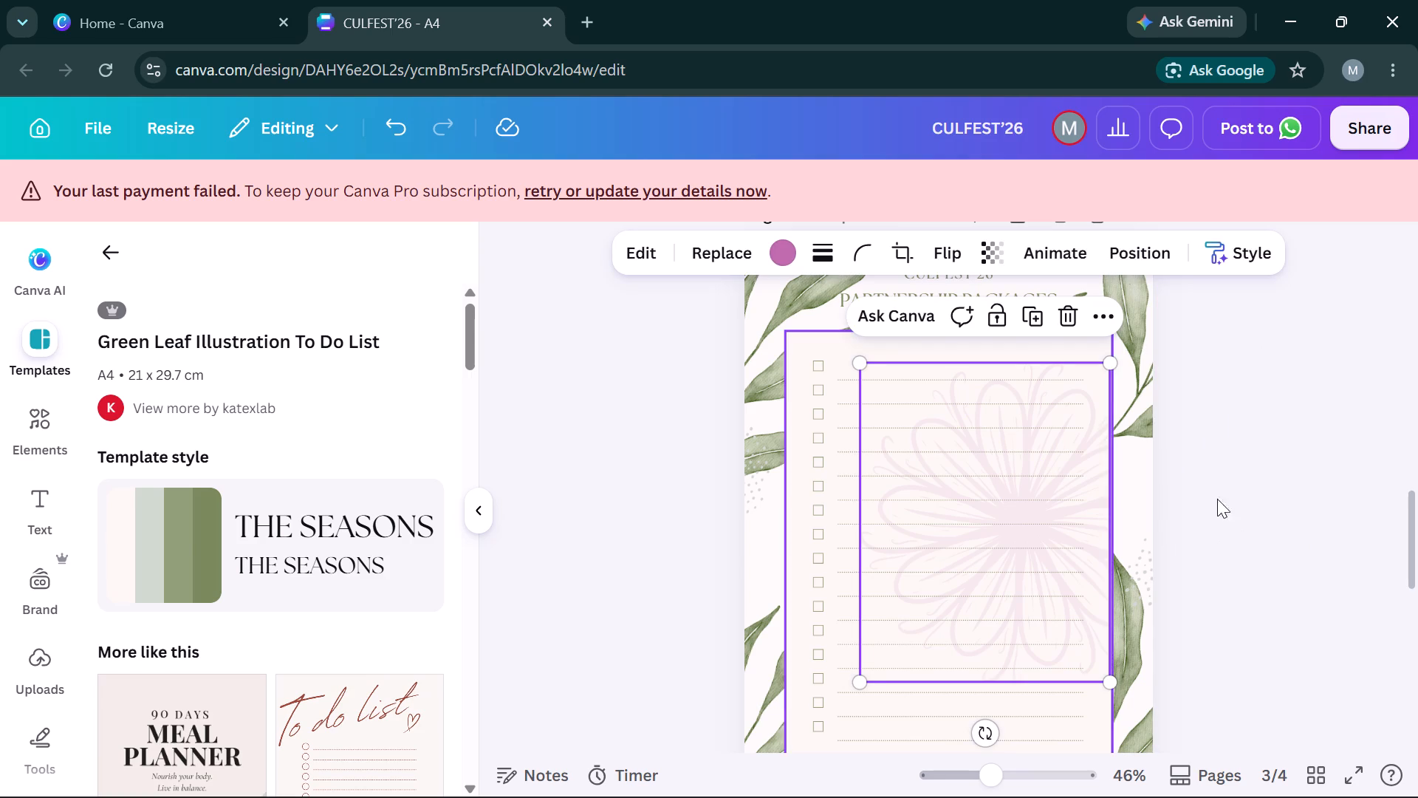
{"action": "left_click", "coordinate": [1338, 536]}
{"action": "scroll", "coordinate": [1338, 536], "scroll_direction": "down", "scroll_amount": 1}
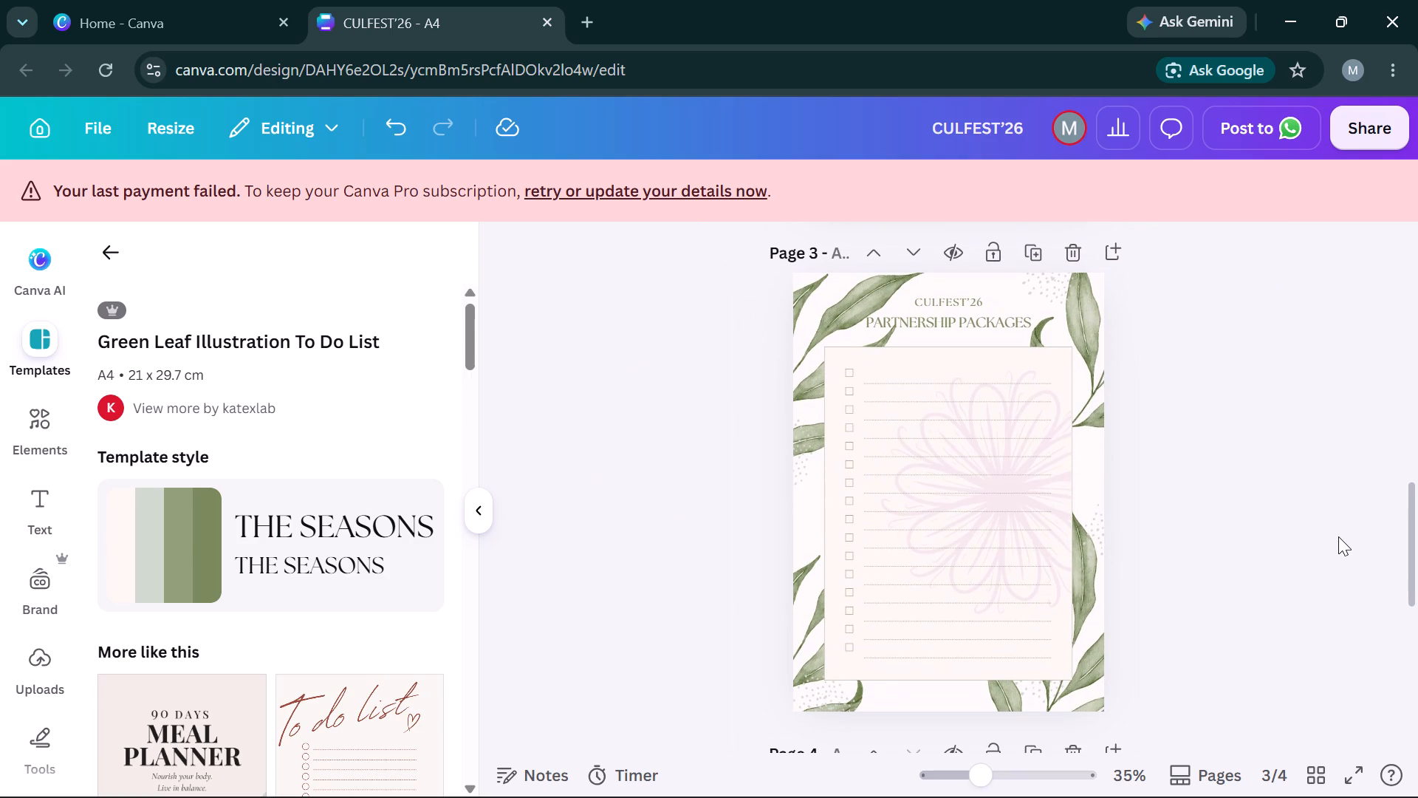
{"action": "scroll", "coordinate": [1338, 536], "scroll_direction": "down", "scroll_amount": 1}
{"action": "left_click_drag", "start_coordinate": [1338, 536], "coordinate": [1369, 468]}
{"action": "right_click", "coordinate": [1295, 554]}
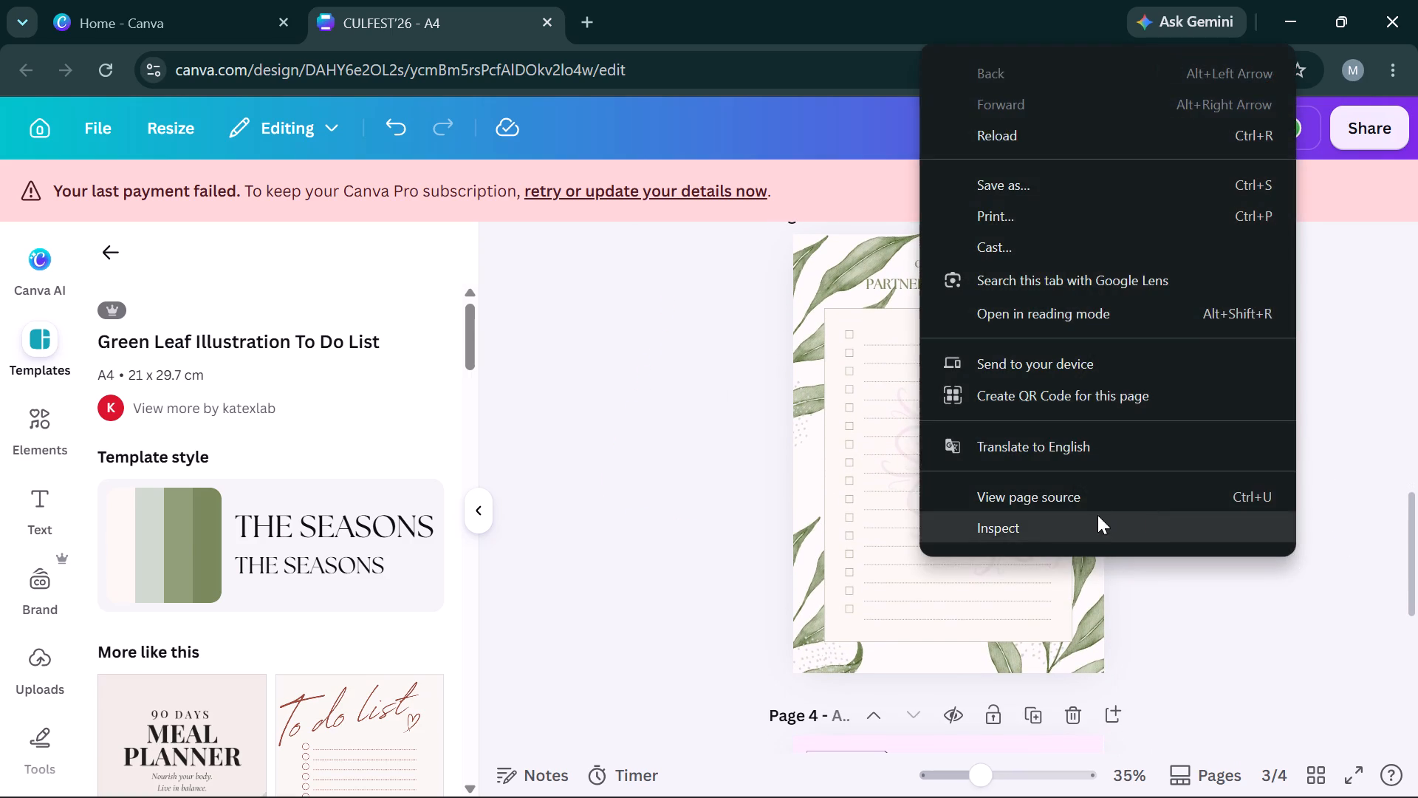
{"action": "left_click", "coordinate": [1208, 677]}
Copy the visual style of page 3's top-right leaf illustration and apply it to the flower.
{"action": "left_click", "coordinate": [1022, 427]}
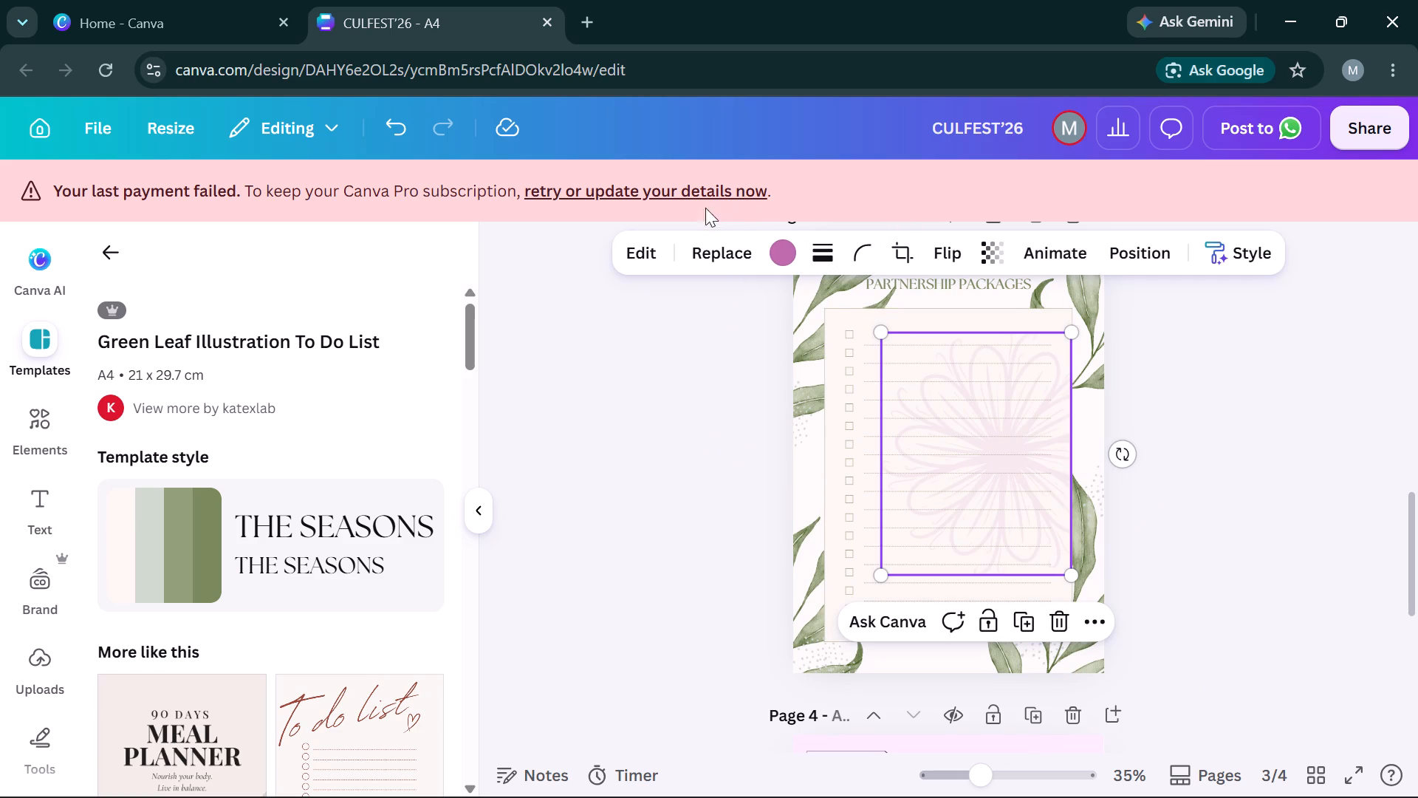
{"action": "left_click", "coordinate": [1094, 298]}
{"action": "left_click", "coordinate": [1317, 257]}
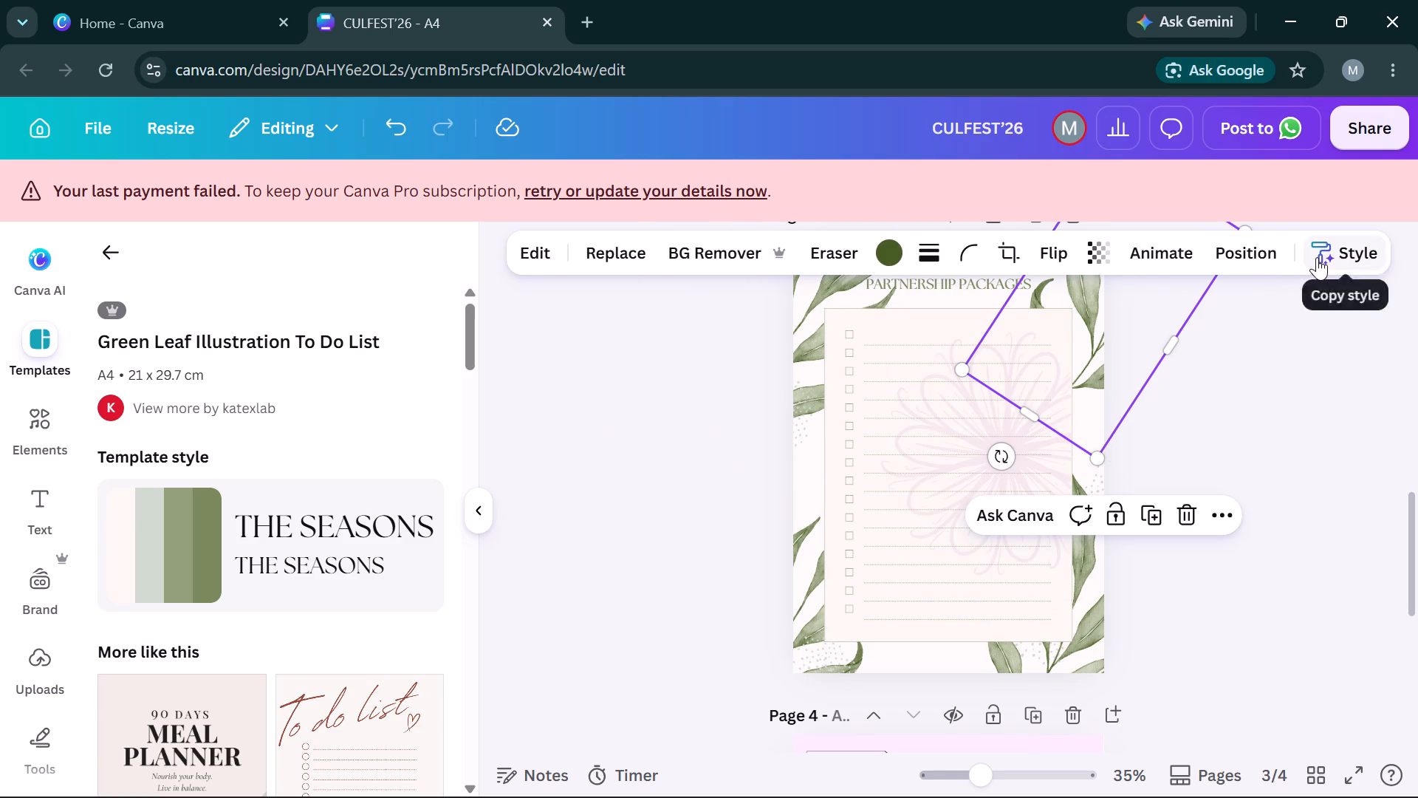
{"action": "left_click", "coordinate": [1059, 417]}
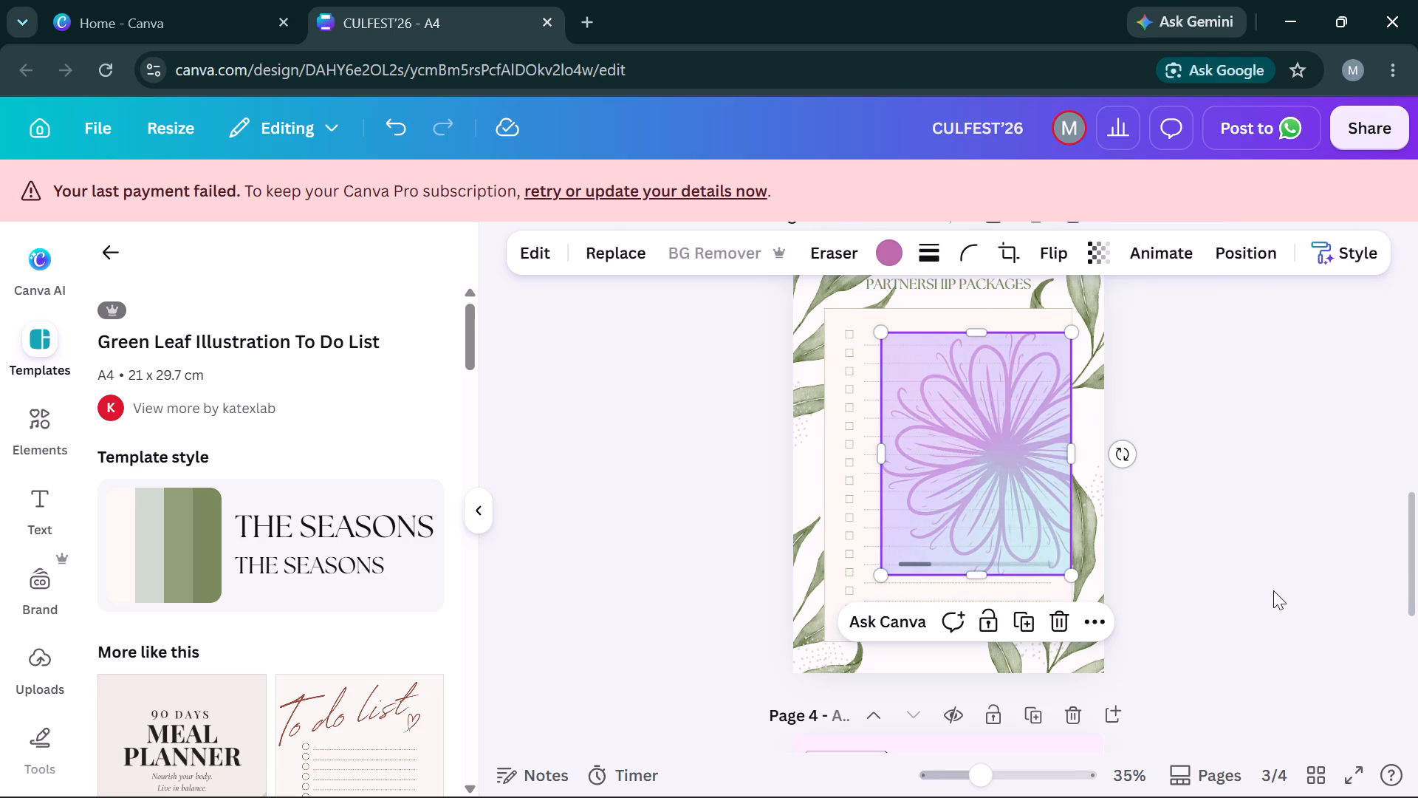
Extend the flower's right side past the page edge, making it about 17 cm wide.
{"action": "left_click_drag", "start_coordinate": [1067, 460], "coordinate": [1121, 454]}
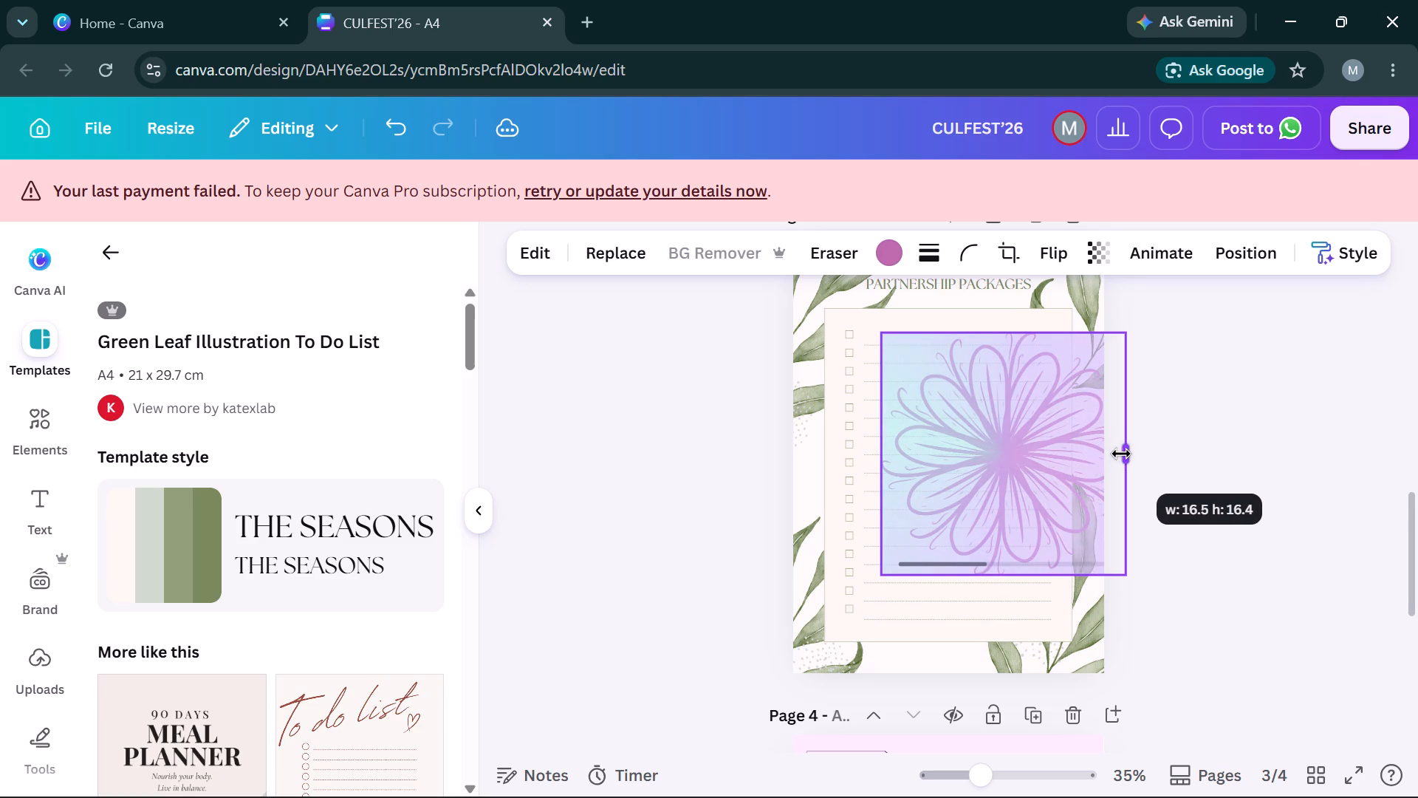
{"action": "left_click_drag", "start_coordinate": [1121, 454], "coordinate": [1133, 454]}
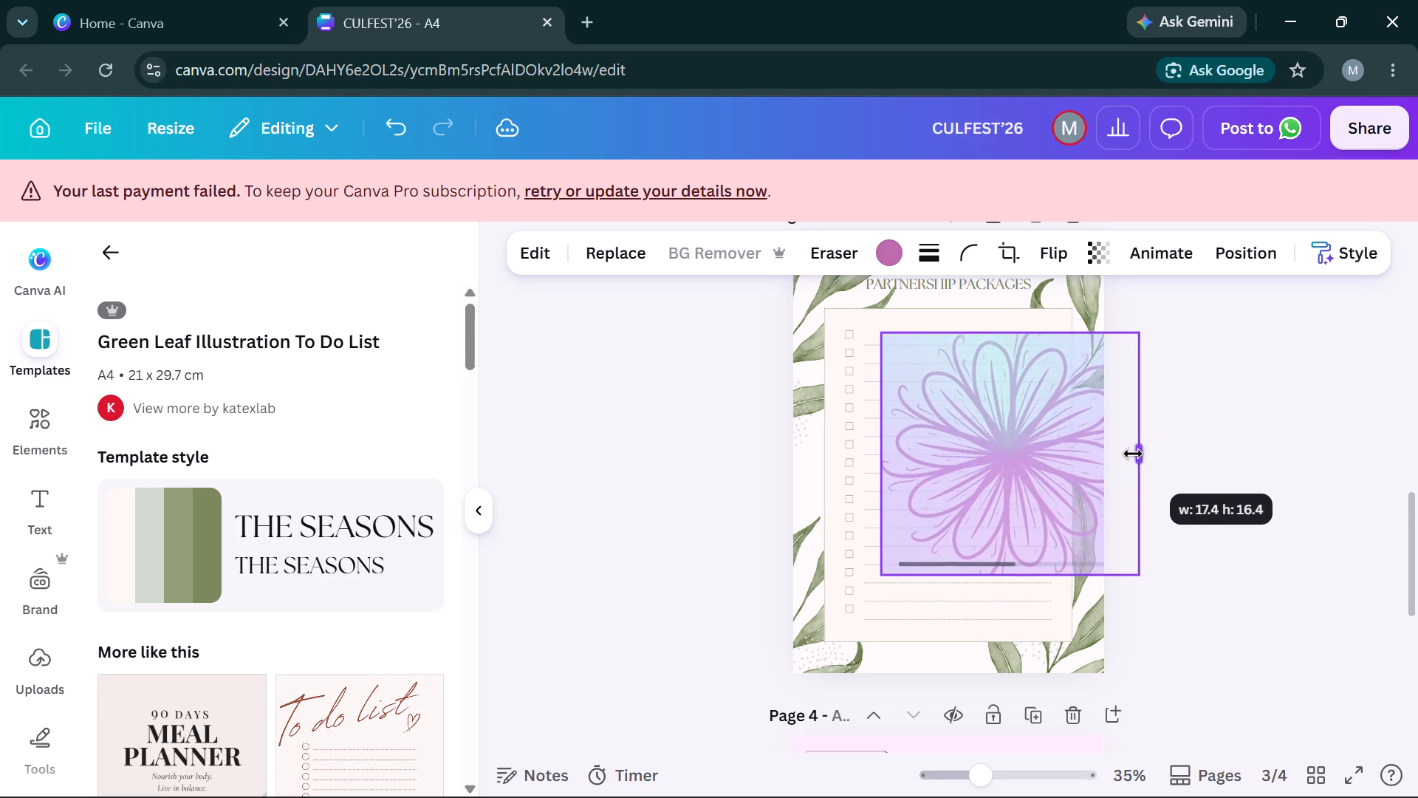
{"action": "left_click_drag", "start_coordinate": [1133, 454], "coordinate": [1127, 454]}
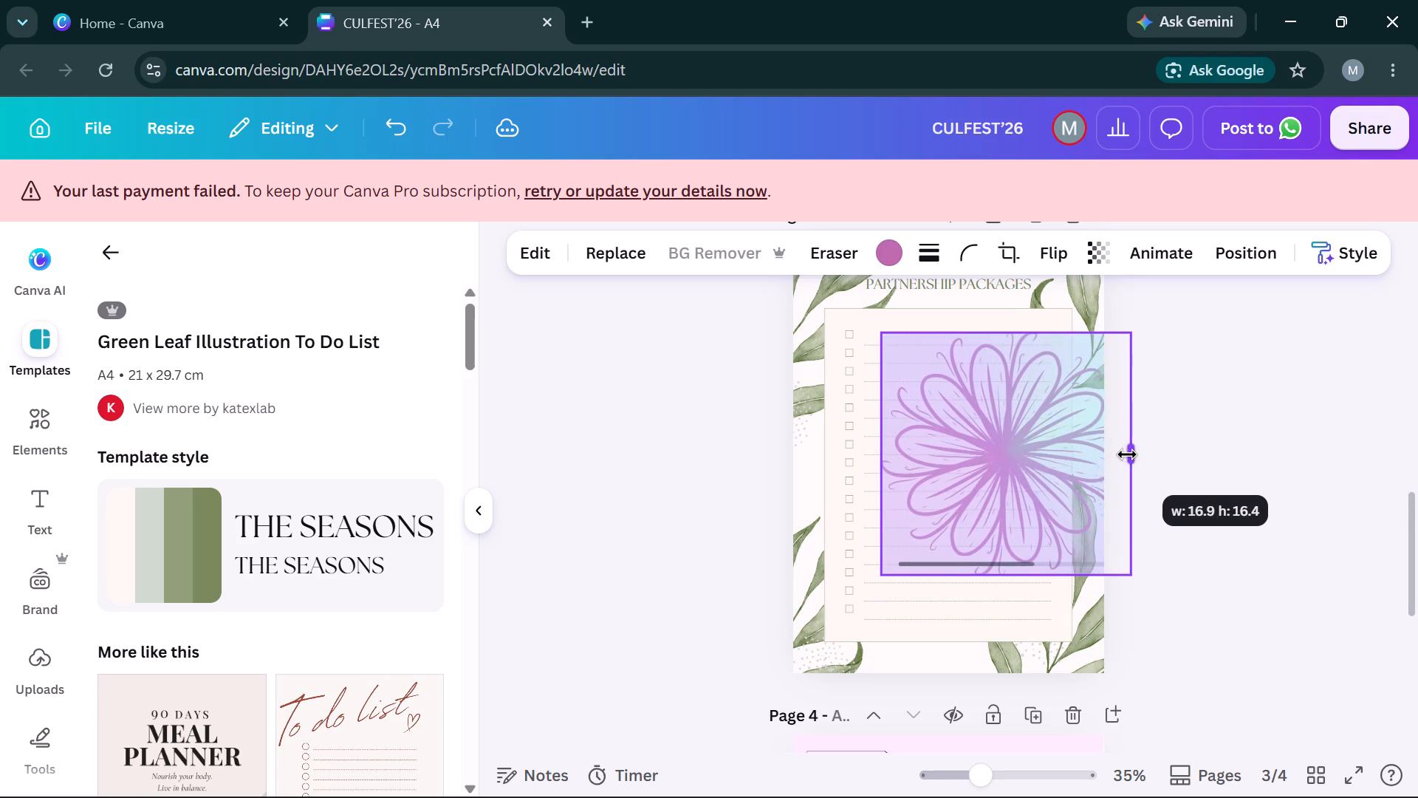
{"action": "left_click_drag", "start_coordinate": [1127, 454], "coordinate": [1125, 454]}
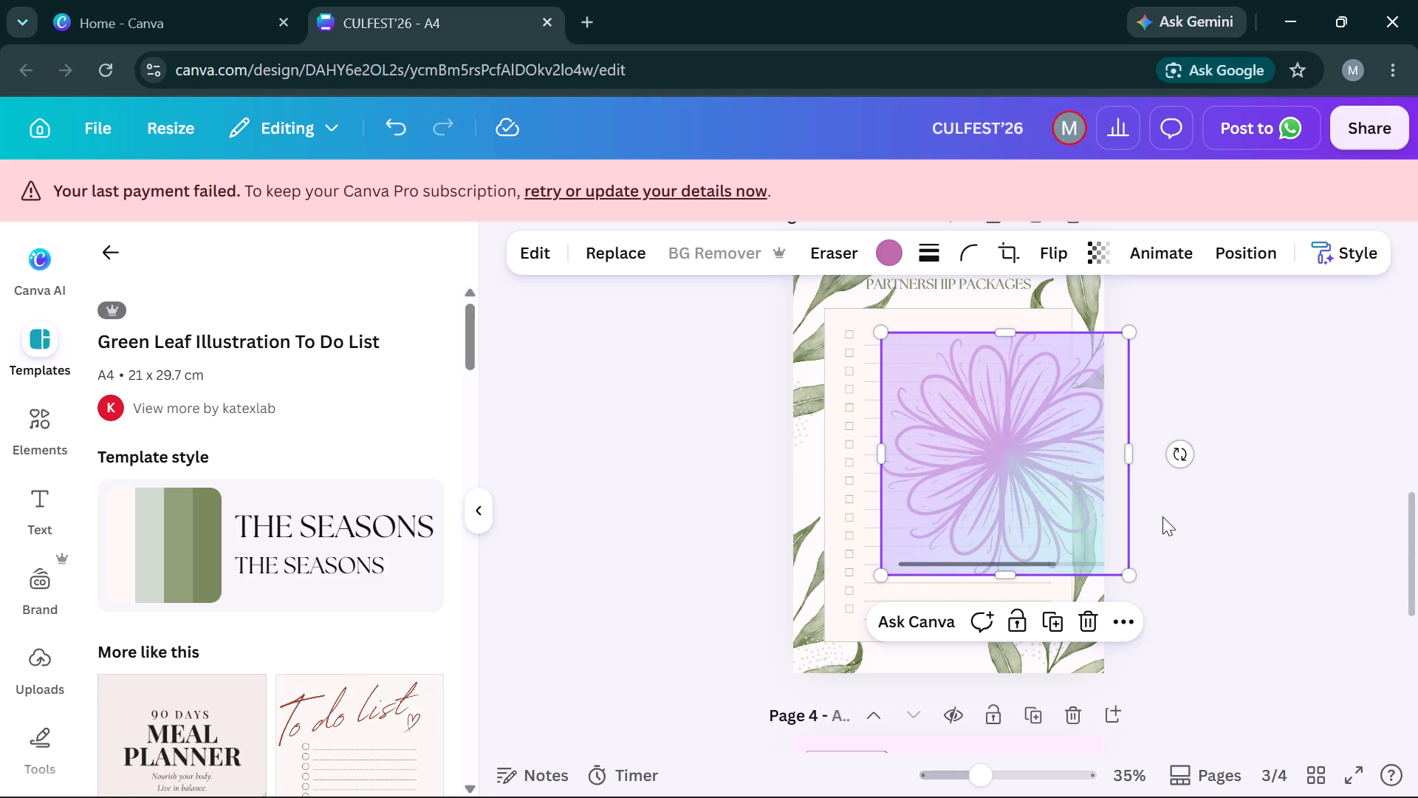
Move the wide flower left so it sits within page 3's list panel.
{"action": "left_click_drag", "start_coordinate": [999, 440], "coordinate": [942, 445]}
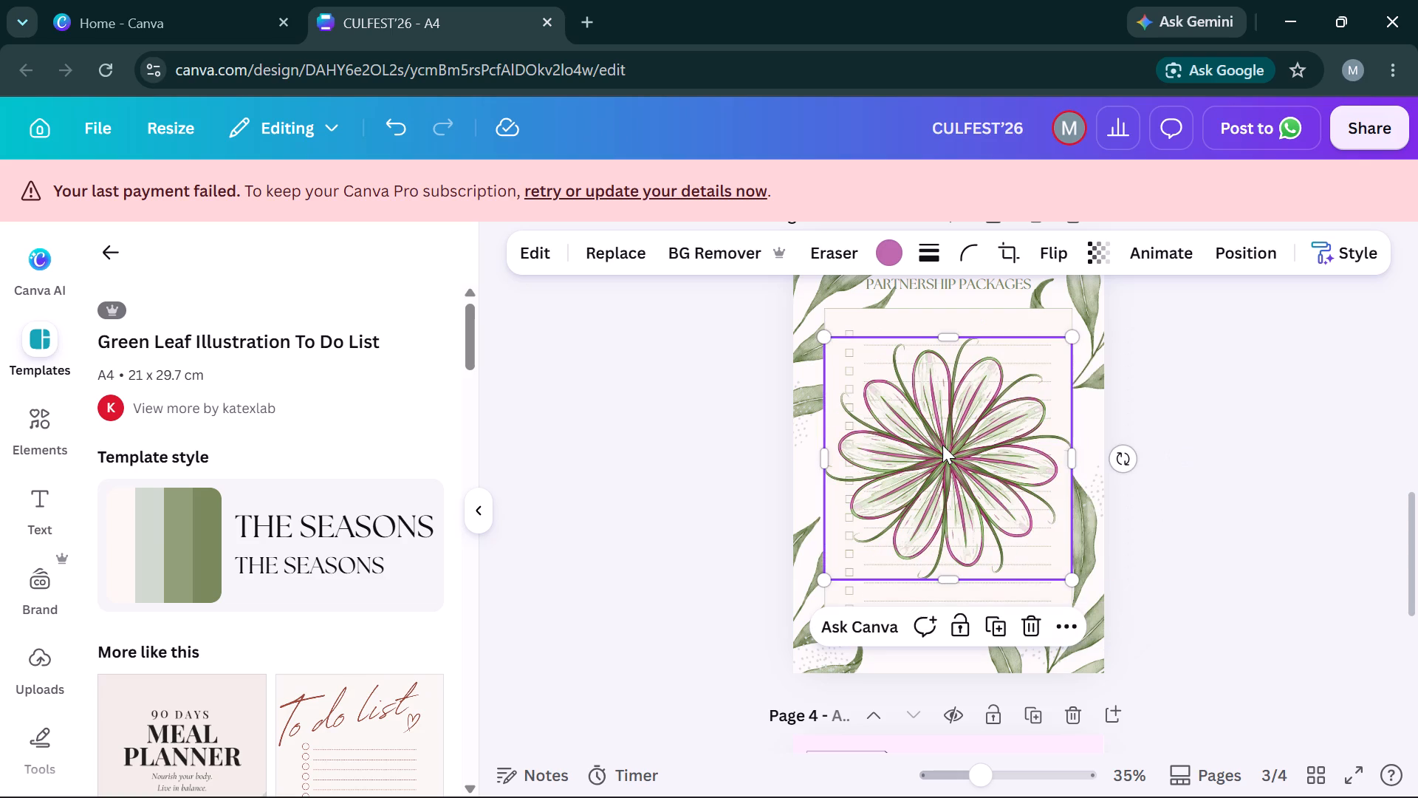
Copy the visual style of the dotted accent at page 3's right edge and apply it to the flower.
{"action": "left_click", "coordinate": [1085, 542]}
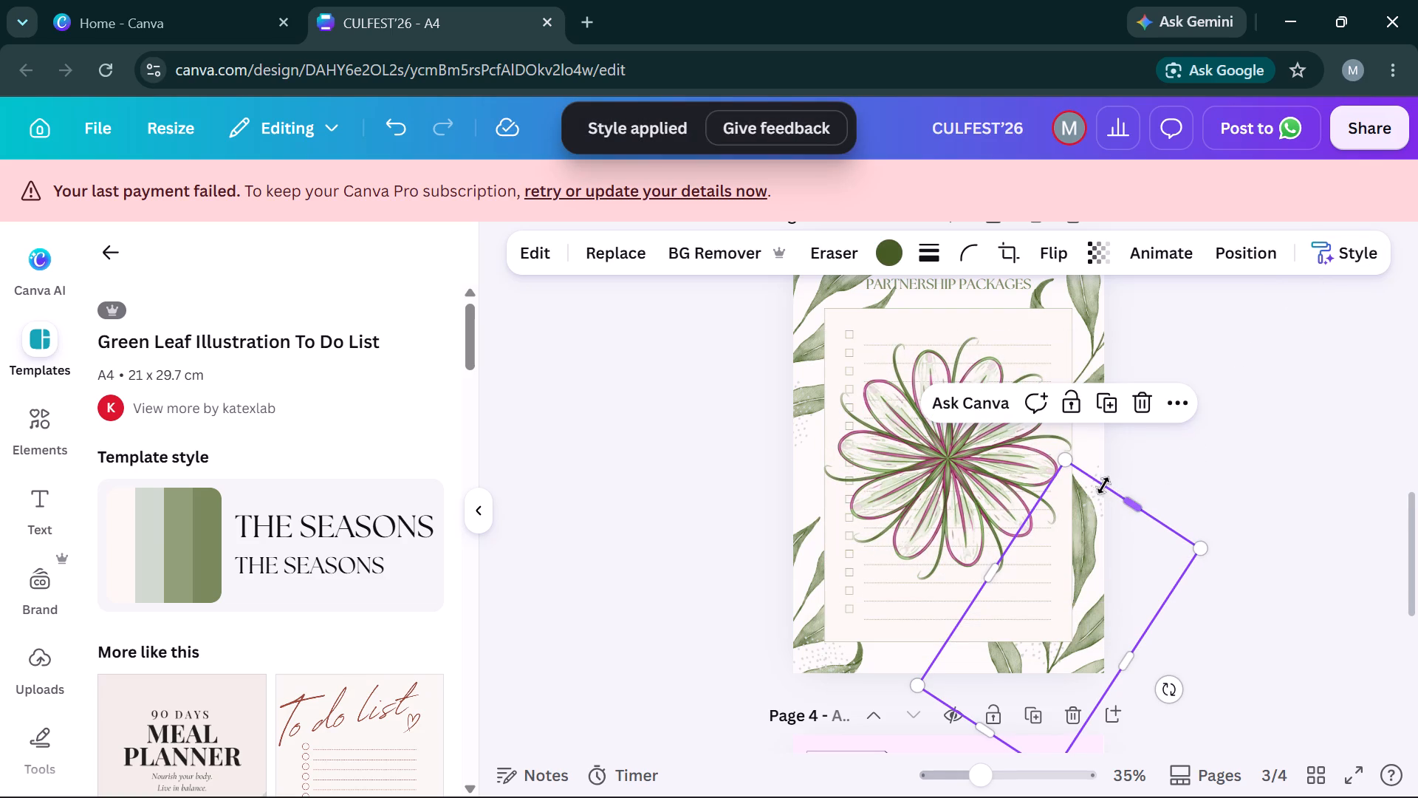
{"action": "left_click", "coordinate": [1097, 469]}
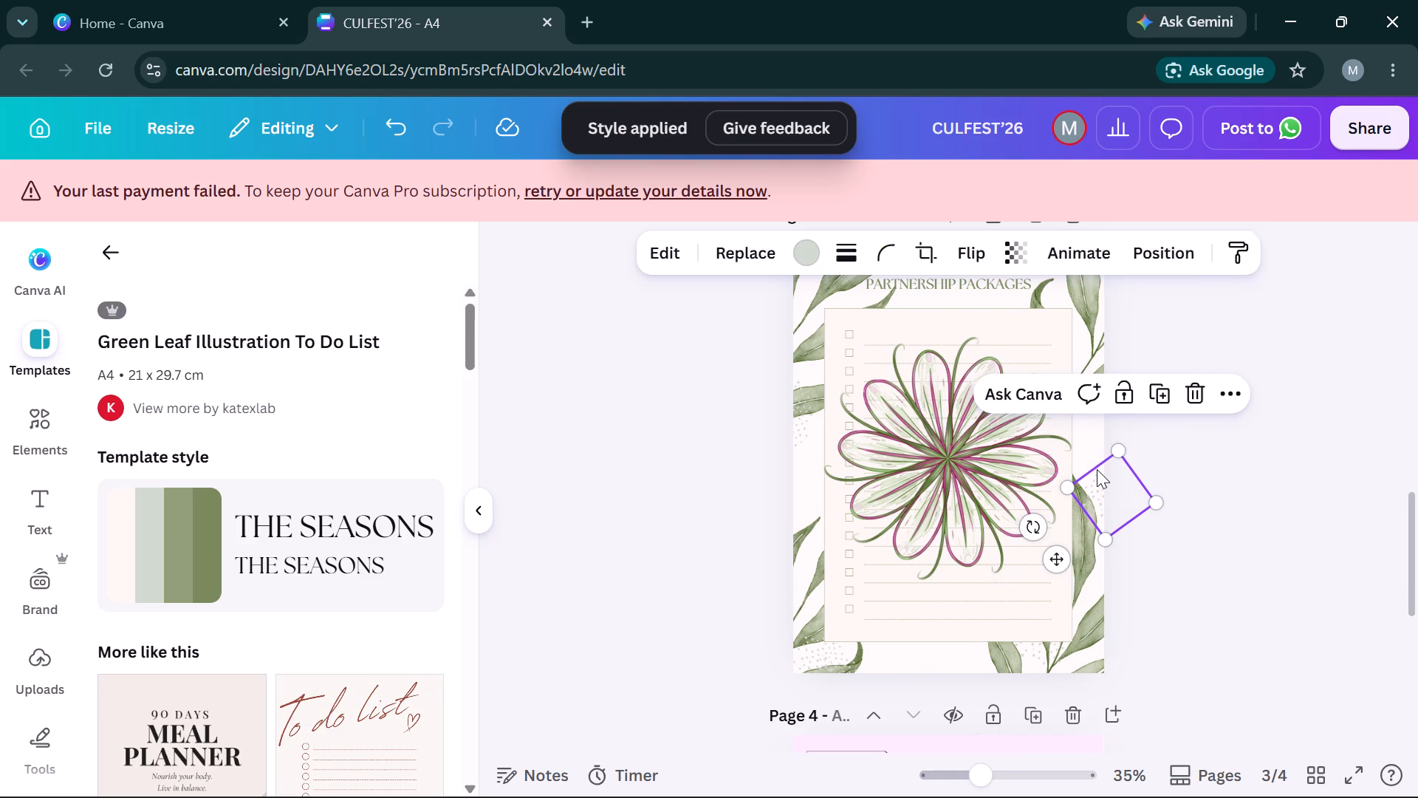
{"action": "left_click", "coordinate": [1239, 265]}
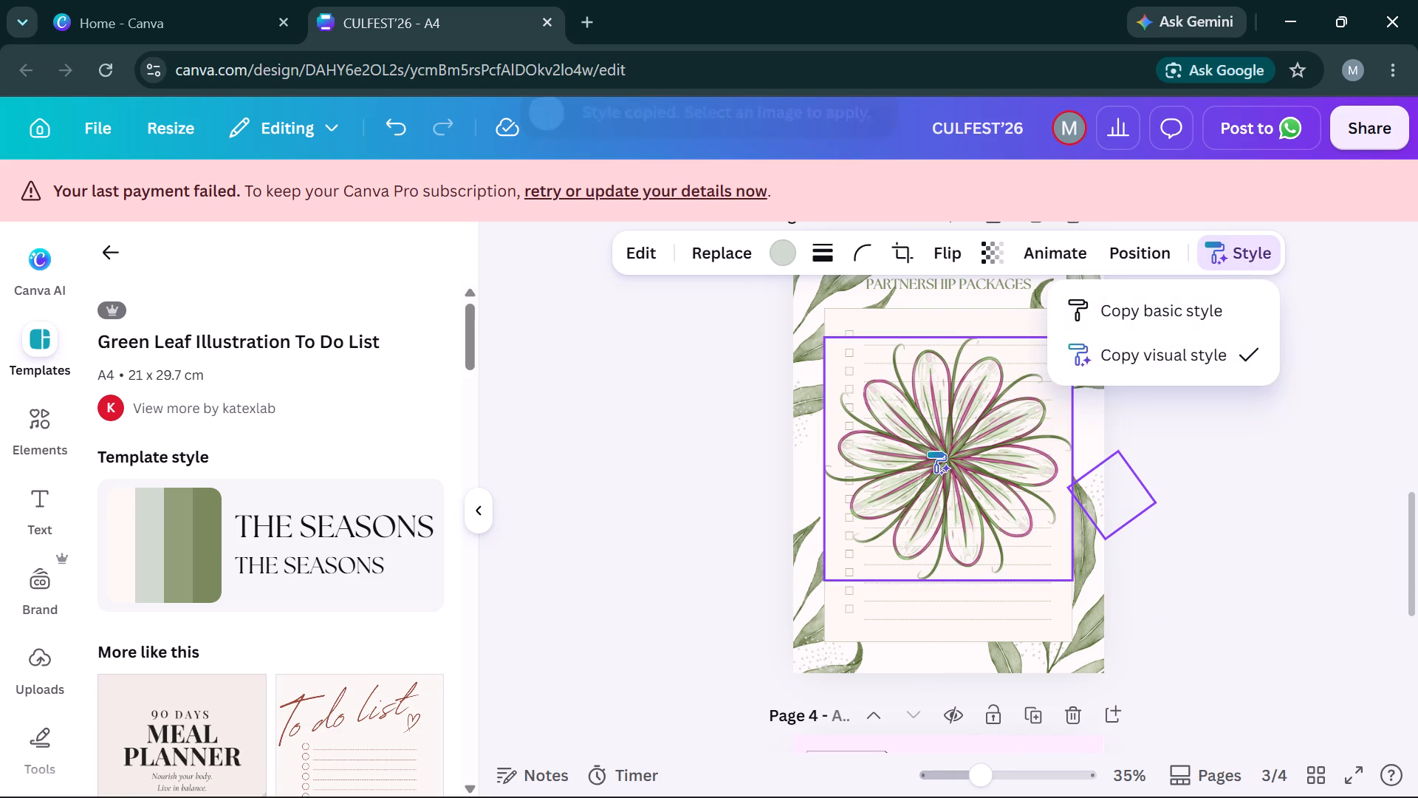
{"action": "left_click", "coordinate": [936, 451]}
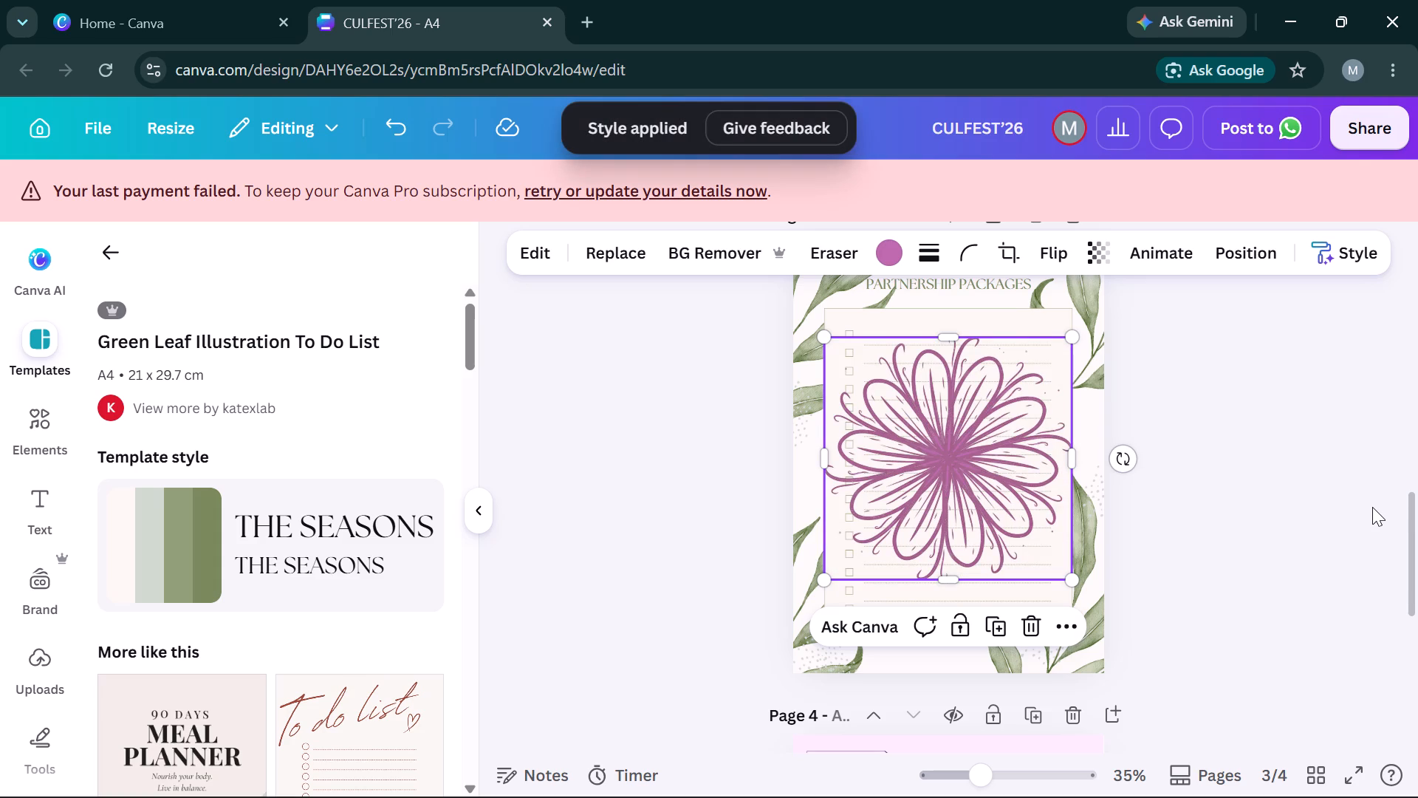
Undo the flower's restyling, move and widening, back to the faint version cropped at the list panel's right edge.
{"action": "key", "text": "ctrl+z"}
{"action": "key", "text": "ctrl+z"}
{"action": "key", "text": "ctrl+z"}
{"action": "key", "text": "ctrl+z"}
{"action": "key", "text": "ctrl+z"}
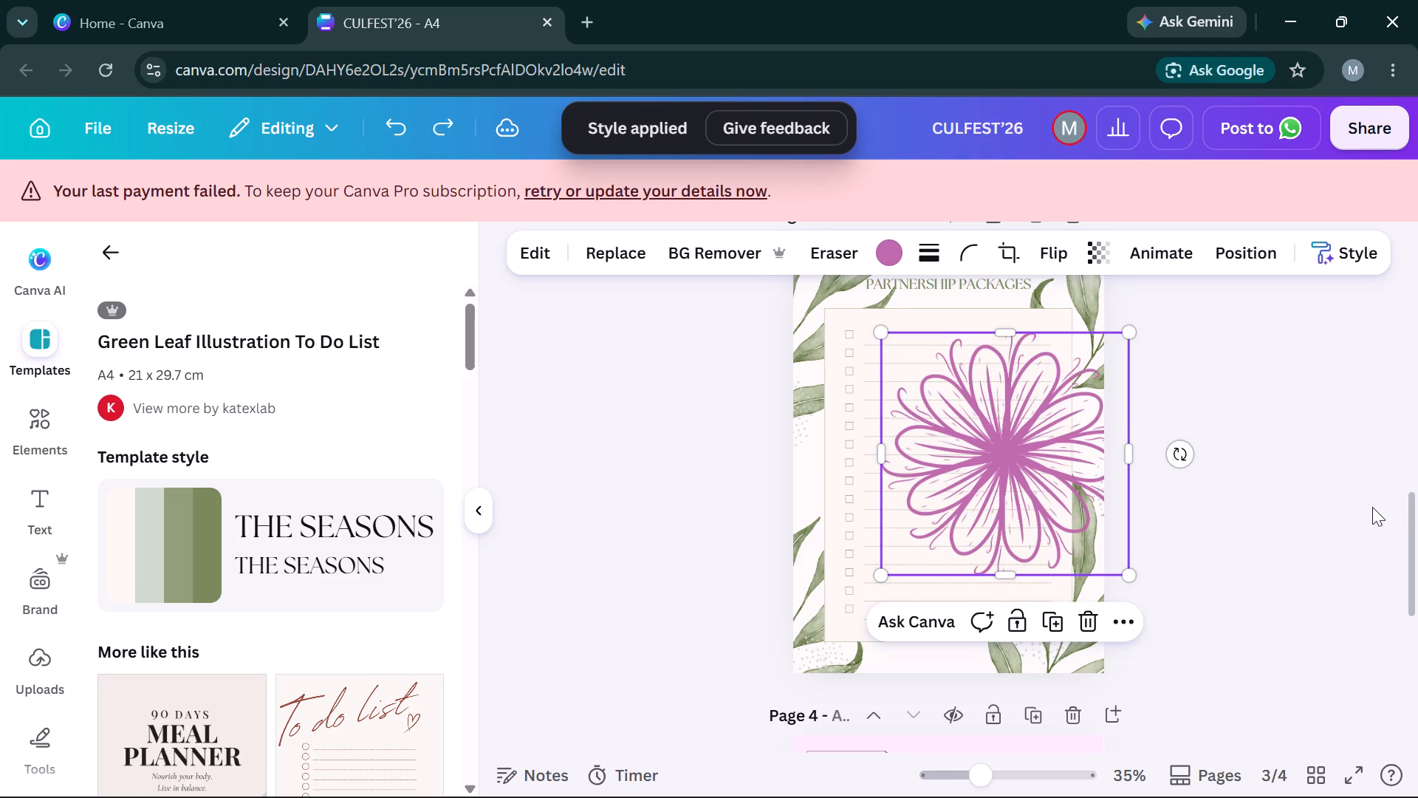
{"action": "key", "text": "ctrl+z"}
{"action": "key", "text": "ctrl+z"}
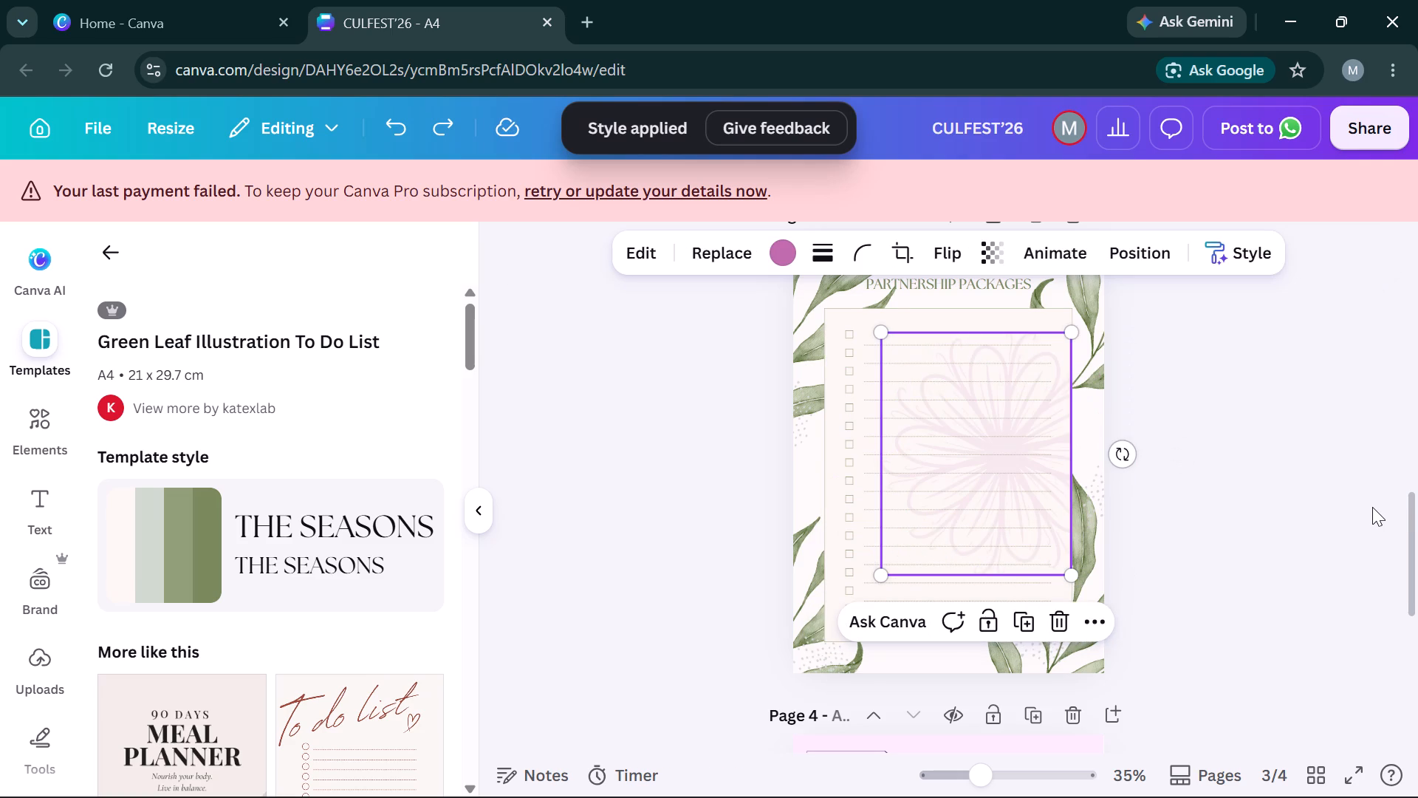
{"action": "left_click", "coordinate": [1372, 507]}
{"action": "left_click", "coordinate": [1372, 507]}
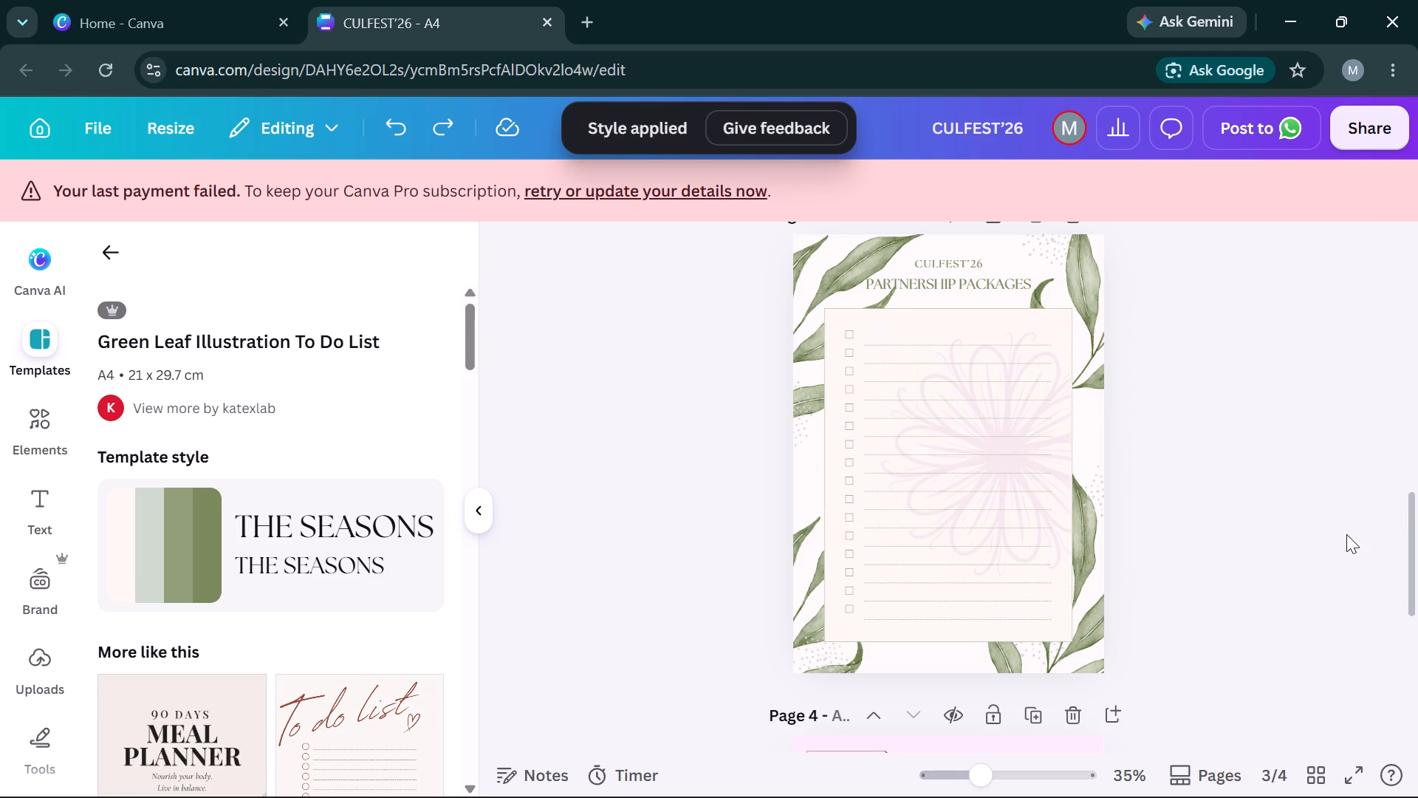
Paste an uncropped copy of the faint flower onto page 3 over the cropped one.
{"action": "scroll", "coordinate": [1329, 547], "scroll_direction": "down", "scroll_amount": 1}
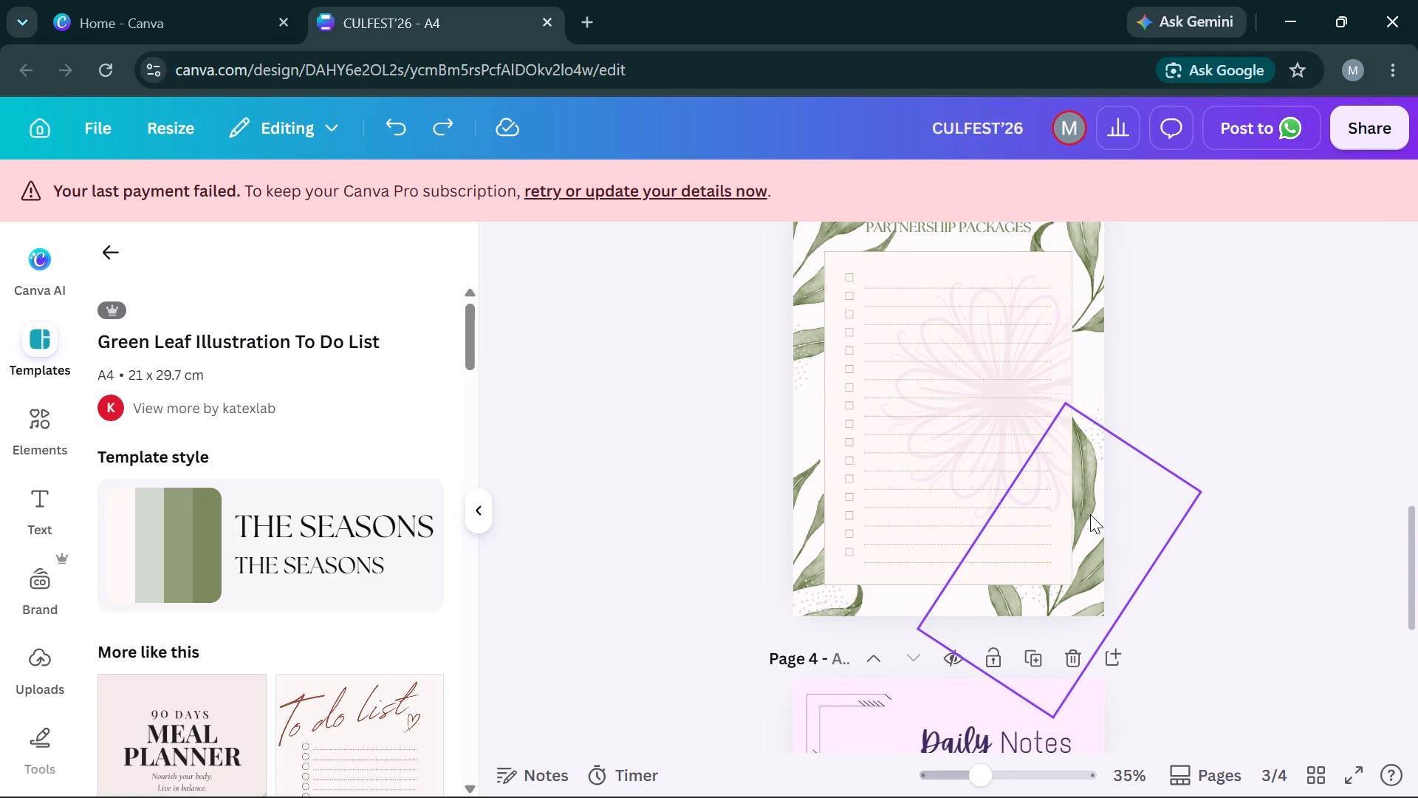
{"action": "double_click", "coordinate": [1090, 514]}
{"action": "left_click_drag", "start_coordinate": [1090, 514], "coordinate": [1082, 466]}
{"action": "left_click_drag", "start_coordinate": [1082, 466], "coordinate": [1082, 476]}
{"action": "key", "text": "ctrl+c"}
{"action": "key", "text": "ctrl+v"}
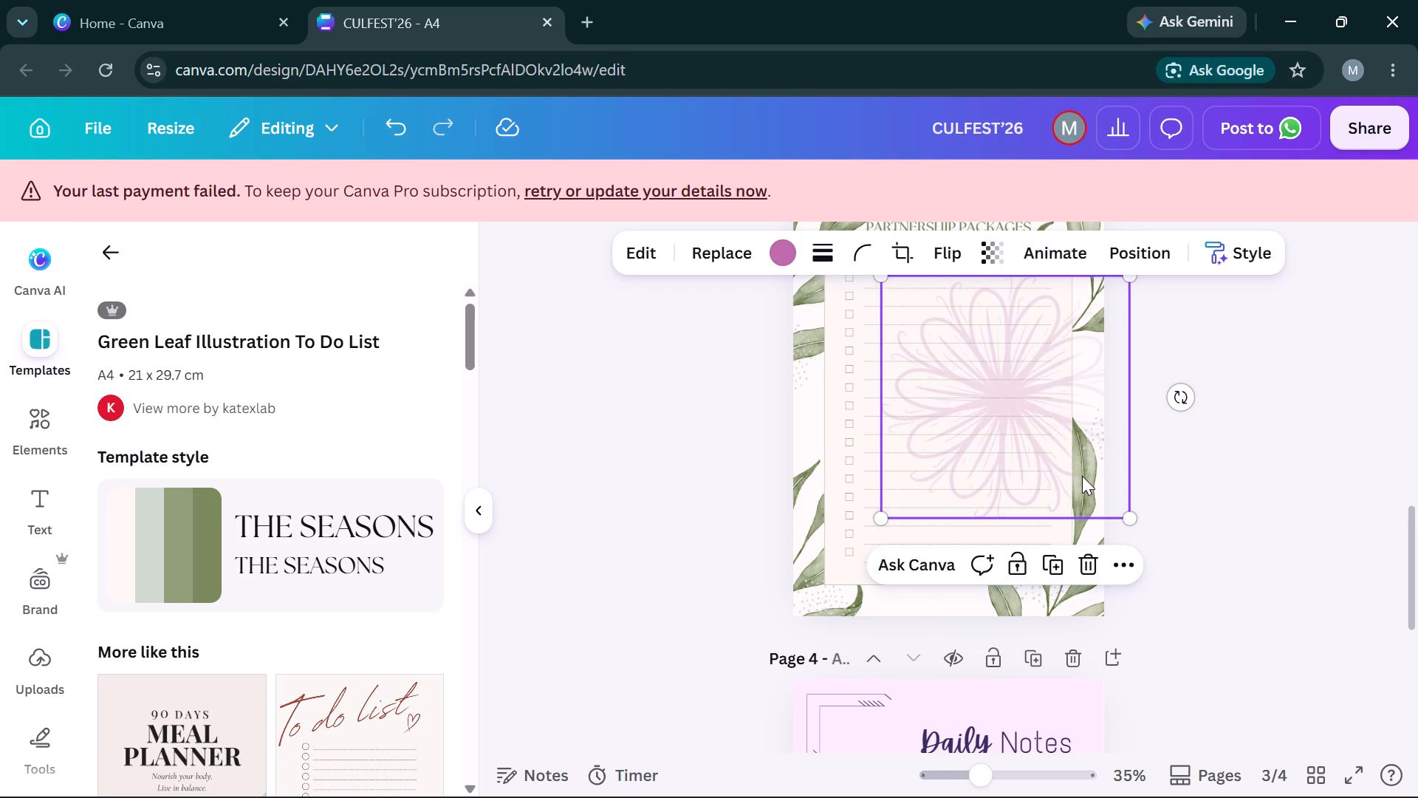
{"action": "left_click", "coordinate": [1192, 528]}
Duplicate page 3's bottom-right leaf branch and place the copy over the lower right part of the flower.
{"action": "left_click", "coordinate": [1075, 540]}
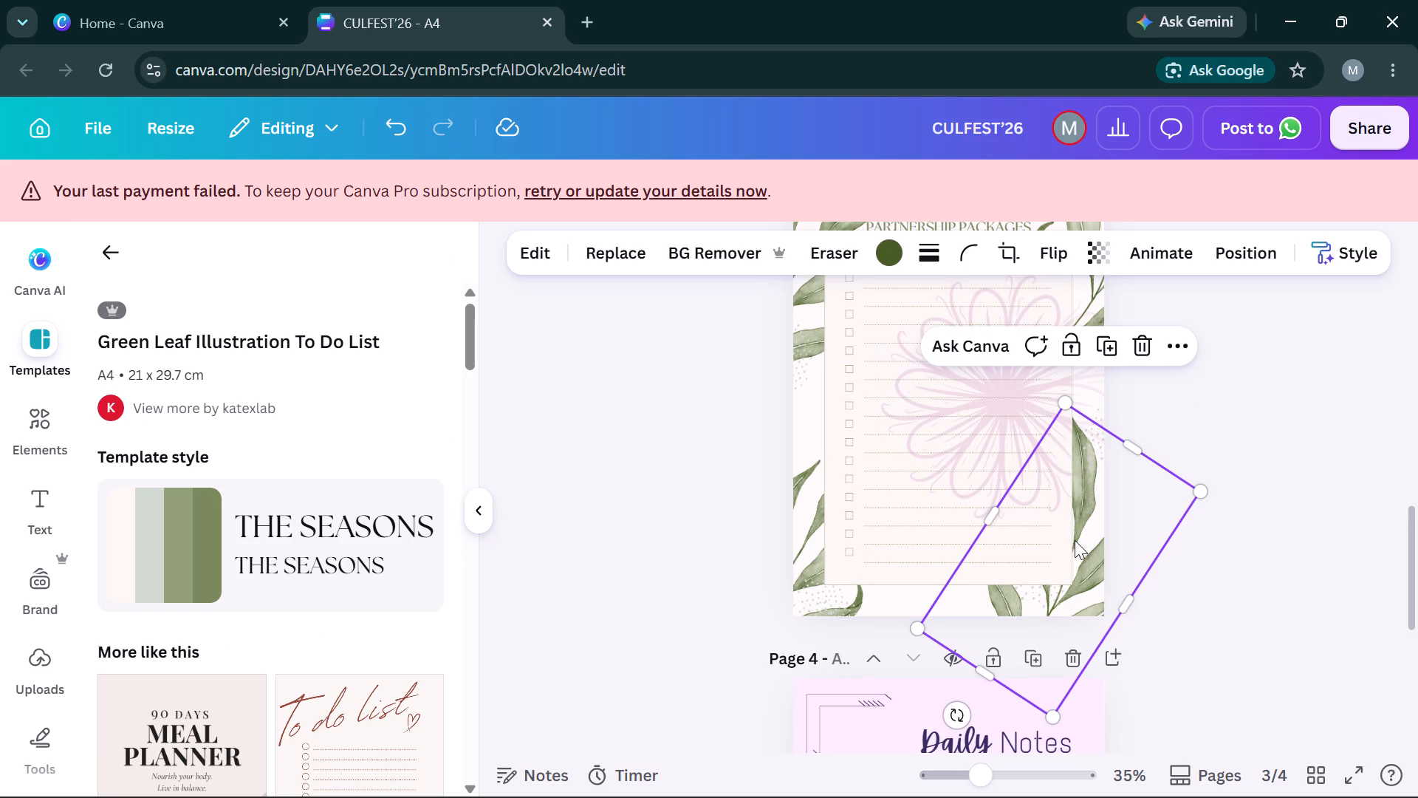
{"action": "key", "text": "ctrl+c"}
{"action": "key", "text": "ctrl+v"}
{"action": "left_click_drag", "start_coordinate": [1084, 553], "coordinate": [1073, 536]}
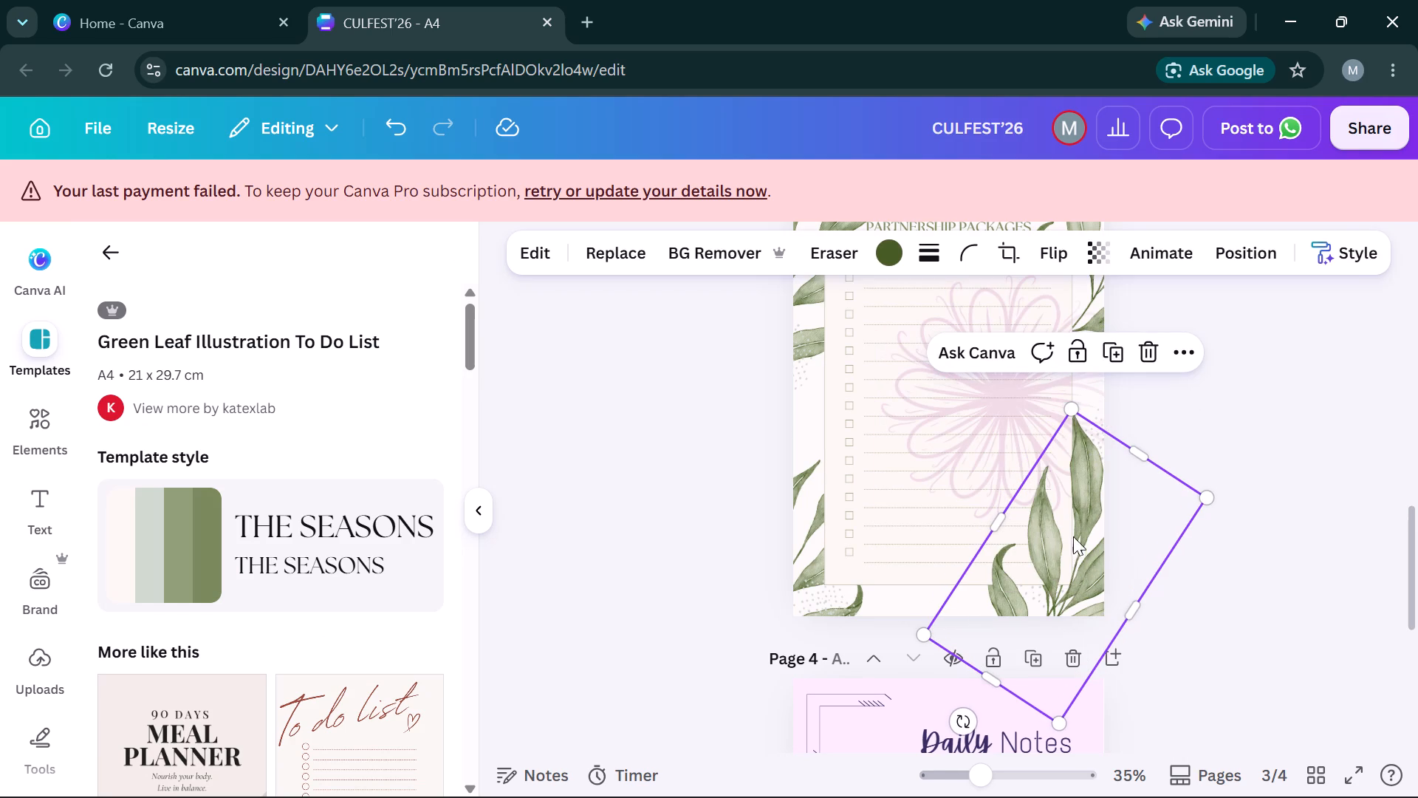
{"action": "left_click_drag", "start_coordinate": [1073, 536], "coordinate": [1042, 372]}
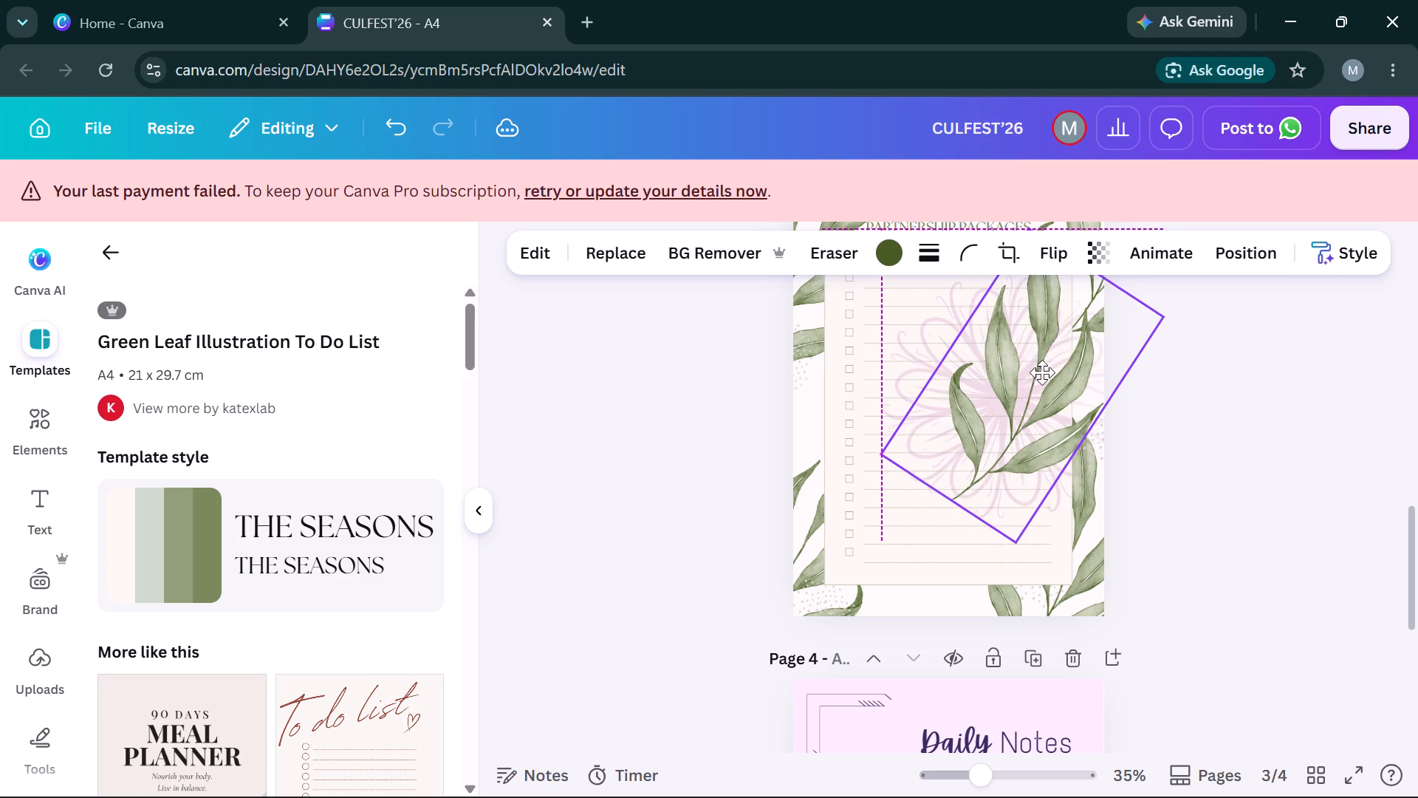
{"action": "left_click_drag", "start_coordinate": [1042, 372], "coordinate": [1041, 392]}
{"action": "left_click_drag", "start_coordinate": [1041, 392], "coordinate": [1035, 410]}
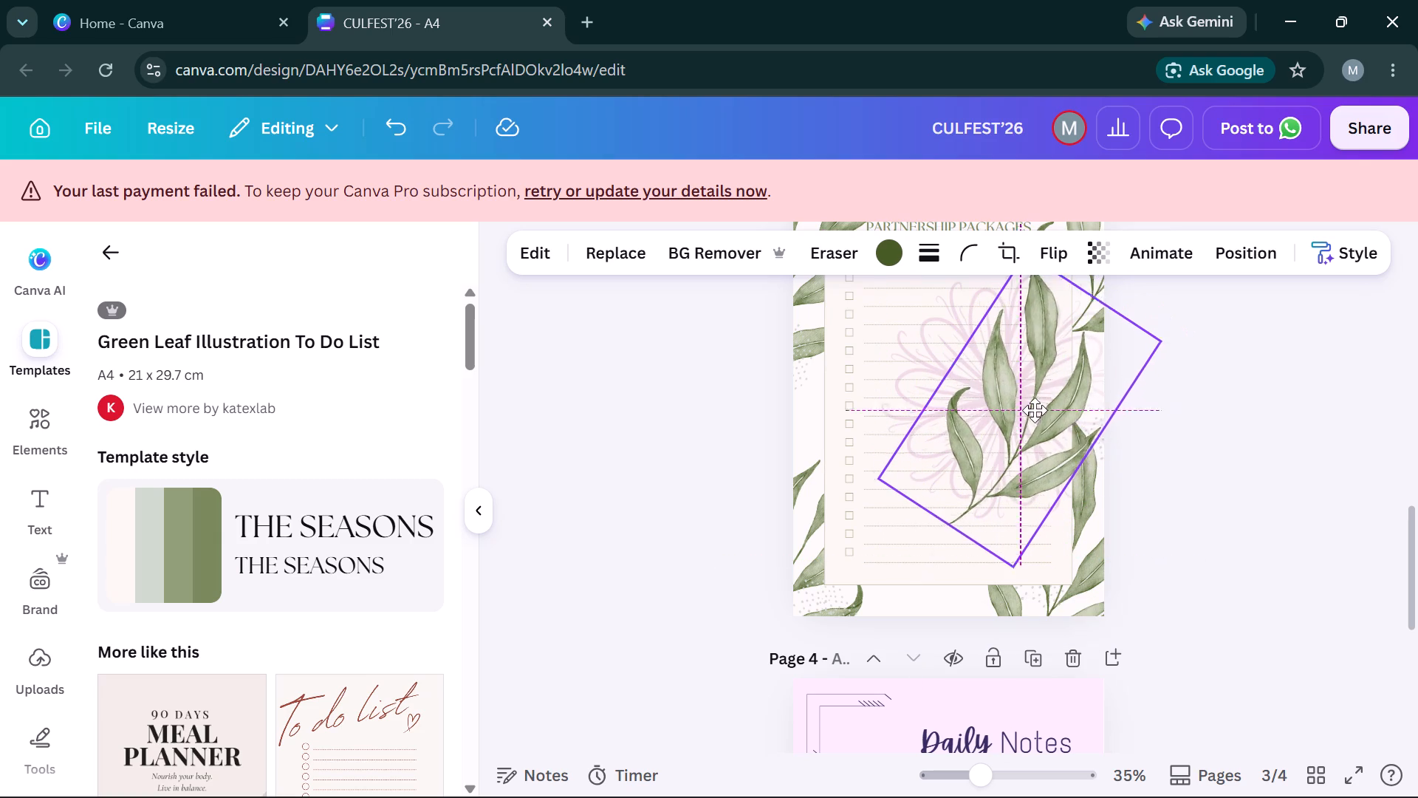
{"action": "left_click_drag", "start_coordinate": [1035, 410], "coordinate": [1089, 376]}
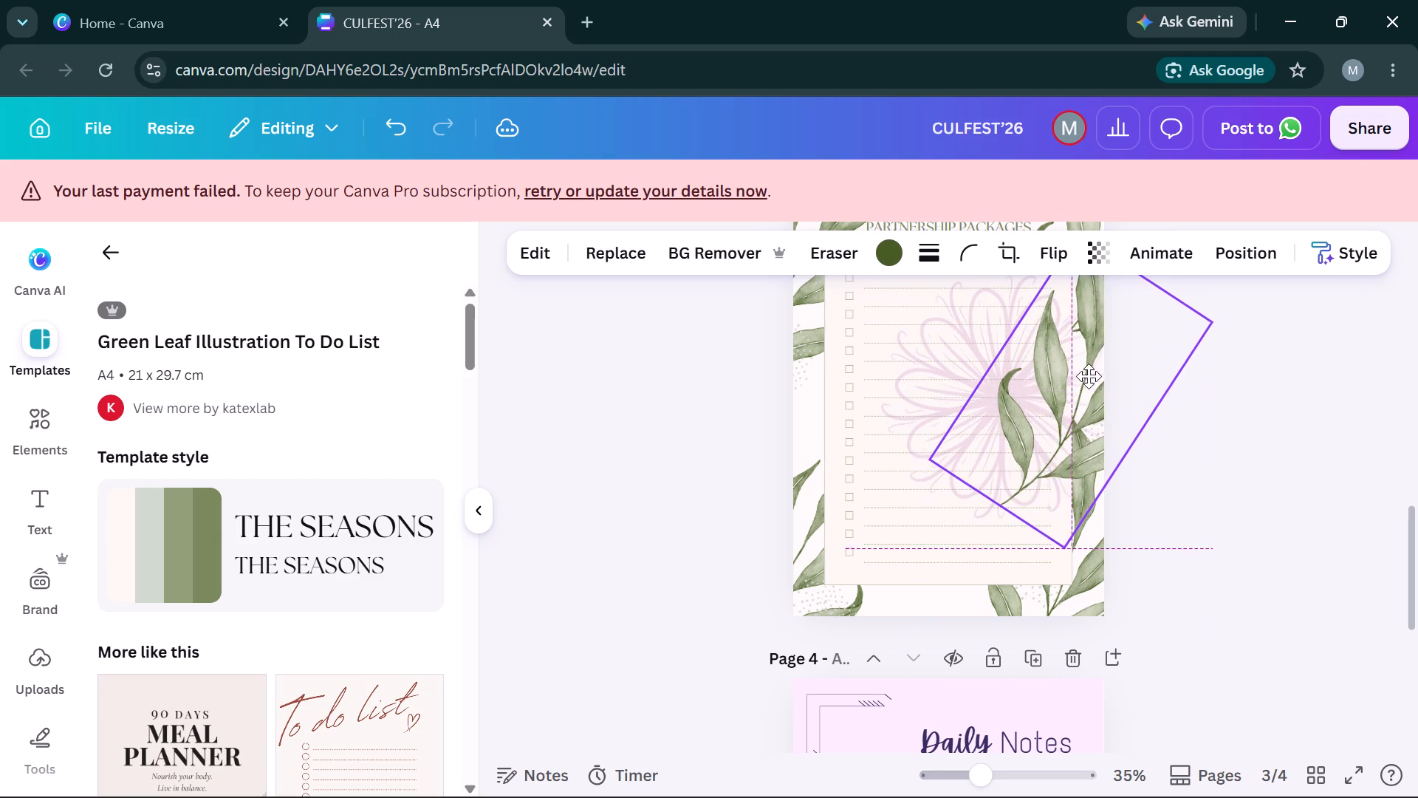
{"action": "left_click_drag", "start_coordinate": [1089, 376], "coordinate": [1044, 426]}
{"action": "left_click_drag", "start_coordinate": [1044, 426], "coordinate": [1053, 473]}
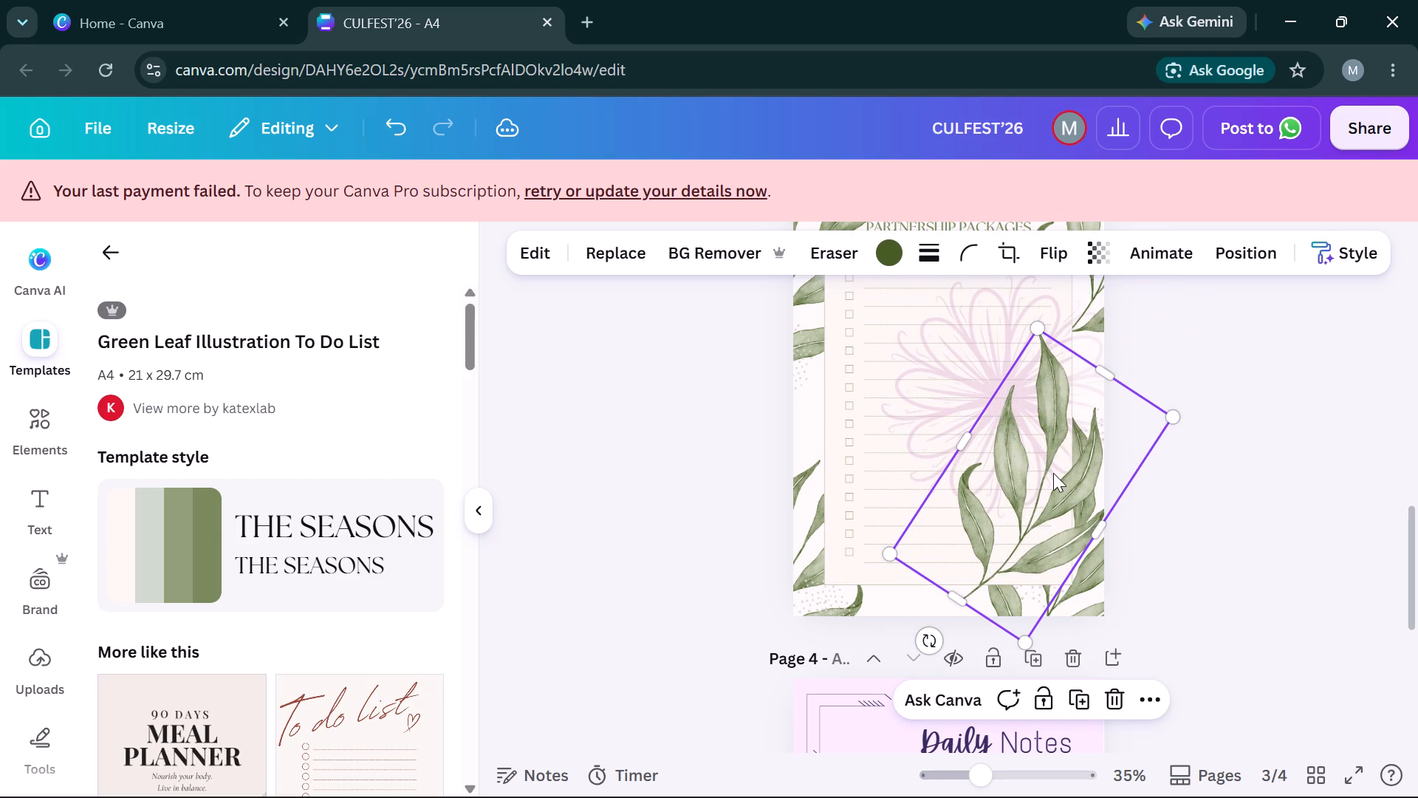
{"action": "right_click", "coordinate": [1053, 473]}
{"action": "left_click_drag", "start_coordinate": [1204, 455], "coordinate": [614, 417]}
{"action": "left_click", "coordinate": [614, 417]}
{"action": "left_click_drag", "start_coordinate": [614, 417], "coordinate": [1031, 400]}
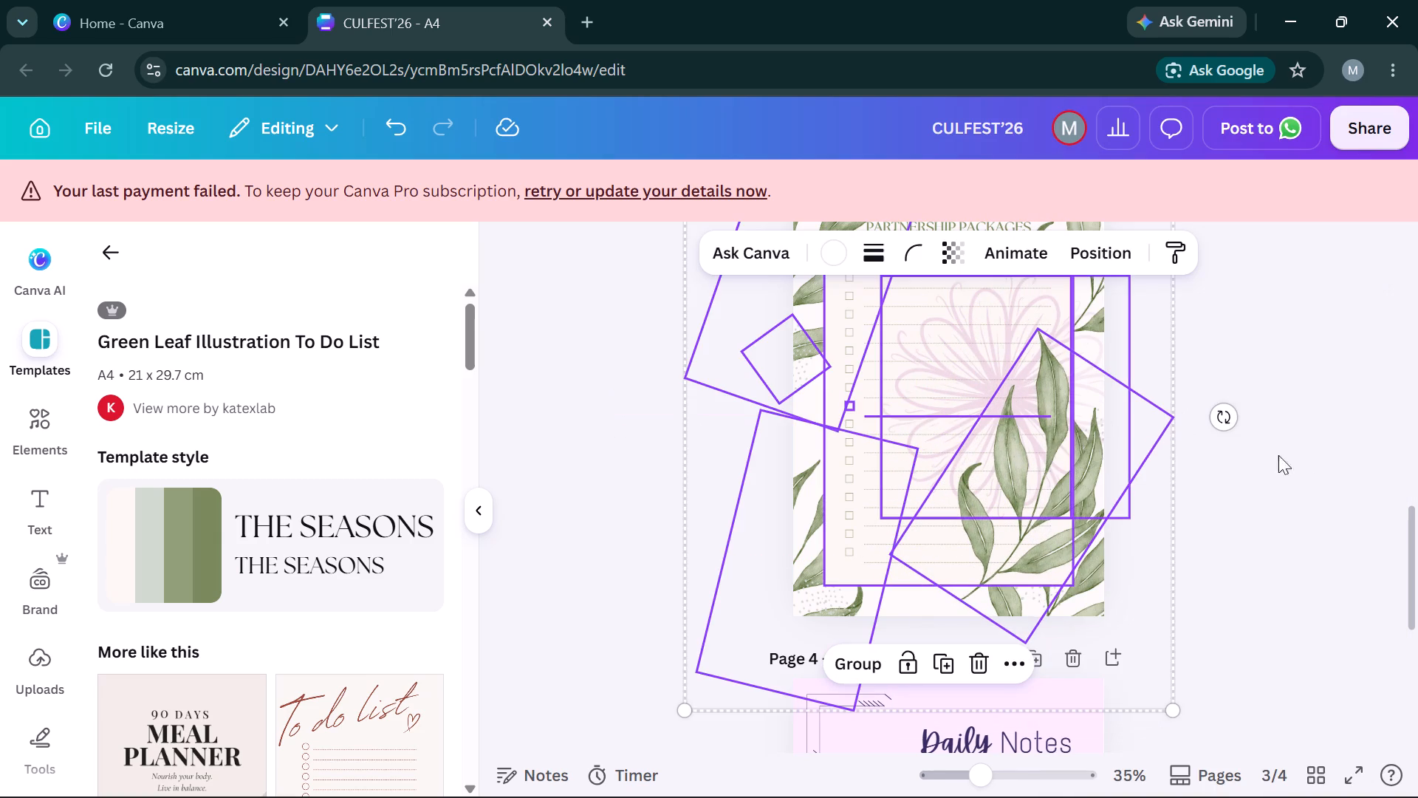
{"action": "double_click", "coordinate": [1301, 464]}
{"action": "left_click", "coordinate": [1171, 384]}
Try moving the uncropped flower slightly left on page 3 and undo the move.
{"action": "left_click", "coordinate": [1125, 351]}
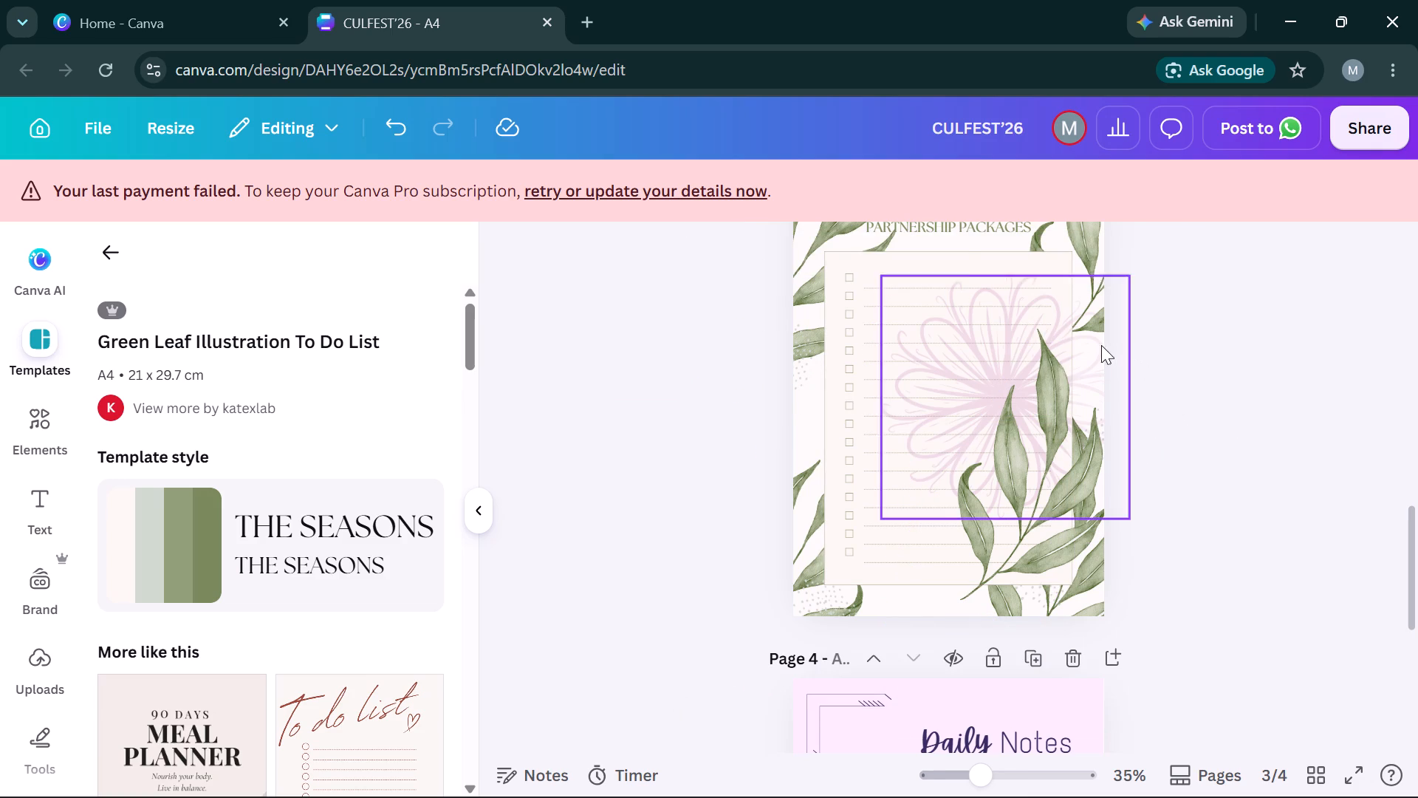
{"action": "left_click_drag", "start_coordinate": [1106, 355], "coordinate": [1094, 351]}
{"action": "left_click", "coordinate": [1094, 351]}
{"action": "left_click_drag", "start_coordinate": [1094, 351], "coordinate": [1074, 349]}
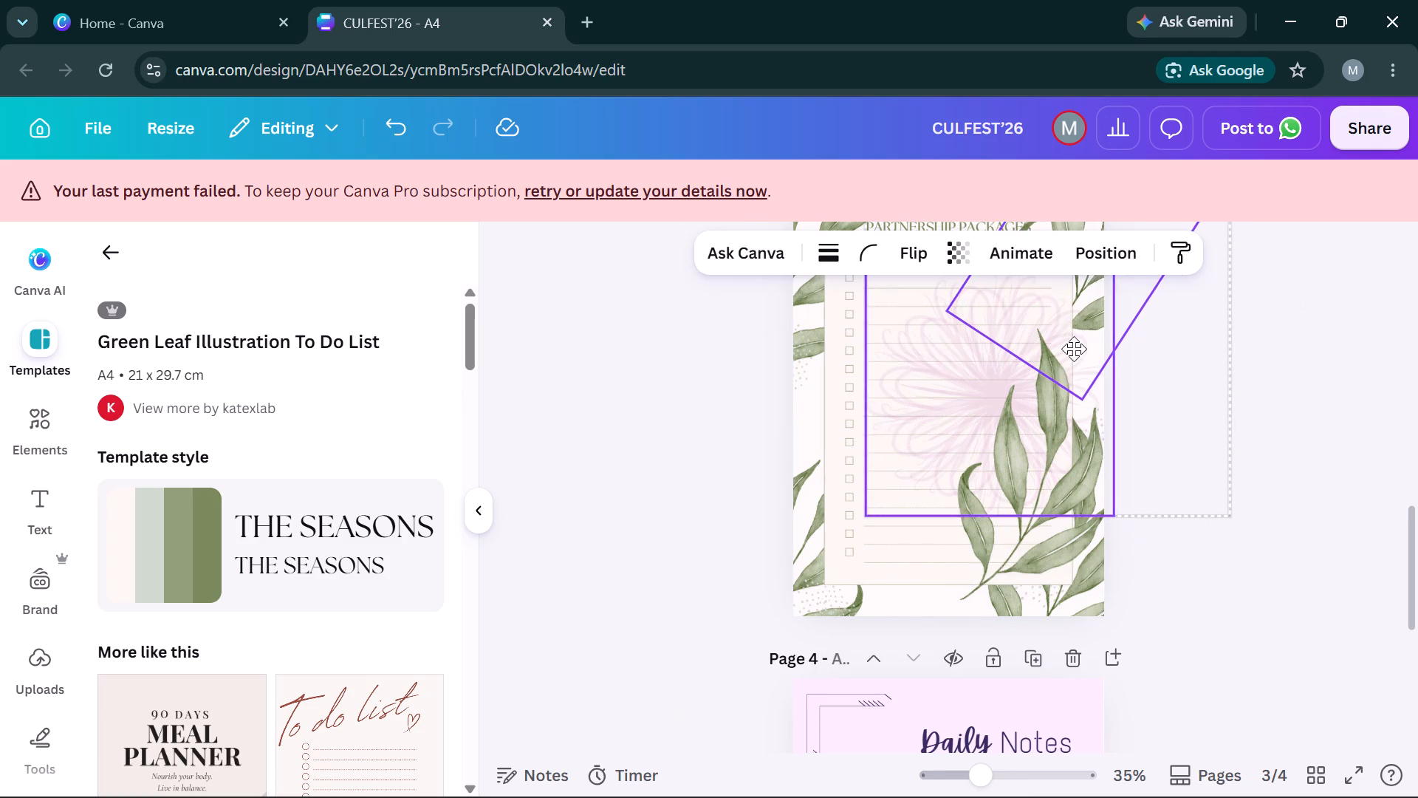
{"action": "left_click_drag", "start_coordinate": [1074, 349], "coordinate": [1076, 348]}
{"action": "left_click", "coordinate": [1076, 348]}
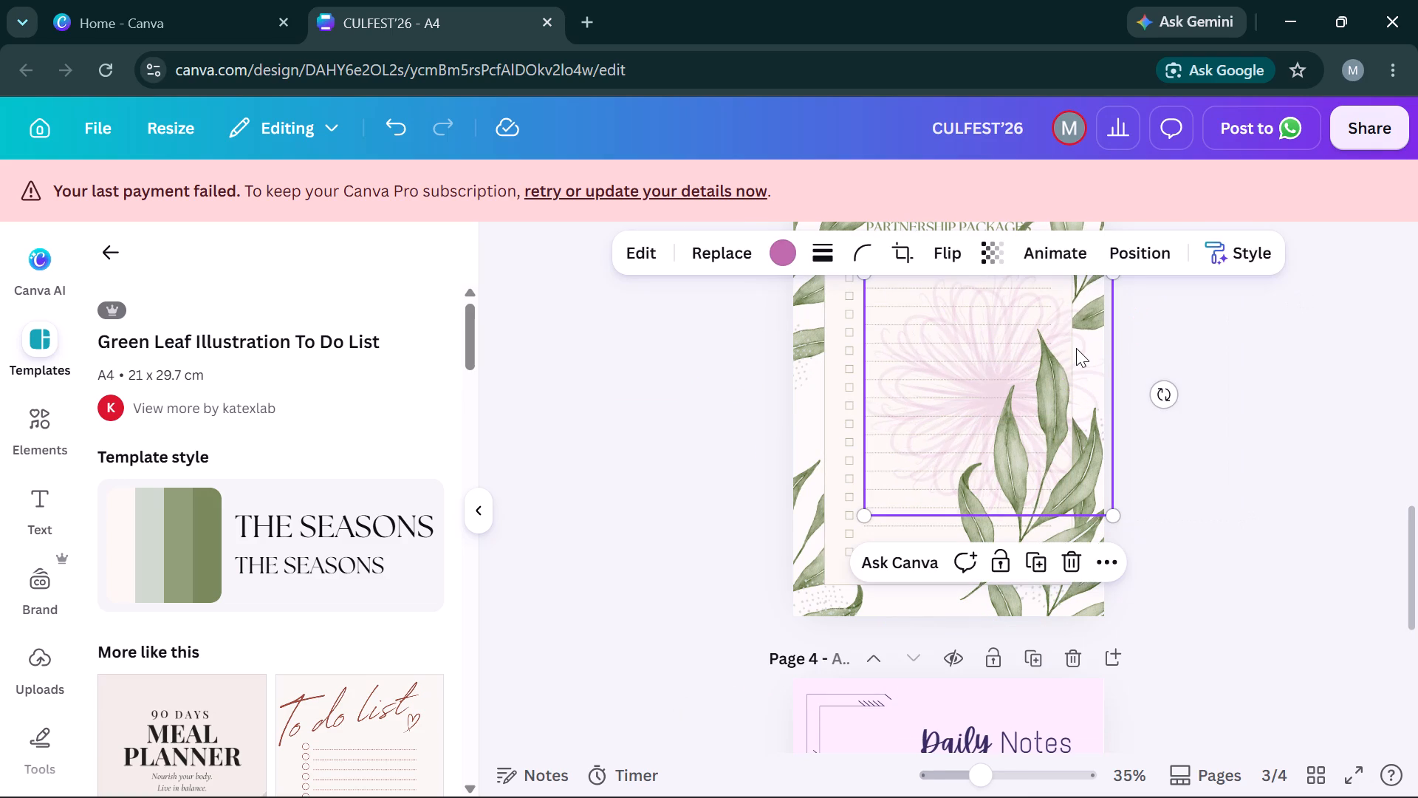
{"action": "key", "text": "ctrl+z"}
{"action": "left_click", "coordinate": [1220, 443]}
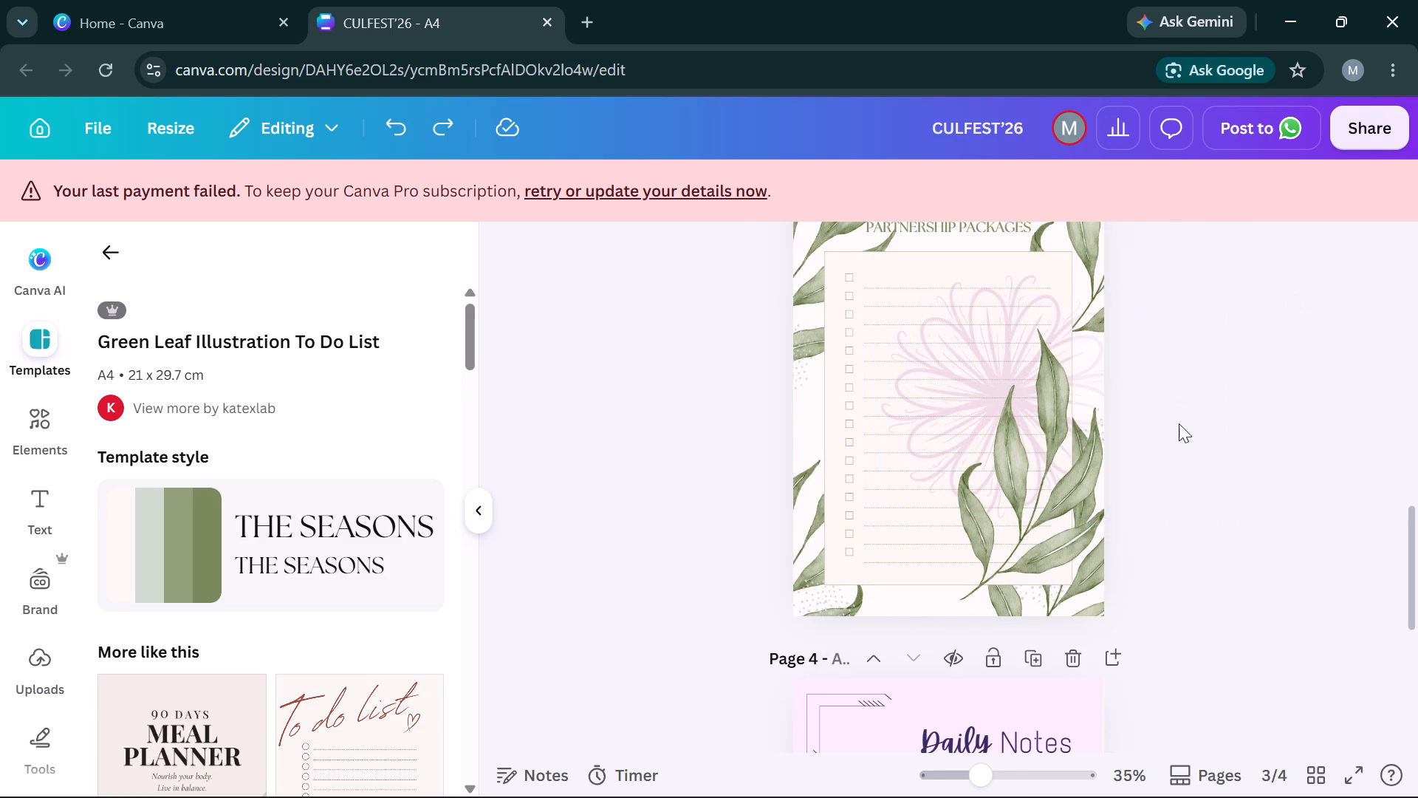
Bring the uncropped flower to the front of page 3's layers.
{"action": "left_click", "coordinate": [1078, 353]}
{"action": "left_click", "coordinate": [1157, 247]}
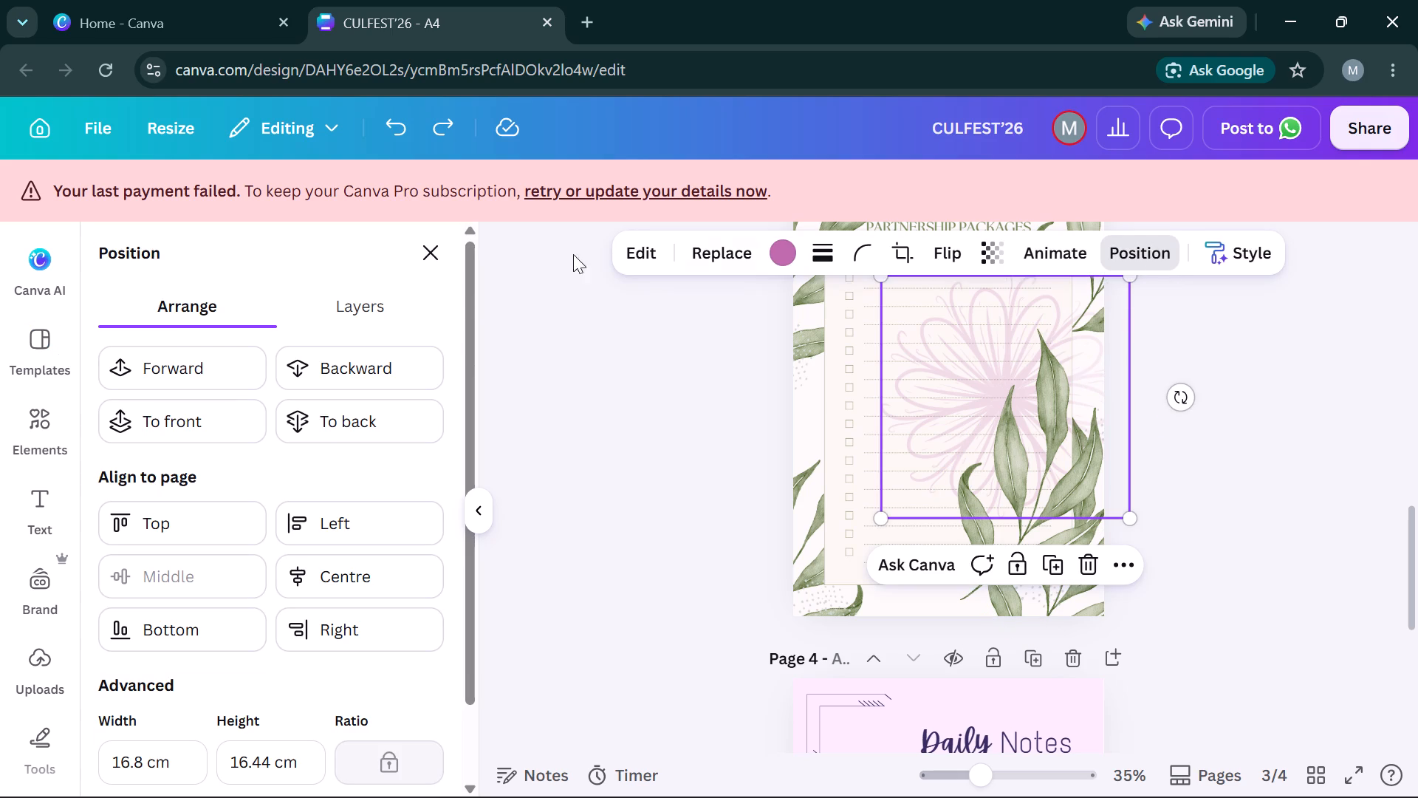
{"action": "left_click", "coordinate": [246, 409]}
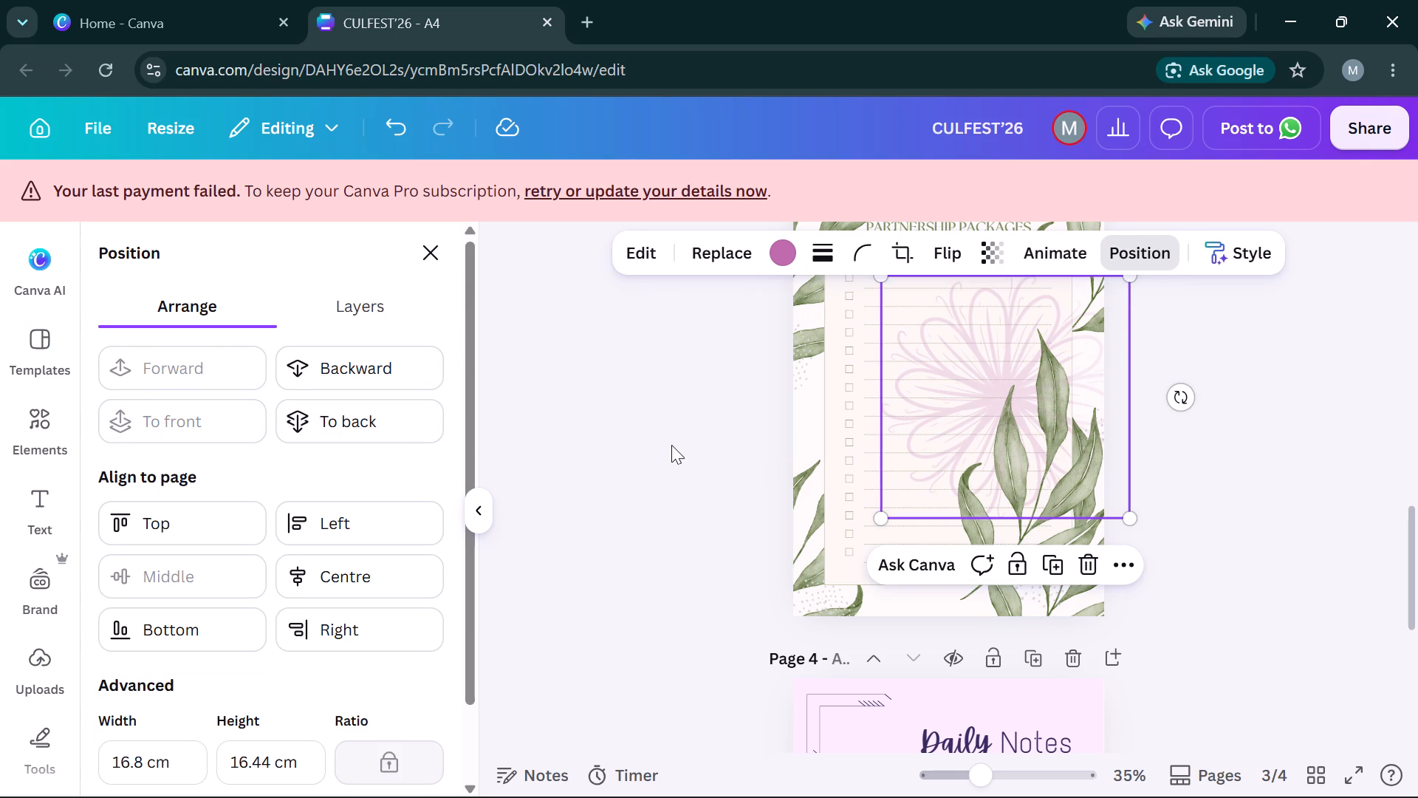
{"action": "left_click", "coordinate": [1219, 548]}
Move the duplicated leaf branch up over the centre of the flower.
{"action": "left_click_drag", "start_coordinate": [1042, 526], "coordinate": [1042, 525]}
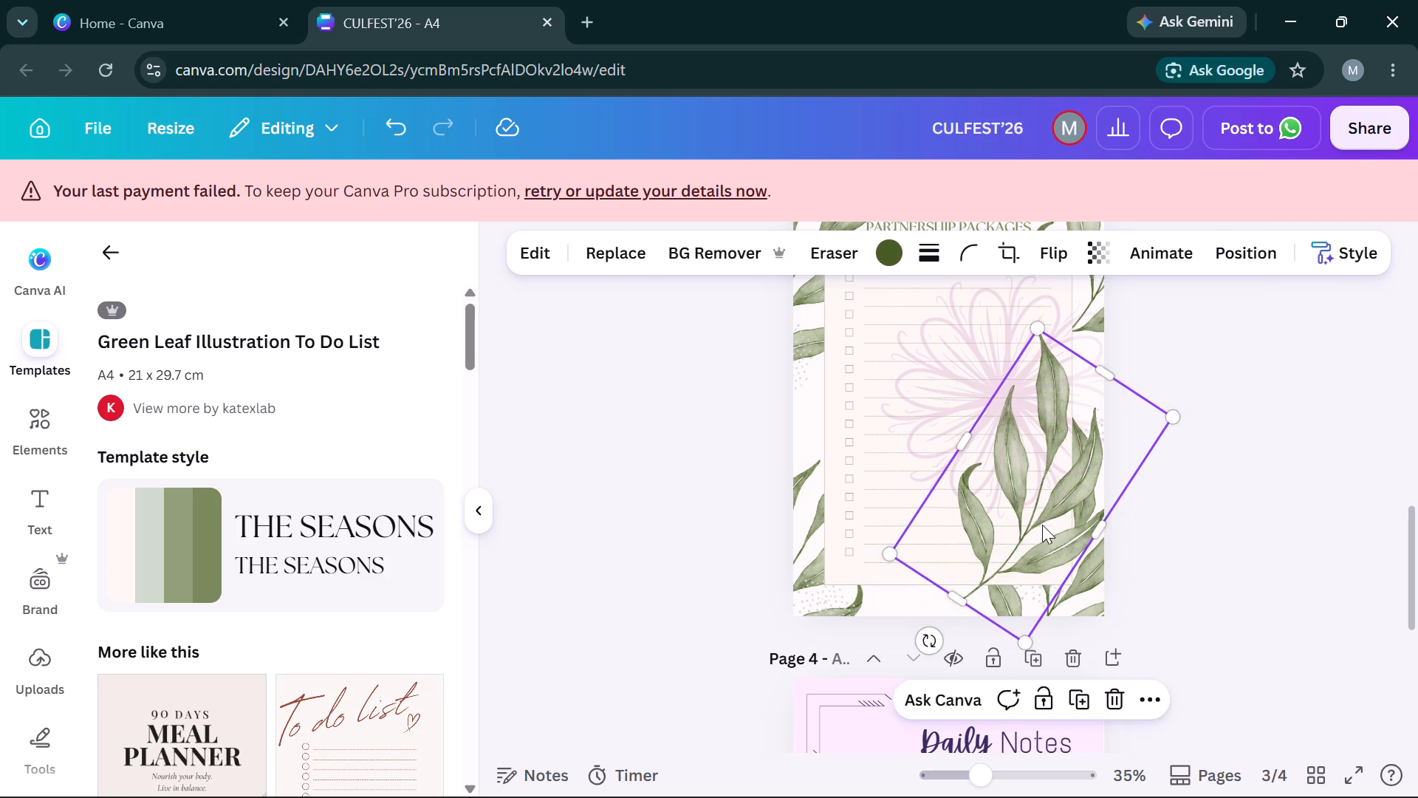
{"action": "left_click_drag", "start_coordinate": [1042, 525], "coordinate": [1038, 418]}
{"action": "double_click", "coordinate": [1038, 418]}
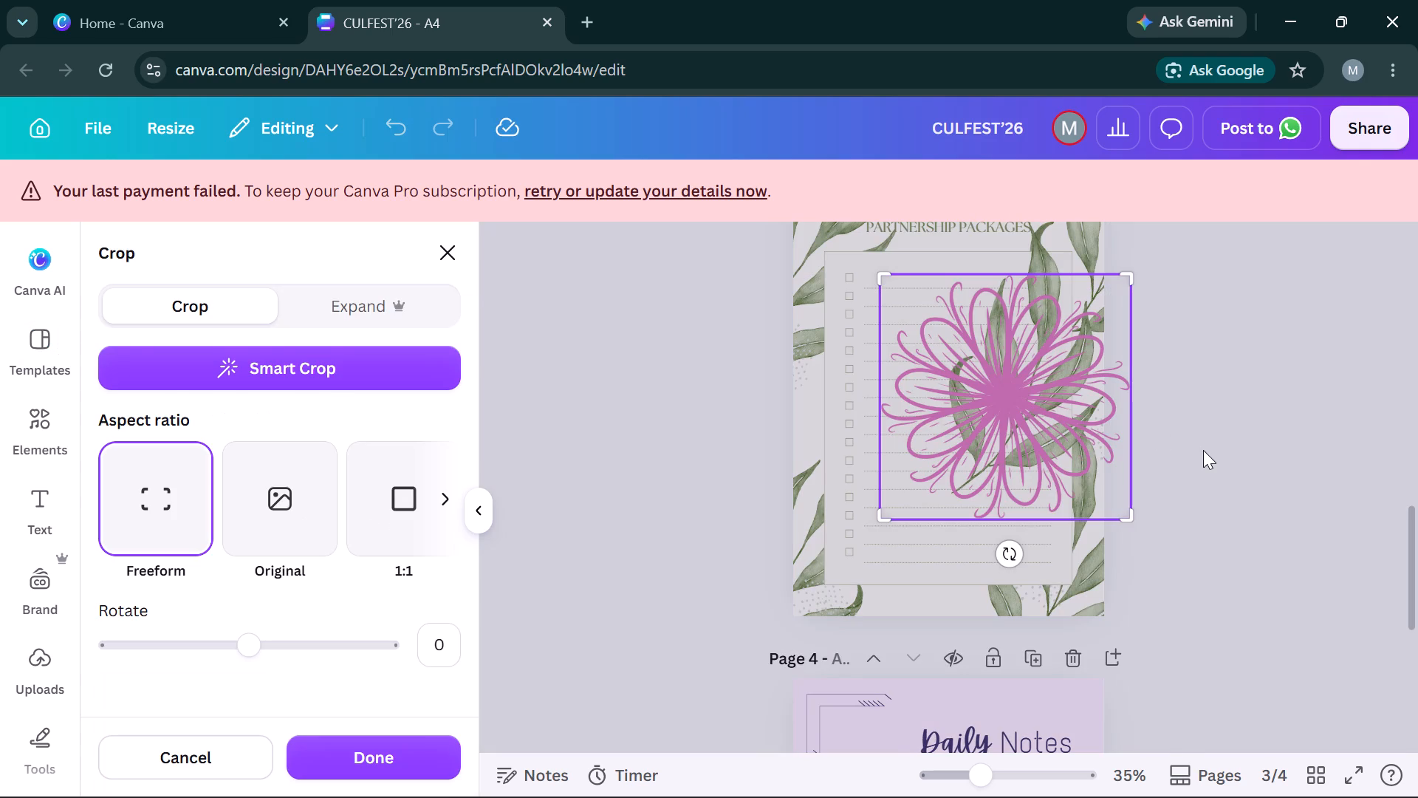
{"action": "left_click", "coordinate": [1203, 450]}
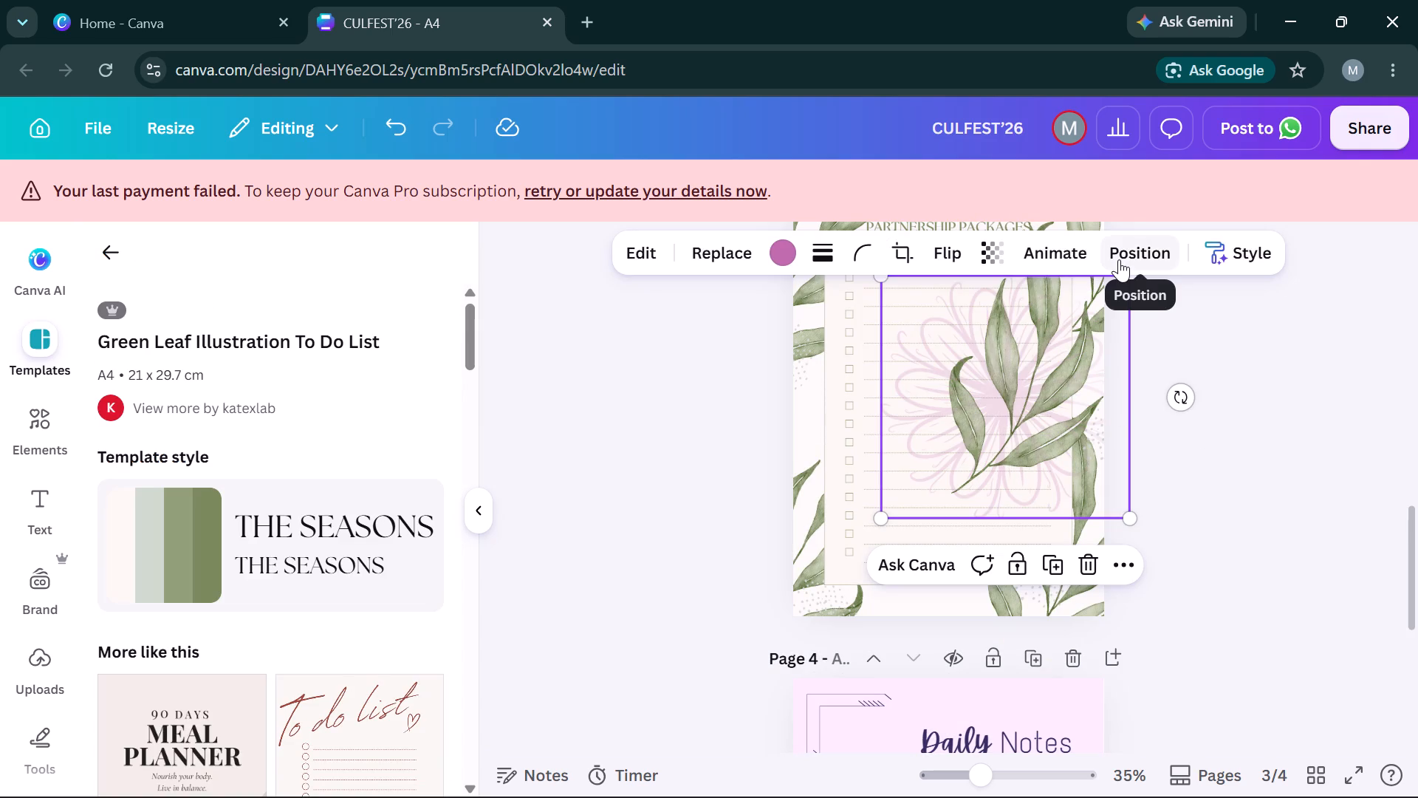
Send the uncropped flower one layer backward.
{"action": "left_click", "coordinate": [1119, 259]}
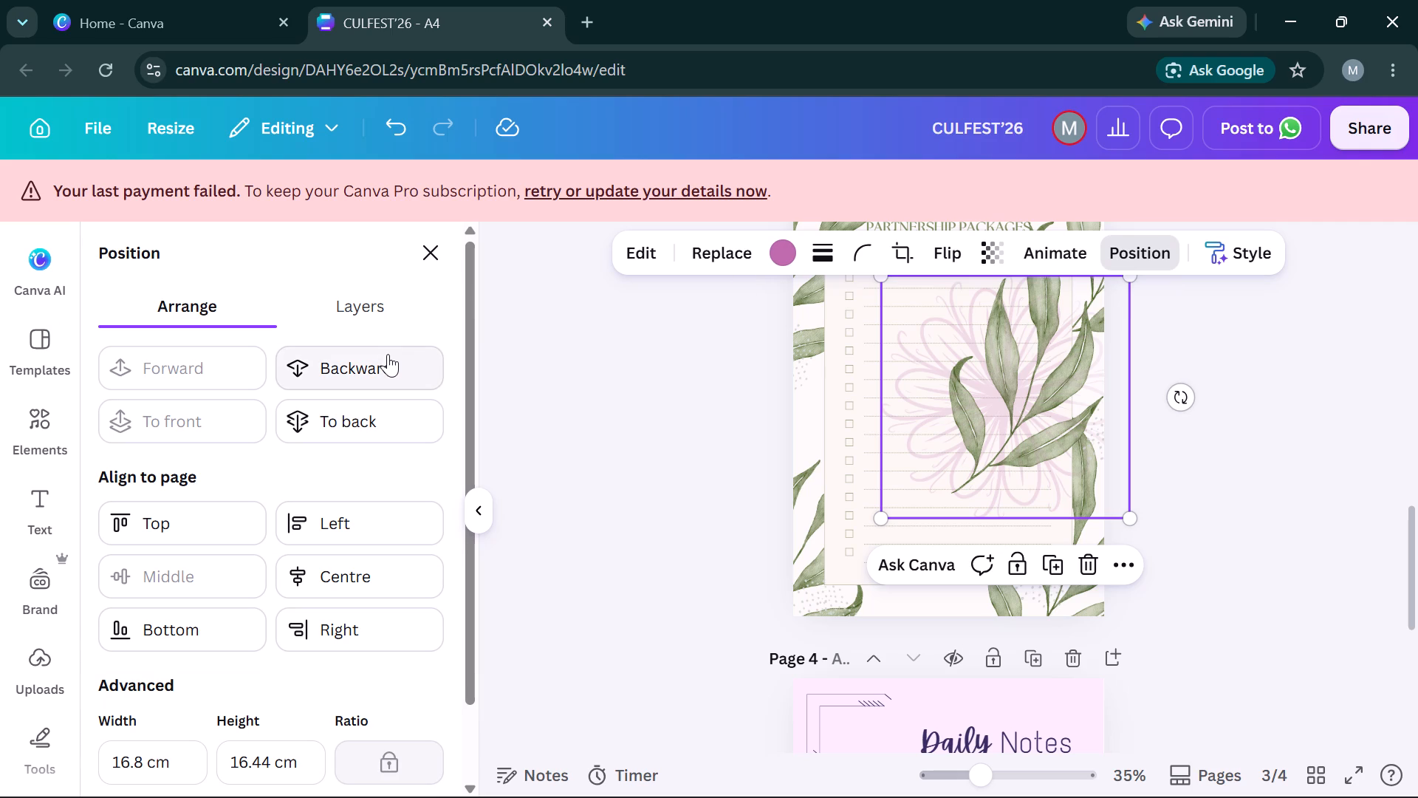
{"action": "left_click", "coordinate": [388, 354]}
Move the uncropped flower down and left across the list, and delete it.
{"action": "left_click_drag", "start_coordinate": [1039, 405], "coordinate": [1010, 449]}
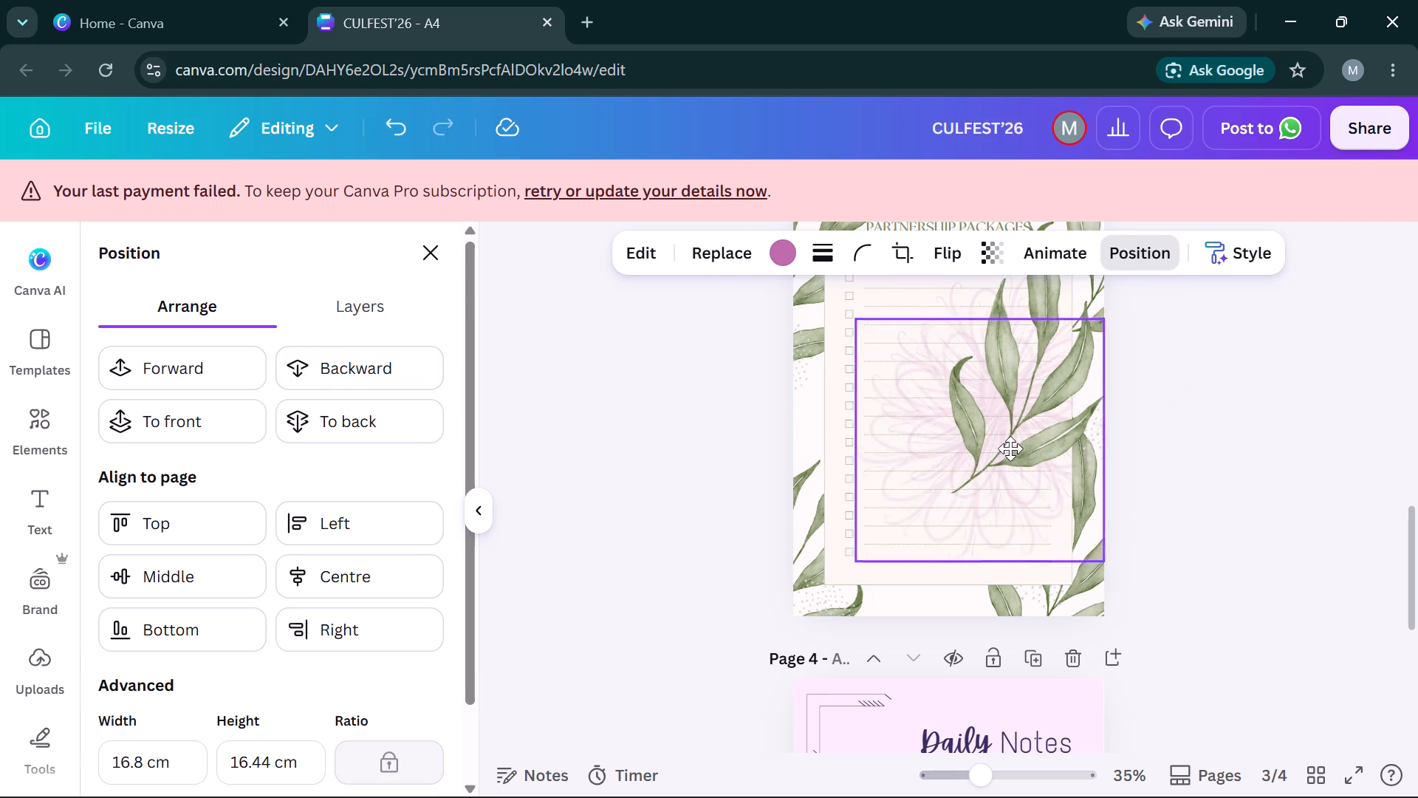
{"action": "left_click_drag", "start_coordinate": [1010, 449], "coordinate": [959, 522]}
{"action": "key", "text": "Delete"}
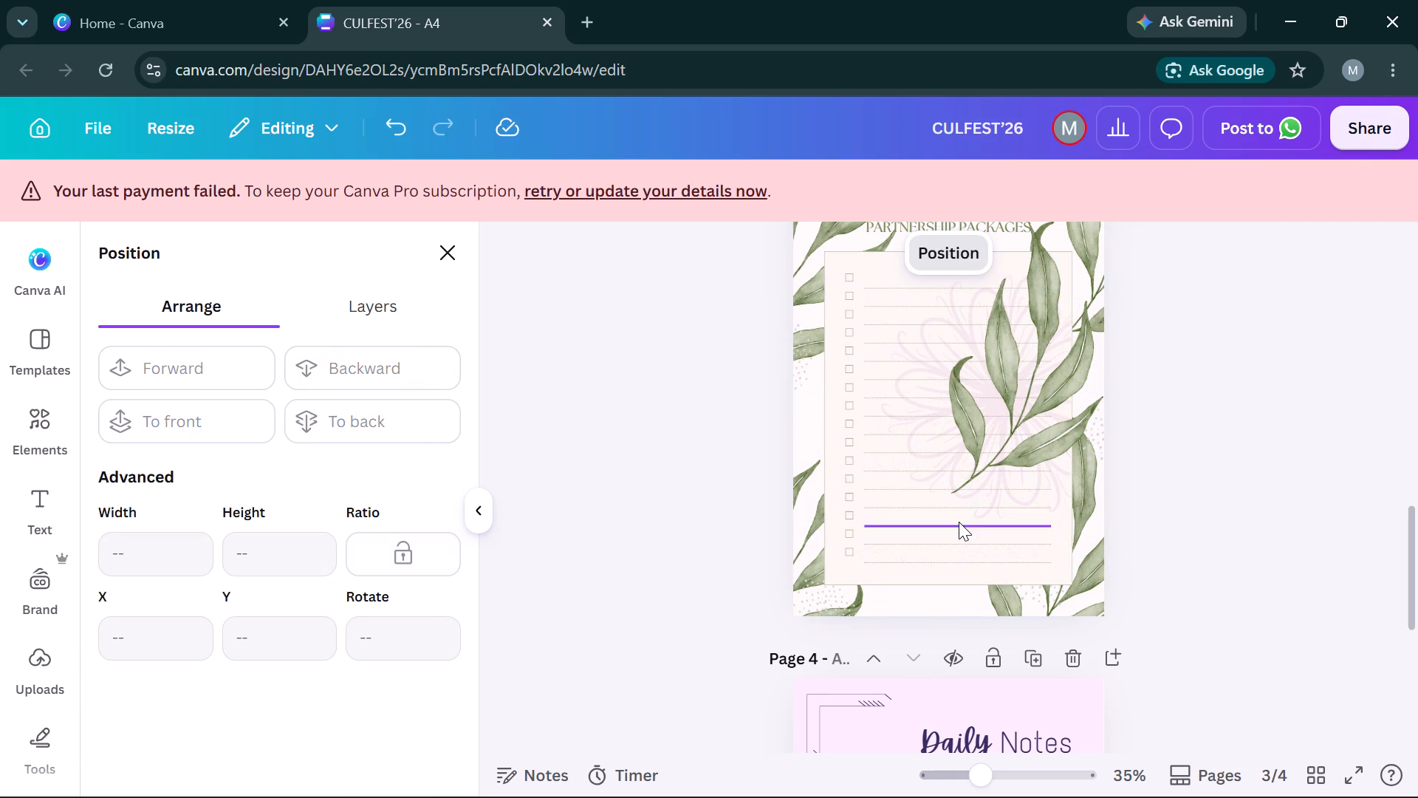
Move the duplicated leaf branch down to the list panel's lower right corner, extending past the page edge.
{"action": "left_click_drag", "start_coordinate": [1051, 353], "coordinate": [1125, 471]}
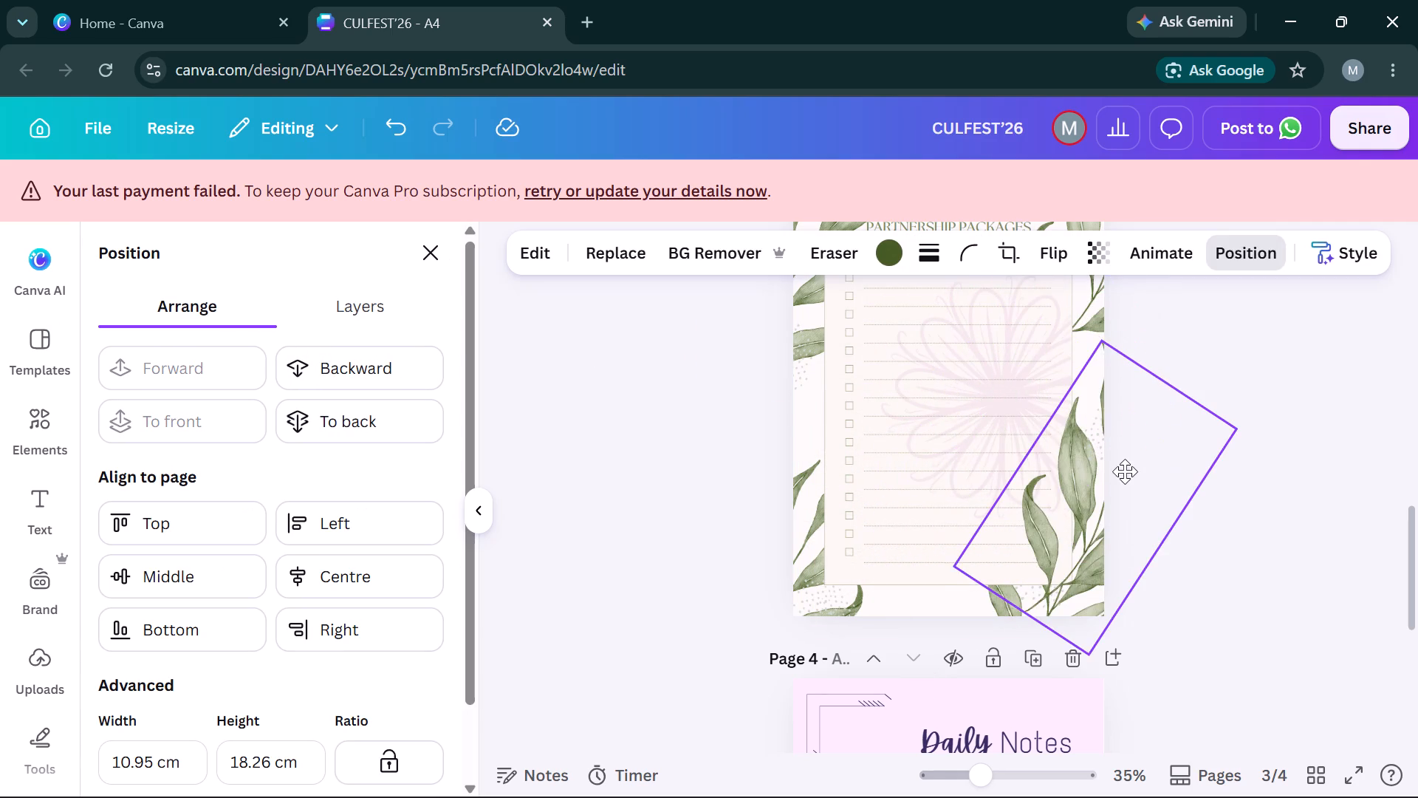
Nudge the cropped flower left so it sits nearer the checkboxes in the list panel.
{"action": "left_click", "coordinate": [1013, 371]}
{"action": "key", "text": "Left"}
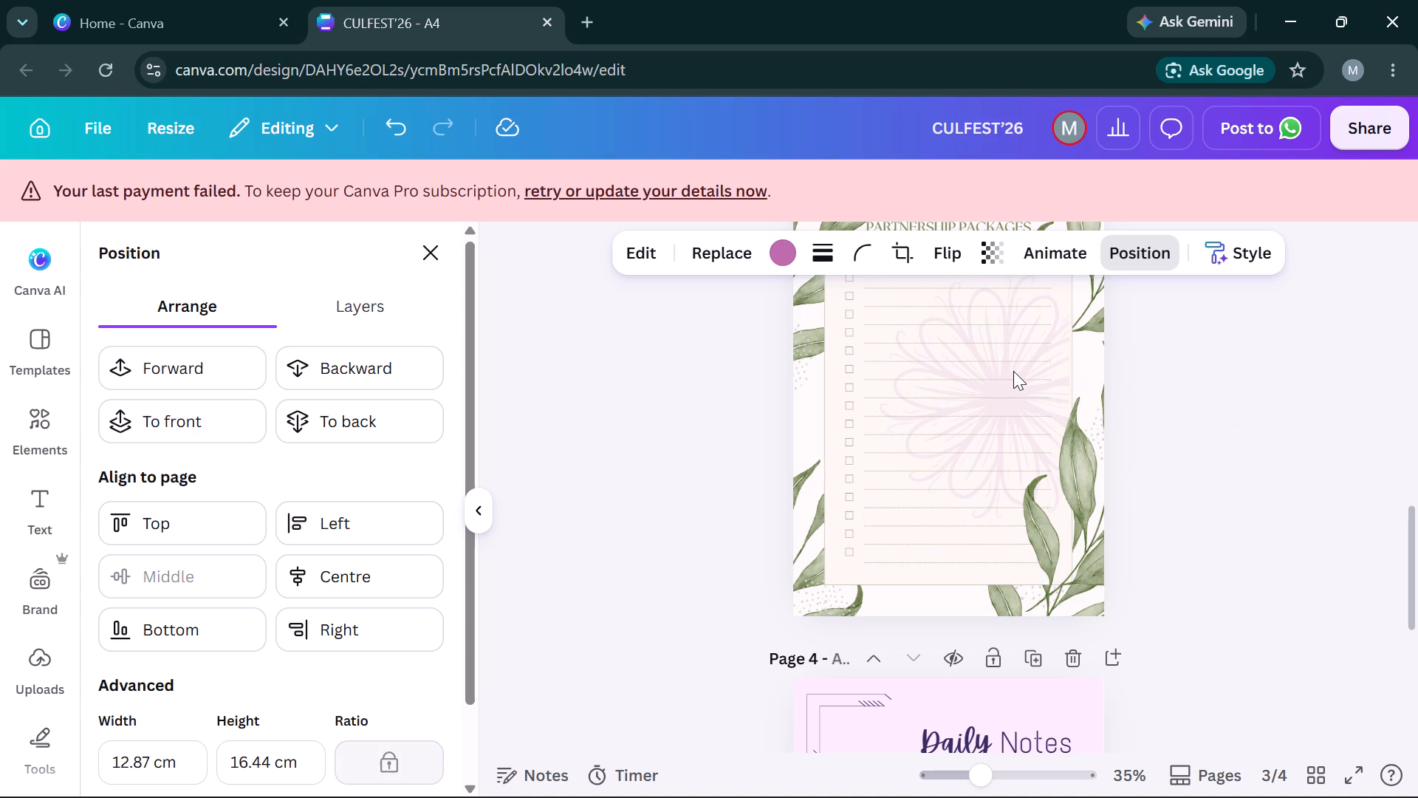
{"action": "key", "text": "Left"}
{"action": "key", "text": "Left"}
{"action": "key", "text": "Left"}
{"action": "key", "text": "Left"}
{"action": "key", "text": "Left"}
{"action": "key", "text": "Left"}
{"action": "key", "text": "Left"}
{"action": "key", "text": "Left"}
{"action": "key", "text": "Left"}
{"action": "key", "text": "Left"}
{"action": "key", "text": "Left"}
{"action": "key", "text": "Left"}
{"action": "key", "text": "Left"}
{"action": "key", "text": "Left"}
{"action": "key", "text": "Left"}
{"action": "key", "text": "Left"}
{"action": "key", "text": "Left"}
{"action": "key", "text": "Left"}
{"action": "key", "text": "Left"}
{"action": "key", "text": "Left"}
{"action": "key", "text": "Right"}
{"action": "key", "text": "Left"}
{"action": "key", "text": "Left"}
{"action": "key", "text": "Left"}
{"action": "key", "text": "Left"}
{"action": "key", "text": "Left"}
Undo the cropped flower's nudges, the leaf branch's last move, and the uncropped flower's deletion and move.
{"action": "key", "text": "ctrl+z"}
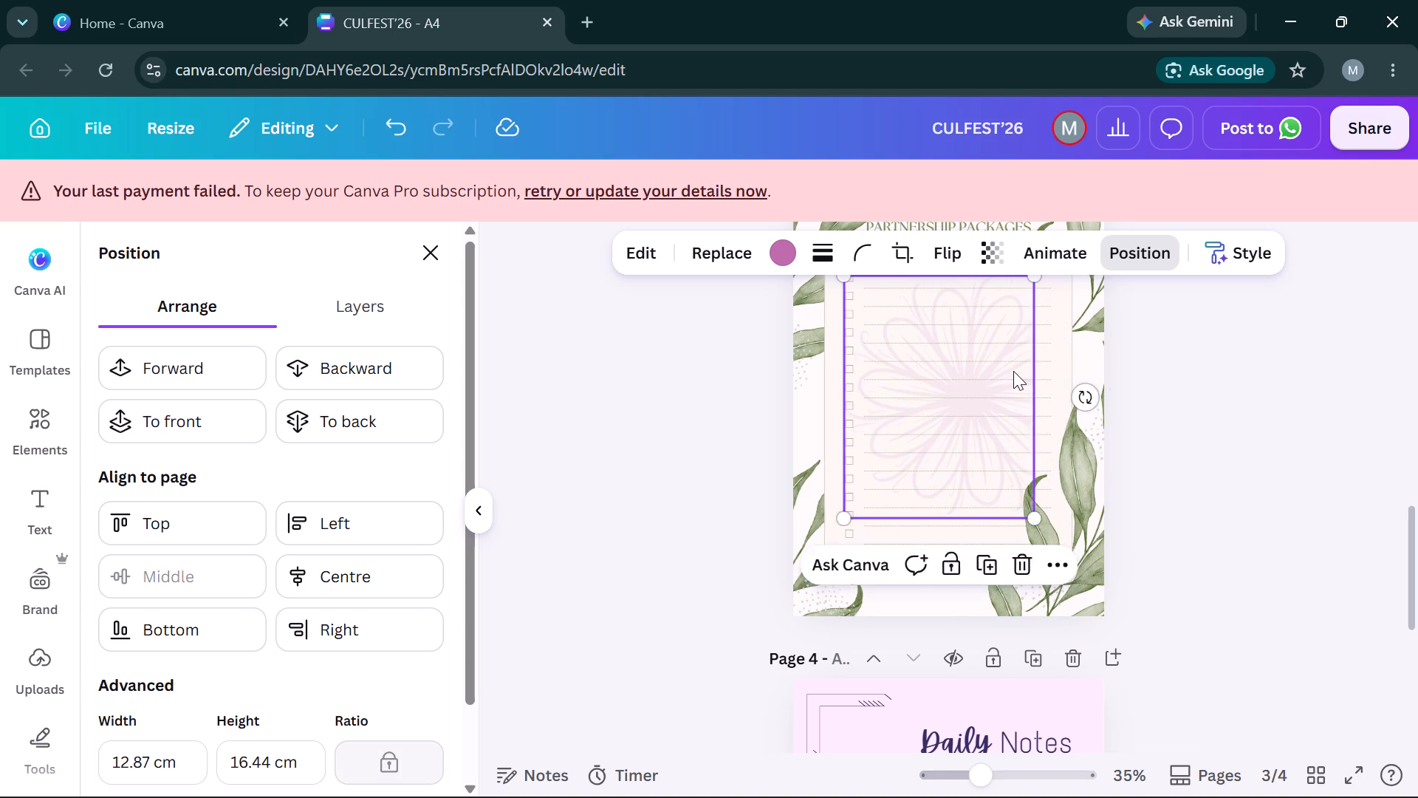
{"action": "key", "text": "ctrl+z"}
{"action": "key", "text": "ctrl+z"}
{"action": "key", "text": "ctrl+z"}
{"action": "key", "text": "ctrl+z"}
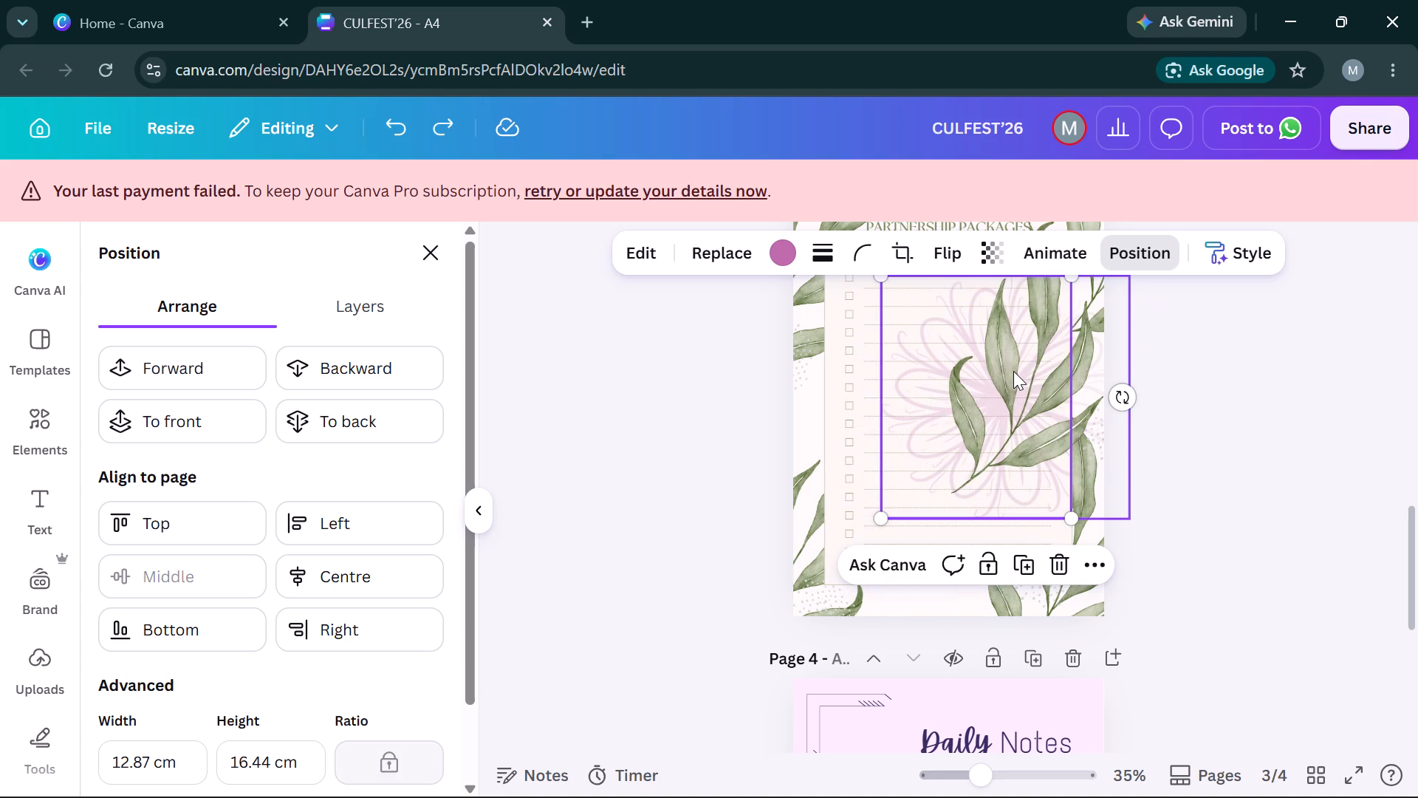
Undo the earlier edits back past the leaf branch duplicate and both flower copies, clearing page 3's list panel.
{"action": "key", "text": "ctrl+z"}
{"action": "key", "text": "ctrl+z"}
{"action": "key", "text": "ctrl+z"}
{"action": "key", "text": "ctrl+z"}
{"action": "key", "text": "ctrl+z"}
{"action": "key", "text": "ctrl+z"}
{"action": "key", "text": "ctrl+z"}
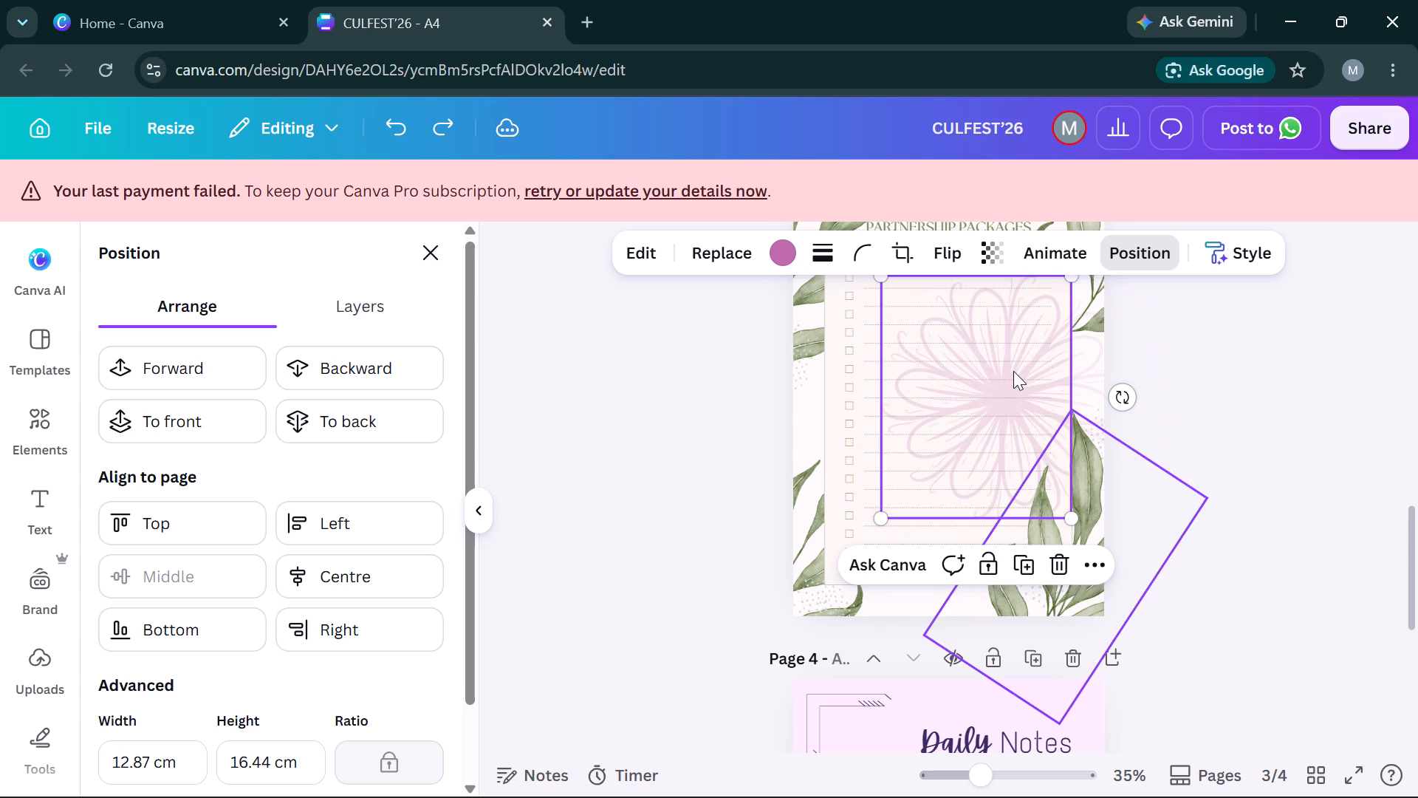
{"action": "key", "text": "ctrl+z"}
{"action": "key", "text": "ctrl+z"}
{"action": "key", "text": "ctrl+z"}
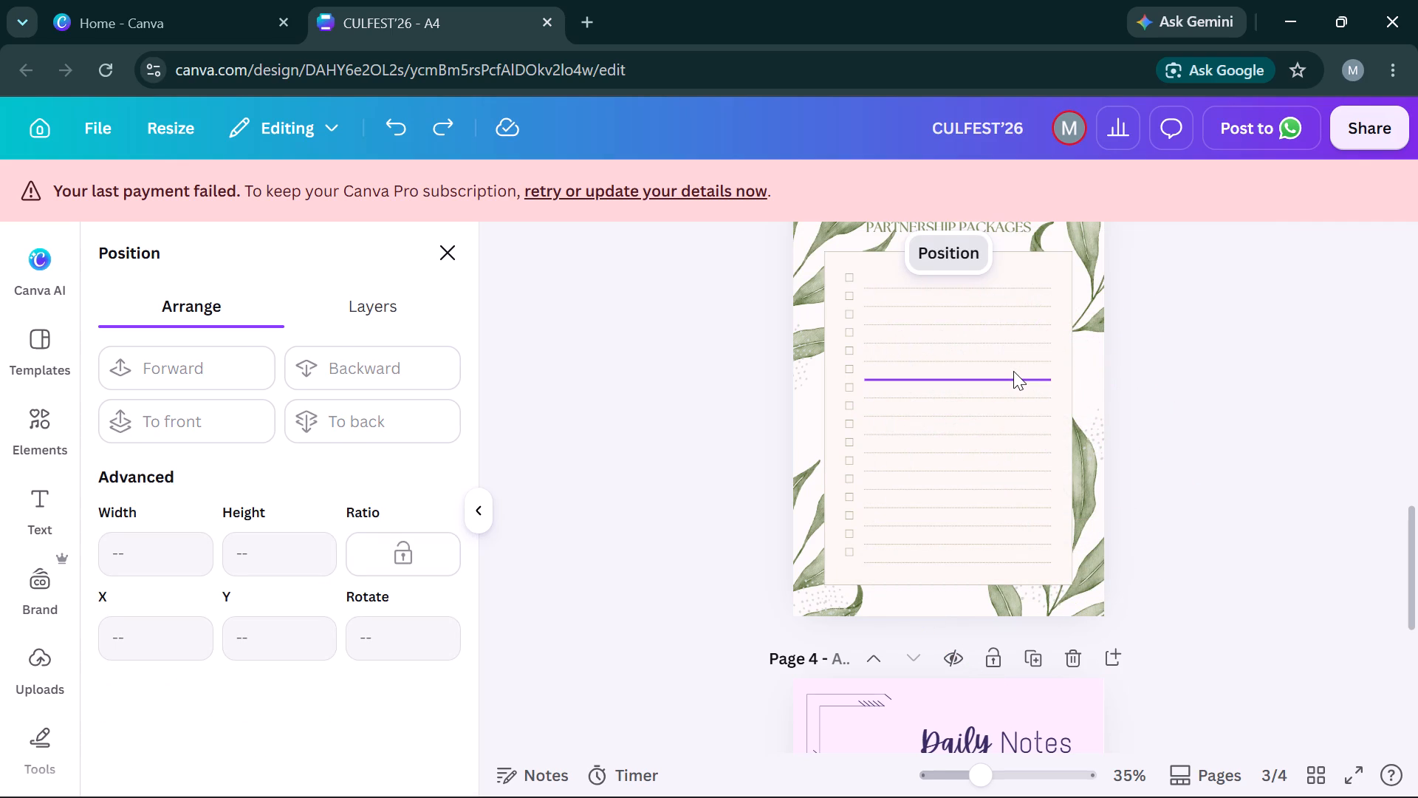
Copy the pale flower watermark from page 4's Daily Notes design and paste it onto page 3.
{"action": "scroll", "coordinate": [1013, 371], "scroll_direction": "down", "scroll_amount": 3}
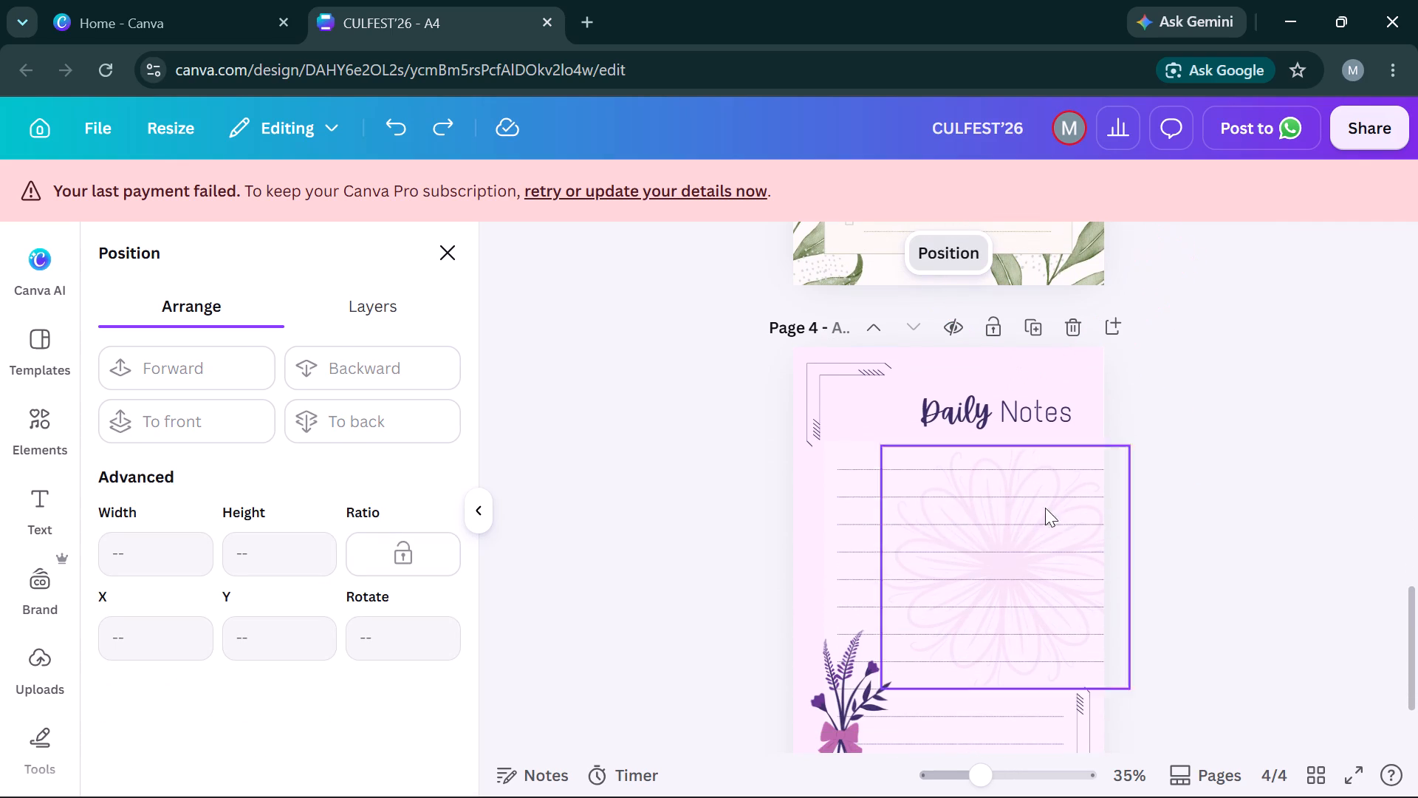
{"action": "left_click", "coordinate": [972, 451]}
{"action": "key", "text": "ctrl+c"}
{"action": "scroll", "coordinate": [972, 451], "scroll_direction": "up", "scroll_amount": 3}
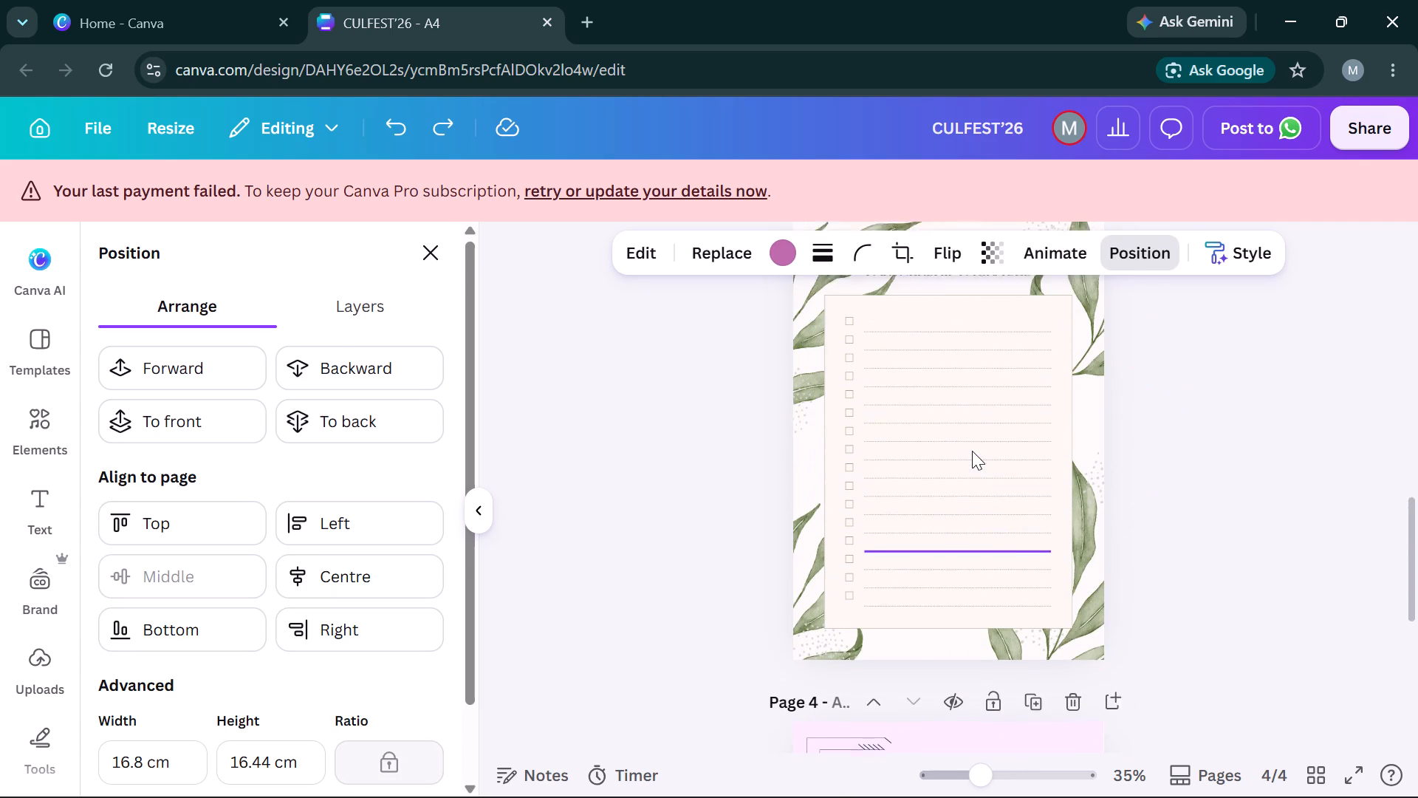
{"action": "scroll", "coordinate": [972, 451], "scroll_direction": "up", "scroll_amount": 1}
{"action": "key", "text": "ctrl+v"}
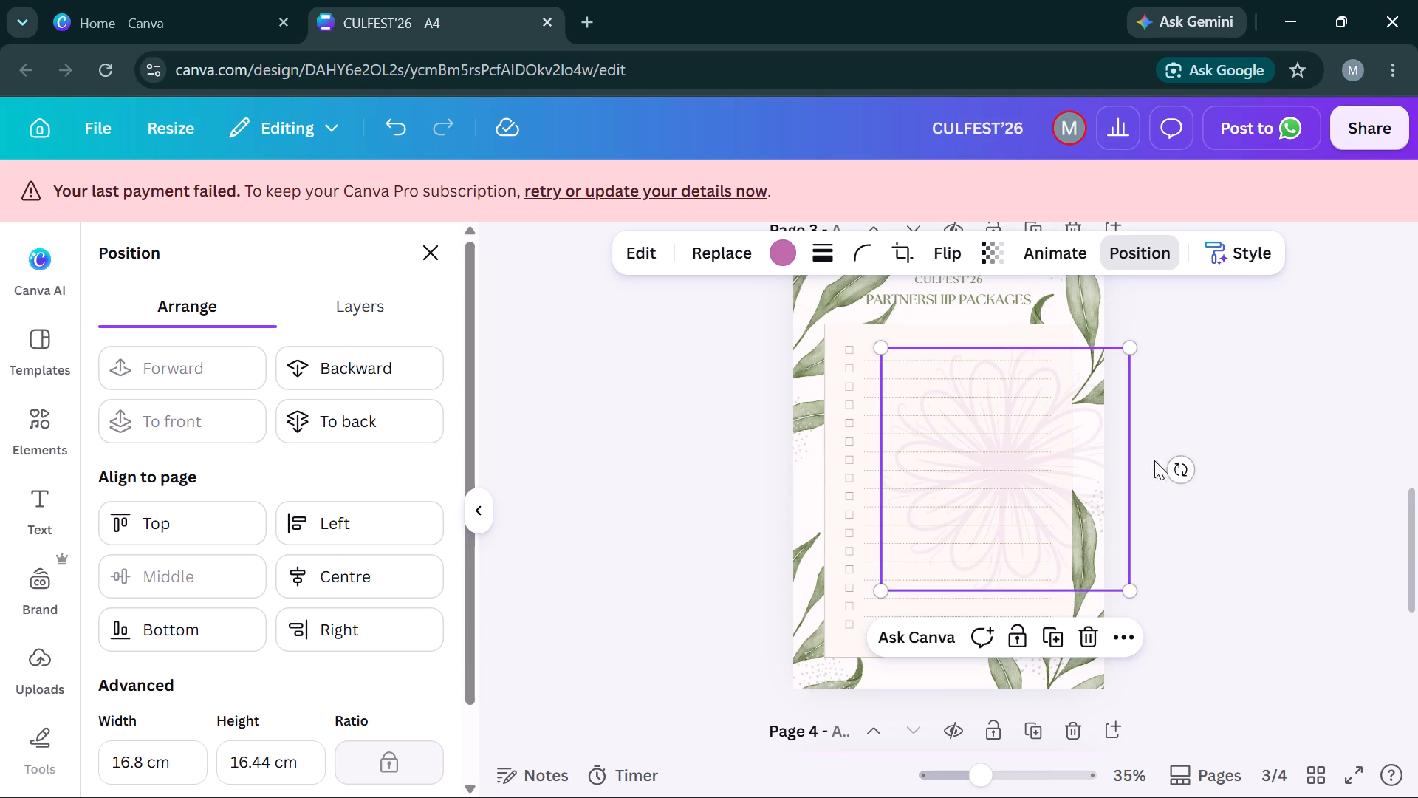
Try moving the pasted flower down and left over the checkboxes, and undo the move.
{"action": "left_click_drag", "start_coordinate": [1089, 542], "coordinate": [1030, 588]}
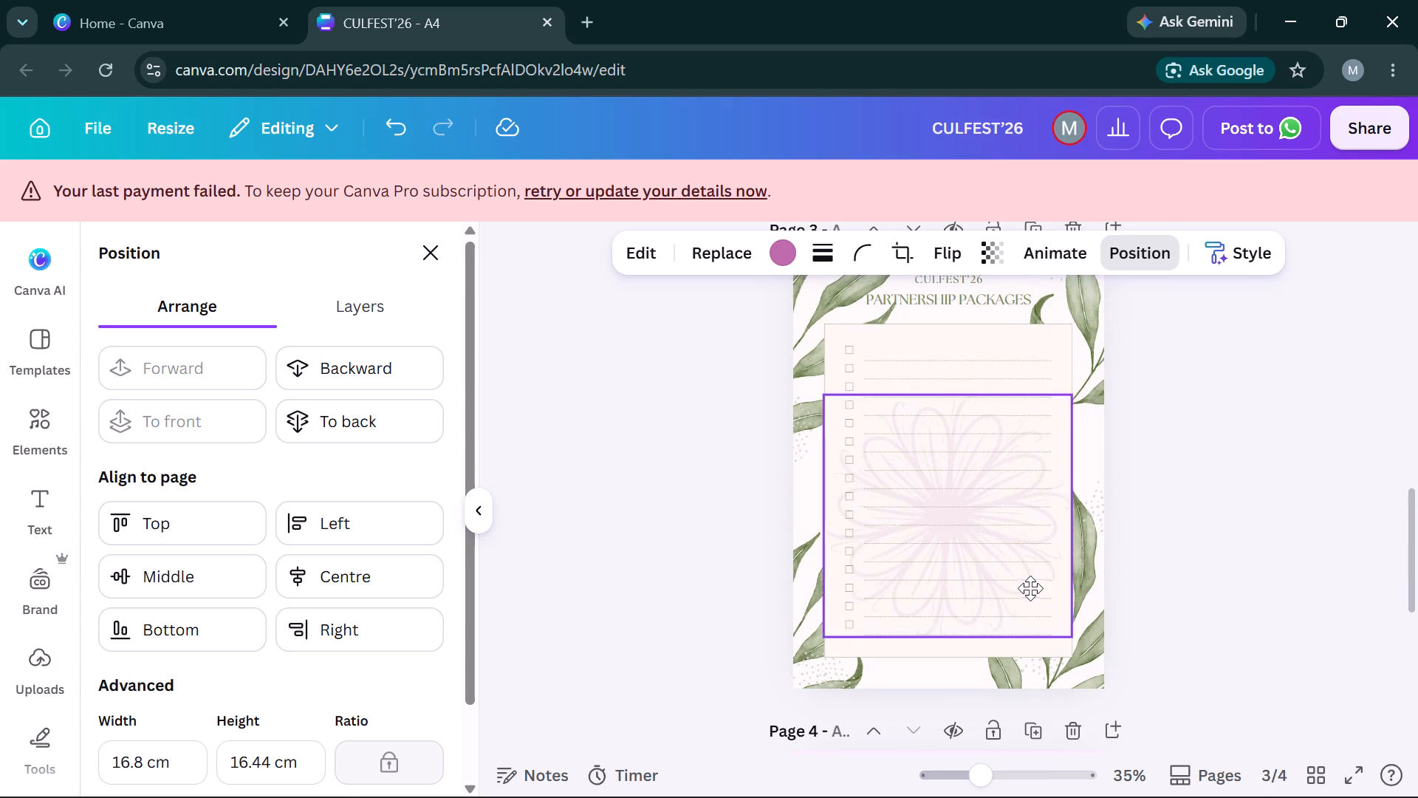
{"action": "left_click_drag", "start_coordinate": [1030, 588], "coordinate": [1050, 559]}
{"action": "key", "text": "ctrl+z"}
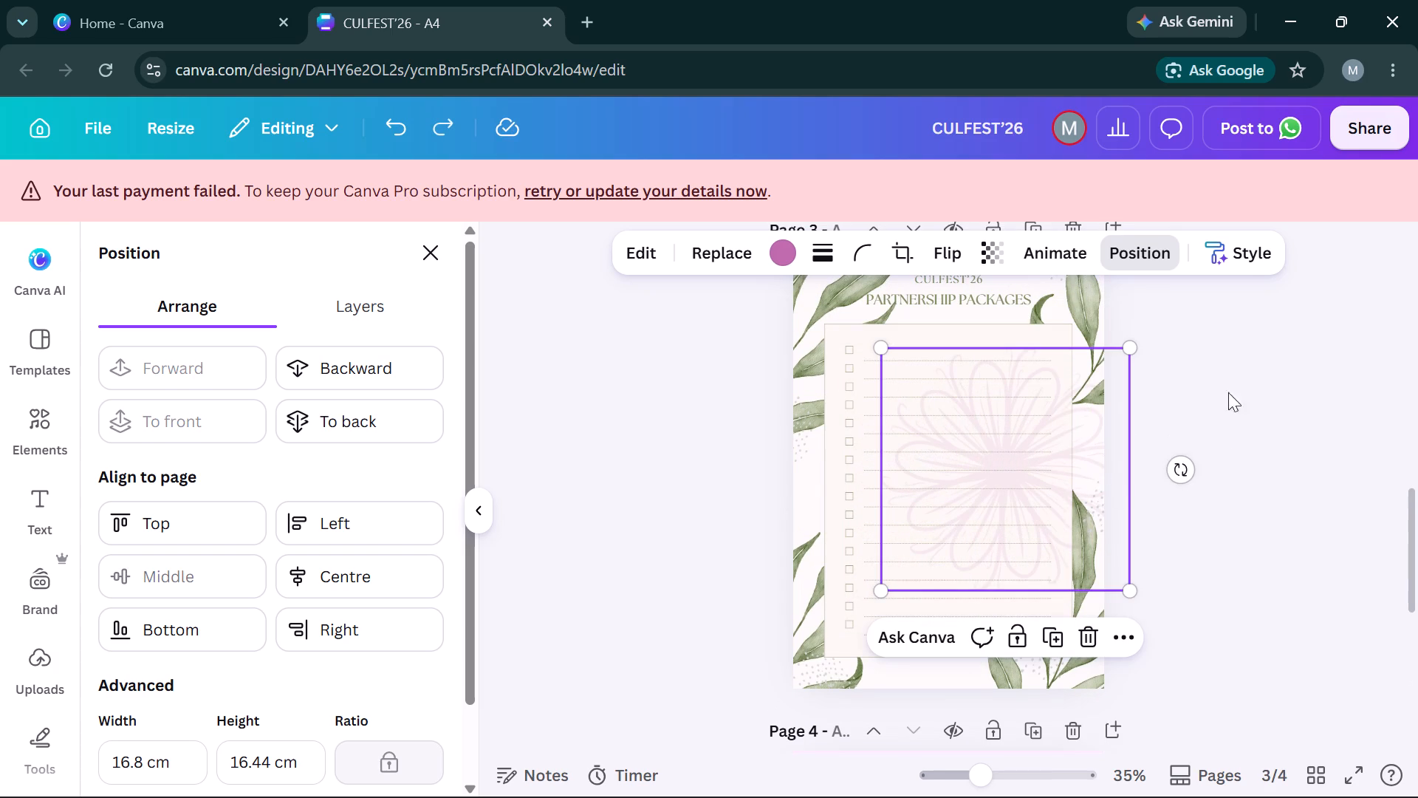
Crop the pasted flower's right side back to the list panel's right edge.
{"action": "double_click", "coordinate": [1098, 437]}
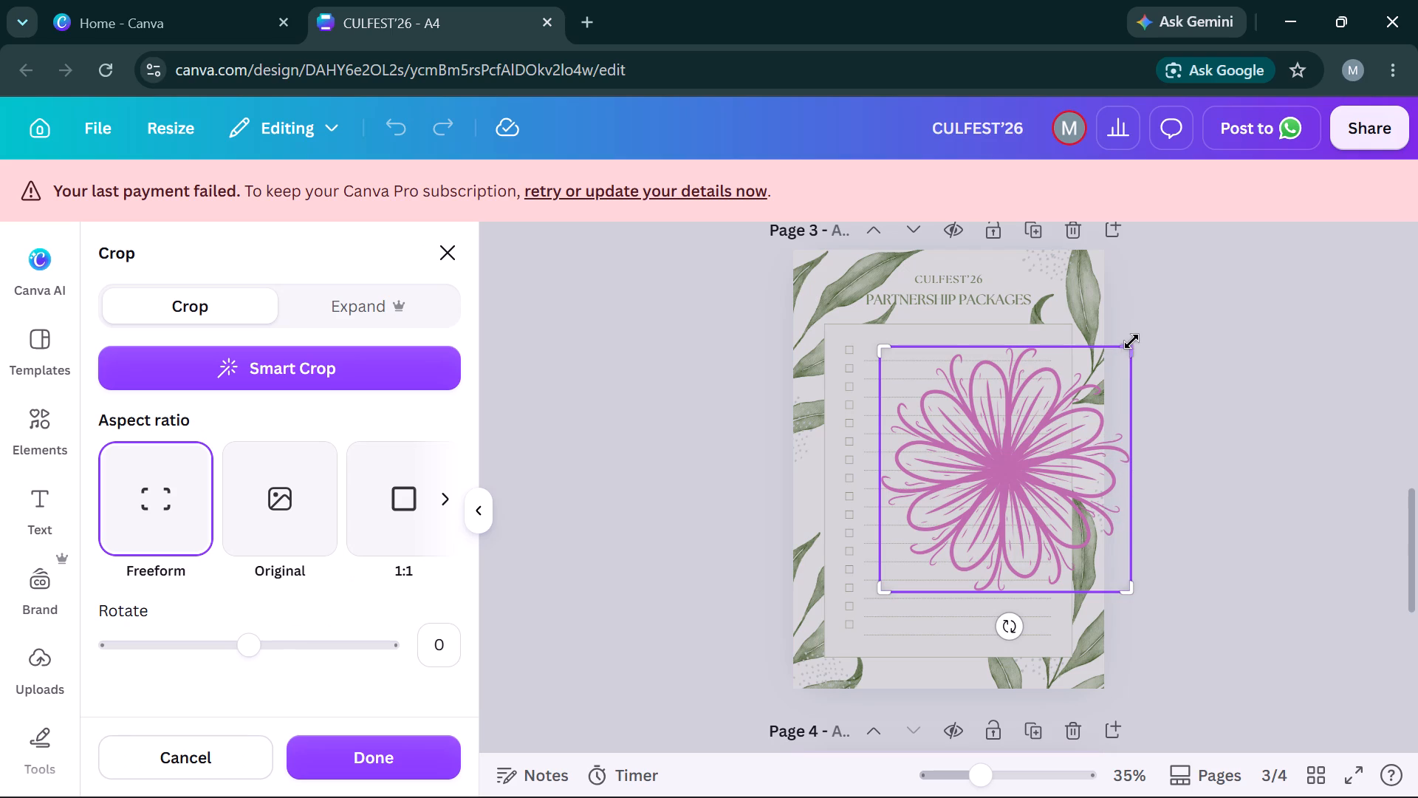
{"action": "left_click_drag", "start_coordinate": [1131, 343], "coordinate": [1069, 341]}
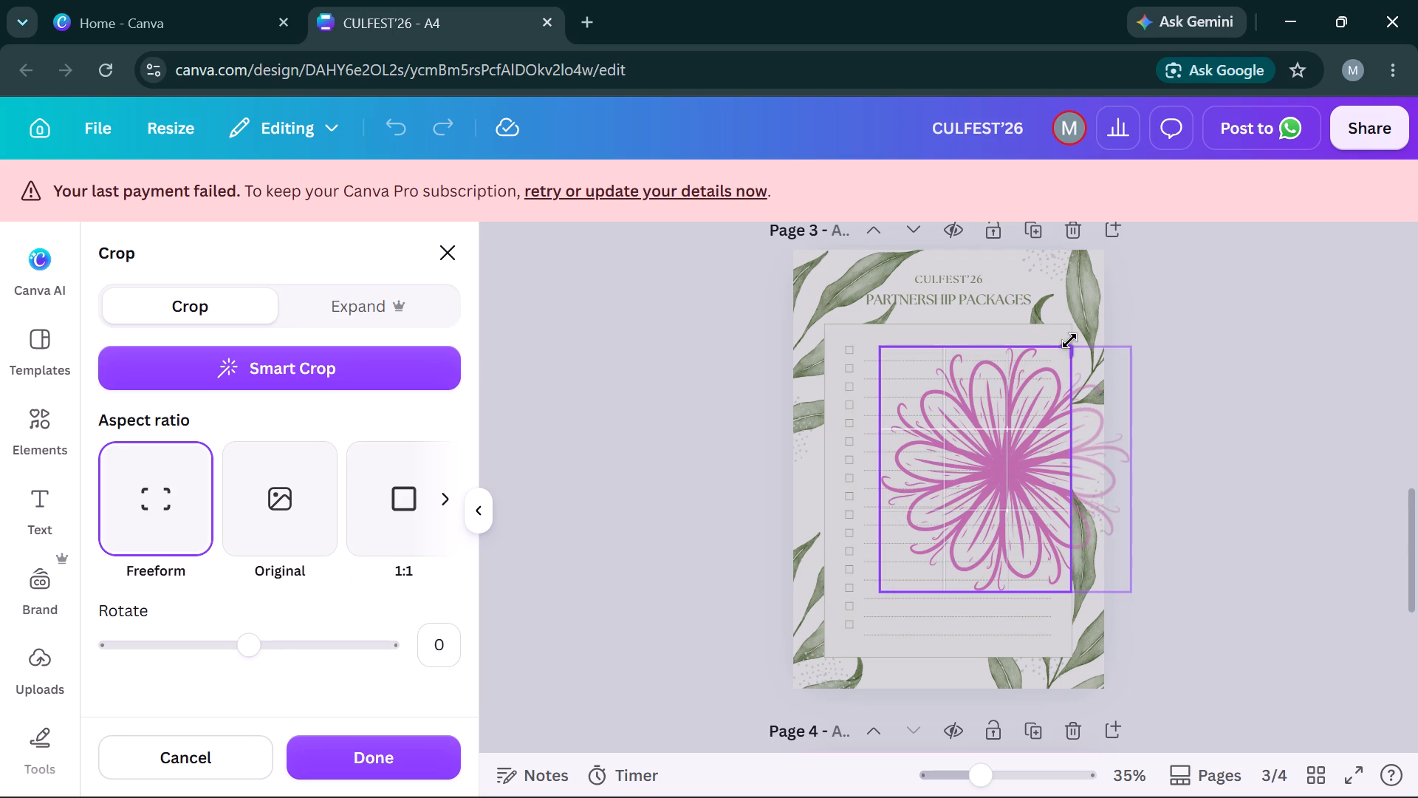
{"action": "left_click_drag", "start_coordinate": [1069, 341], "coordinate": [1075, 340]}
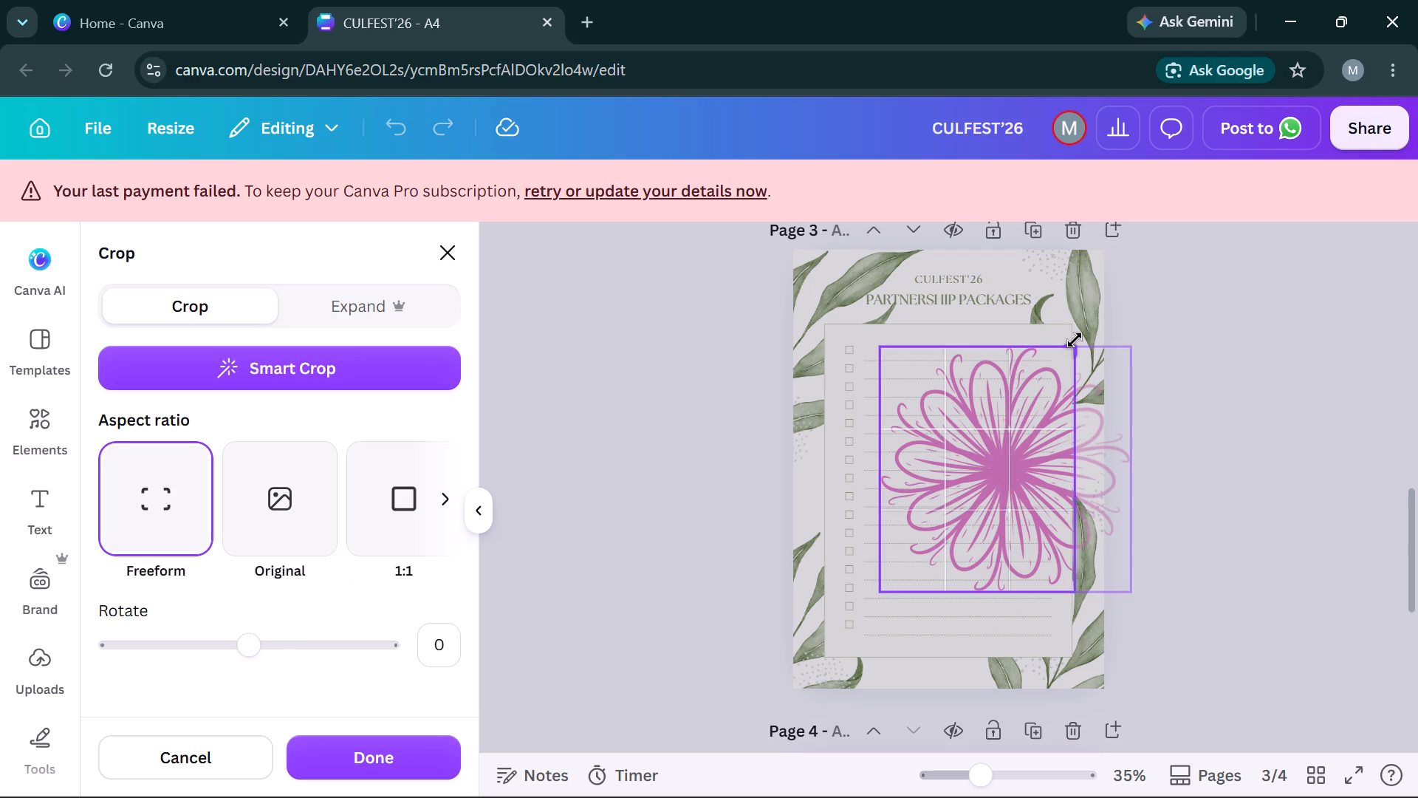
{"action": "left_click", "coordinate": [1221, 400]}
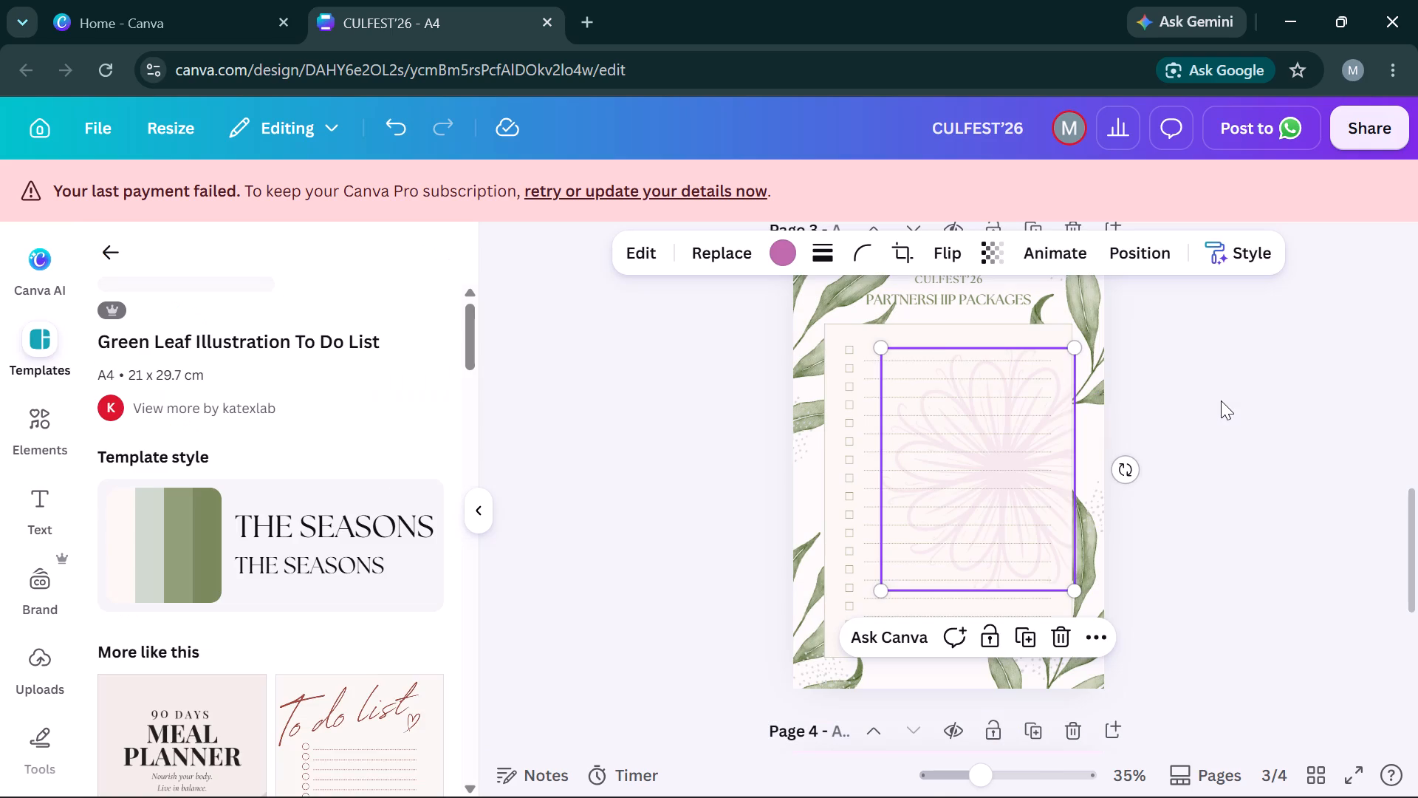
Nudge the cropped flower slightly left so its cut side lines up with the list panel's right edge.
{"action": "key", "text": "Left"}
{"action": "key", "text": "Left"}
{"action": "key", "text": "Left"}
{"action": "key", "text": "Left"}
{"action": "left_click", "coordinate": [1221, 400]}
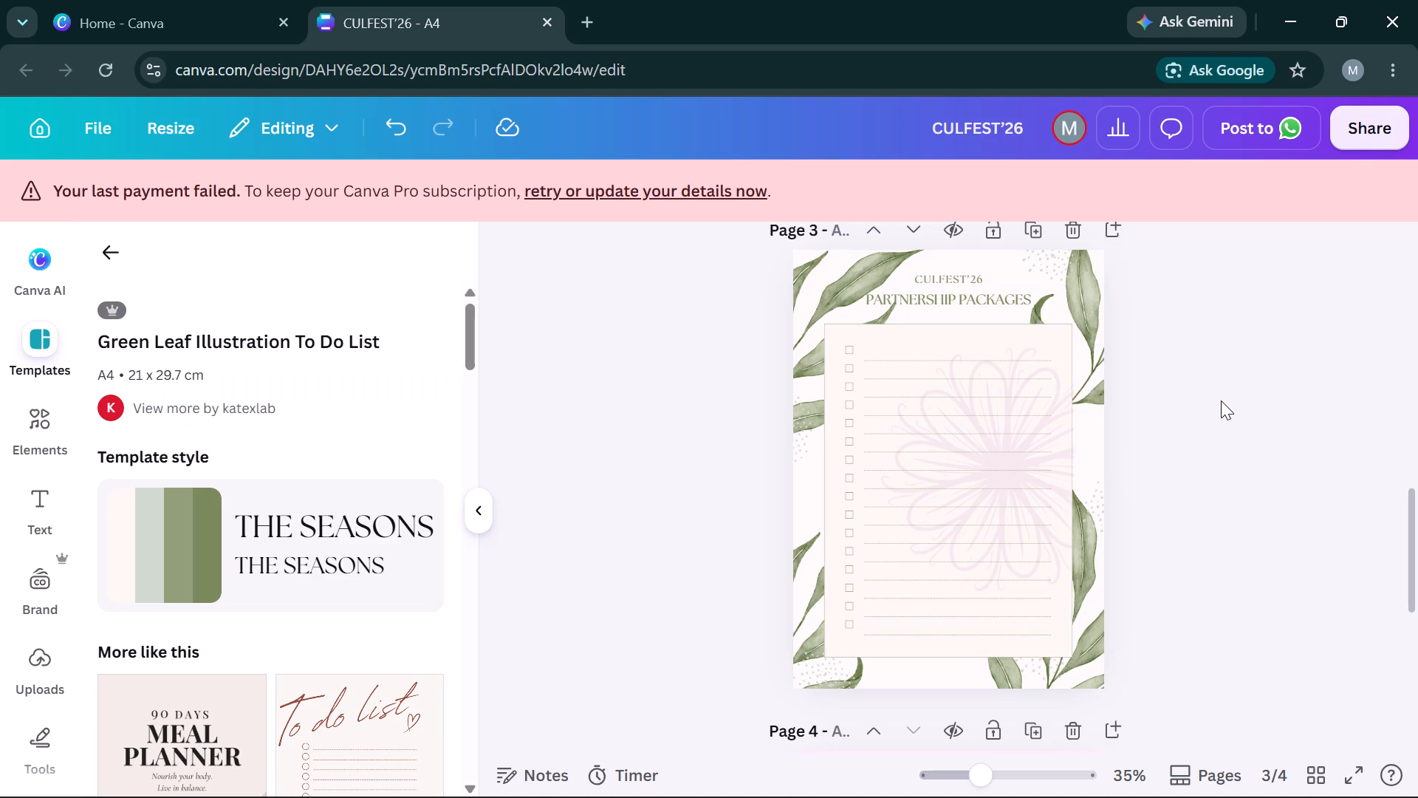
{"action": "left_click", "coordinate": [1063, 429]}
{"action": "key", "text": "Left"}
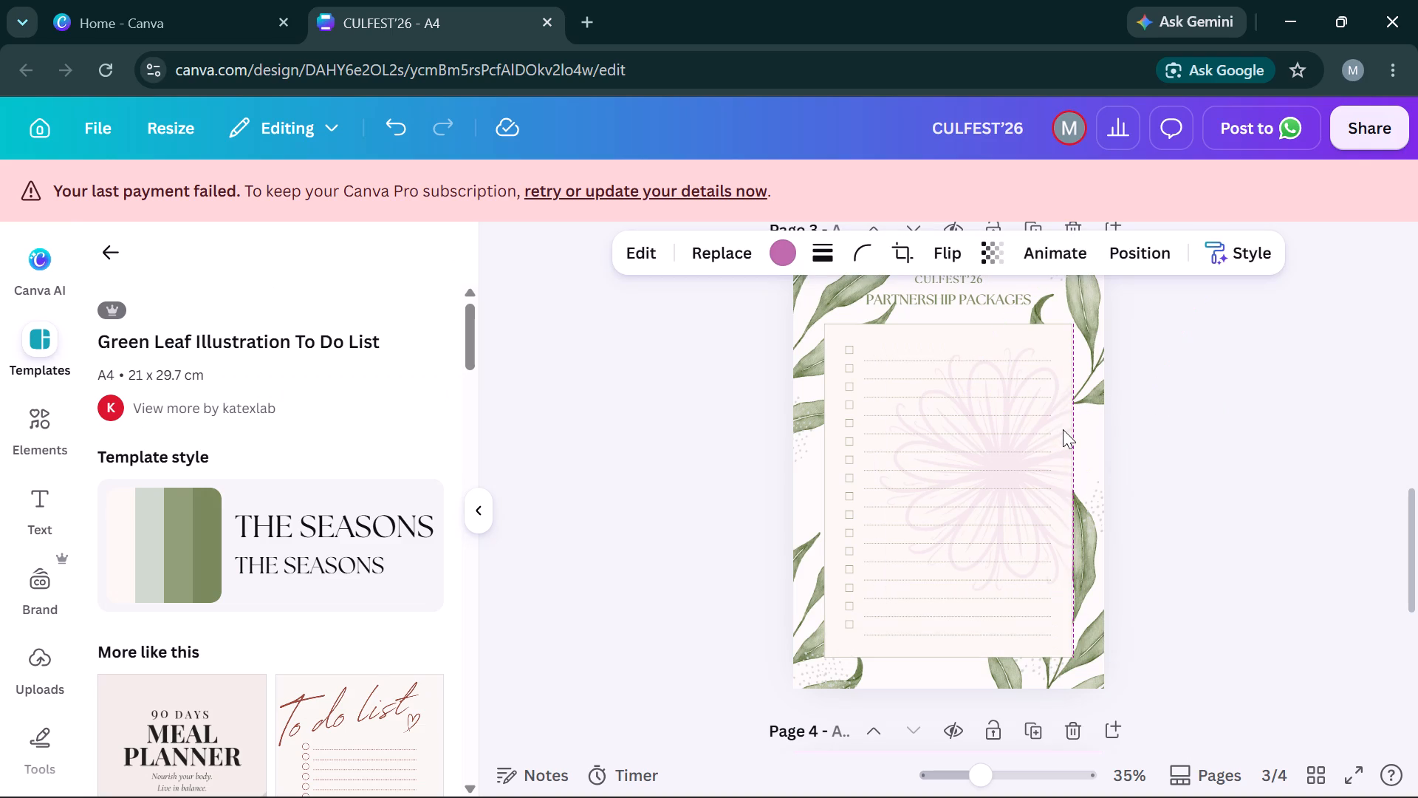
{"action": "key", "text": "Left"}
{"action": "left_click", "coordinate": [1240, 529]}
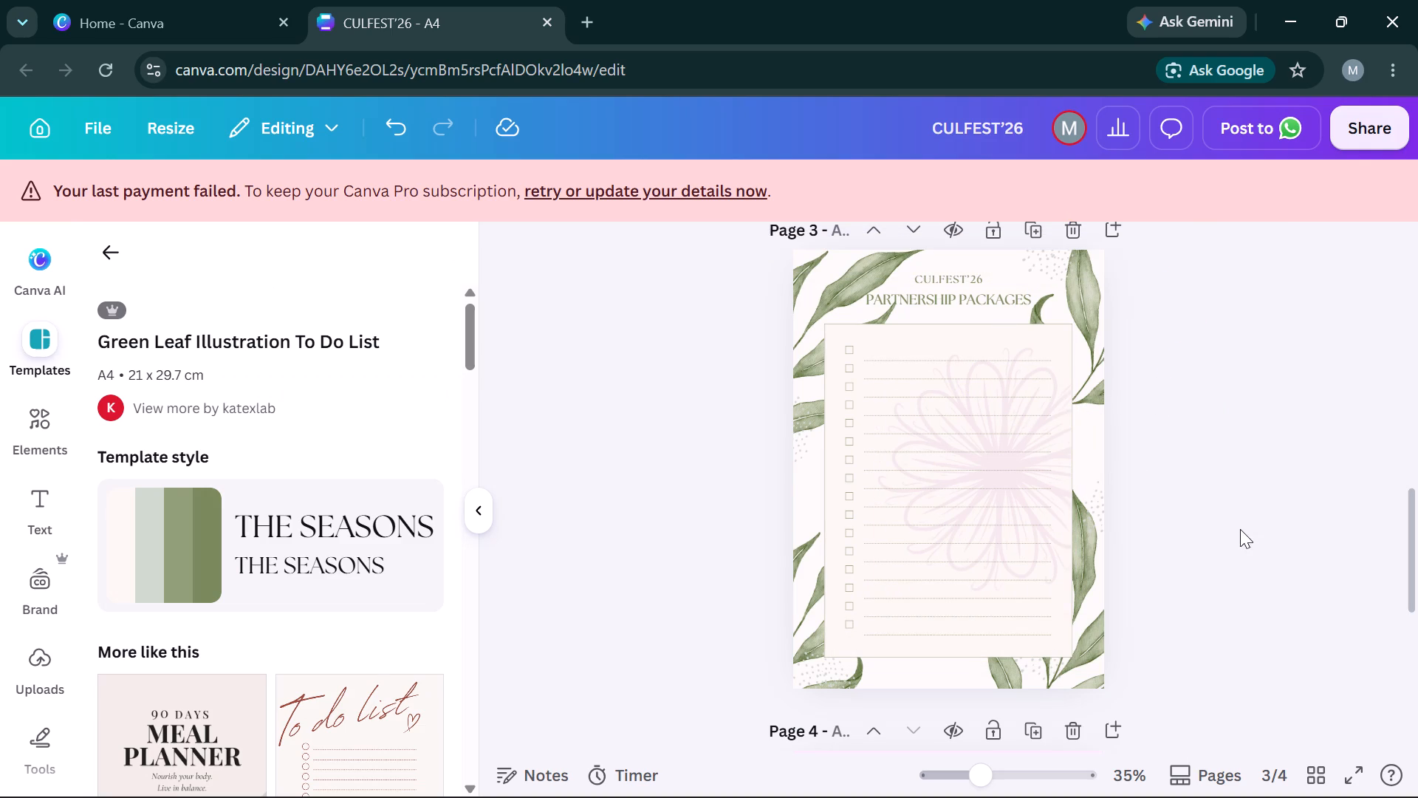
Duplicate the leaf branch at page 3's lower right corner and move the copy up and left onto the list panel.
{"action": "left_click", "coordinate": [1089, 661]}
{"action": "key", "text": "ctrl+c"}
{"action": "key", "text": "ctrl+v"}
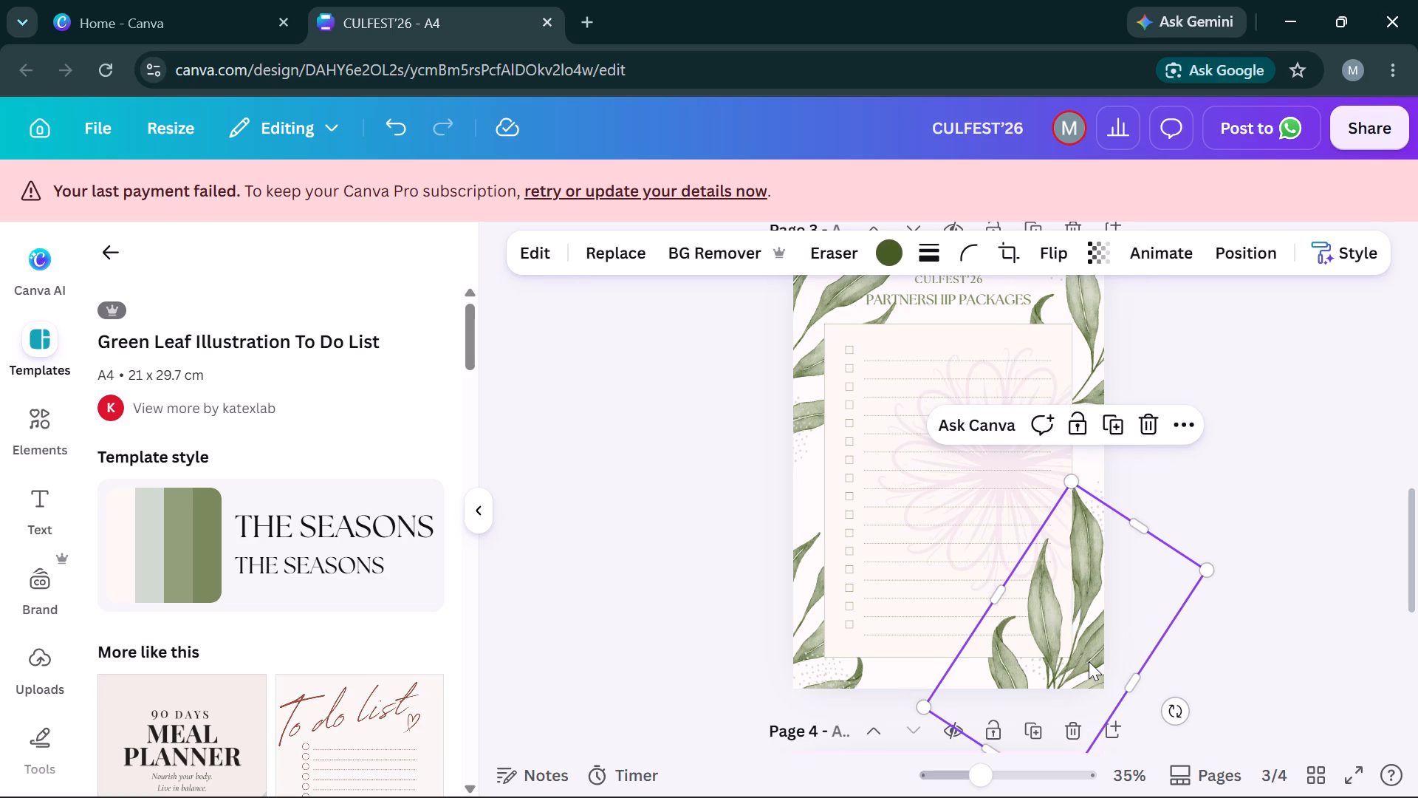
{"action": "left_click_drag", "start_coordinate": [1079, 630], "coordinate": [1013, 510]}
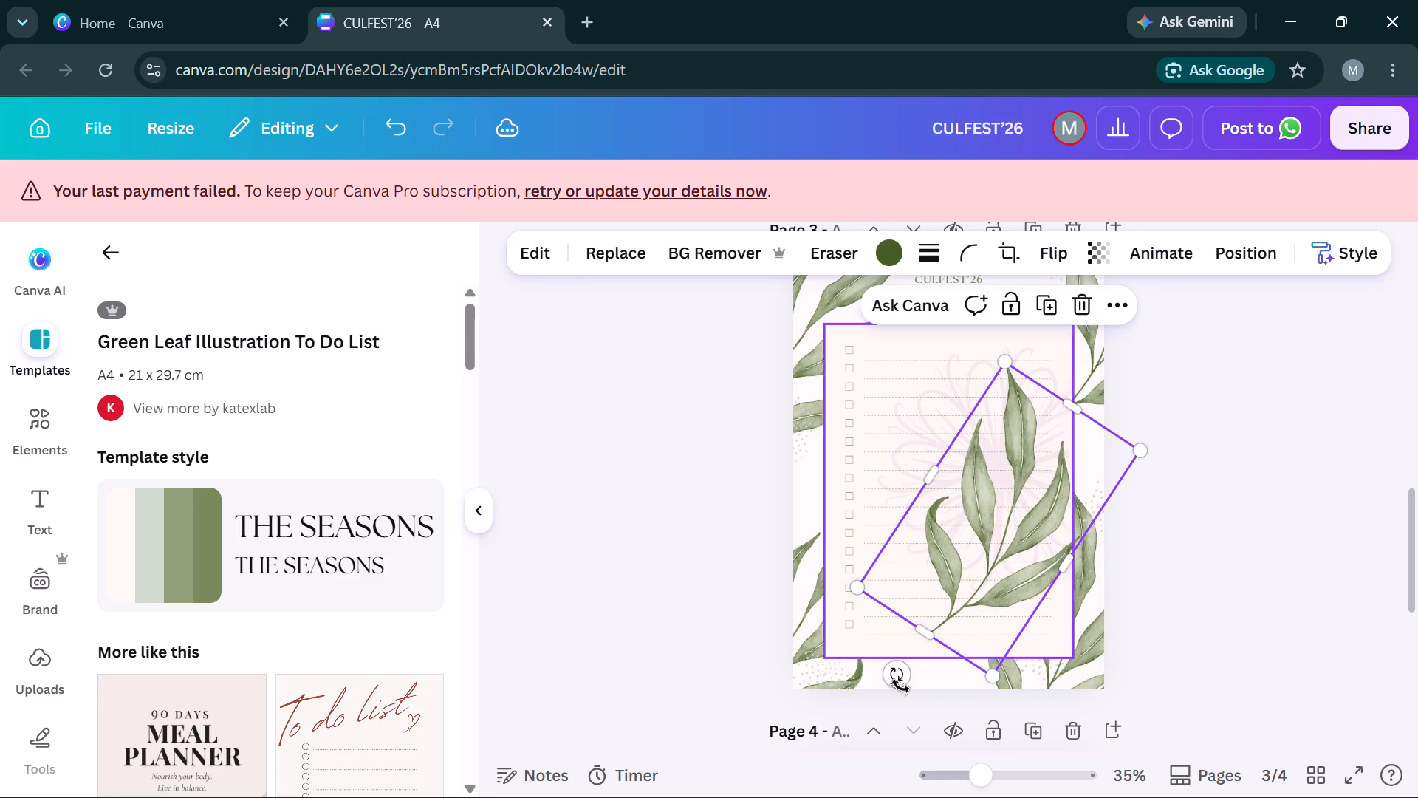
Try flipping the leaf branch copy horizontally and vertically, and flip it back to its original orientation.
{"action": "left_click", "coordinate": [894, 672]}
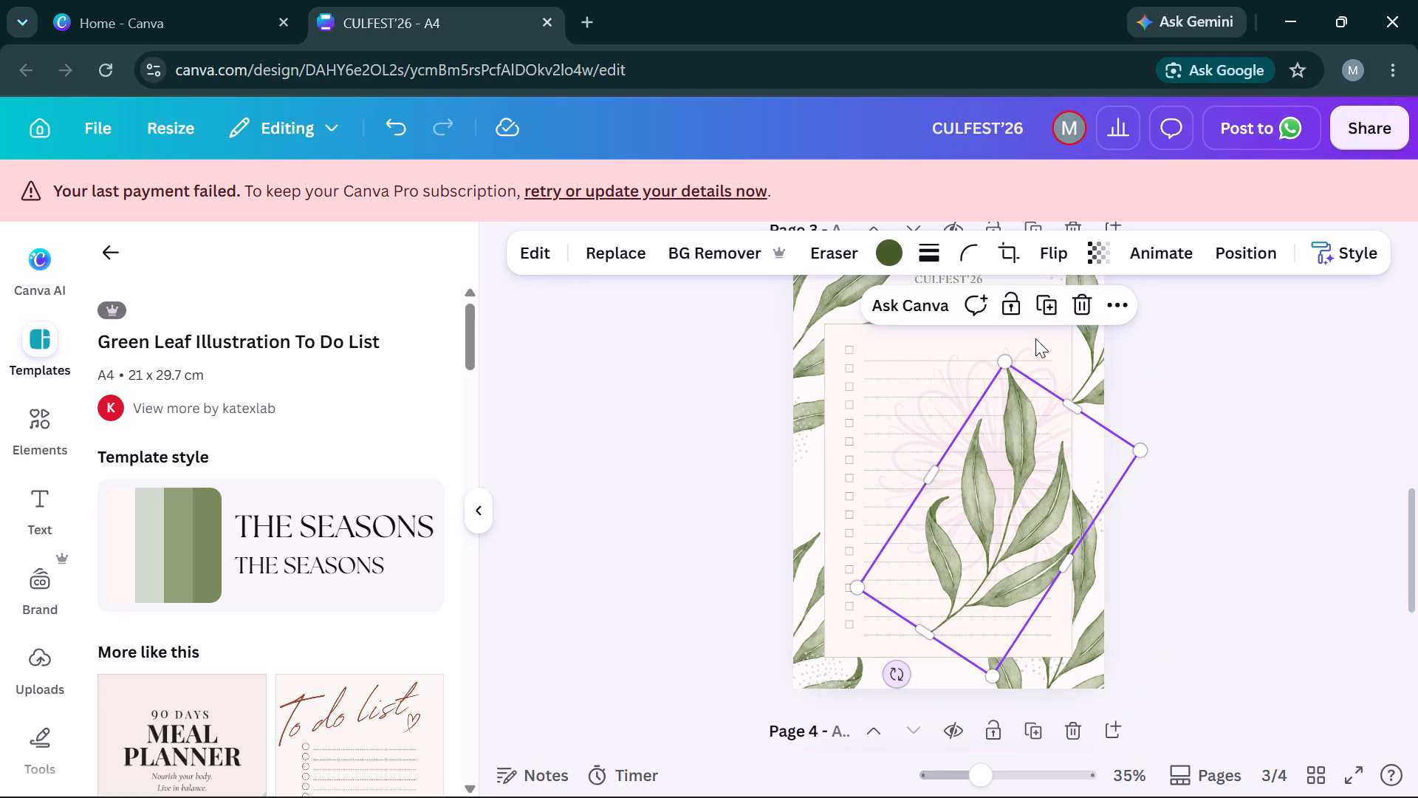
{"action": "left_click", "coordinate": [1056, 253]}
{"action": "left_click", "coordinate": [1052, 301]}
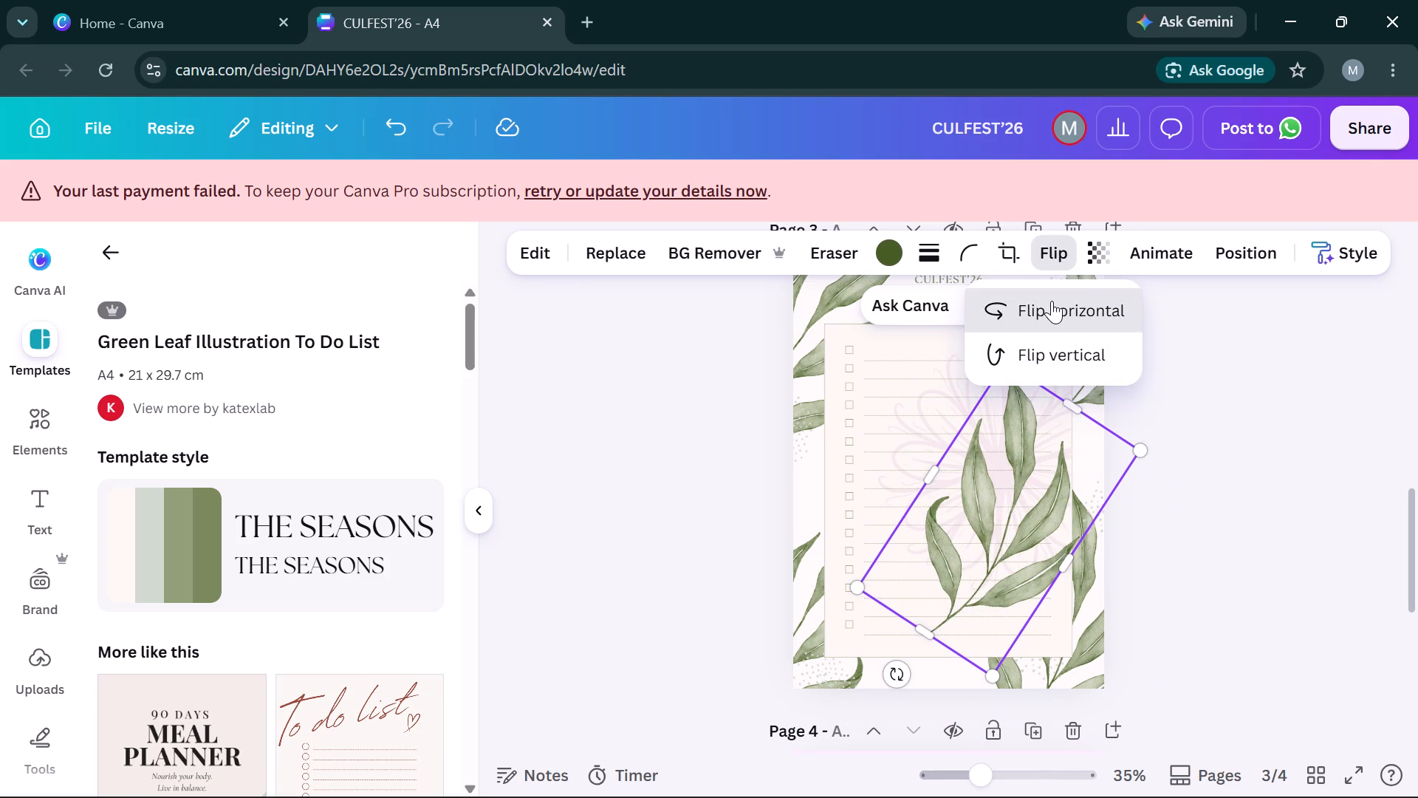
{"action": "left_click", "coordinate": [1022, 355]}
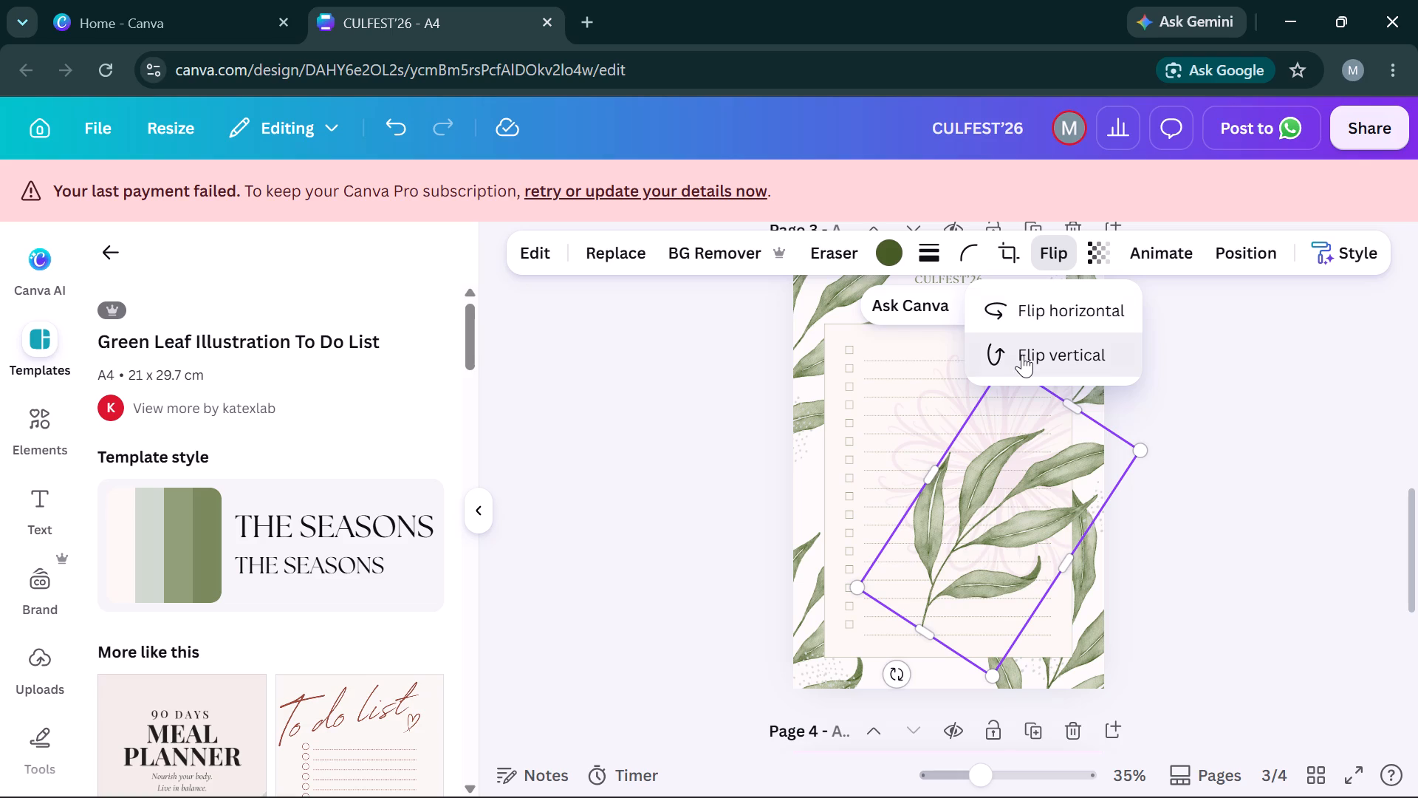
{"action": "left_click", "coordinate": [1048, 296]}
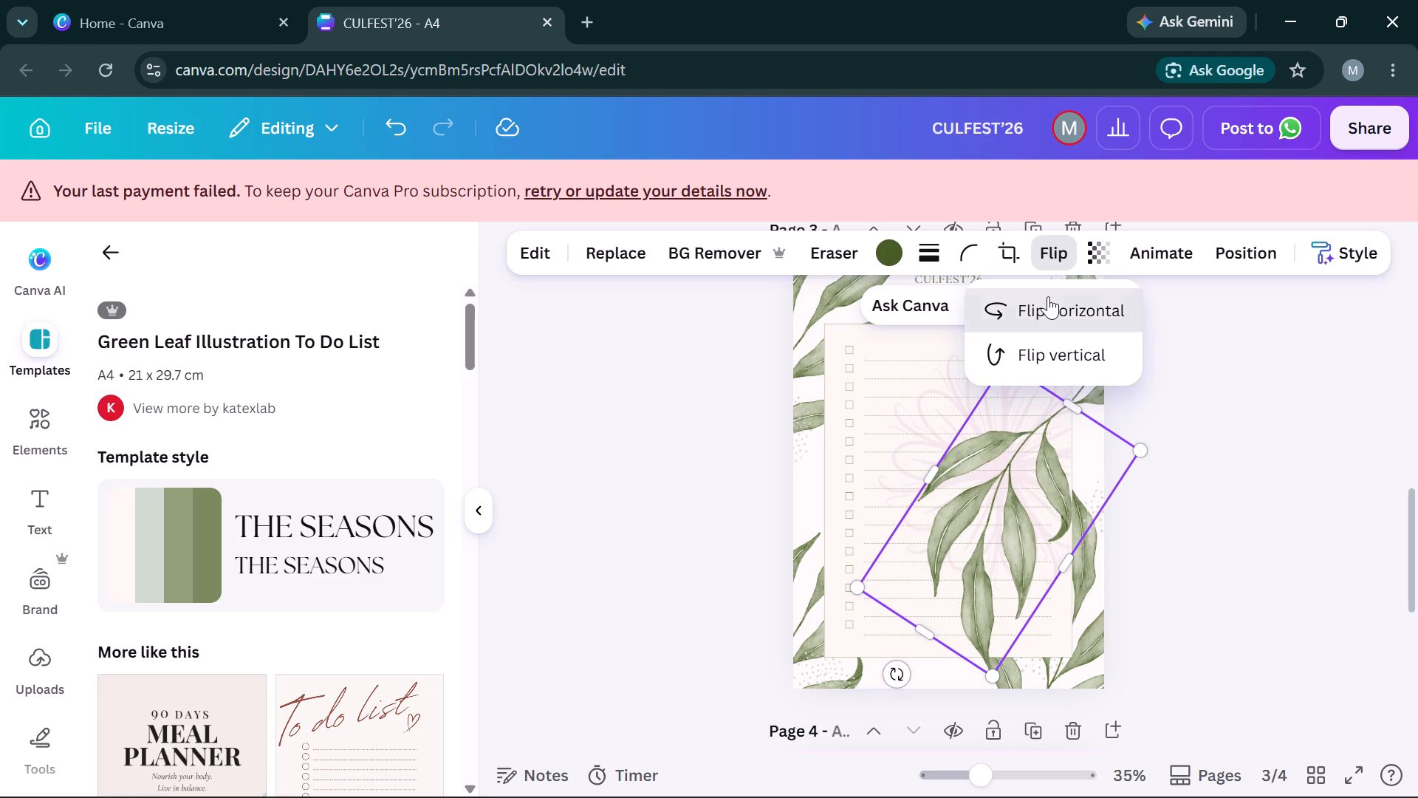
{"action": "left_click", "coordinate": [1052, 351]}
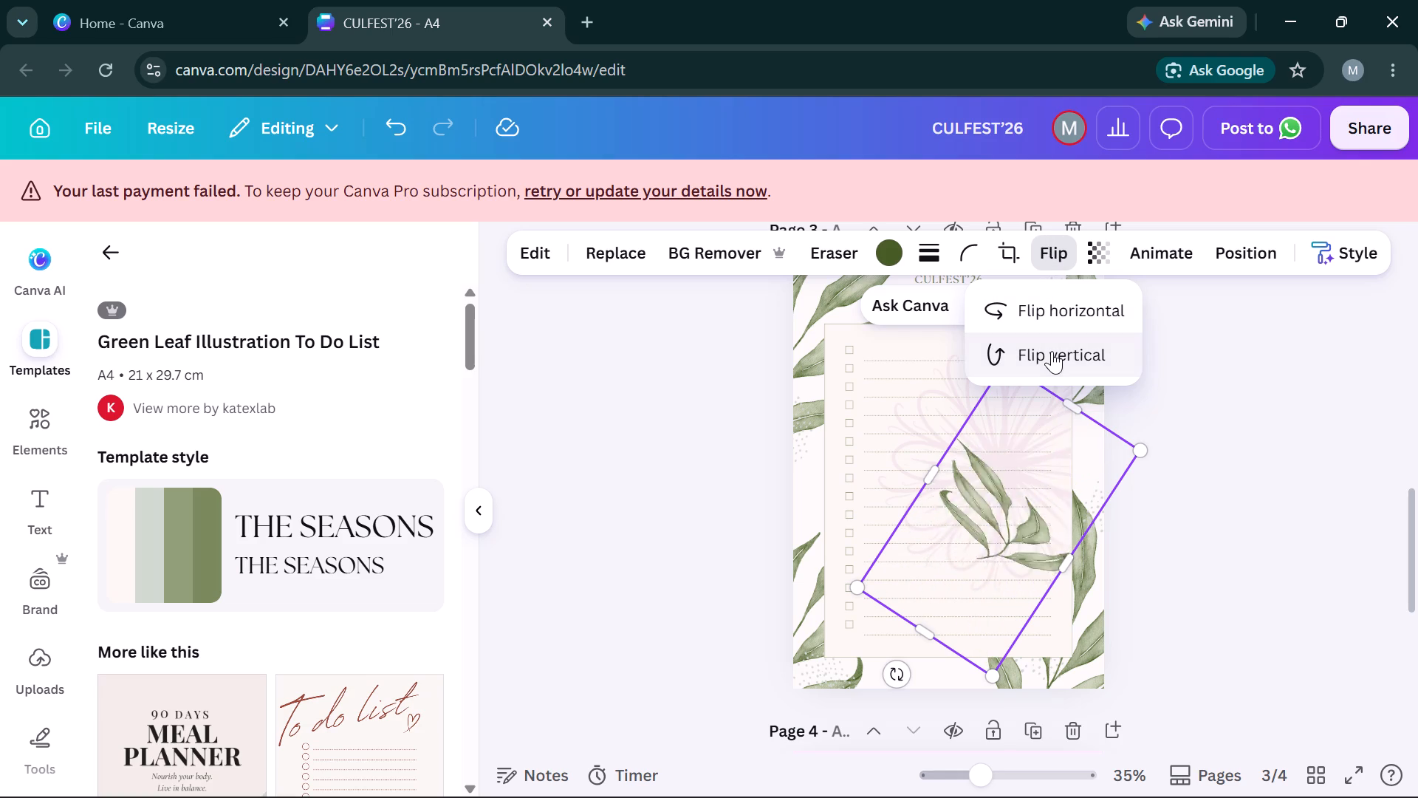
Rotate the leaf branch copy to about -27° and shift it slightly down and left on the list panel.
{"action": "left_click_drag", "start_coordinate": [897, 673], "coordinate": [905, 672]}
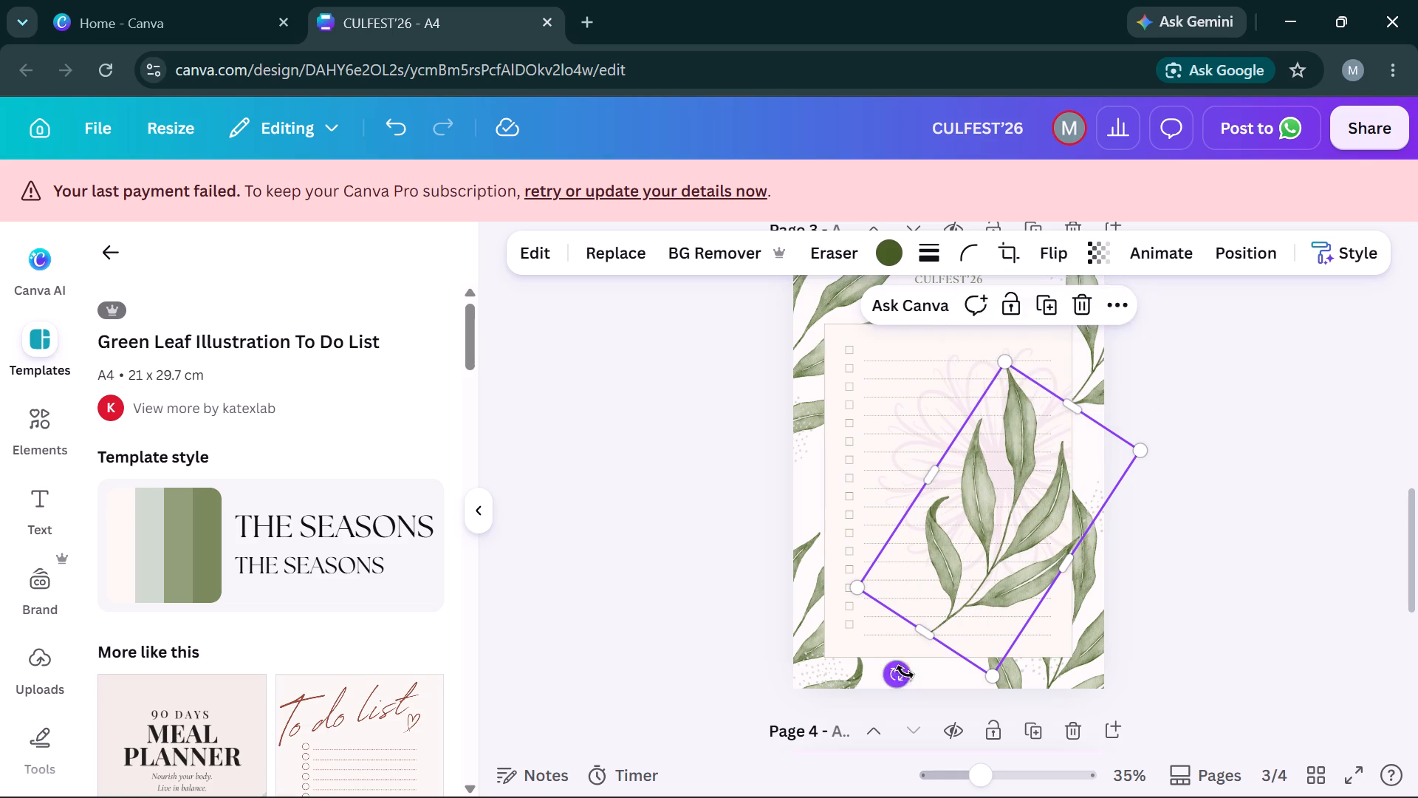
{"action": "left_click_drag", "start_coordinate": [905, 672], "coordinate": [1077, 674]}
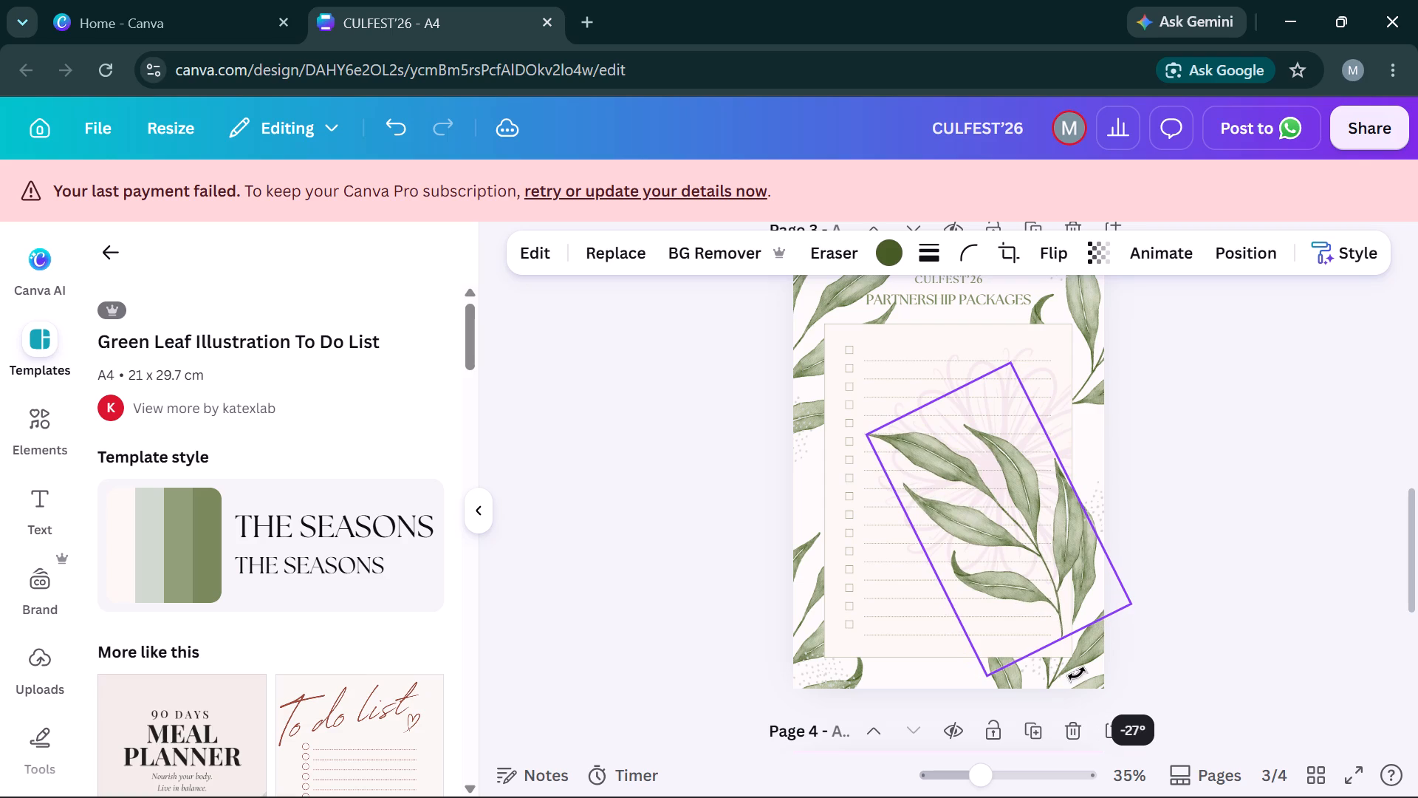
{"action": "left_click_drag", "start_coordinate": [1077, 674], "coordinate": [1079, 672]}
{"action": "left_click_drag", "start_coordinate": [986, 498], "coordinate": [979, 523]}
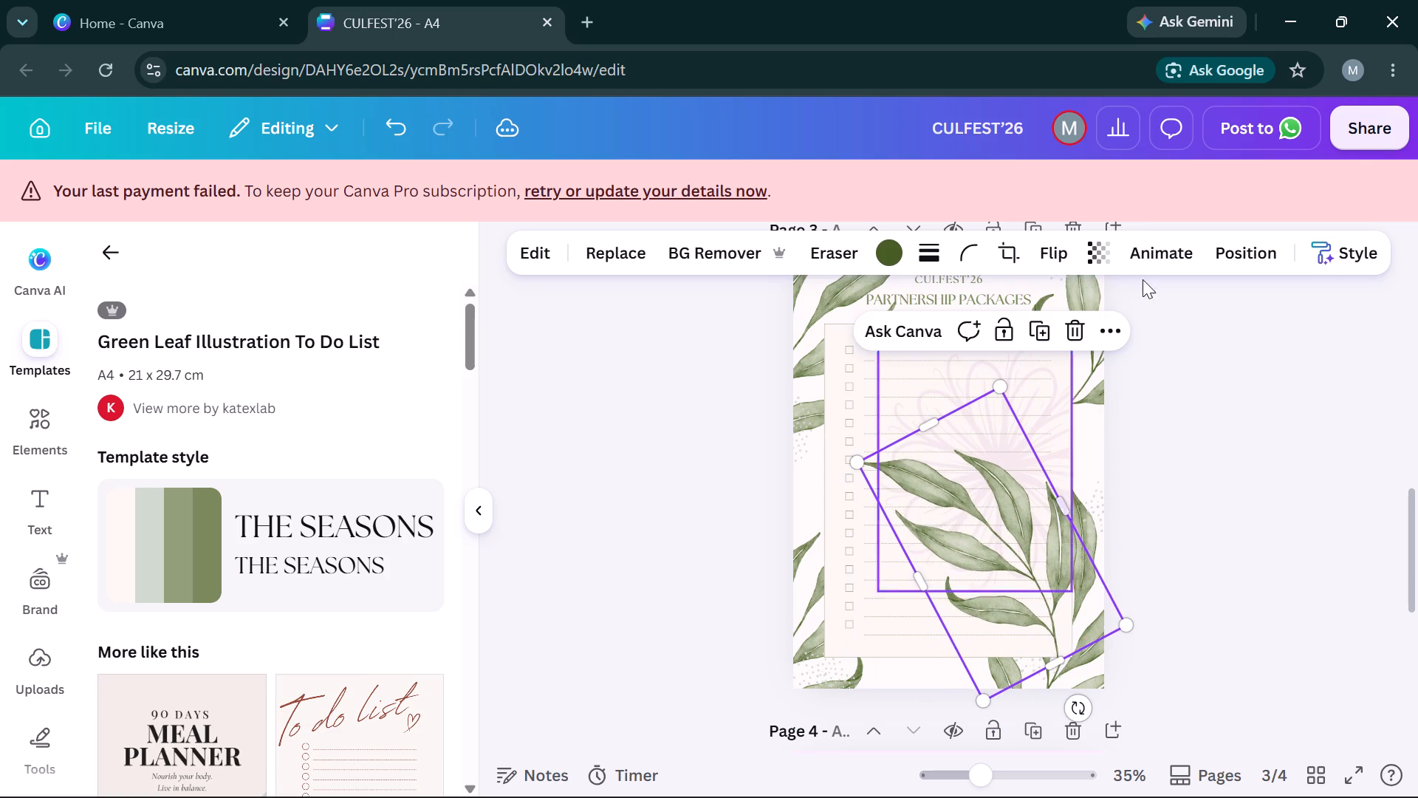
Set the leaf branch copy's transparency to 23.
{"action": "left_click", "coordinate": [1089, 245]}
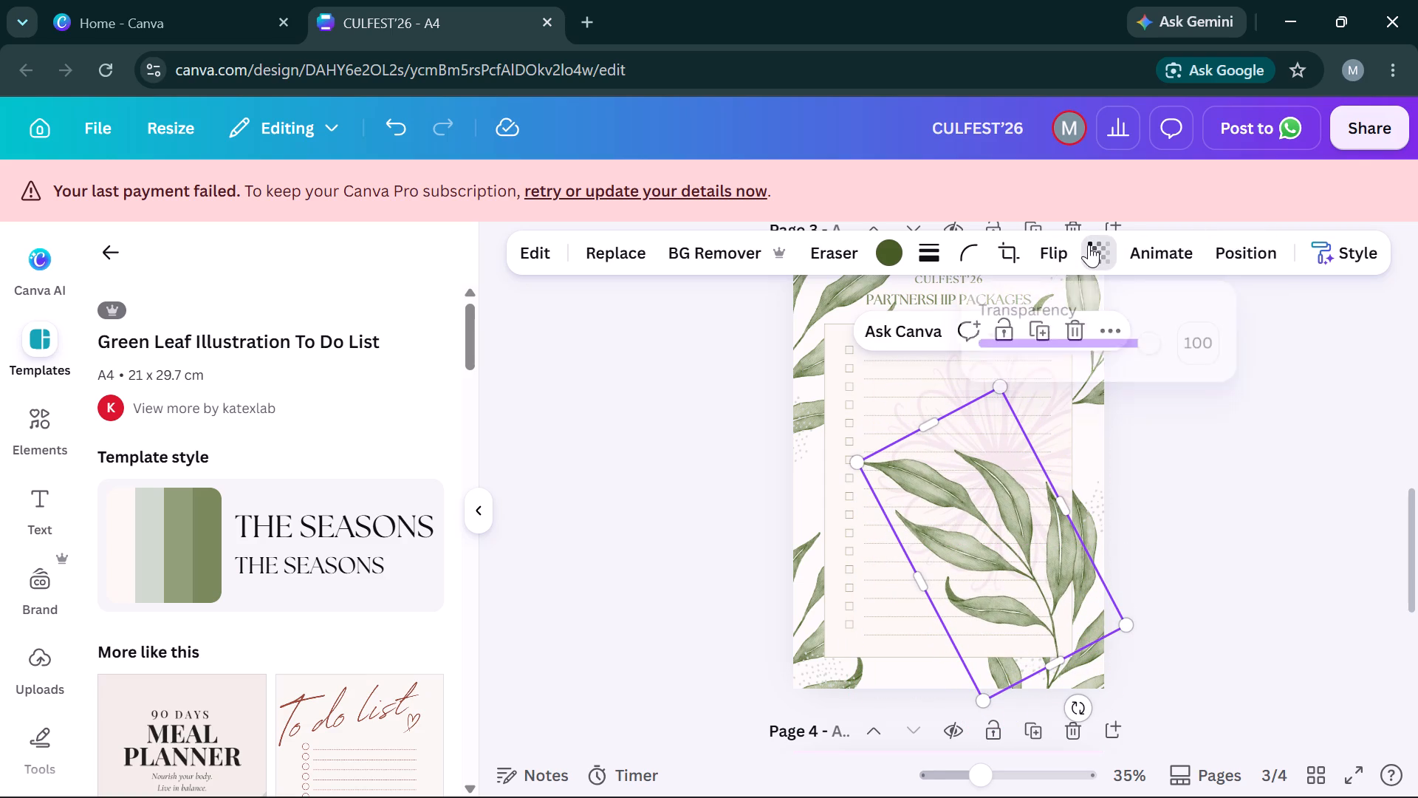
{"action": "left_click_drag", "start_coordinate": [1095, 342], "coordinate": [1048, 348]}
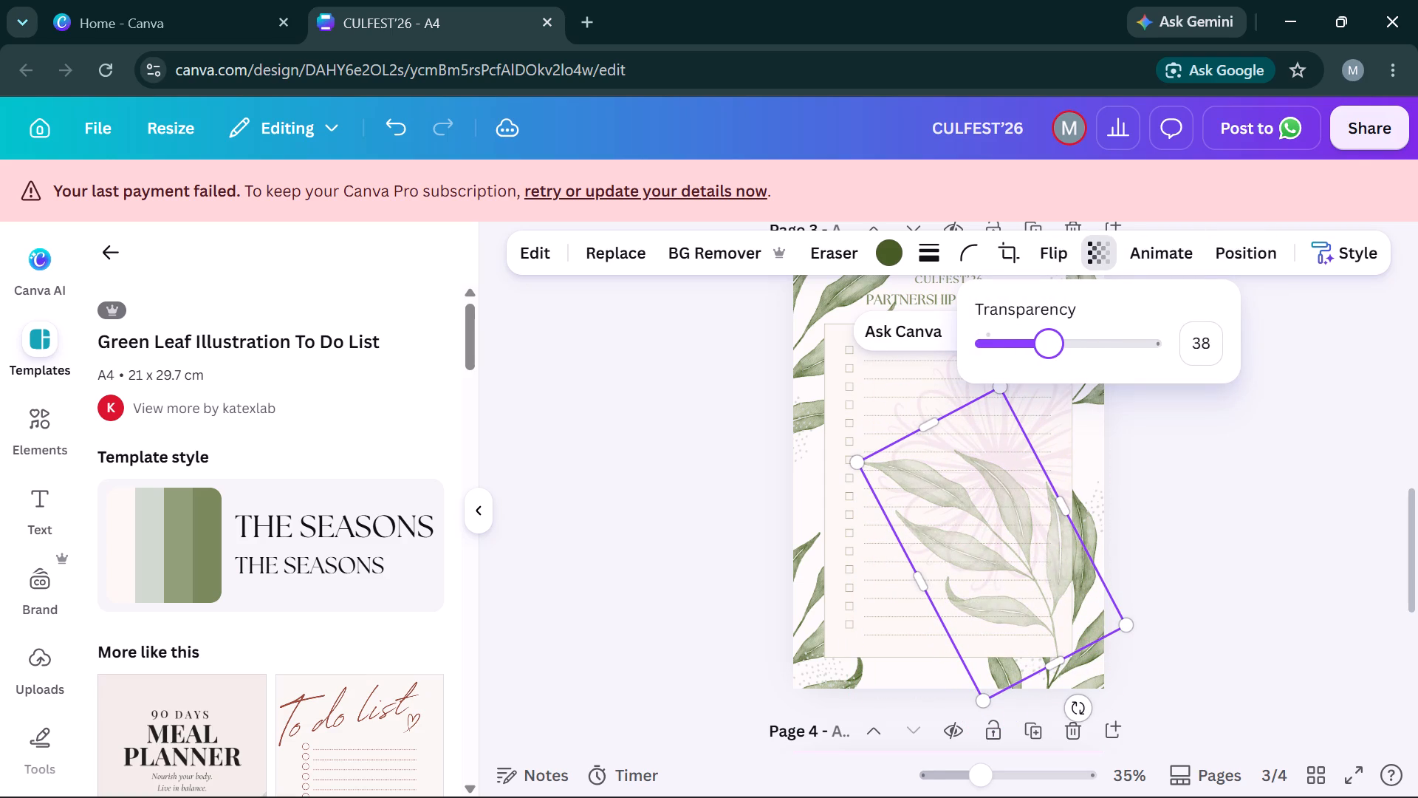
{"action": "left_click_drag", "start_coordinate": [1048, 348], "coordinate": [1023, 353]}
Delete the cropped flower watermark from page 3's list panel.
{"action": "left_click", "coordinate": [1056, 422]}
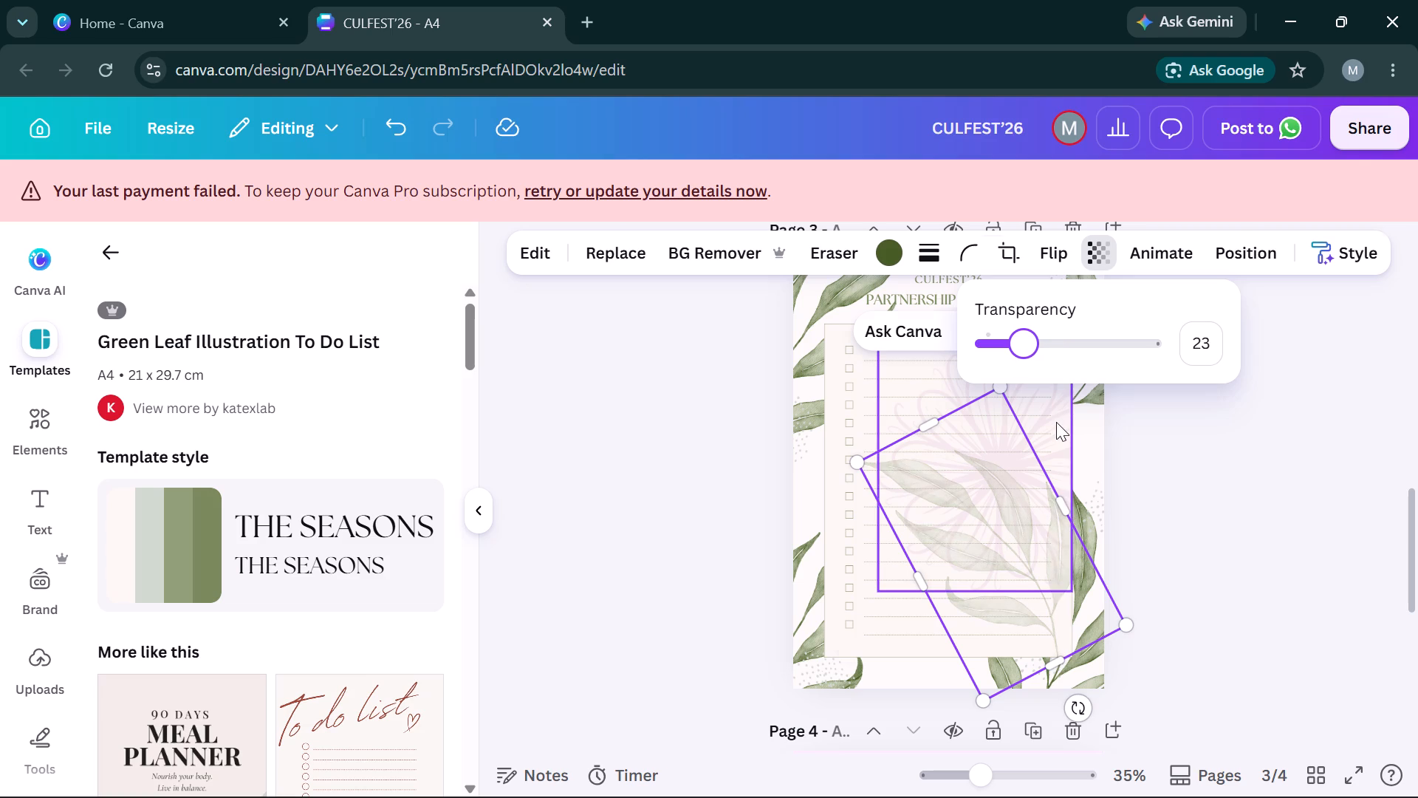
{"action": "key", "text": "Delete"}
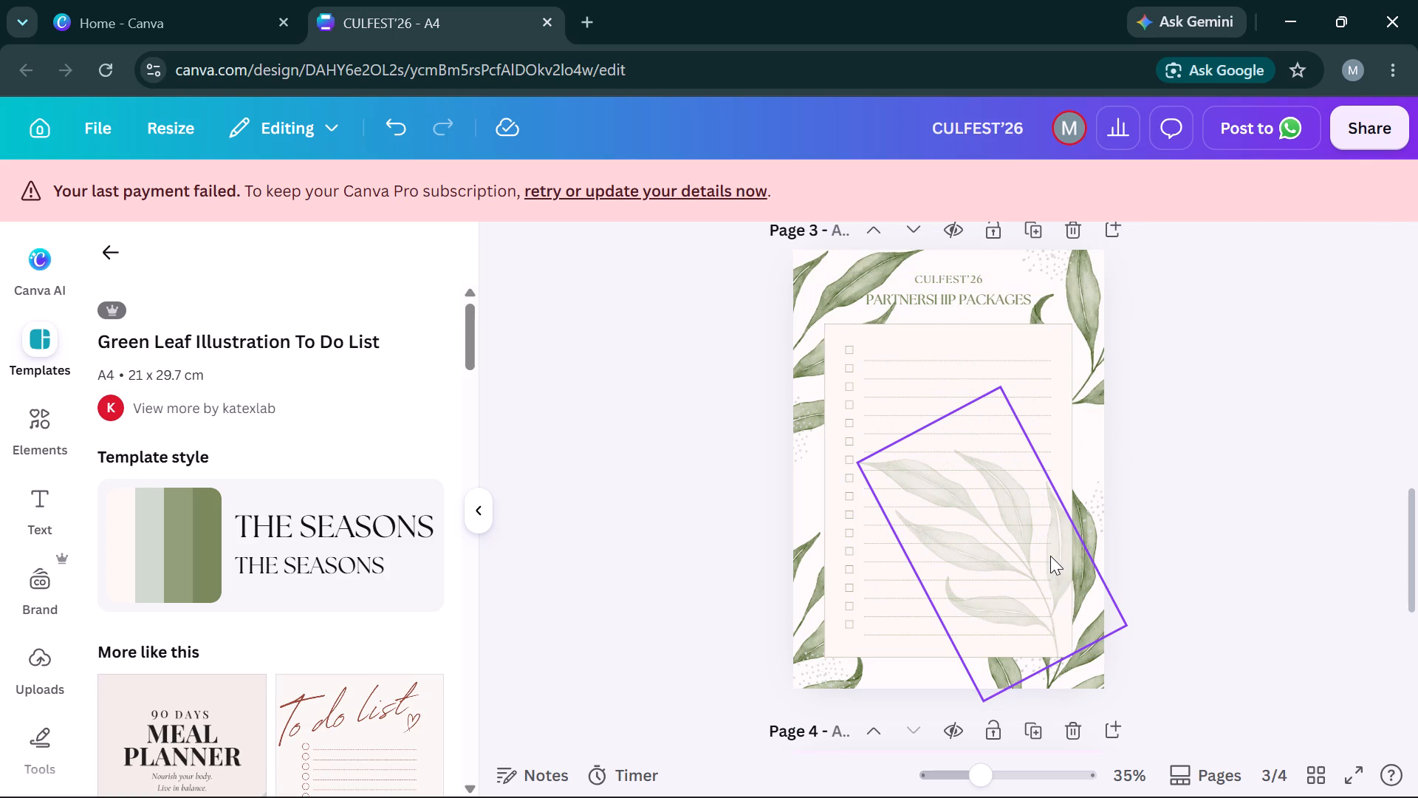
Nudge the faded leaf branch right so its stem reaches the list panel's right edge, fine-tuning its height.
{"action": "left_click", "coordinate": [1050, 556]}
{"action": "key", "text": "Up"}
{"action": "key", "text": "Up"}
{"action": "key", "text": "Up"}
{"action": "key", "text": "Up"}
{"action": "key", "text": "Up"}
{"action": "key", "text": "Up"}
{"action": "key", "text": "Up"}
{"action": "key", "text": "Up"}
{"action": "key", "text": "Up"}
{"action": "key", "text": "Up"}
{"action": "key", "text": "Up"}
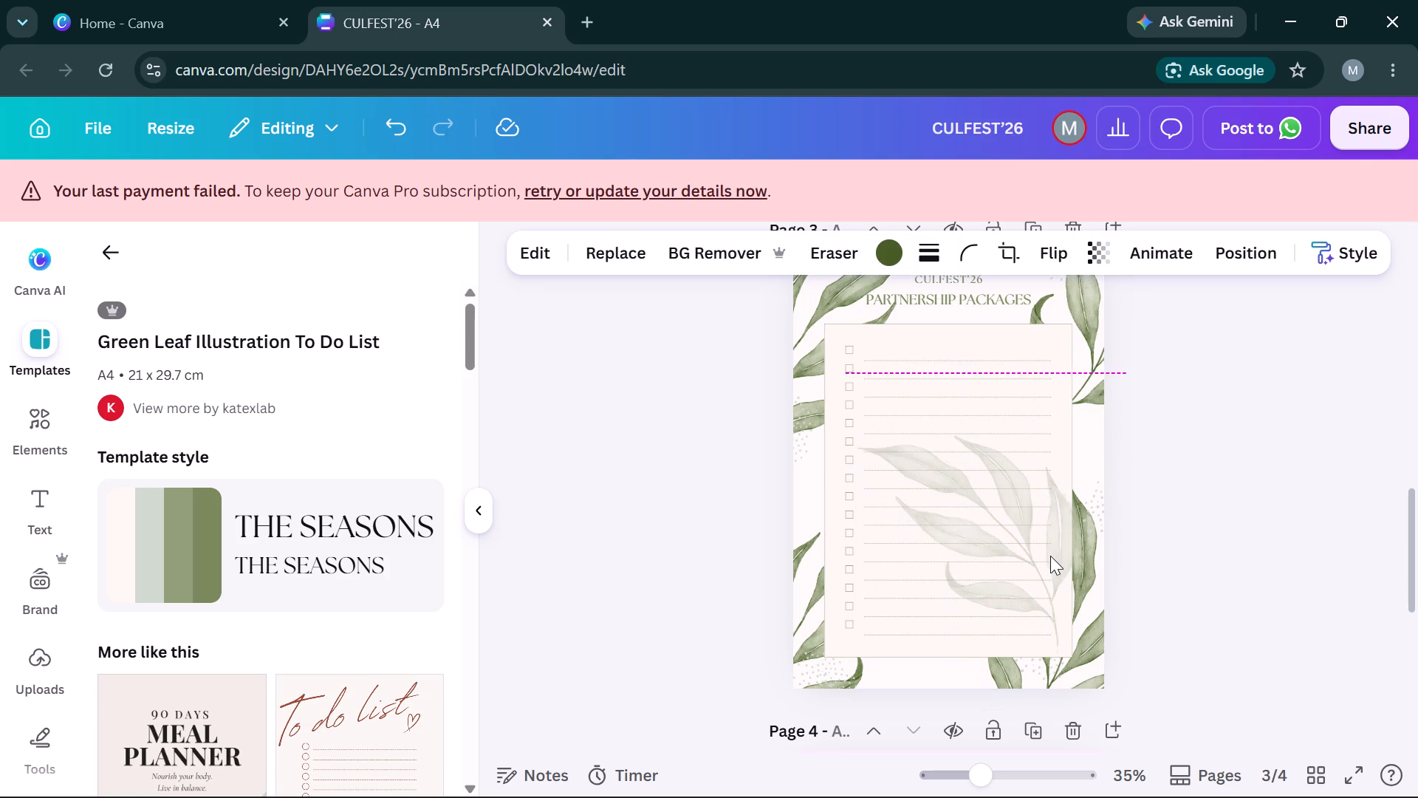
{"action": "key", "text": "Right"}
{"action": "key", "text": "Right"}
{"action": "key", "text": "Right"}
{"action": "key", "text": "Right"}
{"action": "key", "text": "Right"}
{"action": "key", "text": "Right"}
{"action": "key", "text": "Right"}
{"action": "key", "text": "Right"}
{"action": "key", "text": "Right"}
{"action": "key", "text": "Right"}
{"action": "key", "text": "Right"}
{"action": "key", "text": "Right"}
{"action": "key", "text": "Down"}
{"action": "key", "text": "Down"}
{"action": "key", "text": "Down"}
{"action": "key", "text": "Down"}
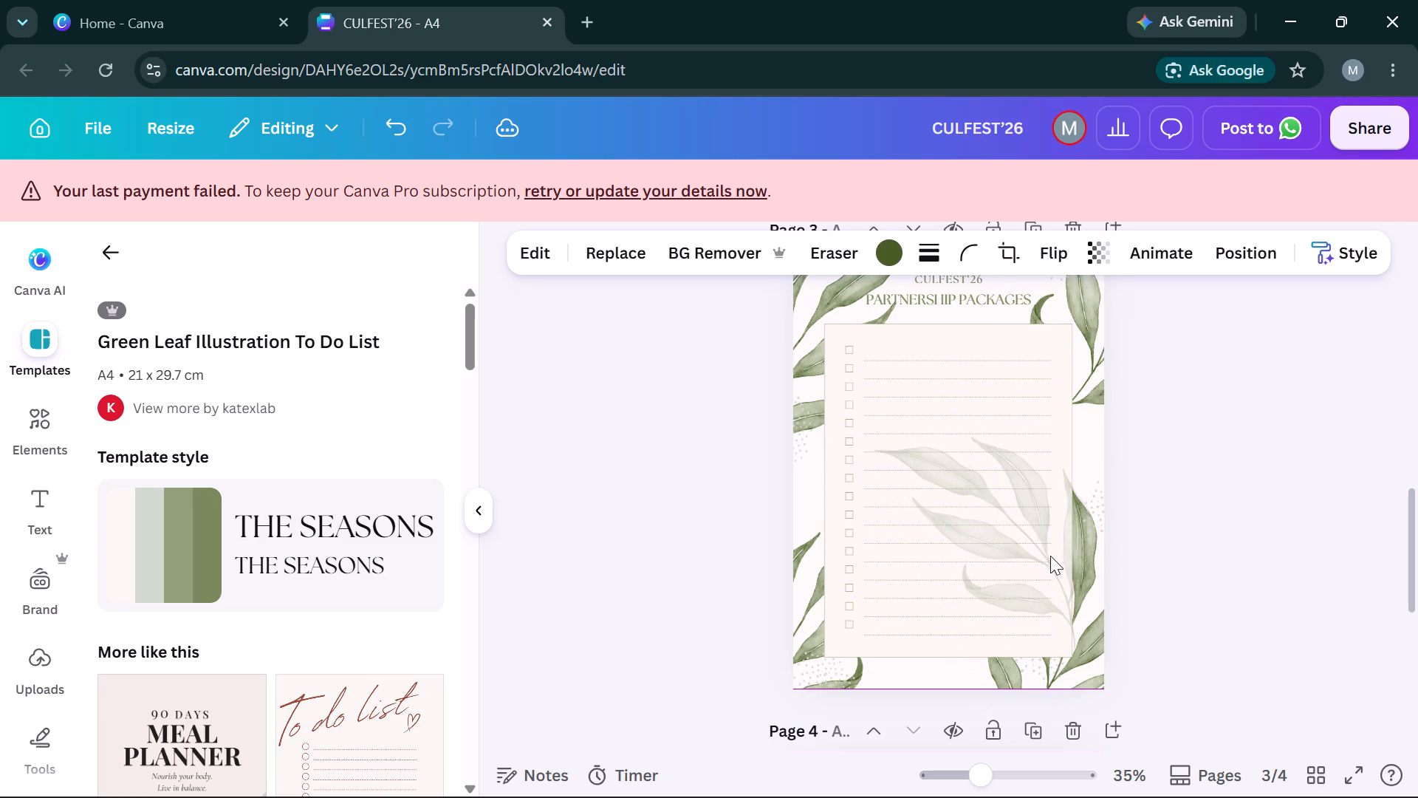
{"action": "key", "text": "Down"}
{"action": "key", "text": "Down"}
{"action": "key", "text": "Down"}
{"action": "key", "text": "Down"}
{"action": "key", "text": "Down"}
{"action": "key", "text": "Down"}
{"action": "key", "text": "Down"}
{"action": "key", "text": "Right"}
{"action": "key", "text": "Right"}
{"action": "key", "text": "Right"}
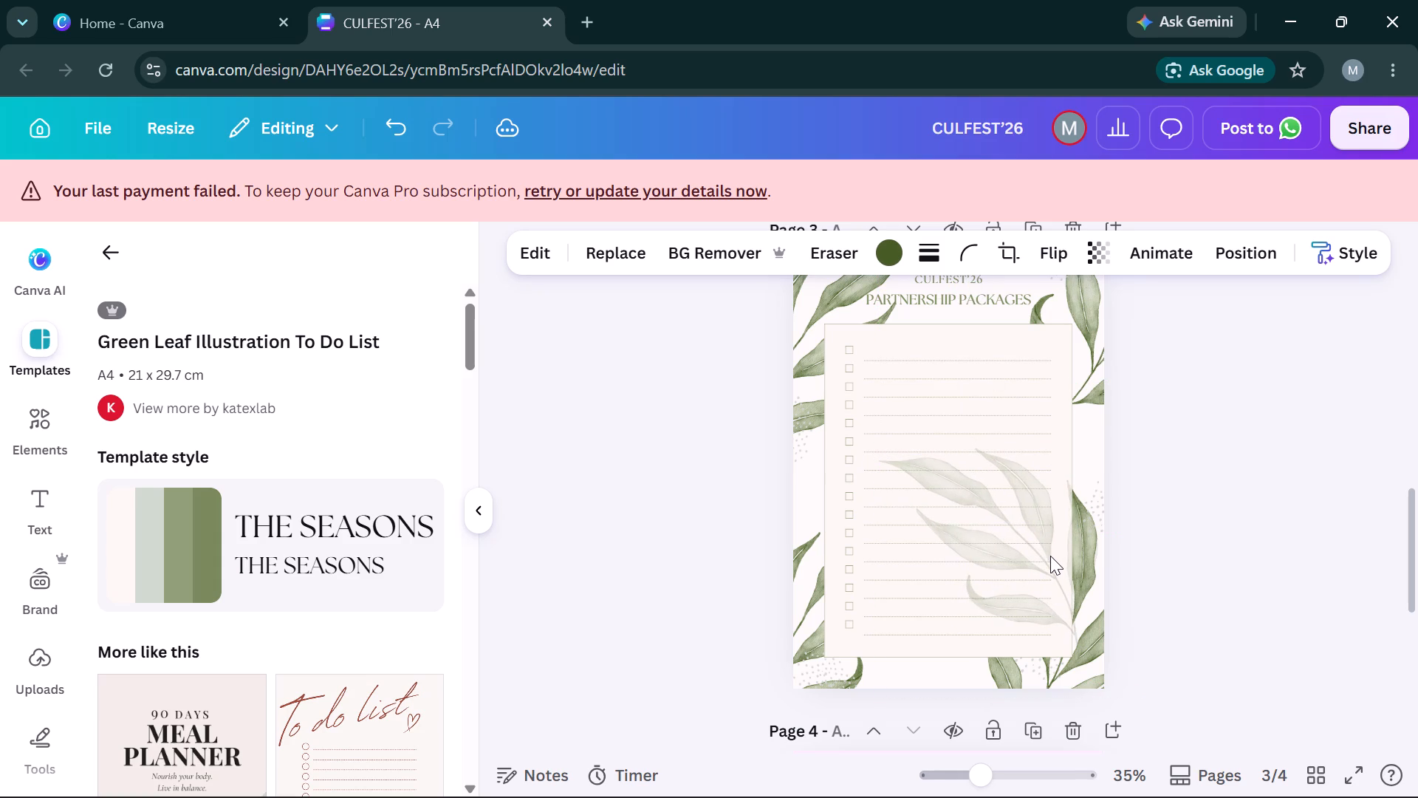
{"action": "key", "text": "Right"}
{"action": "key", "text": "Left"}
{"action": "key", "text": "Up"}
{"action": "key", "text": "Down"}
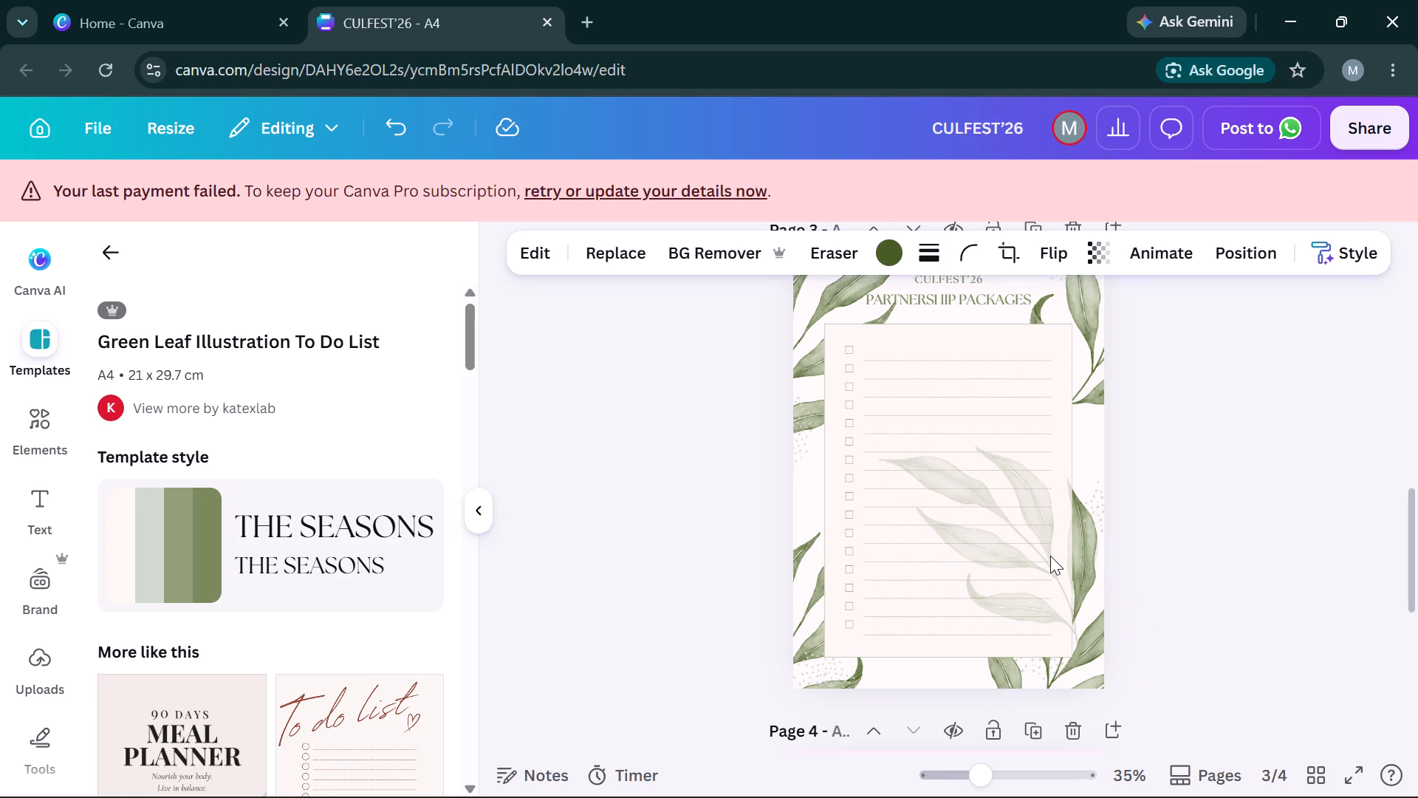
Move the faded leaf branch straight up until its uppermost leaves sit just below the list panel's top edge.
{"action": "key", "text": "Down"}
{"action": "key", "text": "Up"}
{"action": "key", "text": "Up"}
{"action": "key", "text": "Up"}
{"action": "key", "text": "Up"}
{"action": "key", "text": "Up"}
{"action": "key", "text": "Up"}
{"action": "key", "text": "Up"}
{"action": "key", "text": "Up"}
{"action": "key", "text": "Up"}
{"action": "key", "text": "Up"}
{"action": "key", "text": "Up"}
{"action": "key", "text": "Up"}
{"action": "key", "text": "Up"}
{"action": "key", "text": "Up"}
{"action": "key", "text": "Up"}
{"action": "key", "text": "Up"}
{"action": "key", "text": "Up"}
{"action": "key", "text": "Up"}
{"action": "key", "text": "Up"}
{"action": "key", "text": "Up"}
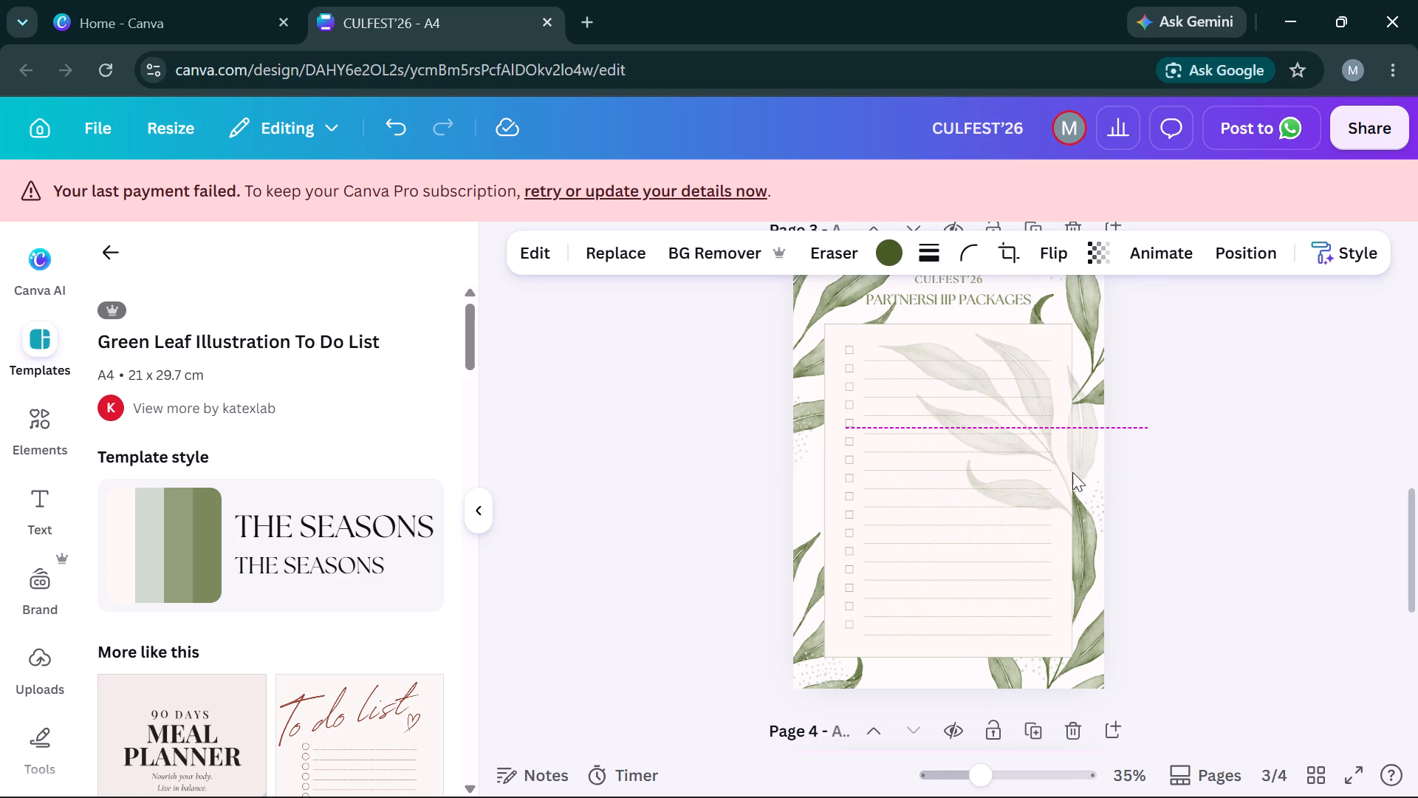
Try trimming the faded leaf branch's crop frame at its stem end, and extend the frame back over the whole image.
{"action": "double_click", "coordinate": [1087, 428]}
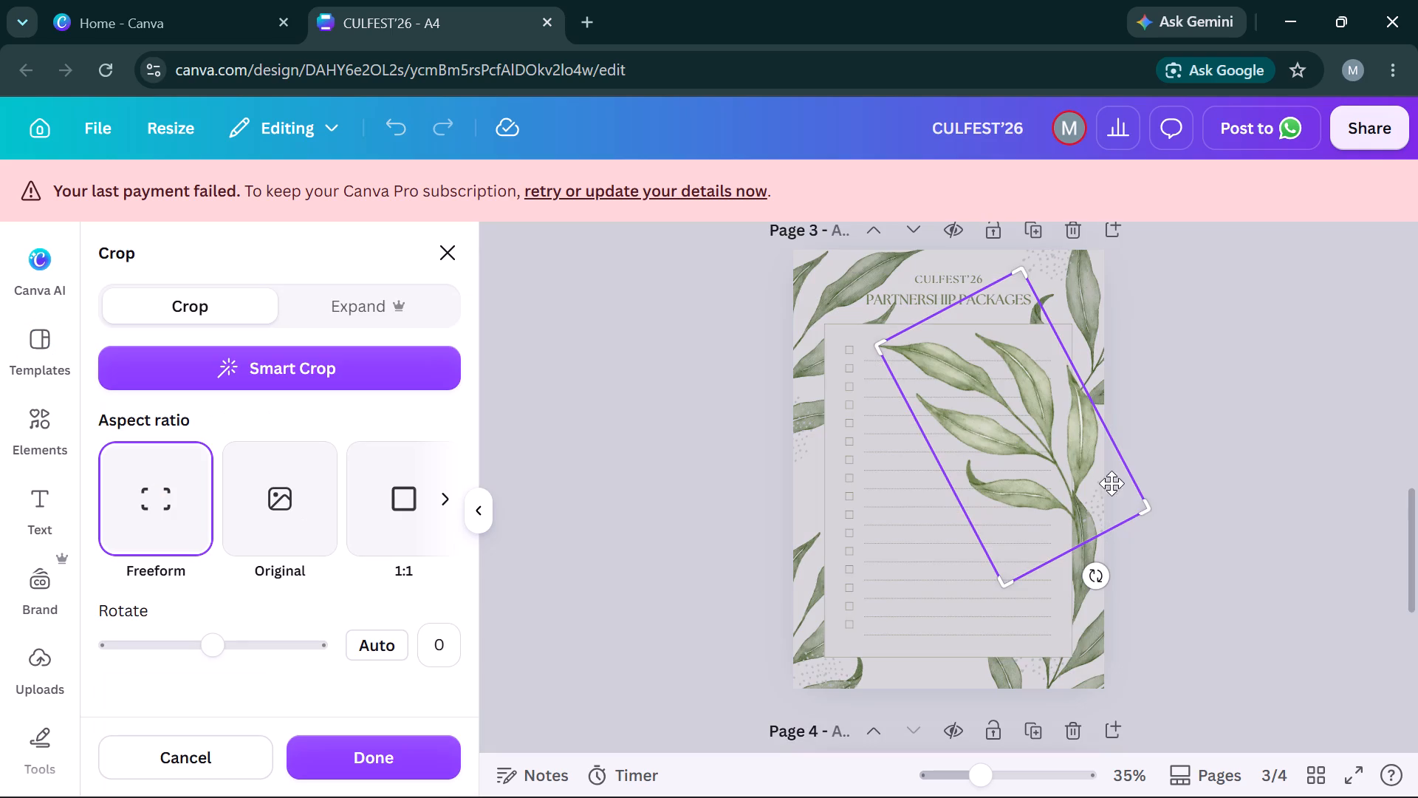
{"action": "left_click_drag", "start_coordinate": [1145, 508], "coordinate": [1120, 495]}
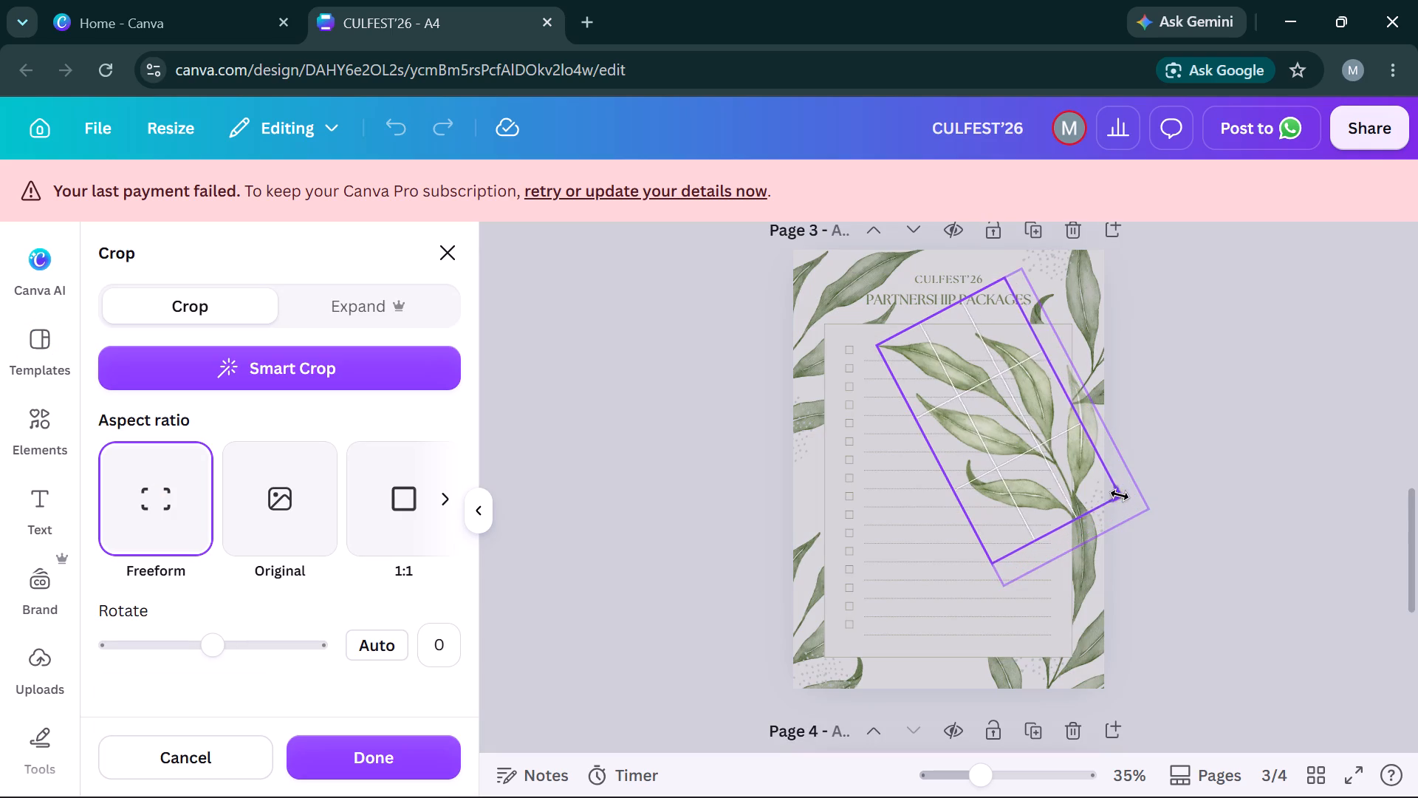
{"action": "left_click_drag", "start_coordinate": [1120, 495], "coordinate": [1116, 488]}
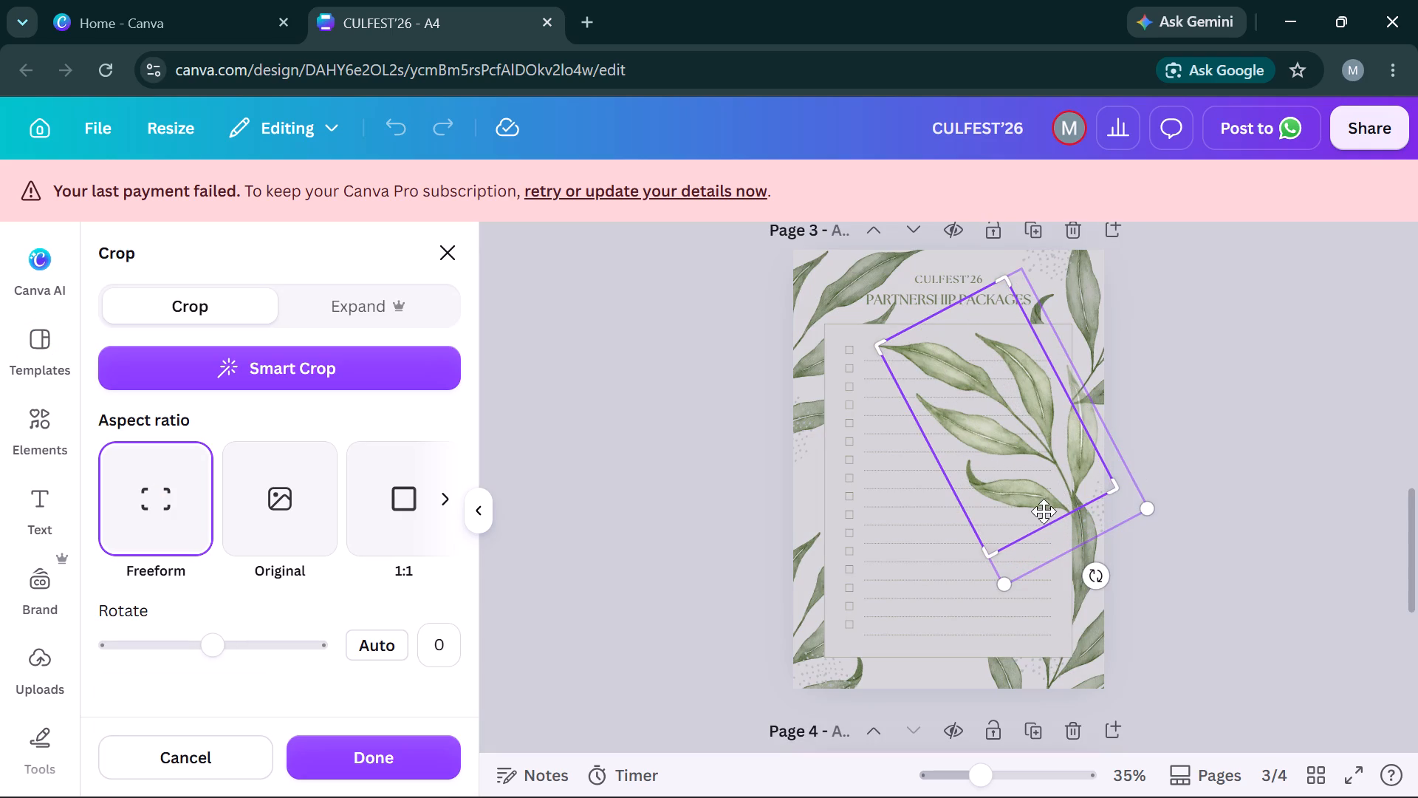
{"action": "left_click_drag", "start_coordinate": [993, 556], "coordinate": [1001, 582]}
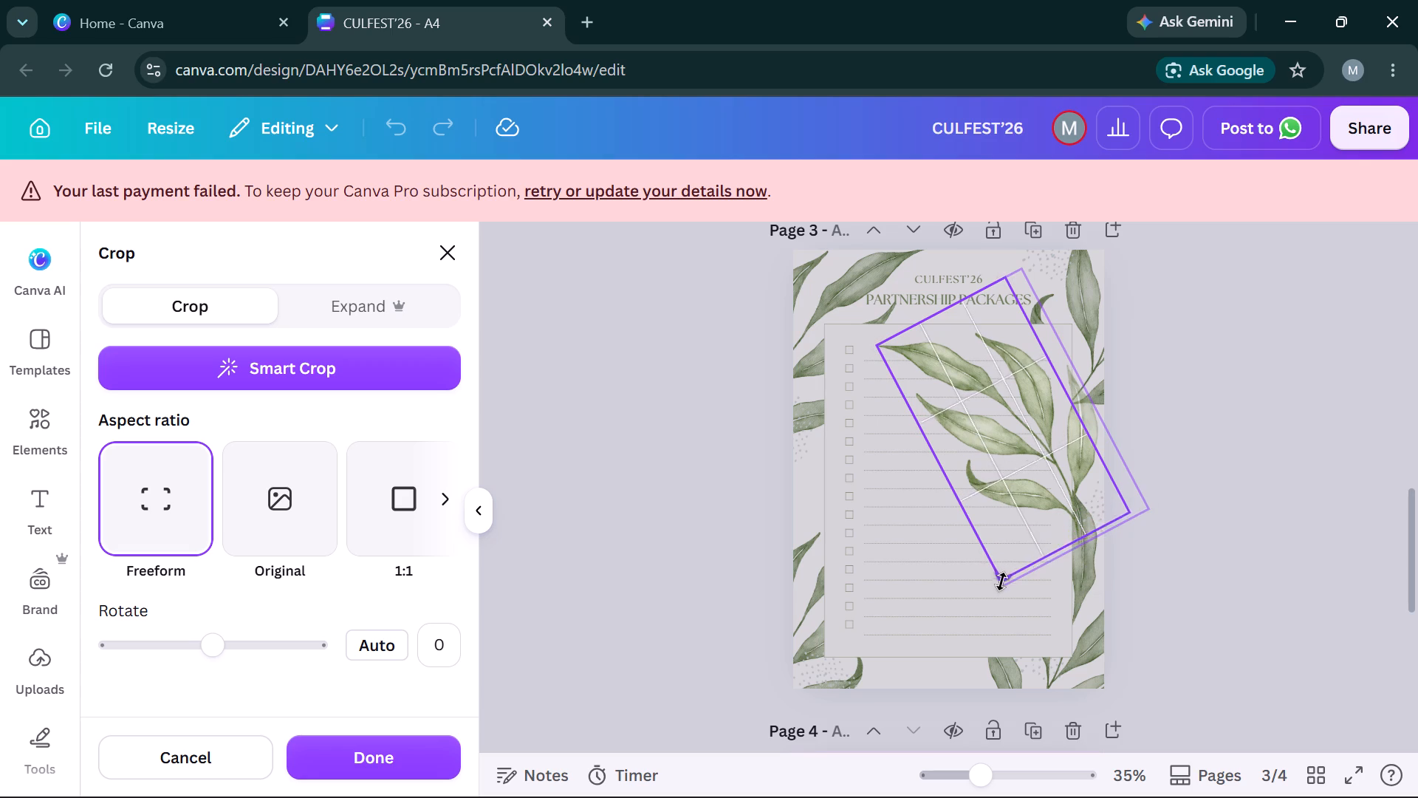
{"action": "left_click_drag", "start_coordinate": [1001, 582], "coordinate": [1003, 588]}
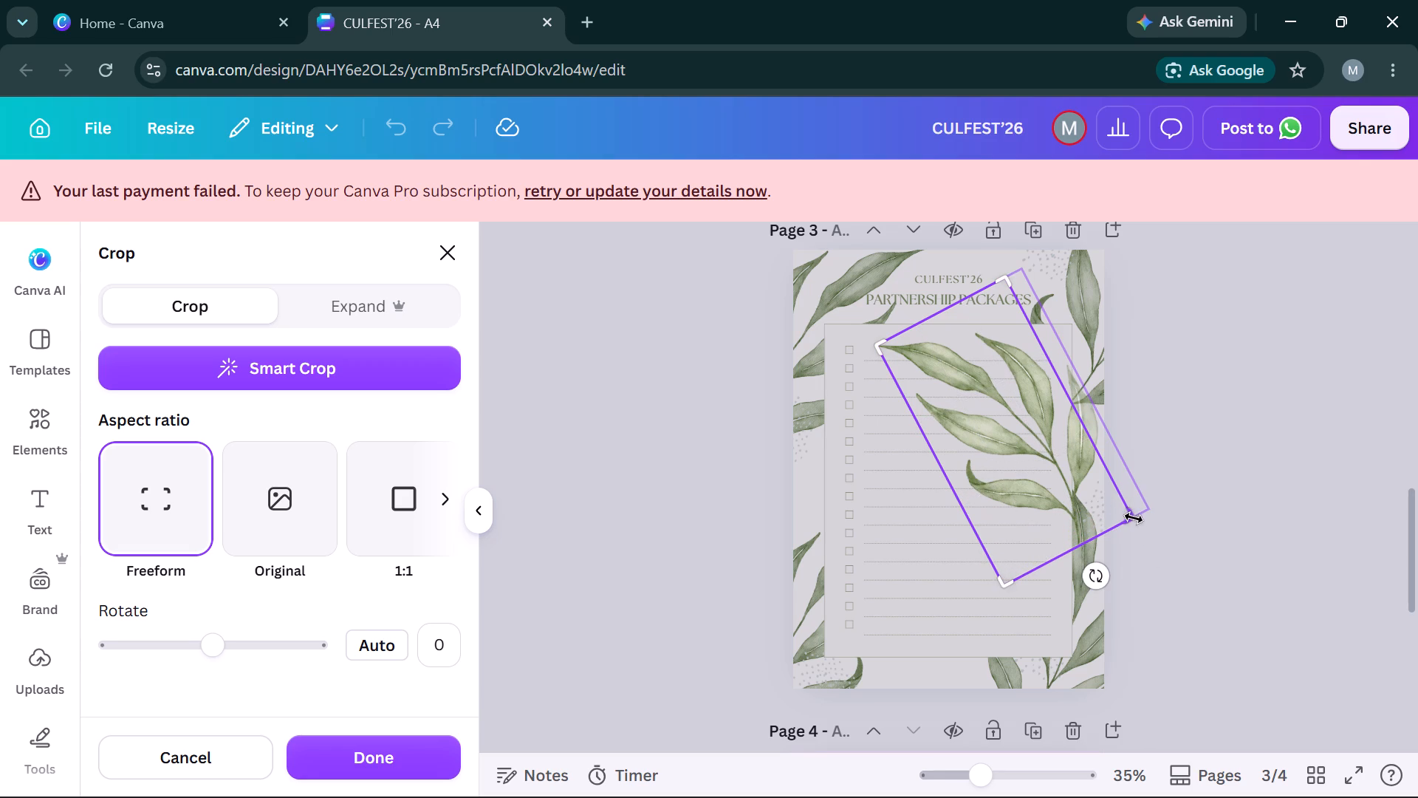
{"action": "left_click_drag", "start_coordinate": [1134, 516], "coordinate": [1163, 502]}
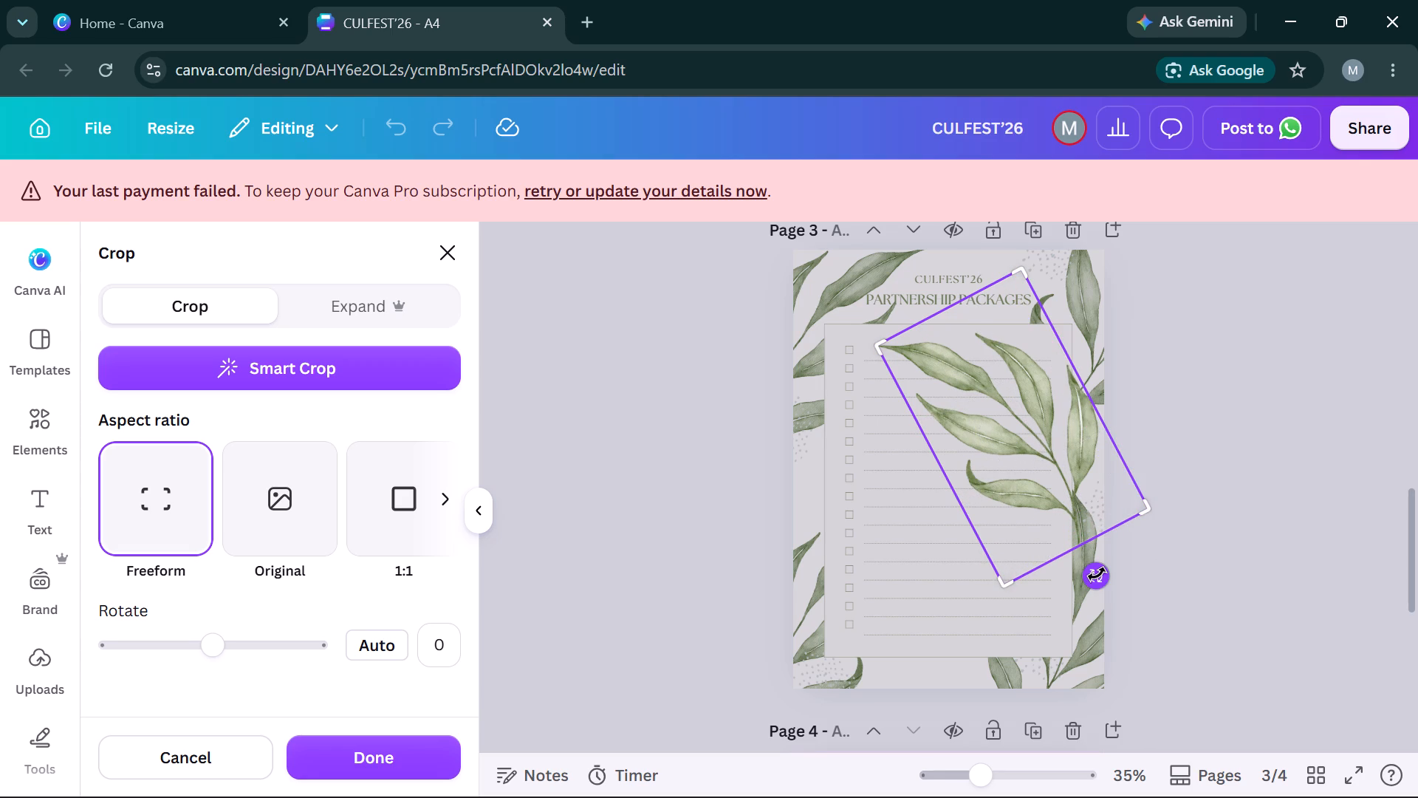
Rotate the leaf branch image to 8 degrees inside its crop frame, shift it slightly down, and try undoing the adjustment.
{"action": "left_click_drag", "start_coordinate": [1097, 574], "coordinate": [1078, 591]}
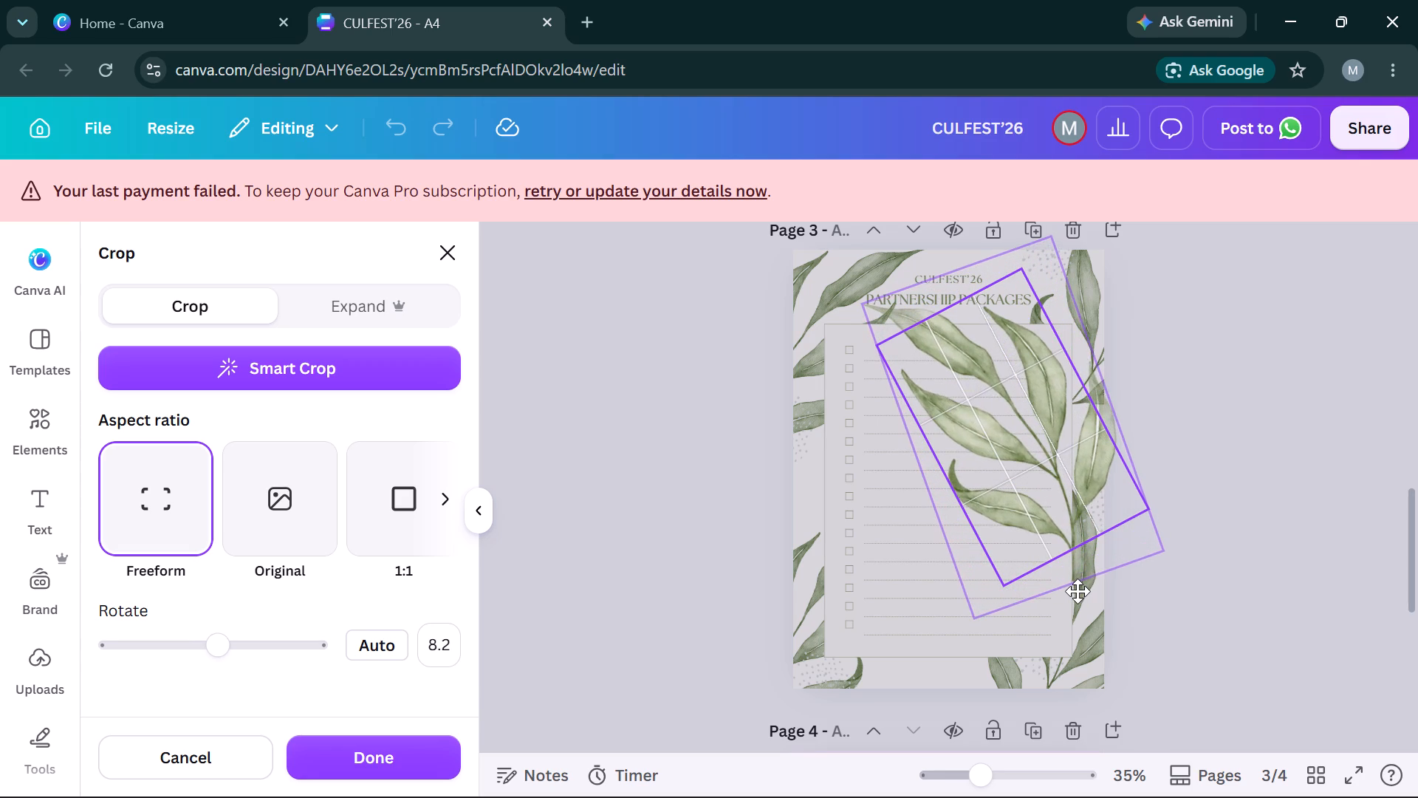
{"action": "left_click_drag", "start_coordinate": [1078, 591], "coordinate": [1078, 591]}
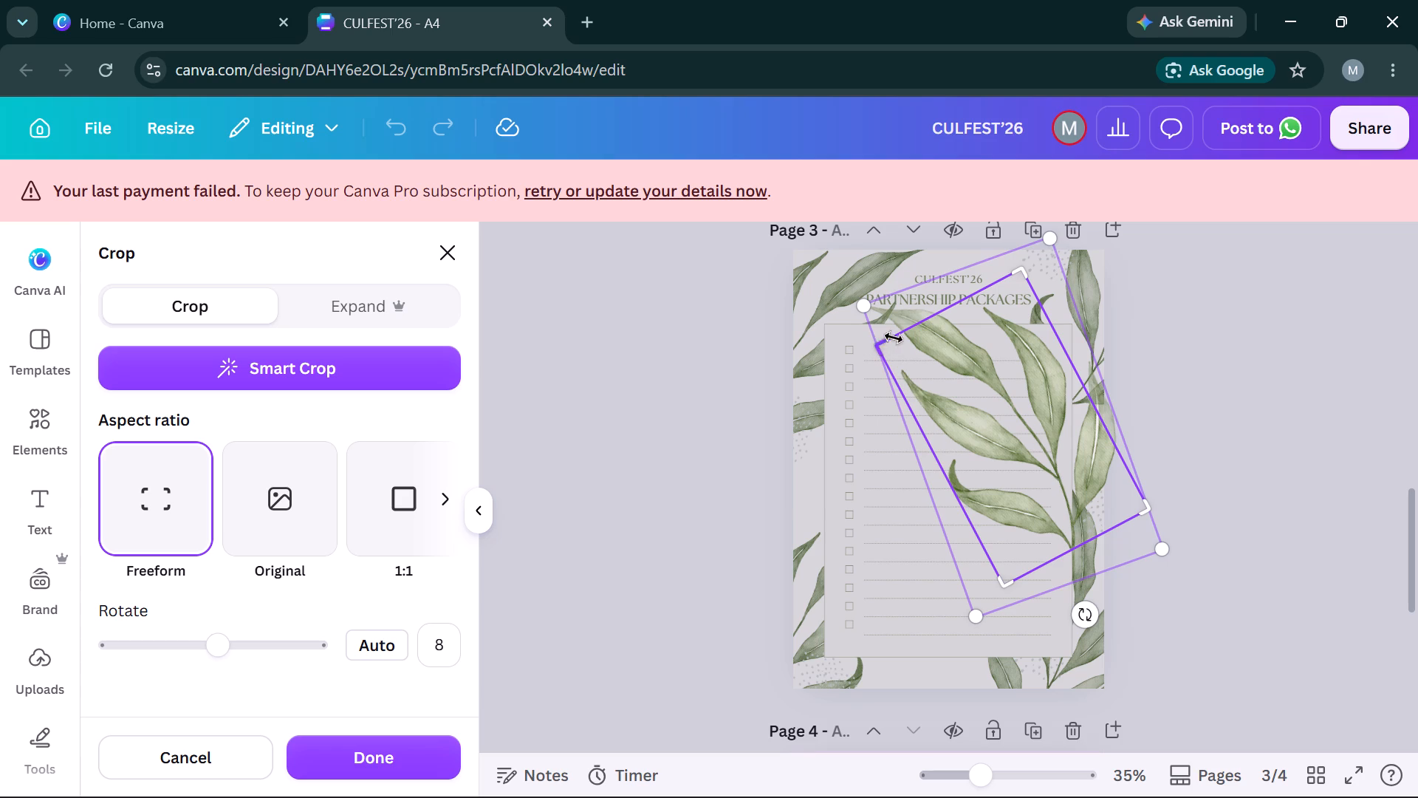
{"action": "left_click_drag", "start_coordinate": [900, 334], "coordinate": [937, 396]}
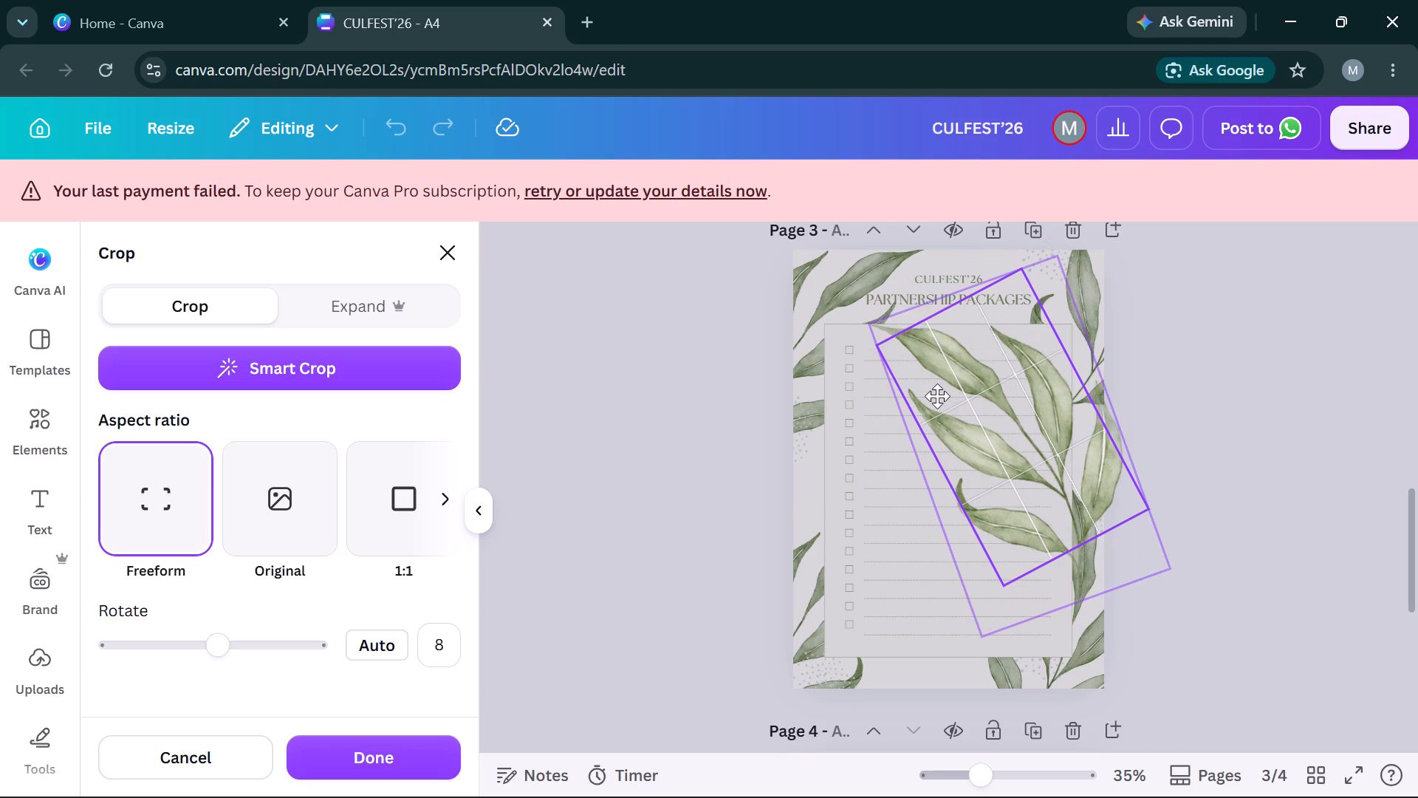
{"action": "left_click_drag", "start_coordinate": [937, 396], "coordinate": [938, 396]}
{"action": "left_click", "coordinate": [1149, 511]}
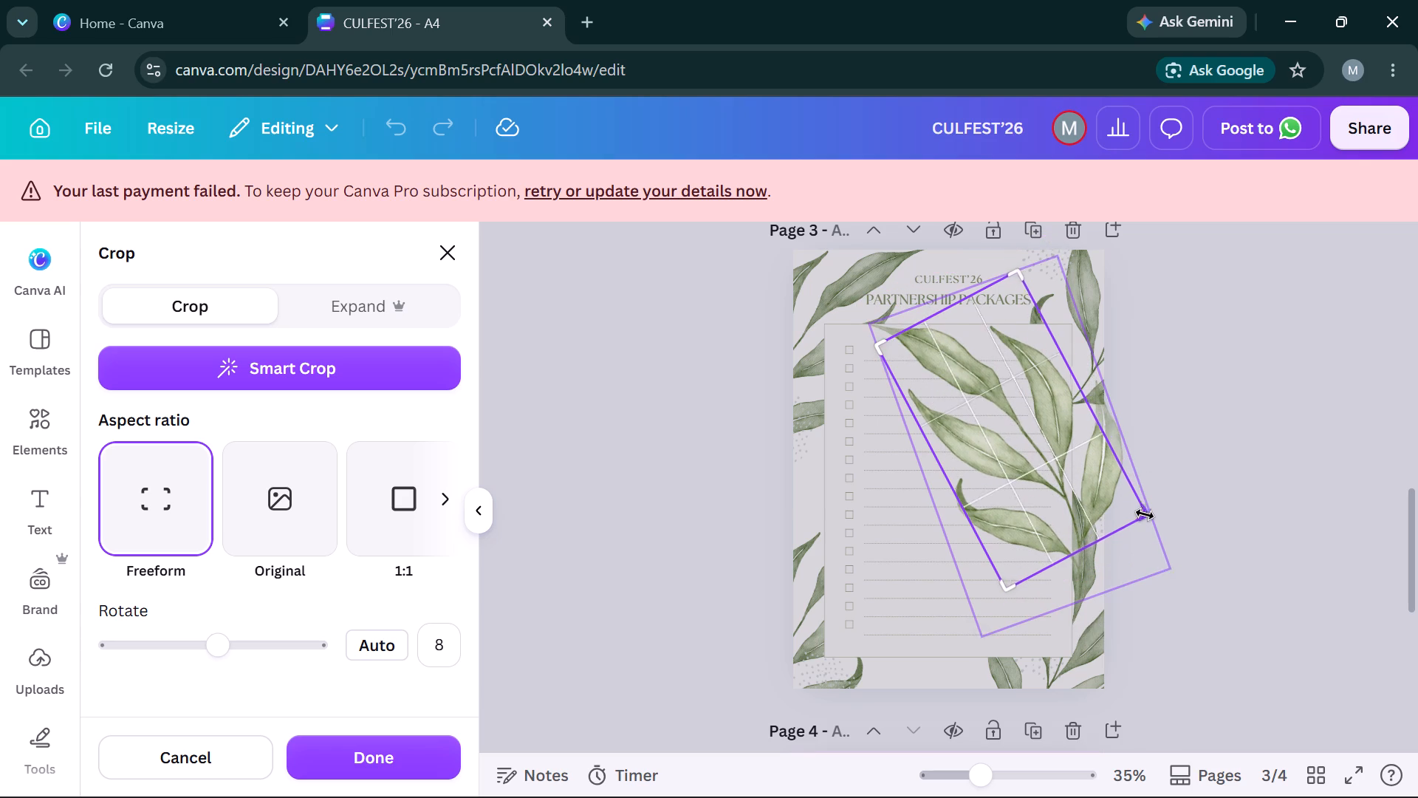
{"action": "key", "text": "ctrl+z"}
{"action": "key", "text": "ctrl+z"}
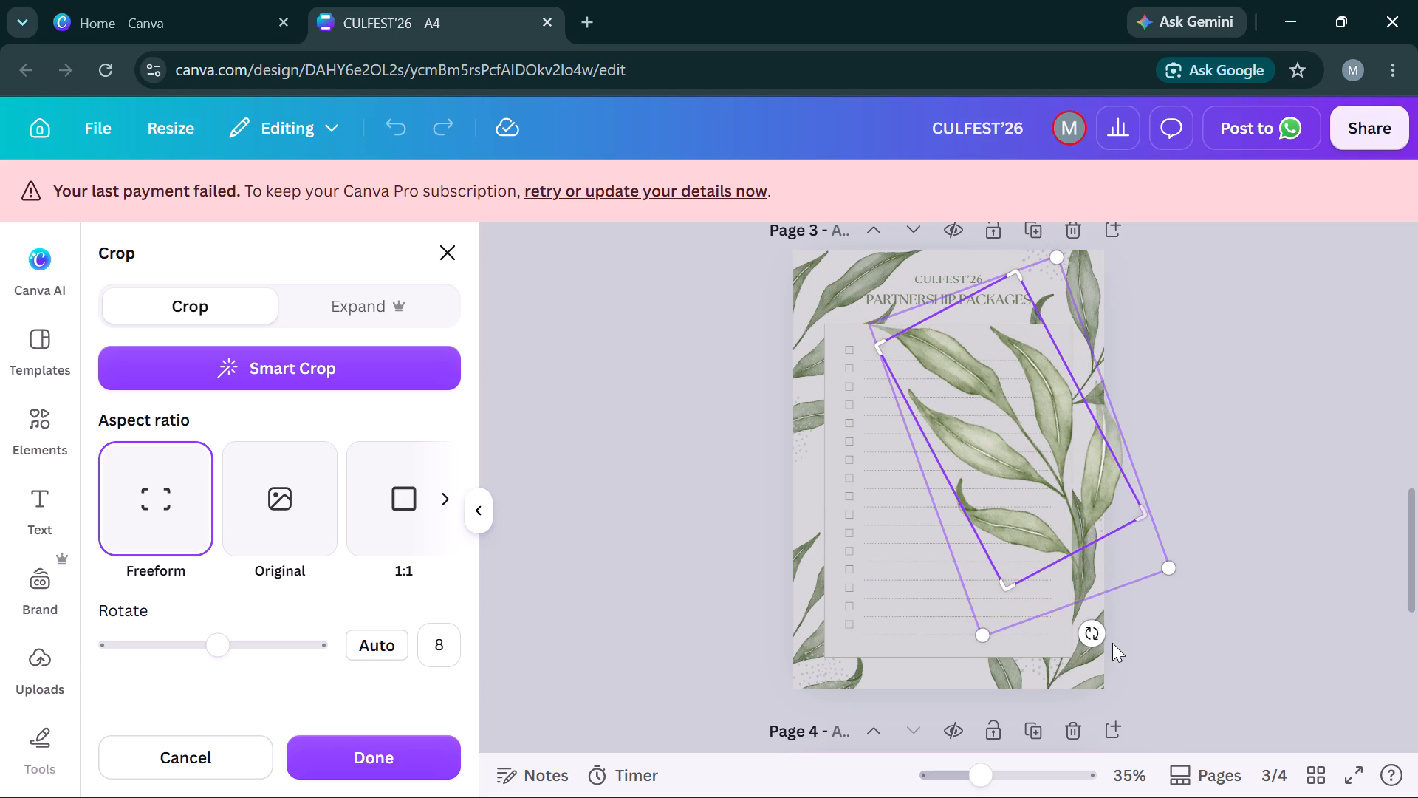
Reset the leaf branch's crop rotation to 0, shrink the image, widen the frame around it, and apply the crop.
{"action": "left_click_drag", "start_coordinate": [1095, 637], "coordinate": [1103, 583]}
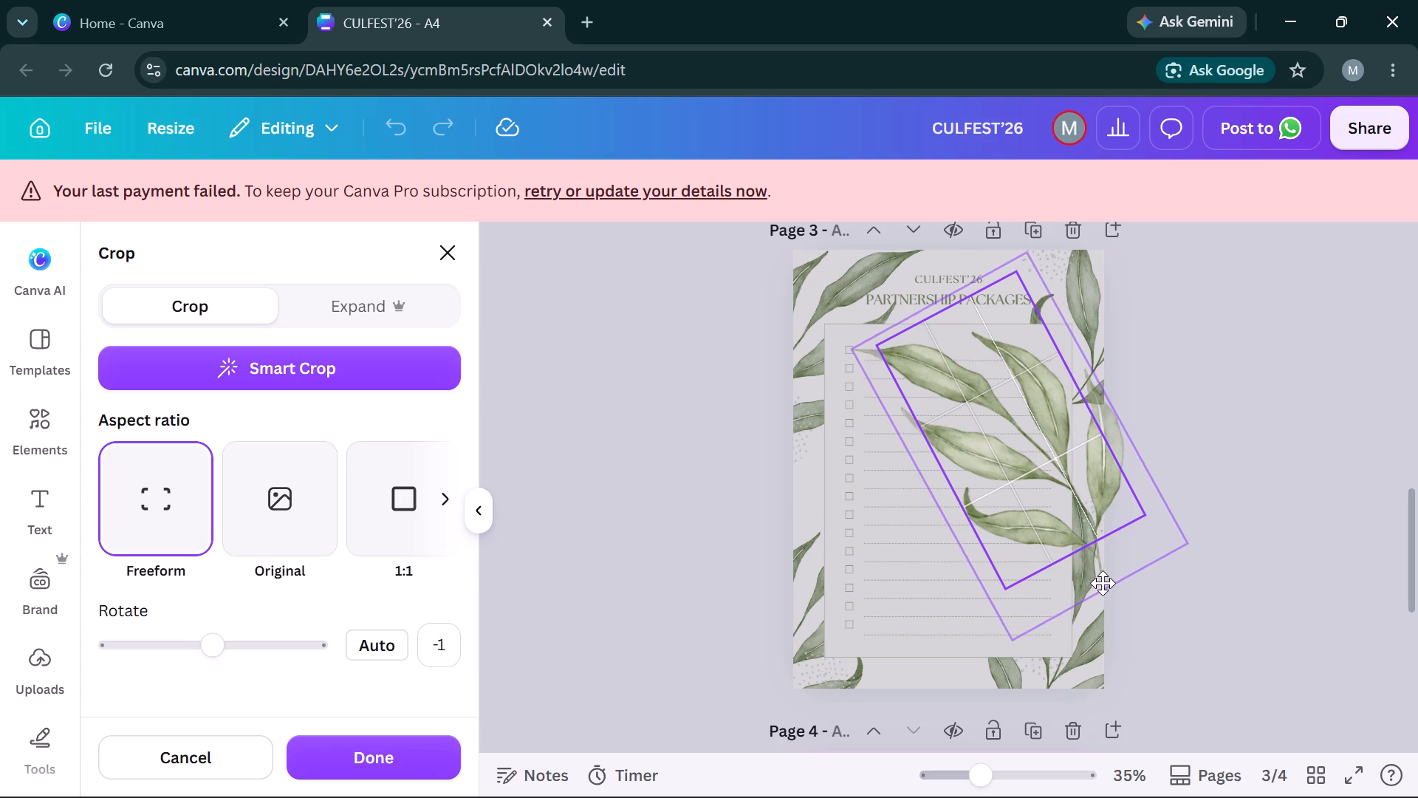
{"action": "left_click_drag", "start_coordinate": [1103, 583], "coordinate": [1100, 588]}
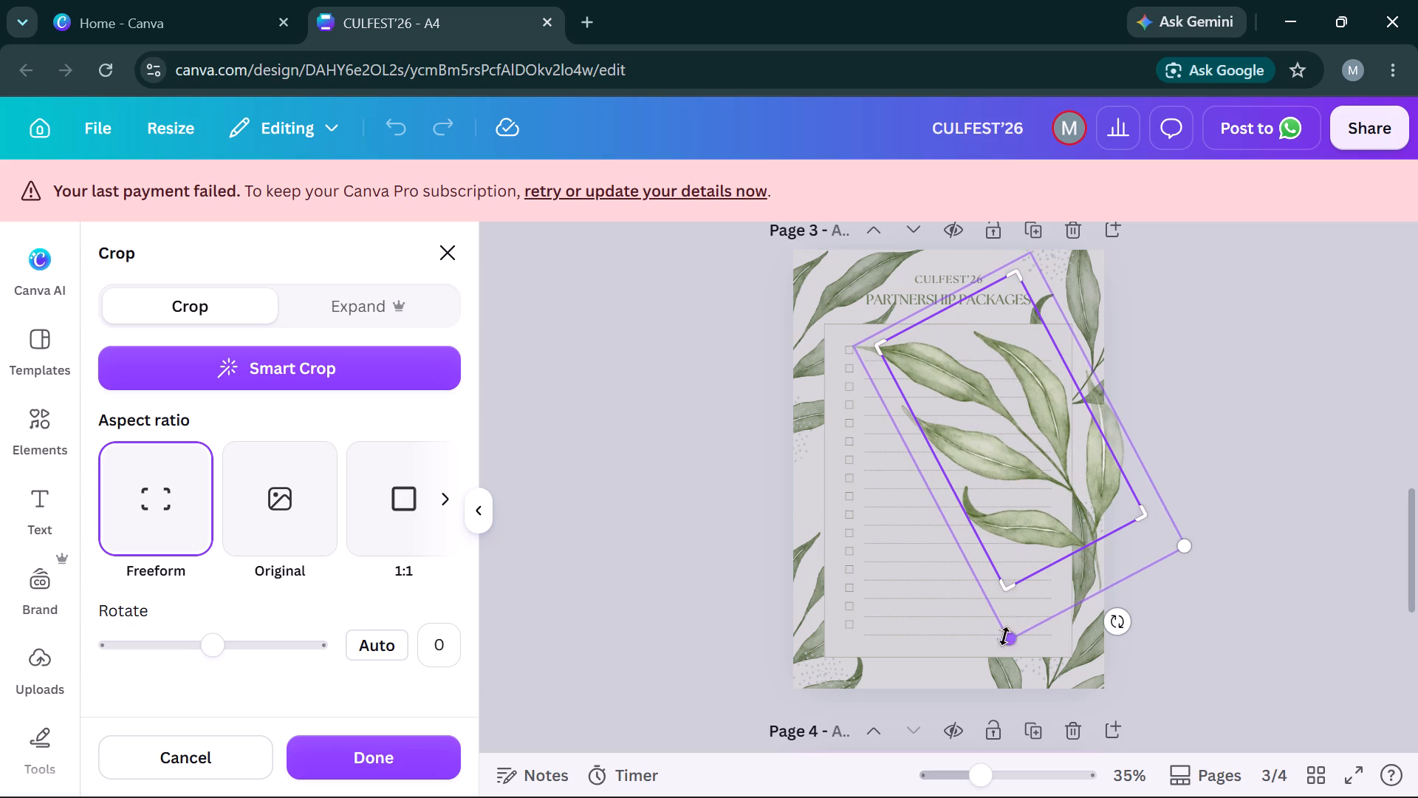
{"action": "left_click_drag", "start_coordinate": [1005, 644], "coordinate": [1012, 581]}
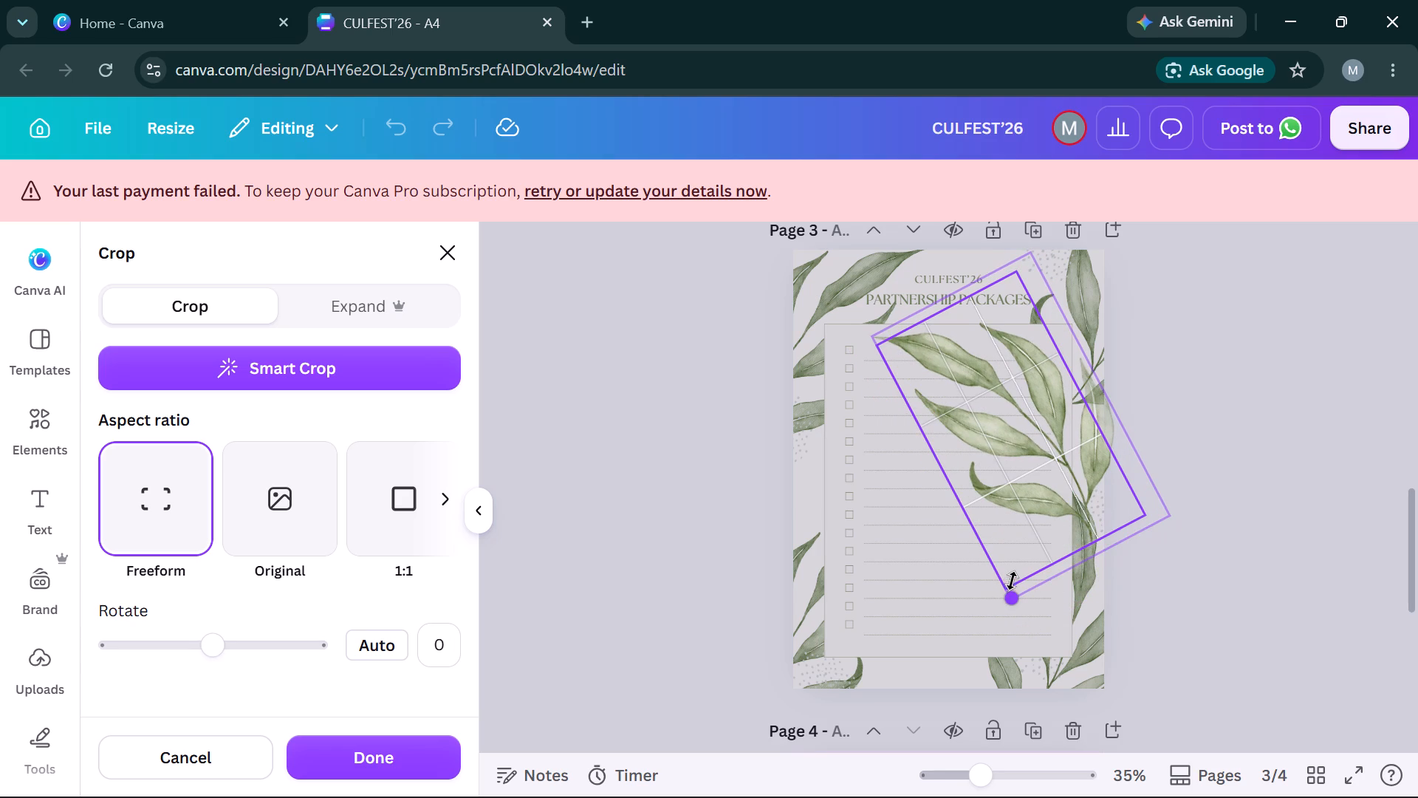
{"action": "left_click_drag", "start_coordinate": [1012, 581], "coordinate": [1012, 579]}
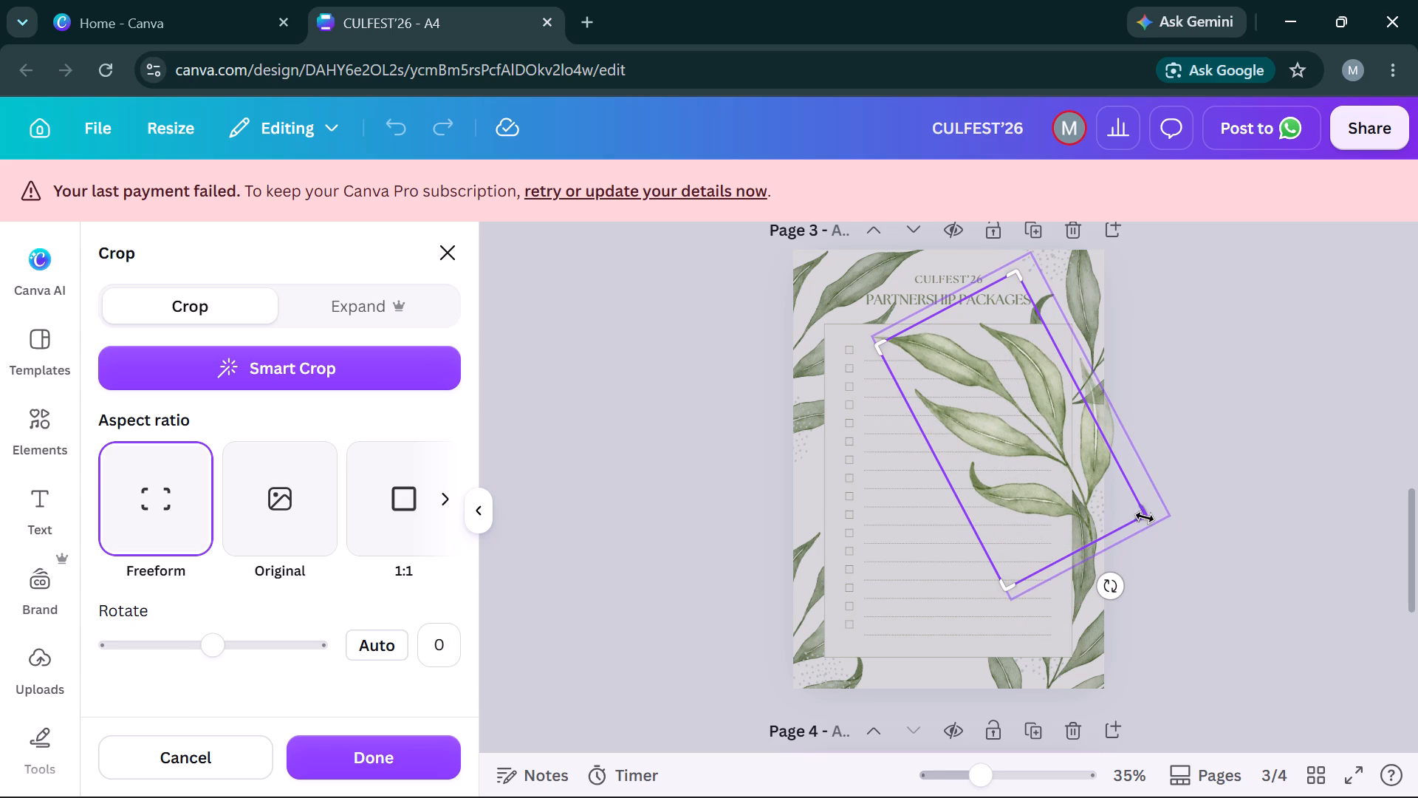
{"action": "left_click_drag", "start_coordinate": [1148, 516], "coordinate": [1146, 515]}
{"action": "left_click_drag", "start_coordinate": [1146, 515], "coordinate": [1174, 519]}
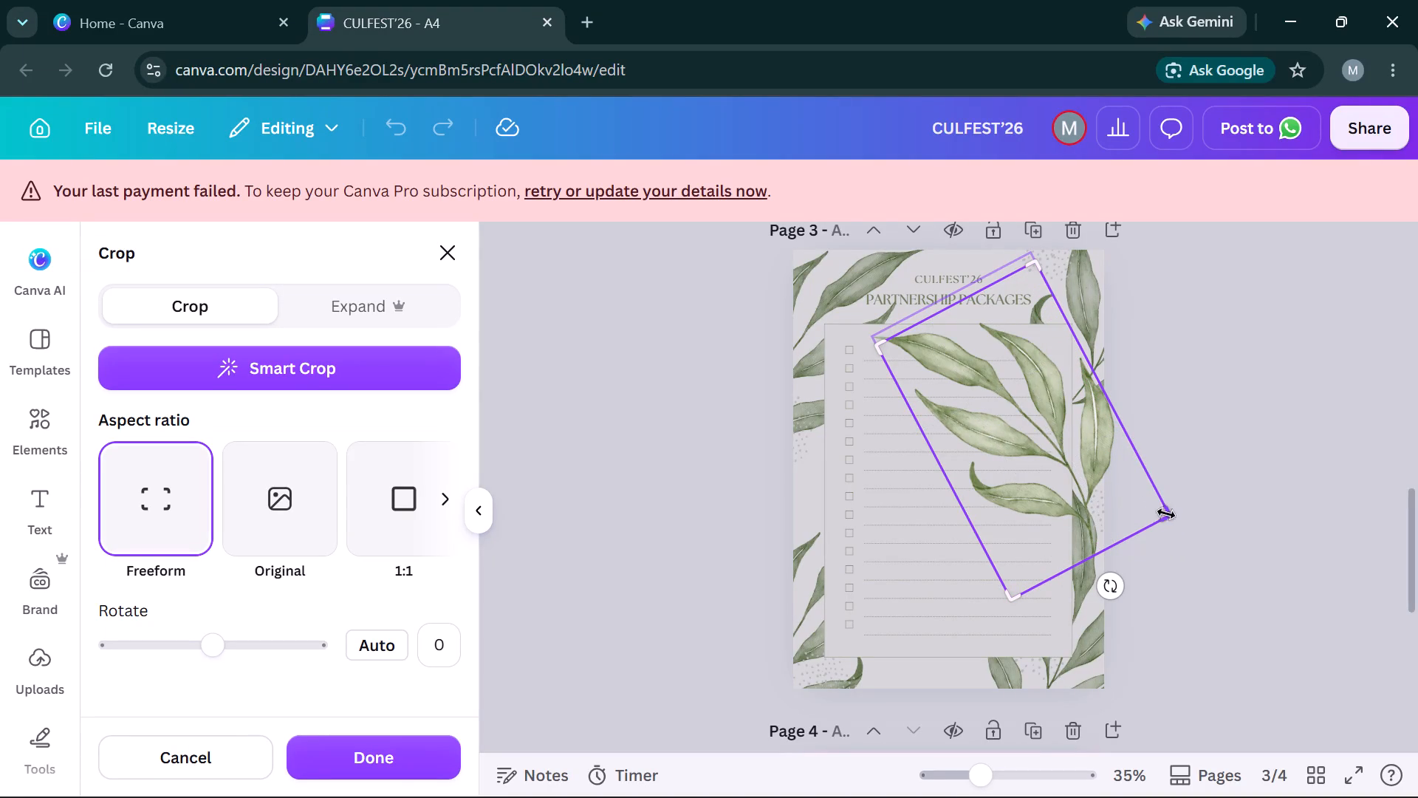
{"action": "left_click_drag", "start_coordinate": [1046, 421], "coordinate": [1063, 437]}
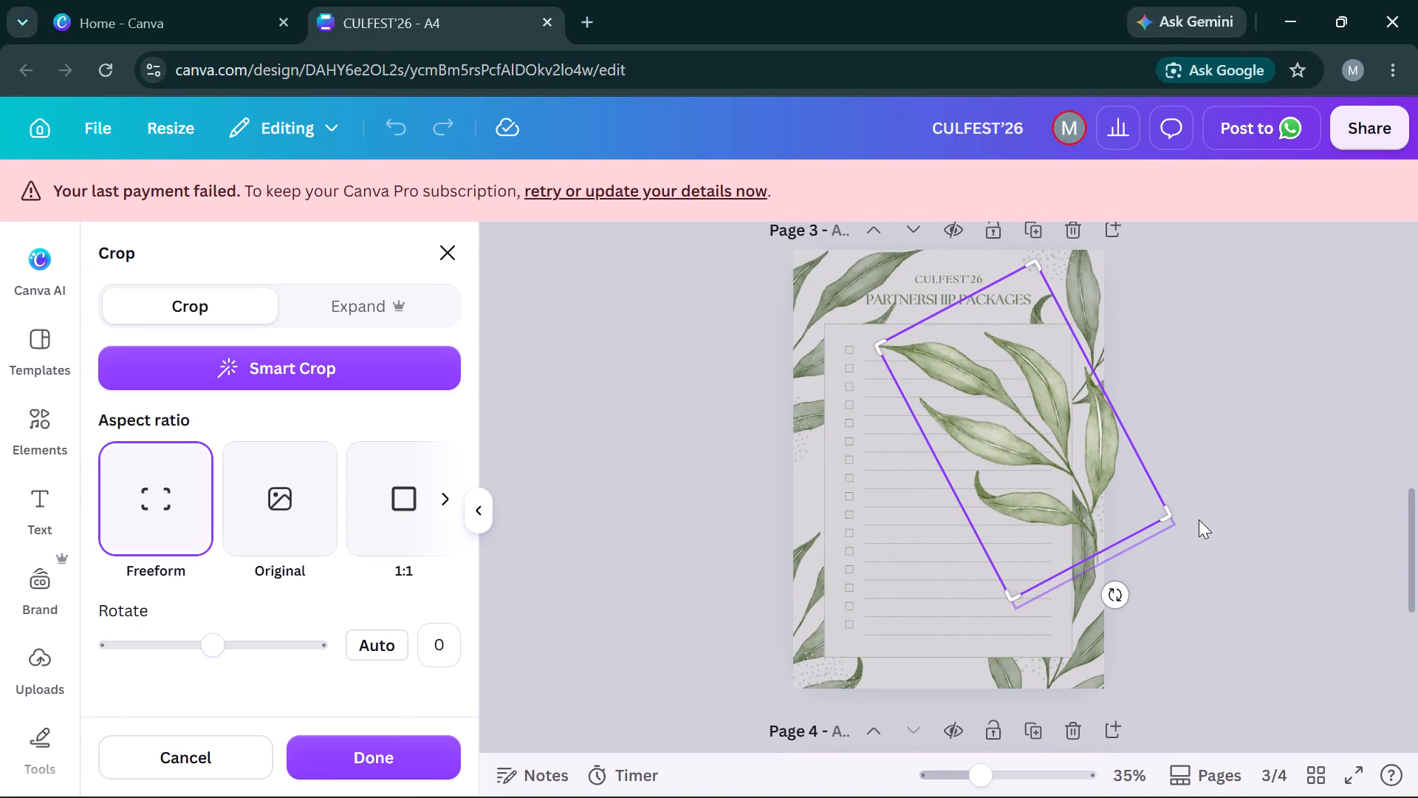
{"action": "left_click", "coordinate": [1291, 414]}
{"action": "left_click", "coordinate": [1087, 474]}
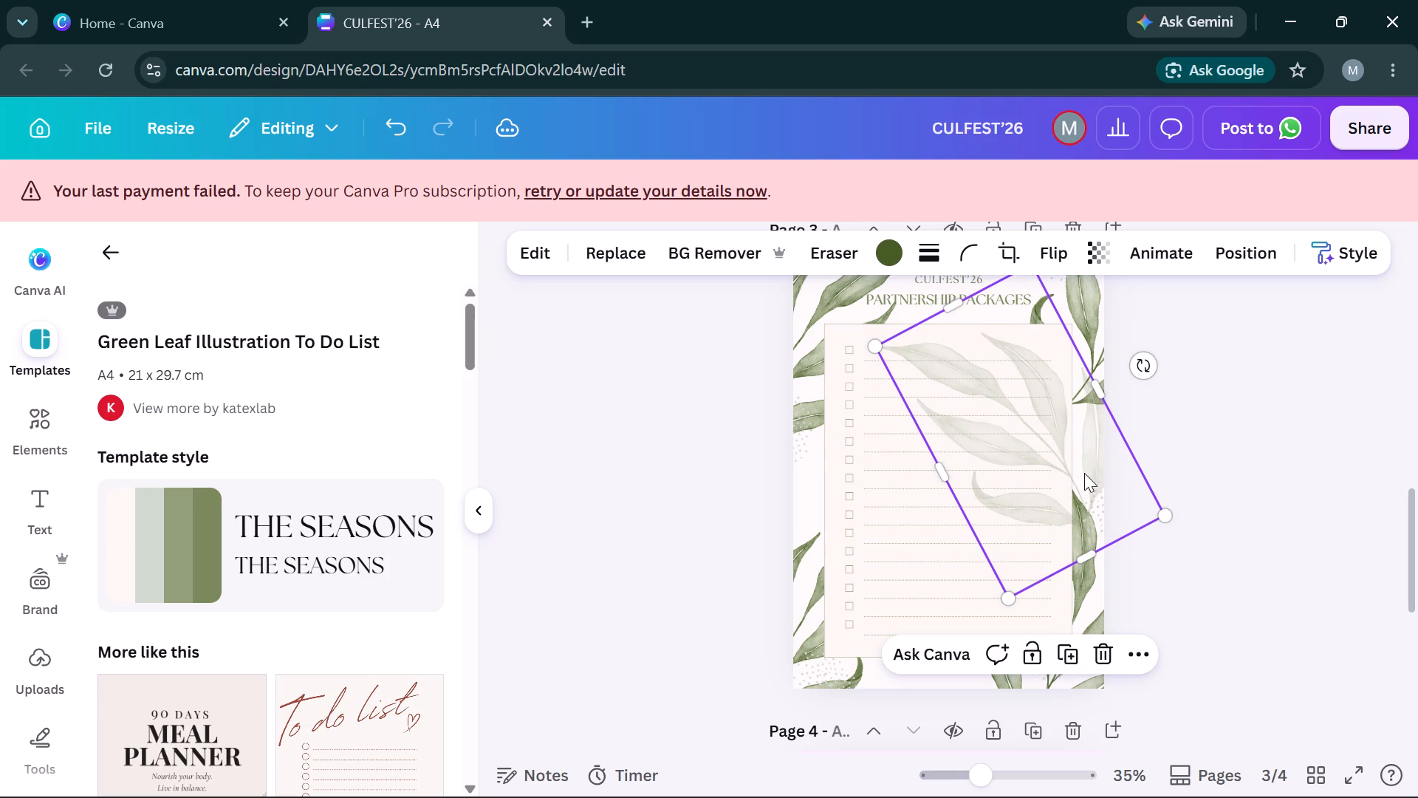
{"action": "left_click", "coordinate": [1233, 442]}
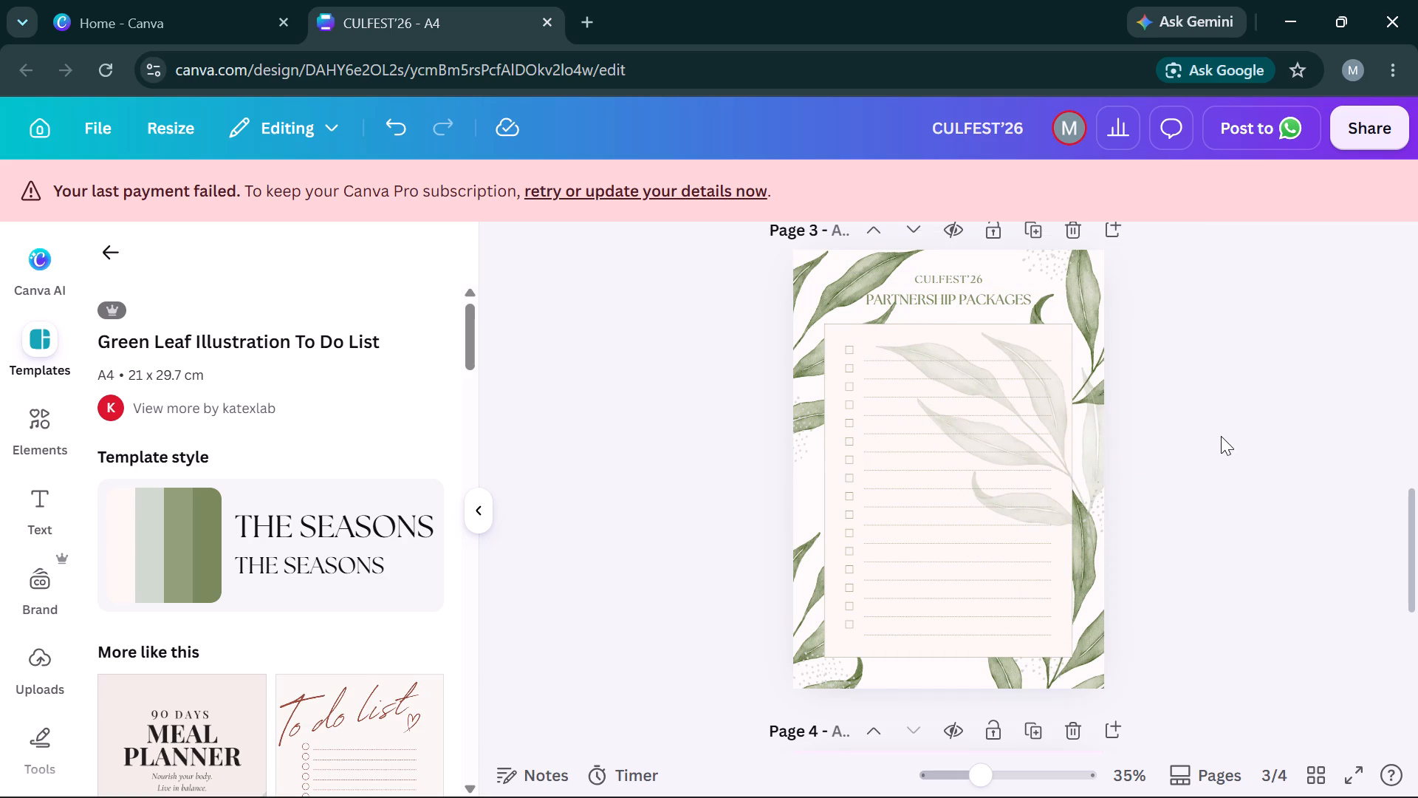
Delete the faded leaf branch watermark from page 3's list panel.
{"action": "left_click", "coordinate": [1087, 441]}
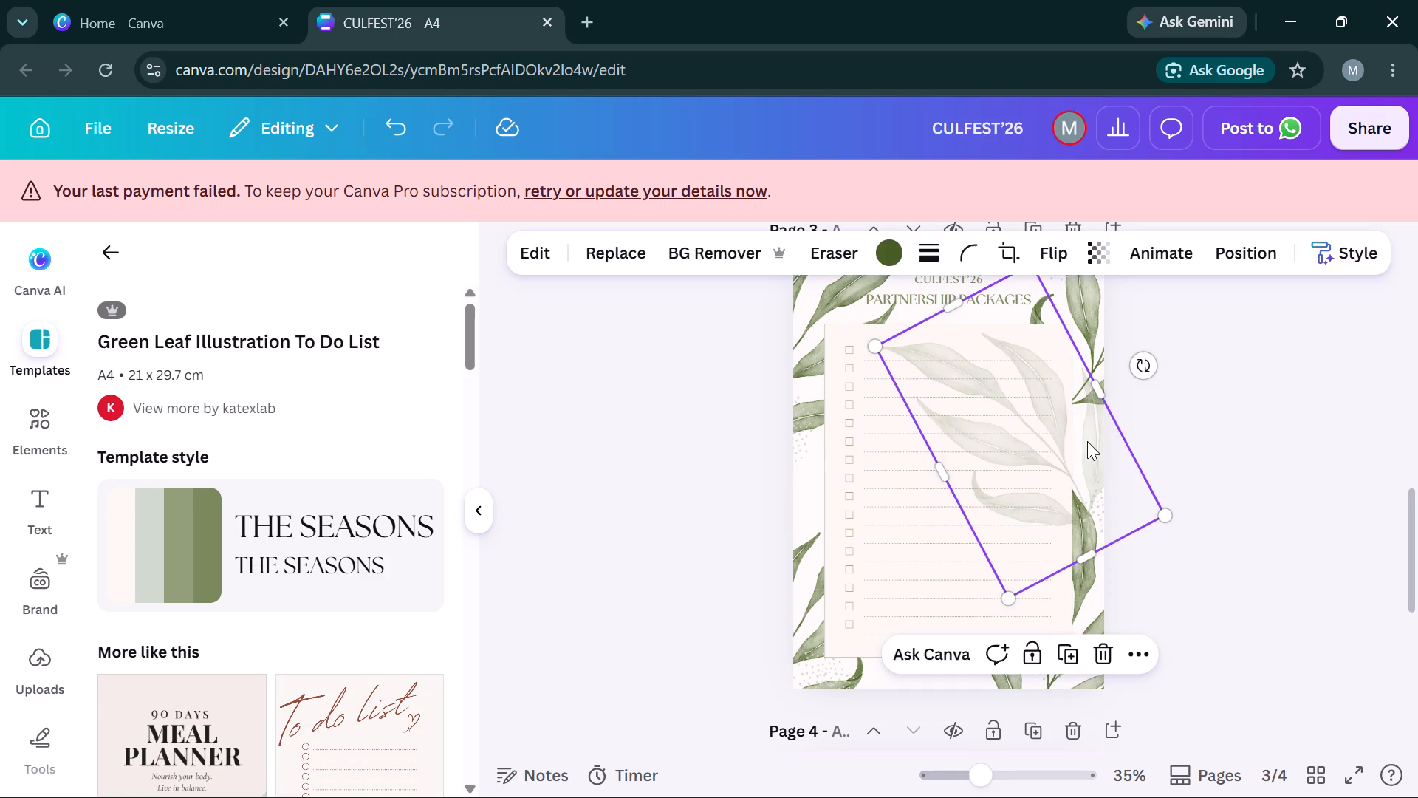
{"action": "key", "text": "Delete"}
{"action": "left_click", "coordinate": [1230, 519]}
{"action": "scroll", "coordinate": [1230, 519], "scroll_direction": "down", "scroll_amount": 1}
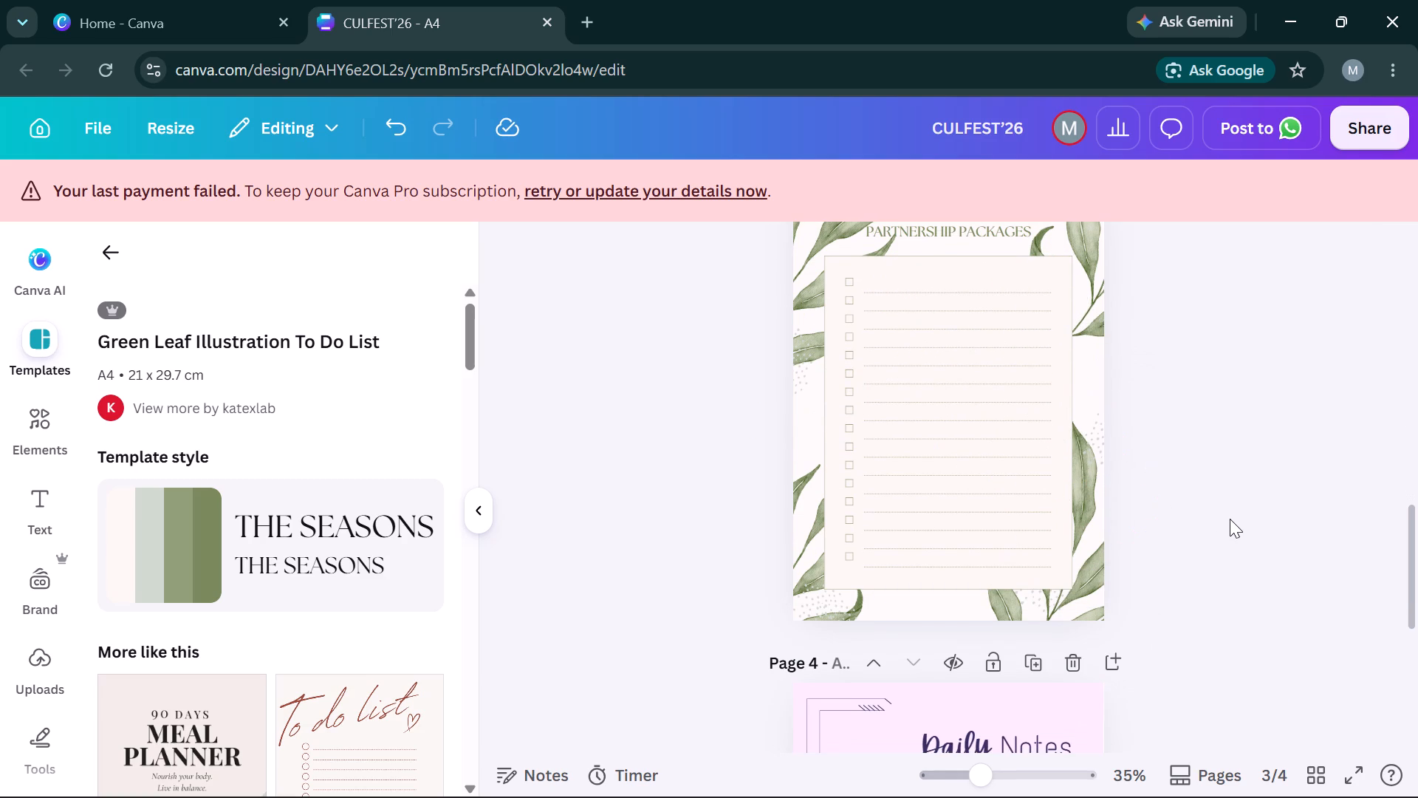
Copy the corner line ornament from page 4's Daily Notes design and paste it onto page 3.
{"action": "scroll", "coordinate": [1230, 519], "scroll_direction": "down", "scroll_amount": 5}
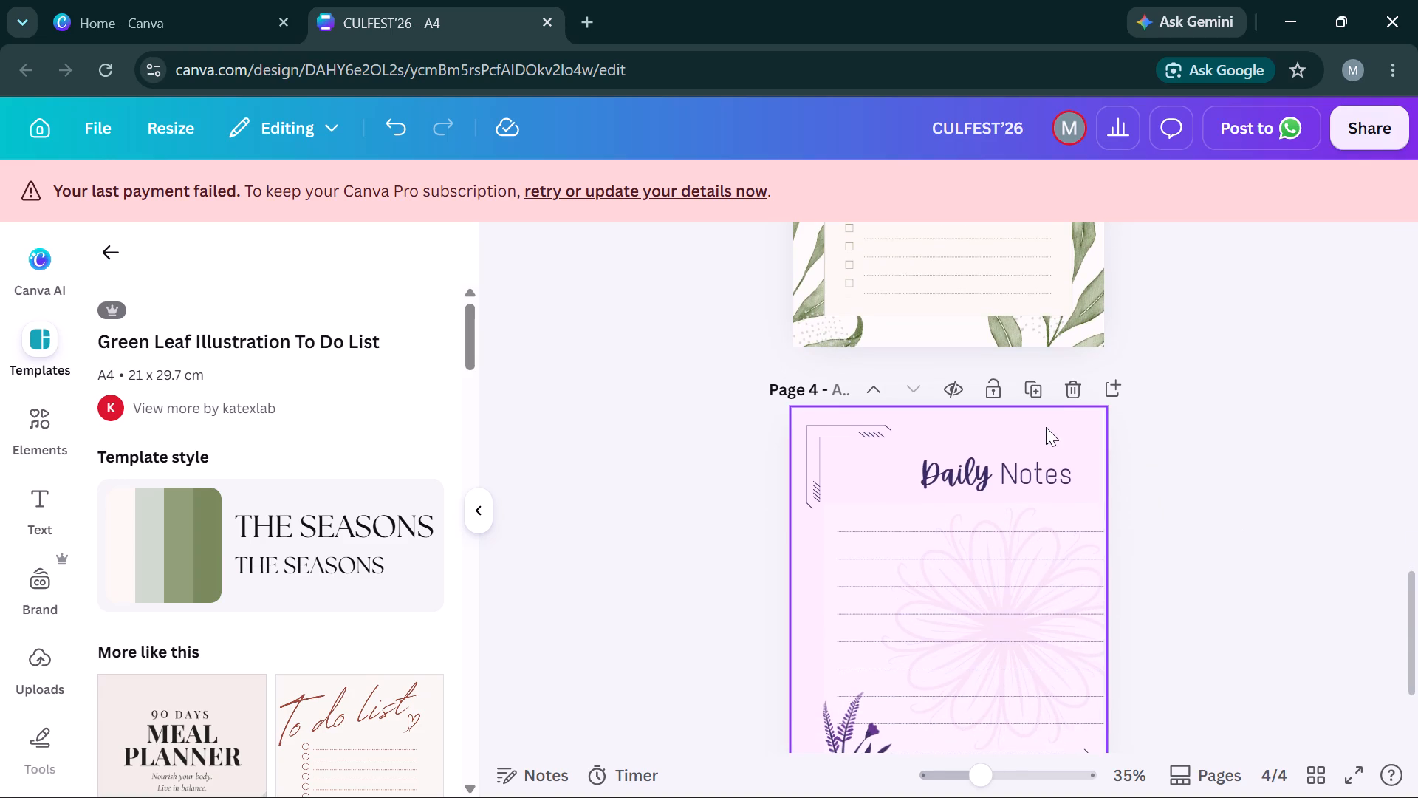
{"action": "scroll", "coordinate": [1016, 530], "scroll_direction": "down", "scroll_amount": 3}
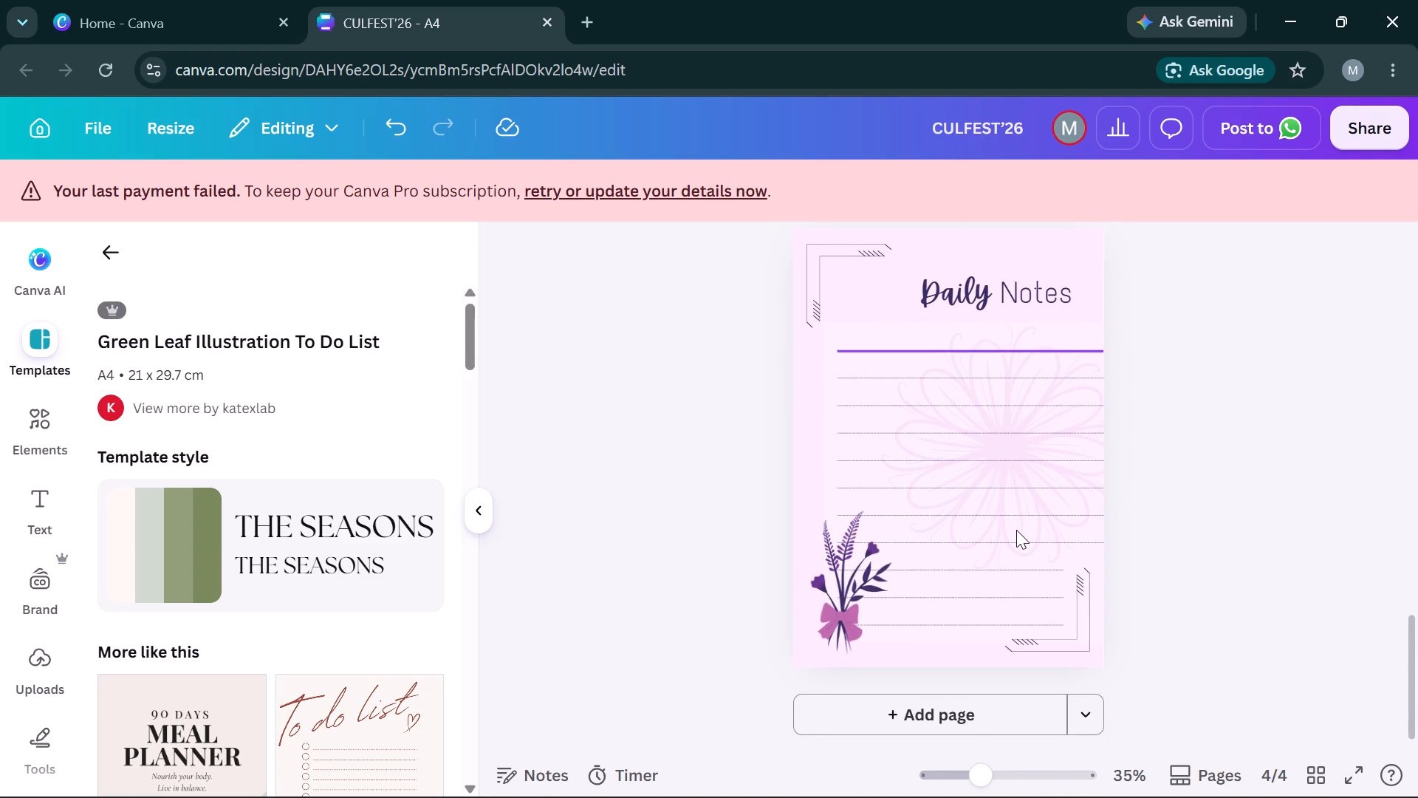
{"action": "scroll", "coordinate": [1016, 530], "scroll_direction": "up", "scroll_amount": 2}
{"action": "scroll", "coordinate": [850, 664], "scroll_direction": "down", "scroll_amount": 1}
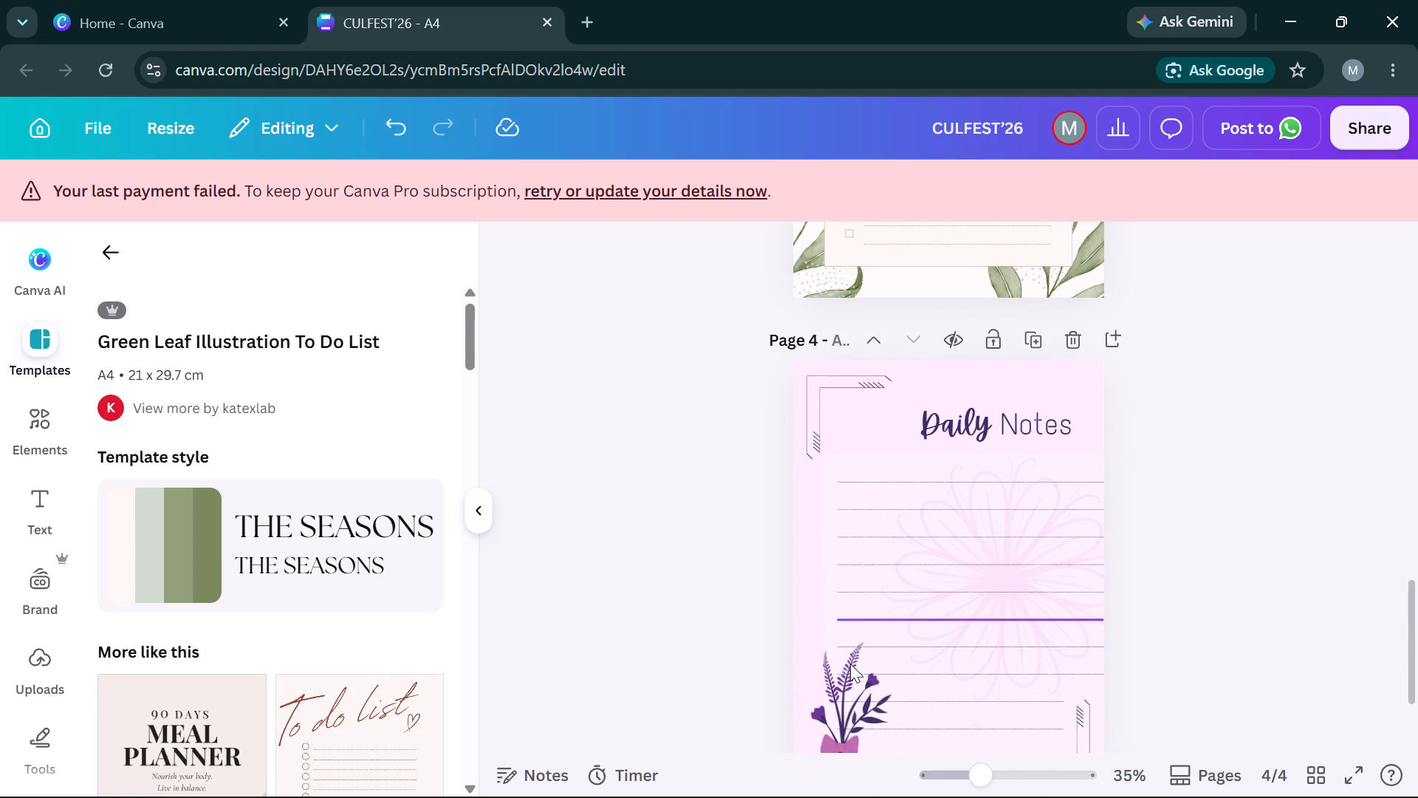
{"action": "scroll", "coordinate": [850, 664], "scroll_direction": "down", "scroll_amount": 1}
{"action": "scroll", "coordinate": [850, 664], "scroll_direction": "up", "scroll_amount": 2}
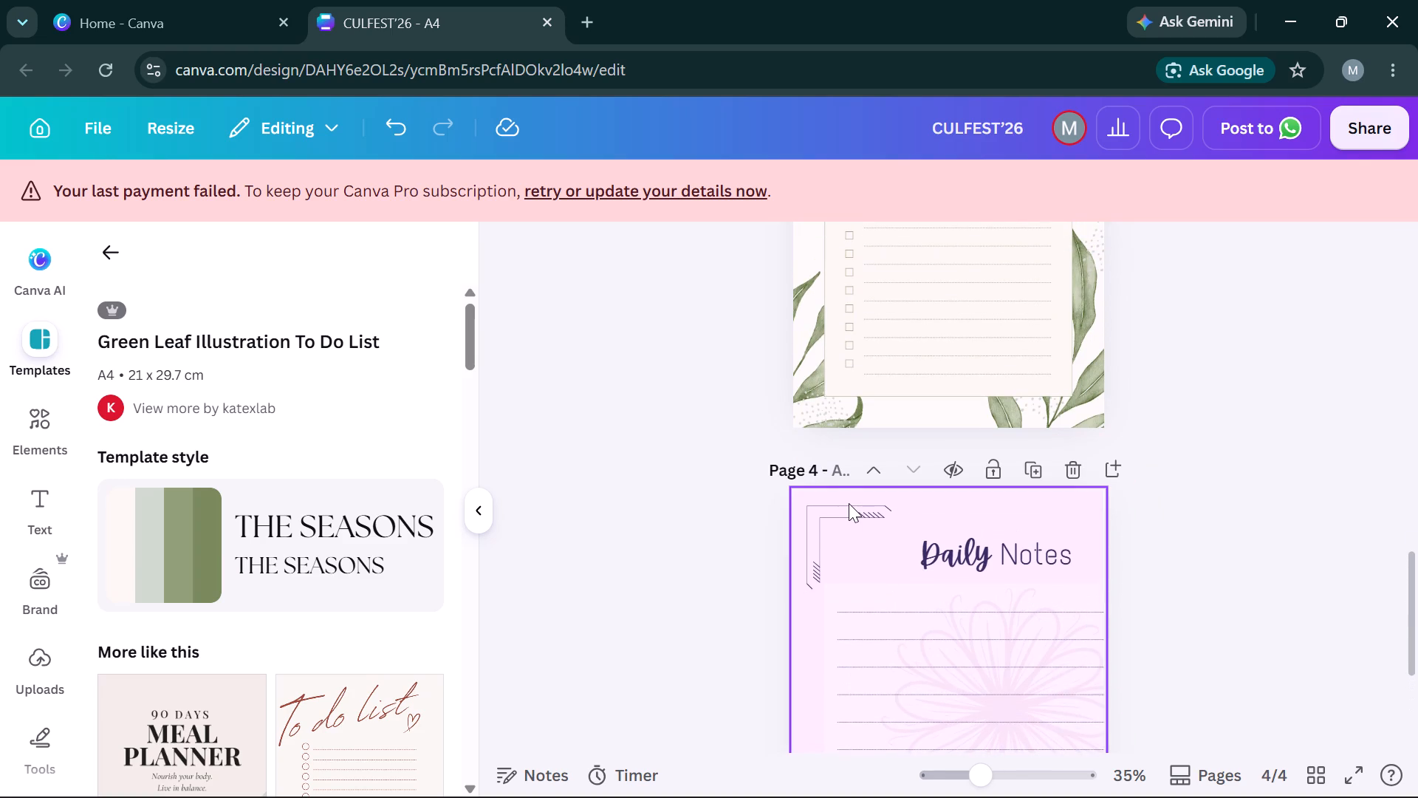
{"action": "left_click", "coordinate": [849, 517]}
{"action": "key", "text": "ctrl+c"}
{"action": "scroll", "coordinate": [849, 517], "scroll_direction": "up", "scroll_amount": 3}
{"action": "key", "text": "ctrl+v"}
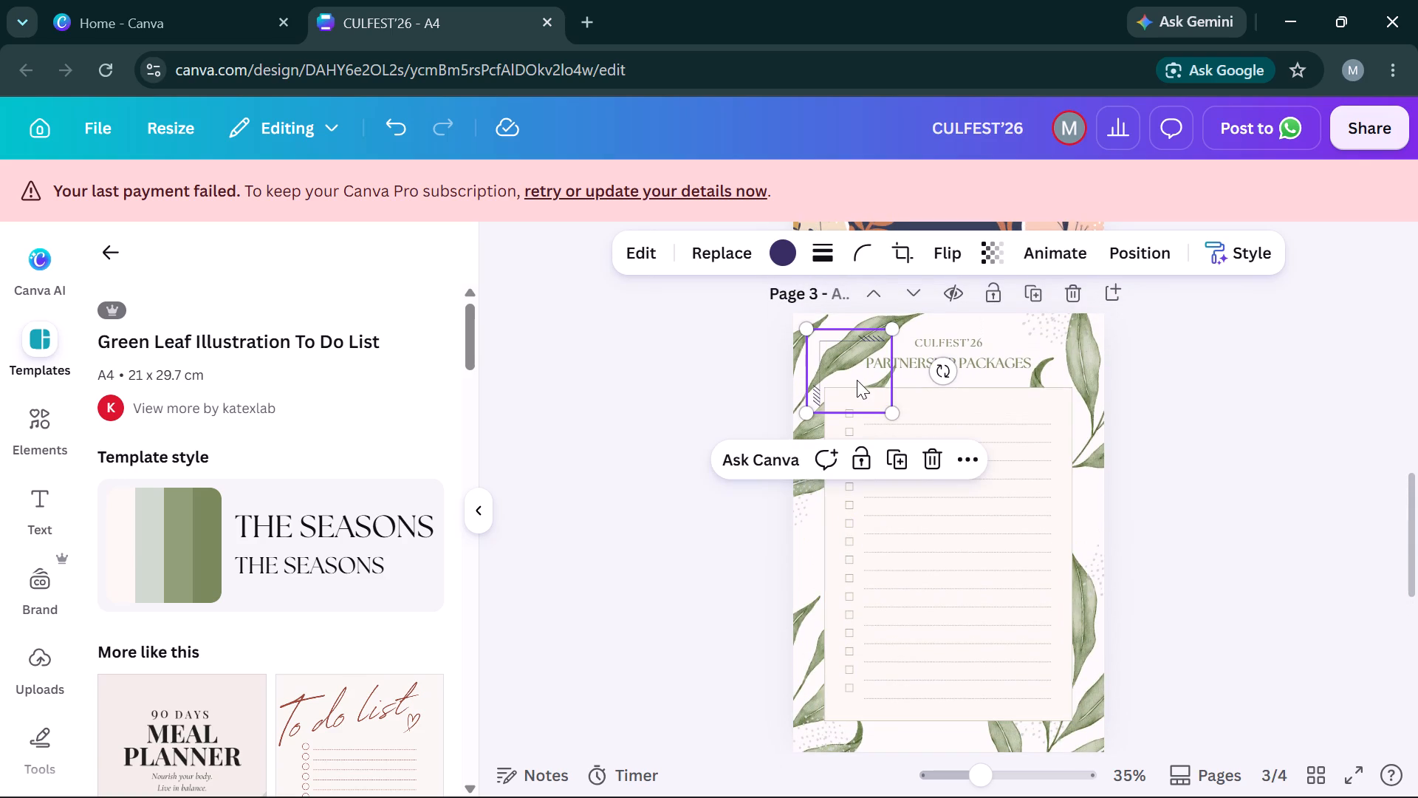
Align the pasted ornament with the upper-left corner of page 3's list panel, nudging it slightly down to fit.
{"action": "left_click_drag", "start_coordinate": [857, 375], "coordinate": [871, 424]}
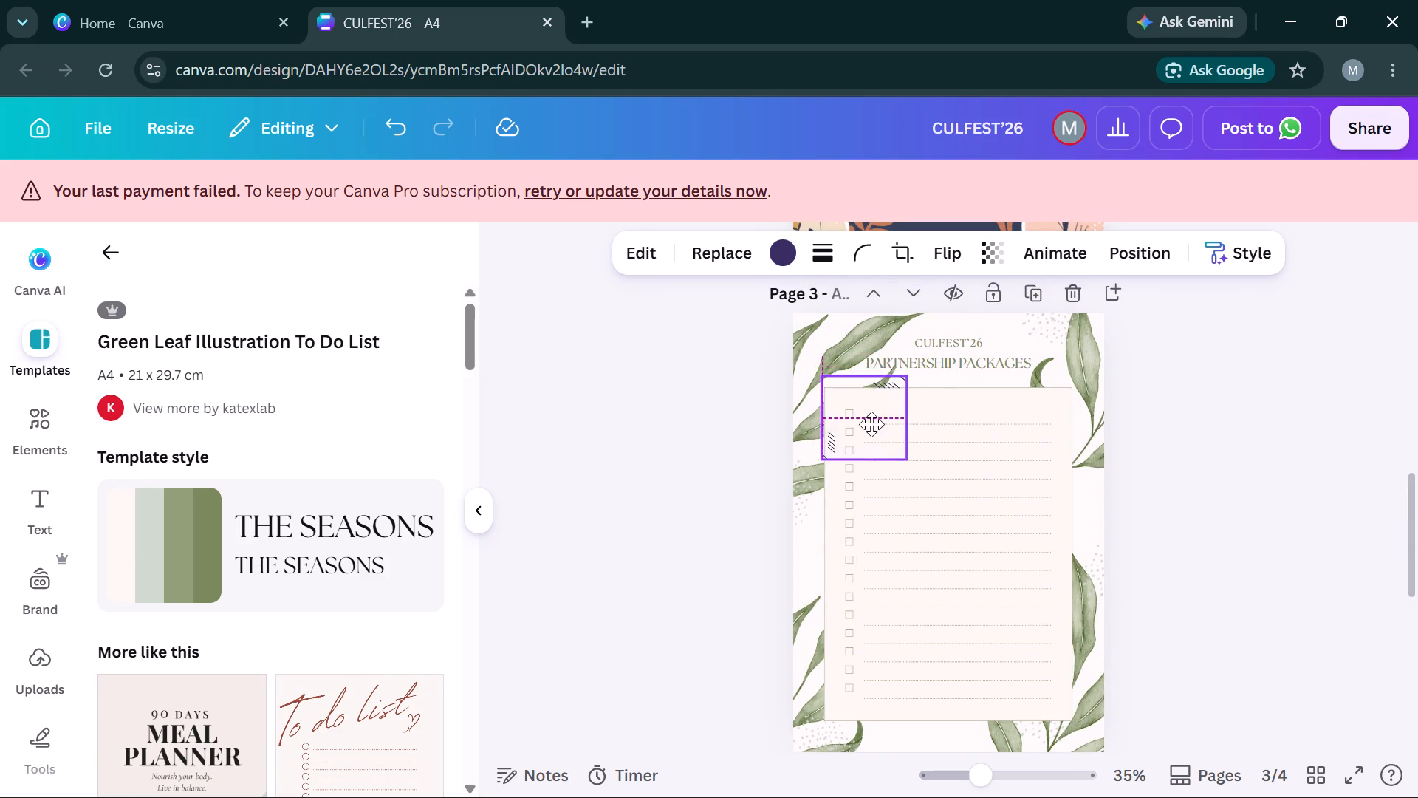
{"action": "left_click_drag", "start_coordinate": [871, 424], "coordinate": [873, 434]}
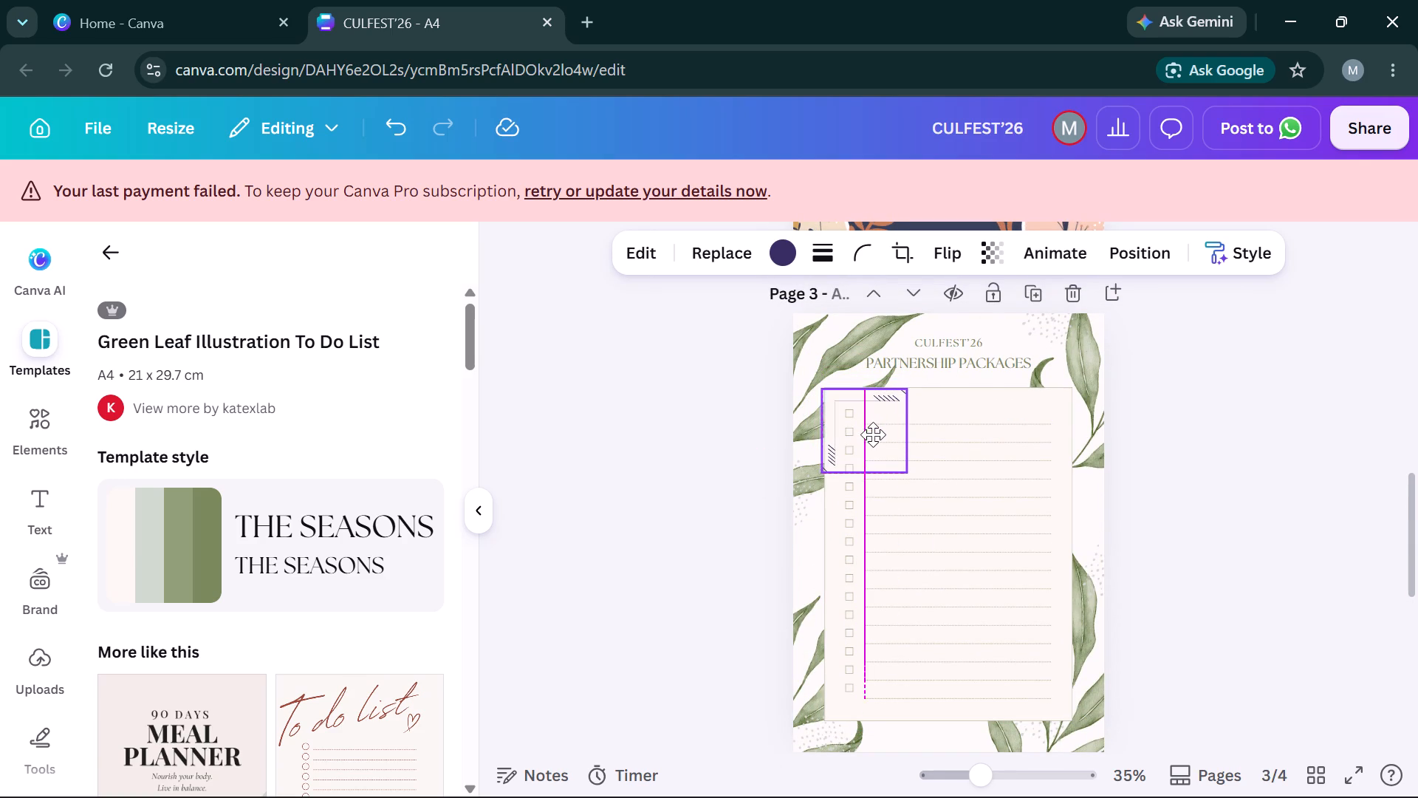
{"action": "left_click_drag", "start_coordinate": [873, 434], "coordinate": [874, 435]}
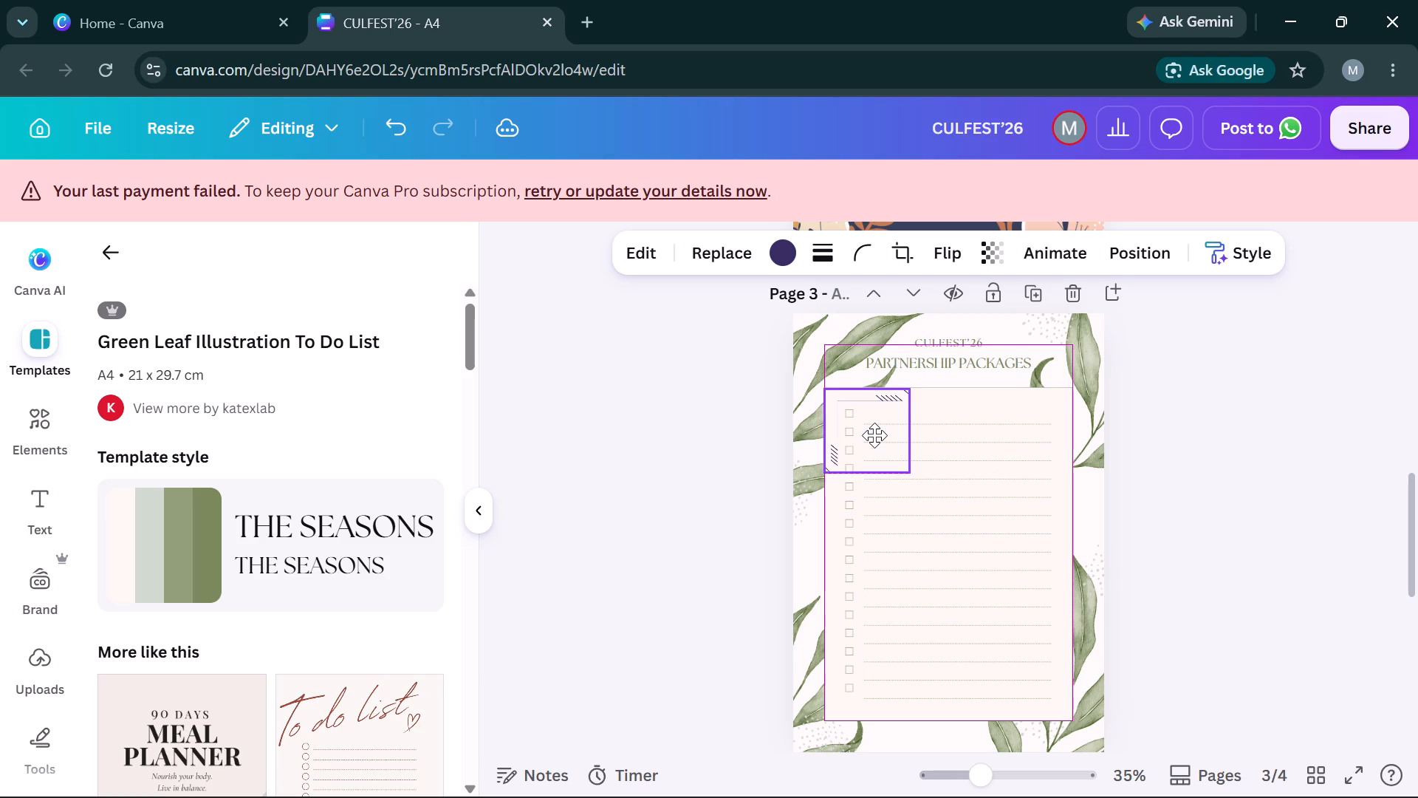
{"action": "left_click_drag", "start_coordinate": [874, 435], "coordinate": [874, 432]}
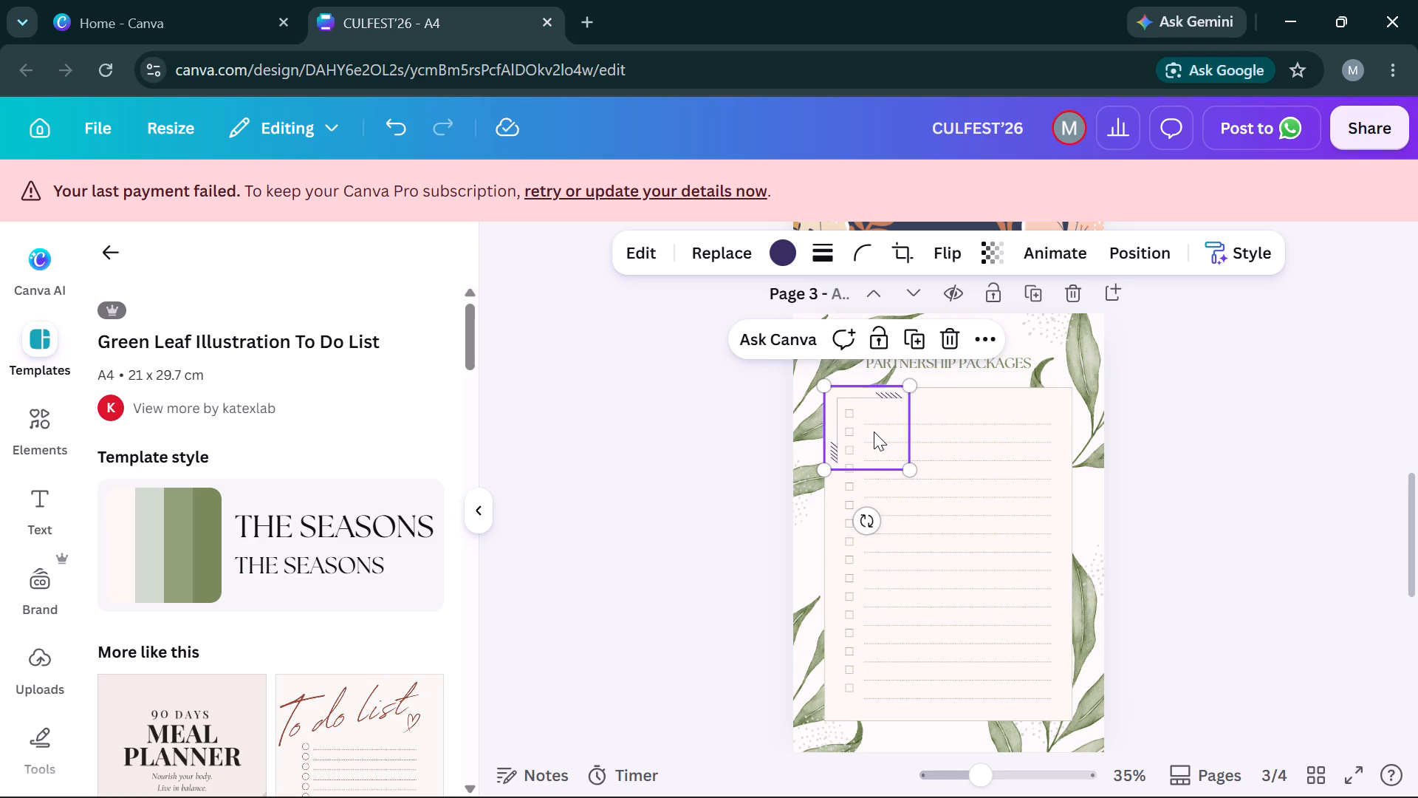
{"action": "left_click", "coordinate": [1212, 494]}
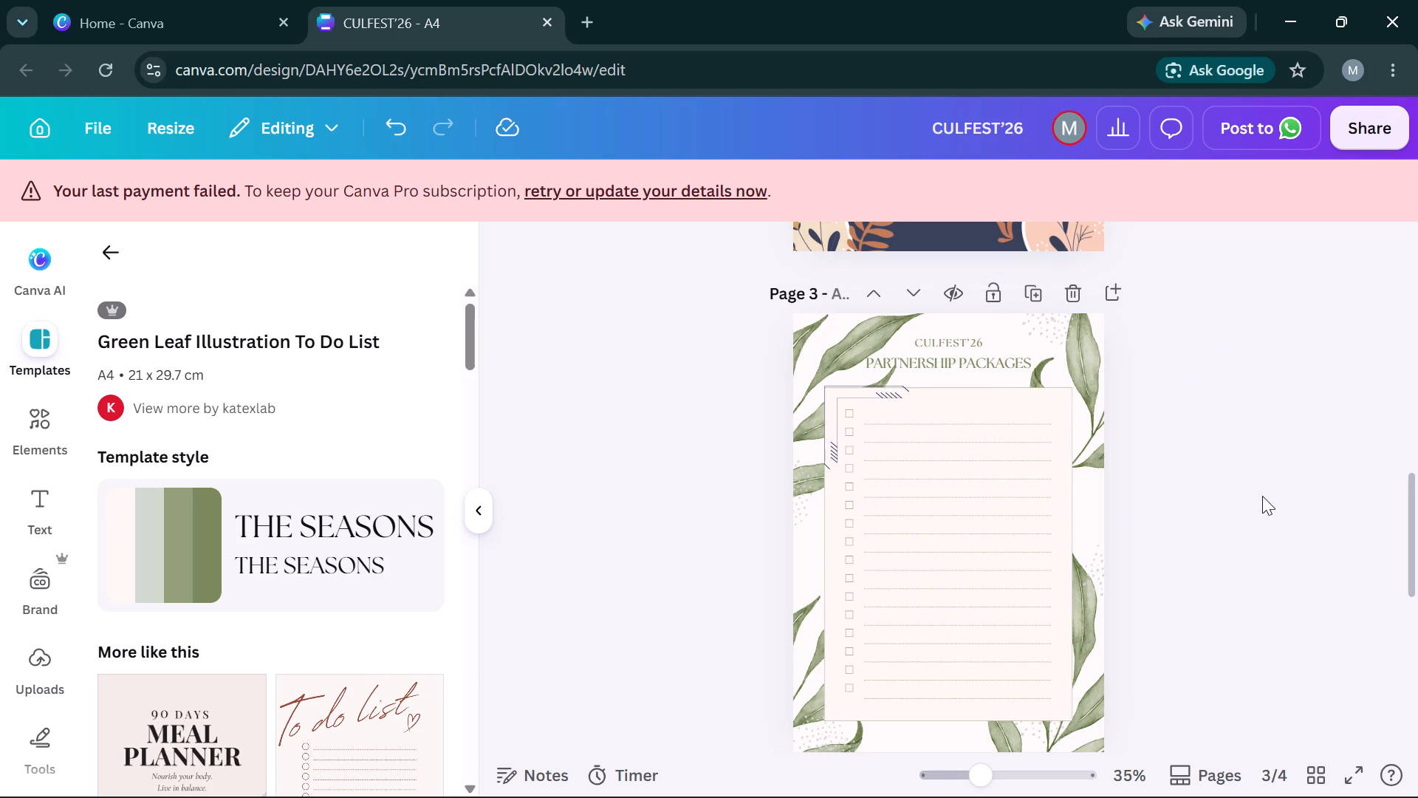
{"action": "left_click", "coordinate": [894, 399]}
{"action": "key", "text": "Down"}
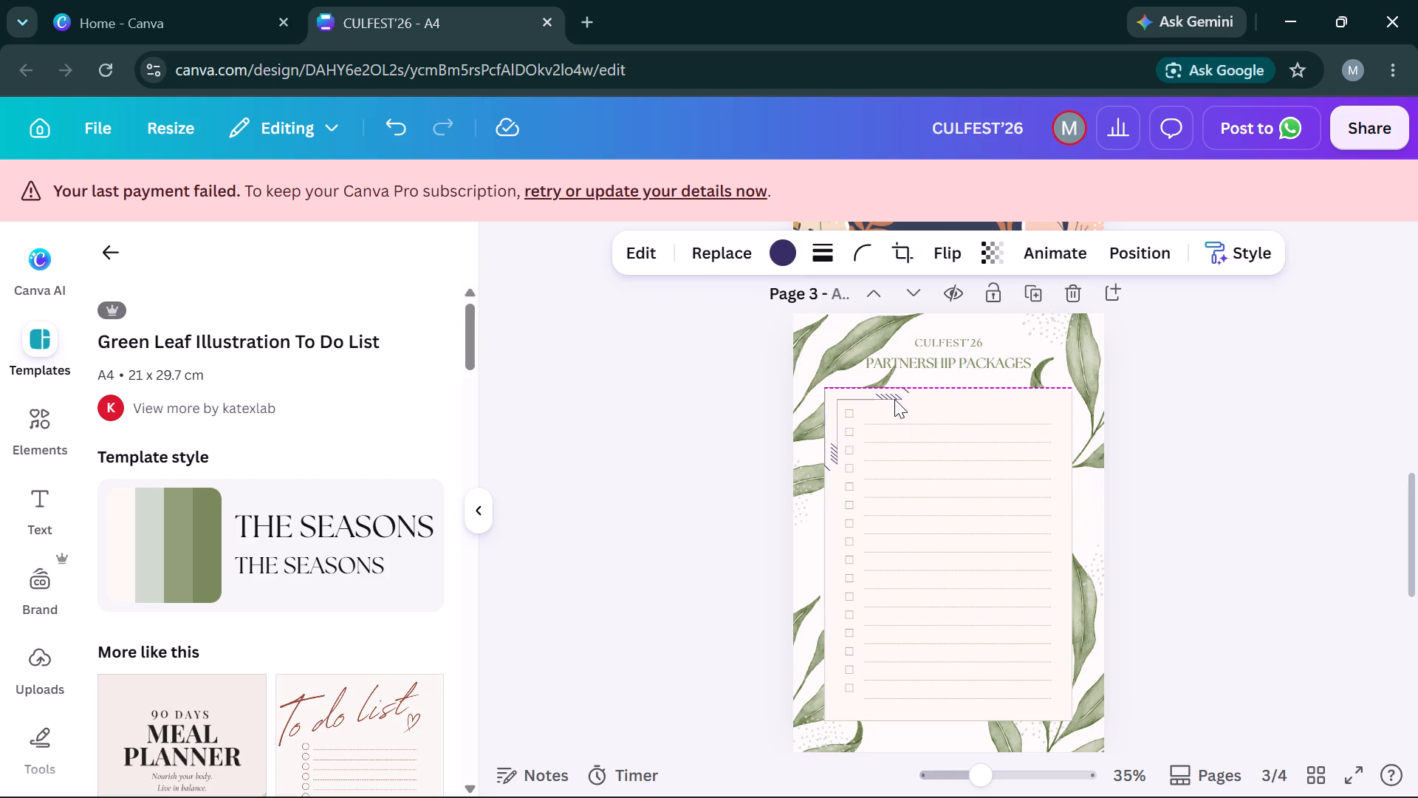
{"action": "left_click", "coordinate": [1186, 483]}
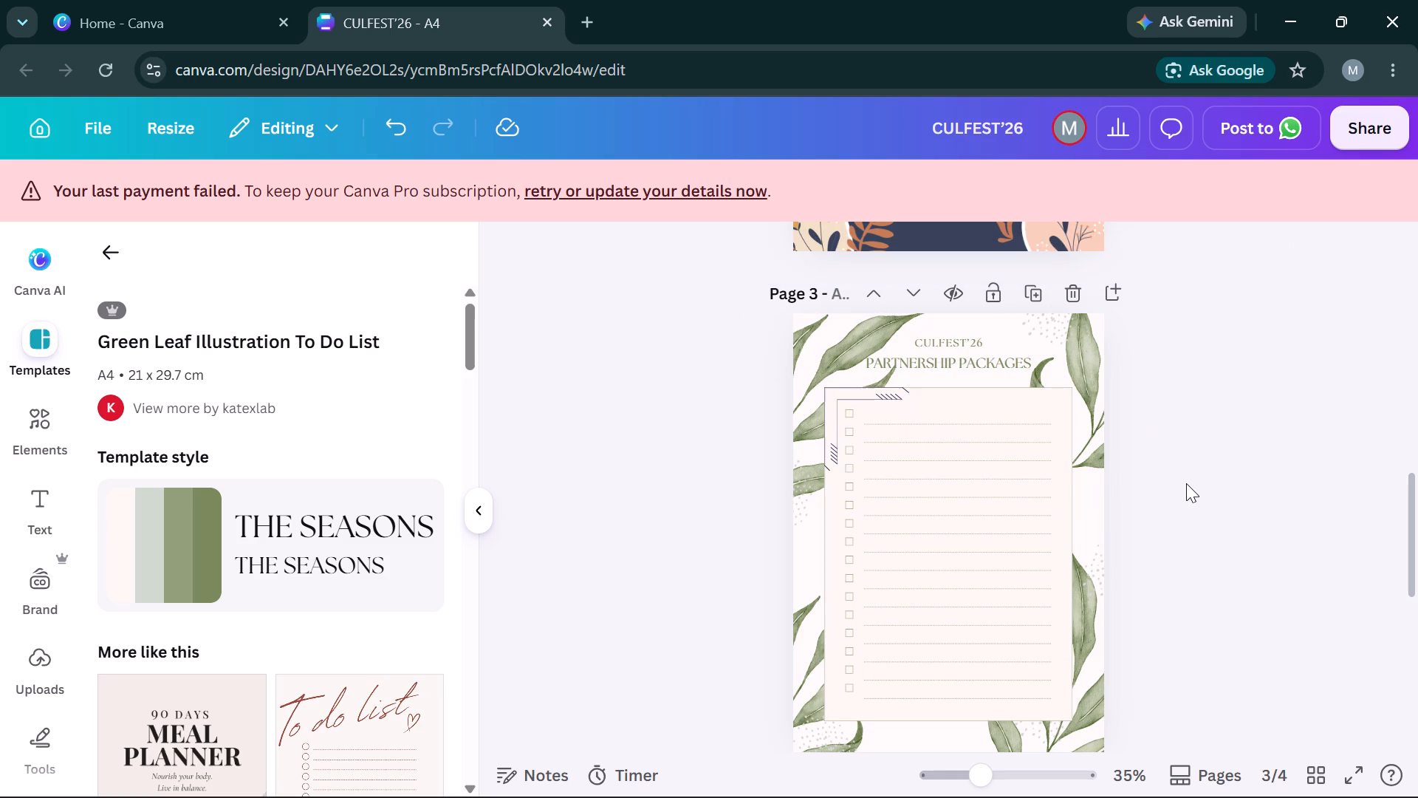
Switch to WhatsApp to consult the reference PDF's partnership packages table.
{"action": "key", "text": "alt+Tab"}
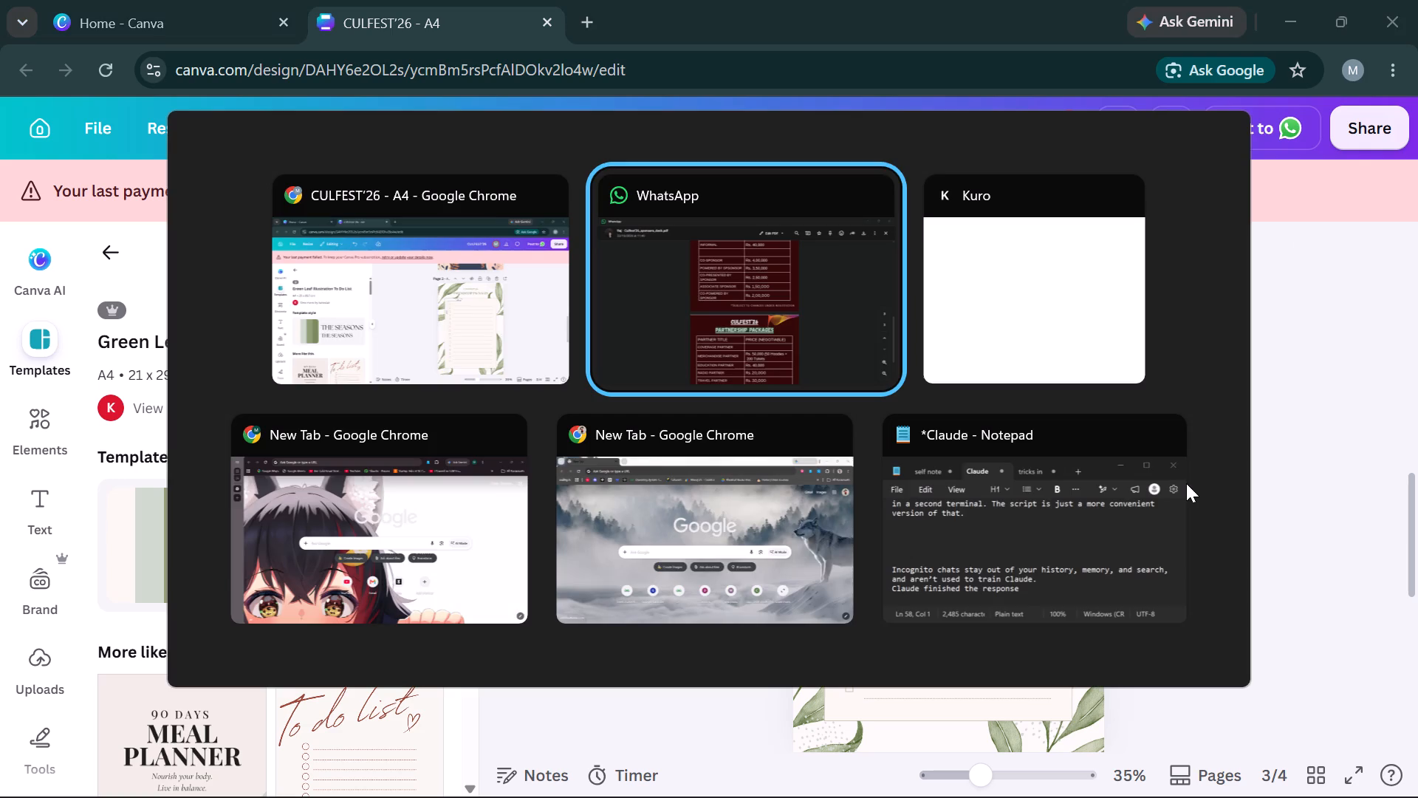